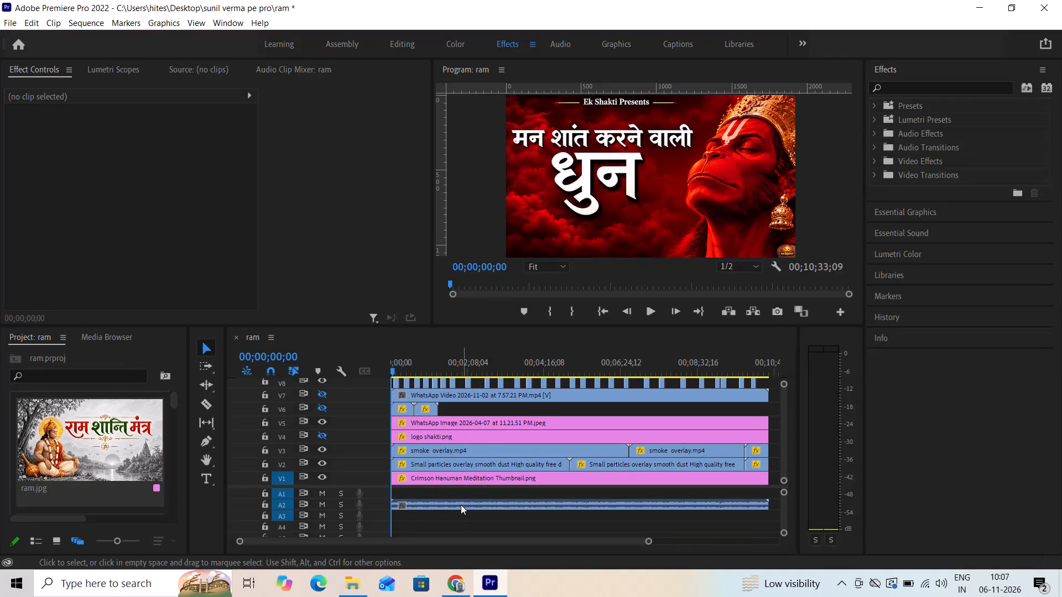
# Delete the WhatsApp Video 2026-11-02 clip and its linked audio from the ram sequence.
pyautogui.click(461, 504)
pyautogui.press('Delete')
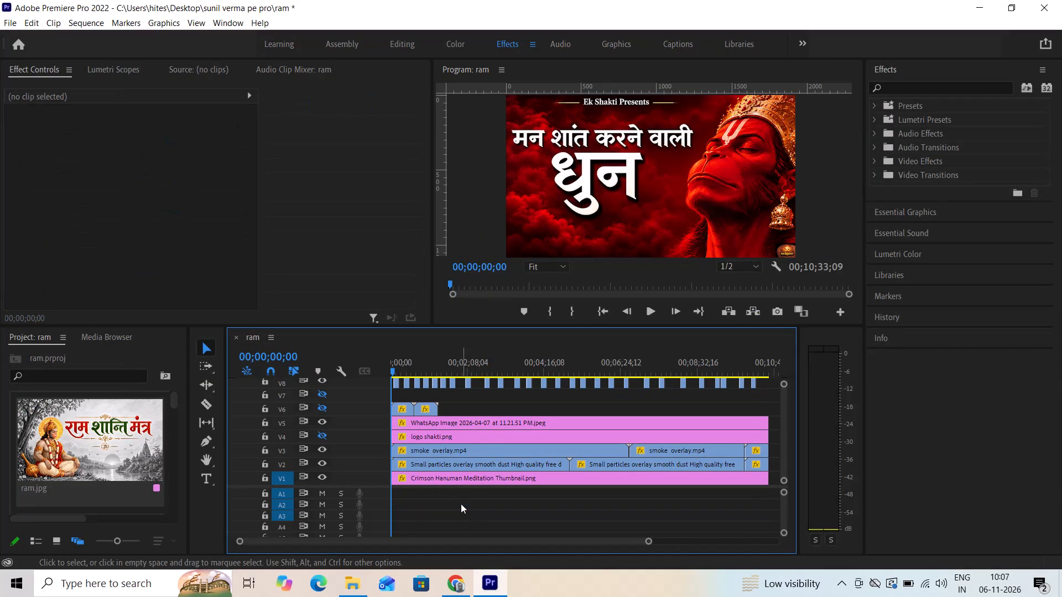
# Delete the Crimson Hanuman Meditation Thumbnail.png background clip from track V1.
pyautogui.click(445, 477)
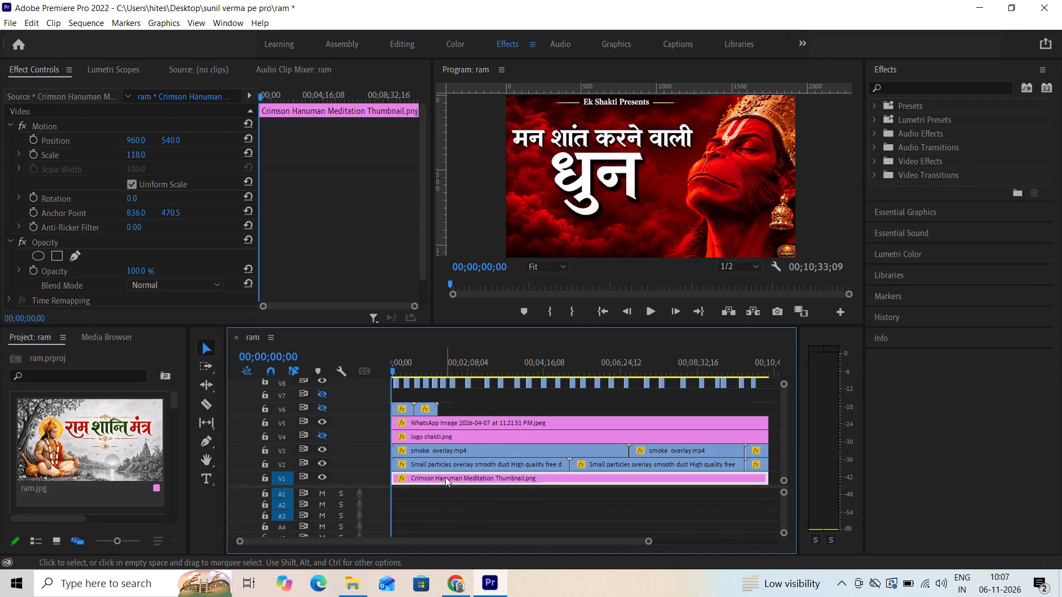
pyautogui.press('Delete')
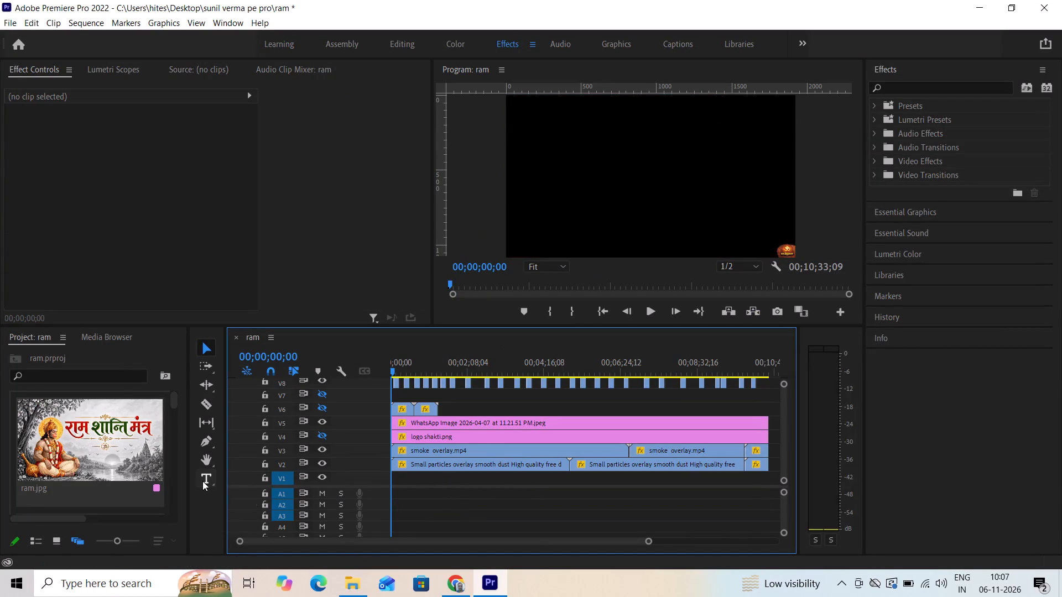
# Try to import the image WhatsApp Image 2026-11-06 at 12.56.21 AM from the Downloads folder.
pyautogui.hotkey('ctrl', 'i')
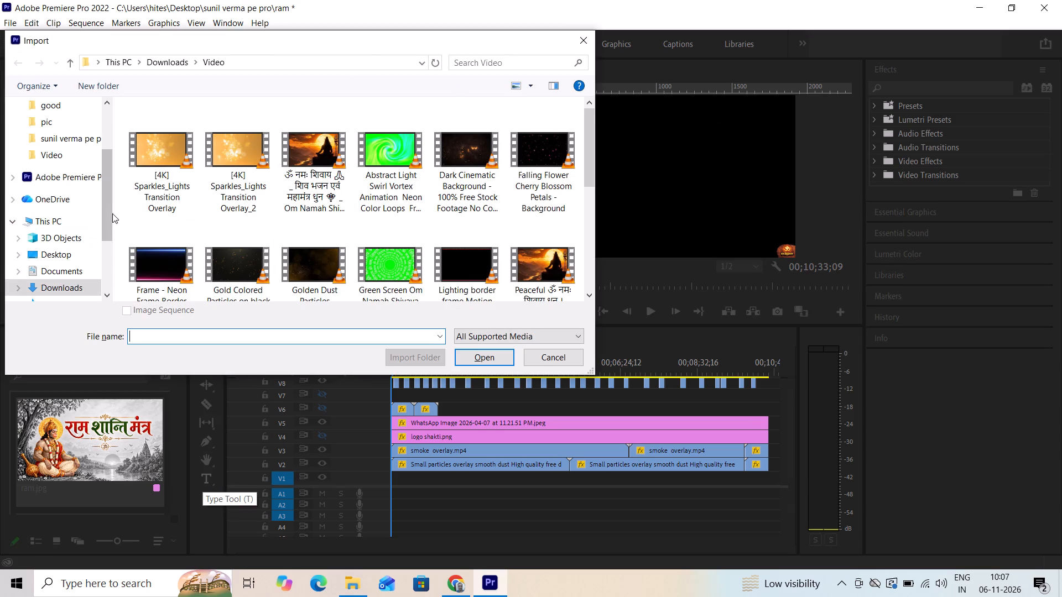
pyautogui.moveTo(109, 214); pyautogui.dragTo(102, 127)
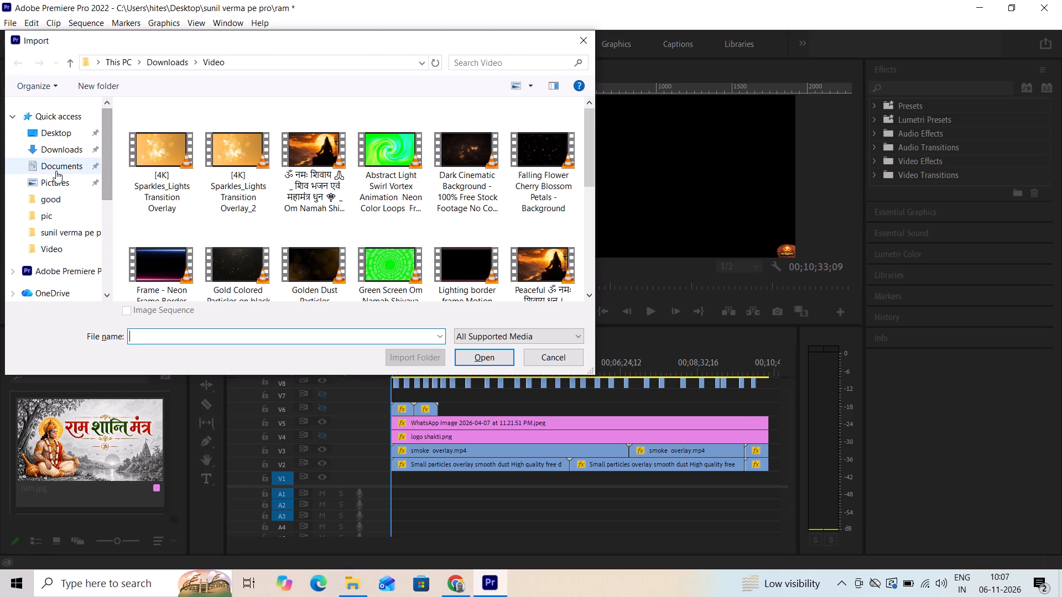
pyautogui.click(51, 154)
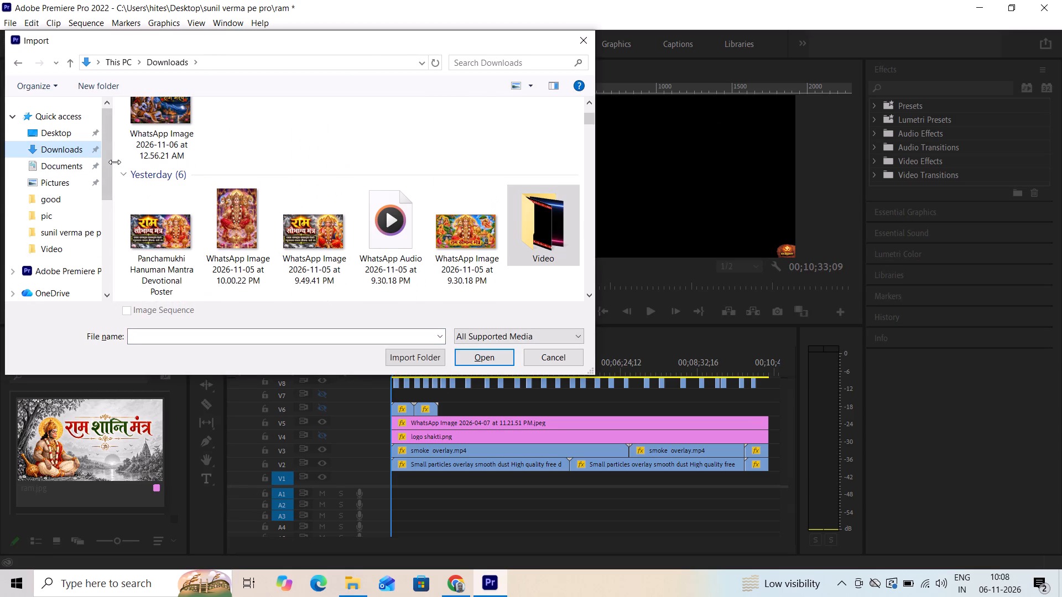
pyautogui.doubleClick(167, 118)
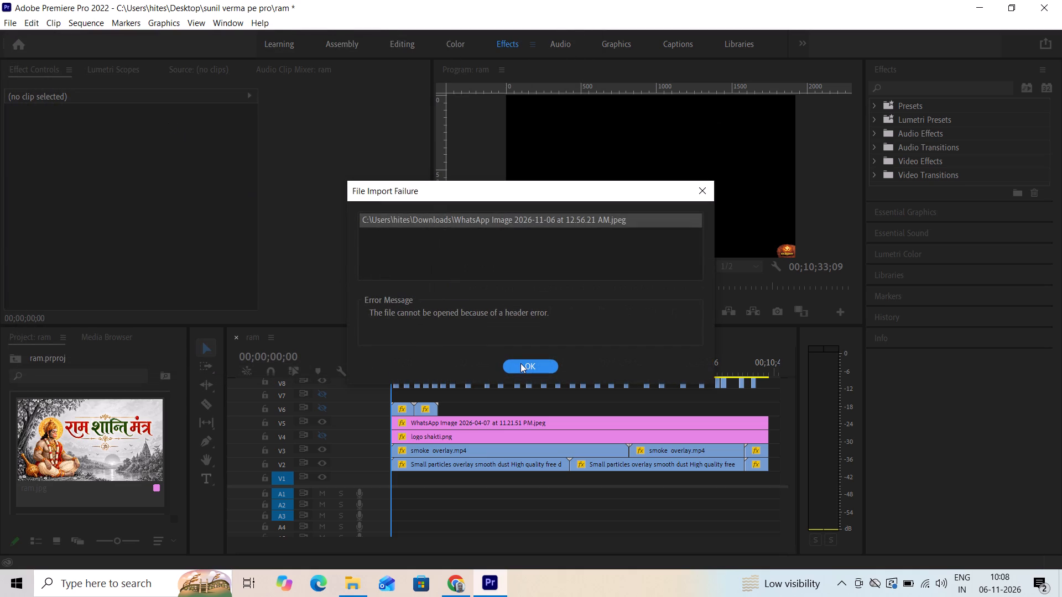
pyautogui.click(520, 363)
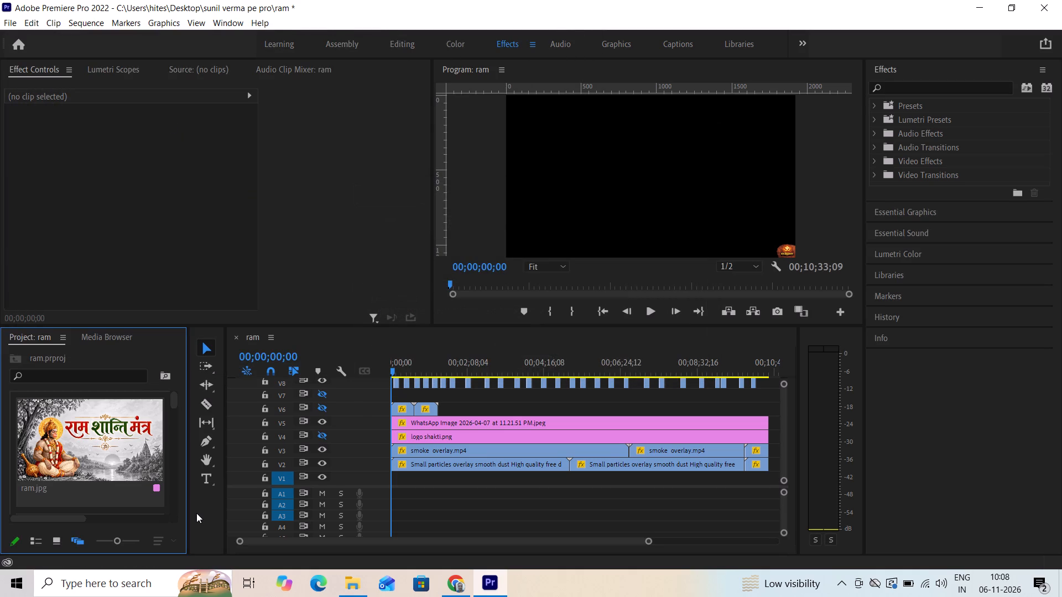
# In File Explorer, find WhatsApp Image 2026-11-06 at 12.56.21 AM in Downloads and open it with Paint 3D.
pyautogui.press('super+d')
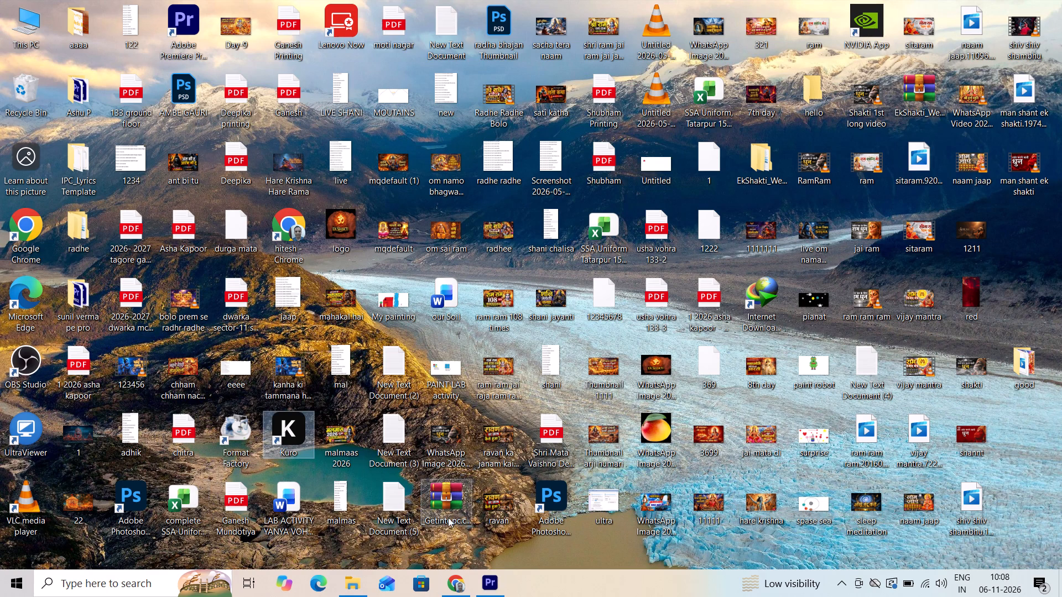
pyautogui.doubleClick(29, 15)
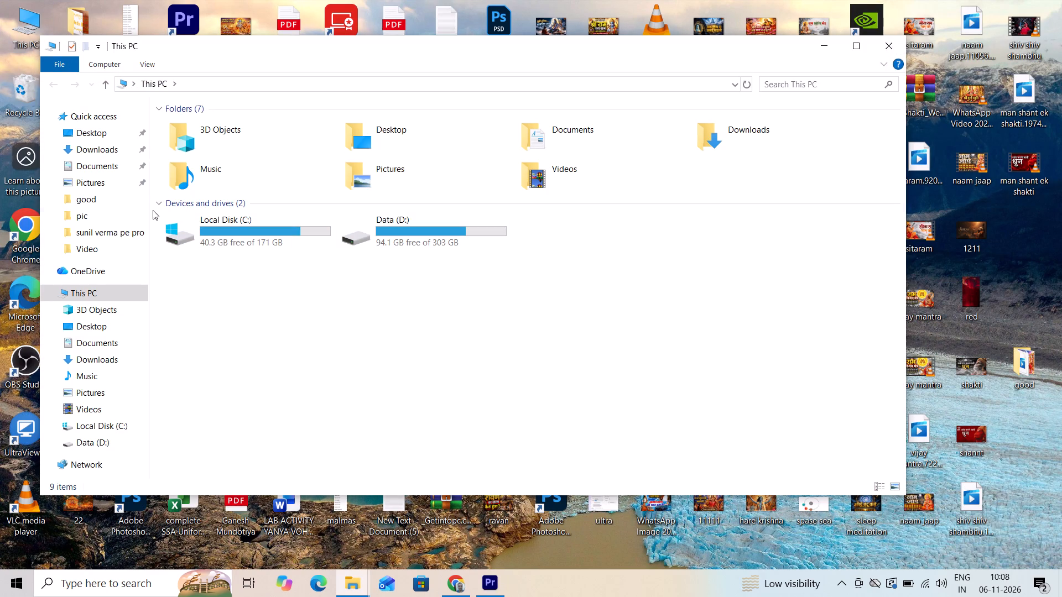
pyautogui.click(106, 153)
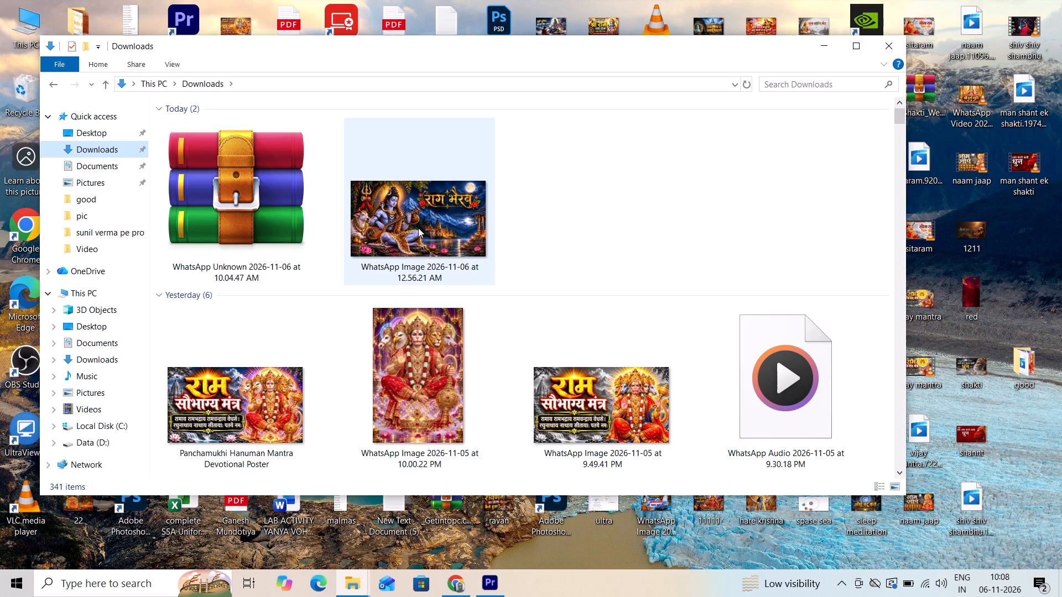
pyautogui.click(414, 227)
pyautogui.rightClick(414, 227)
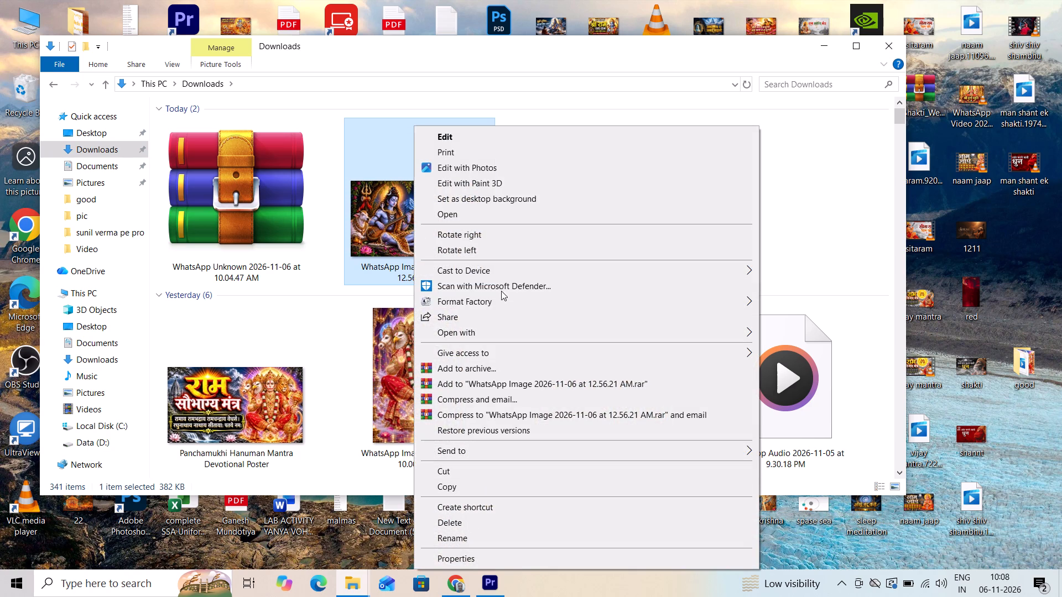
pyautogui.click(473, 332)
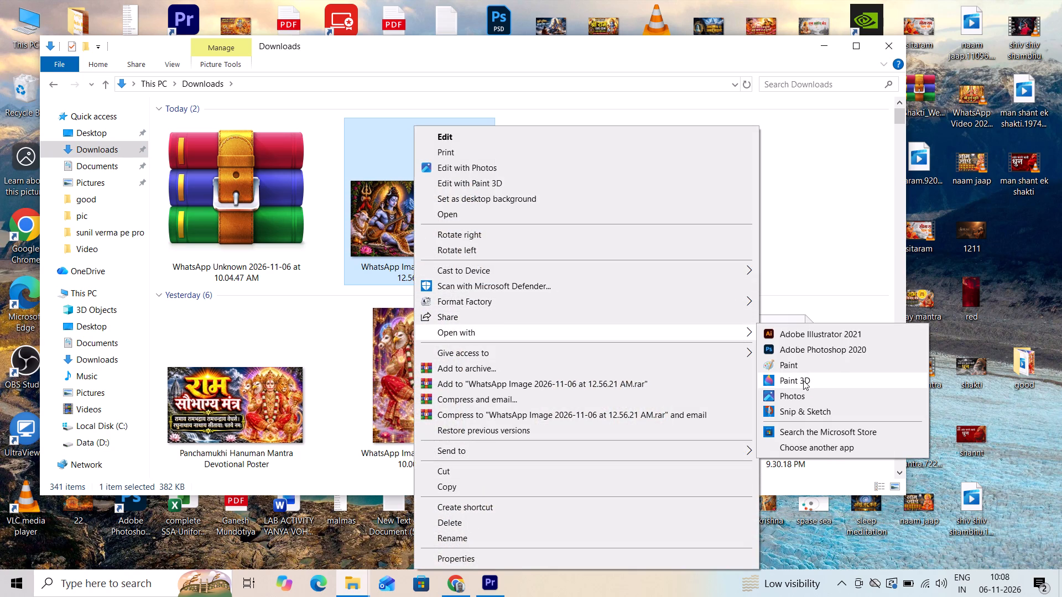
pyautogui.click(844, 383)
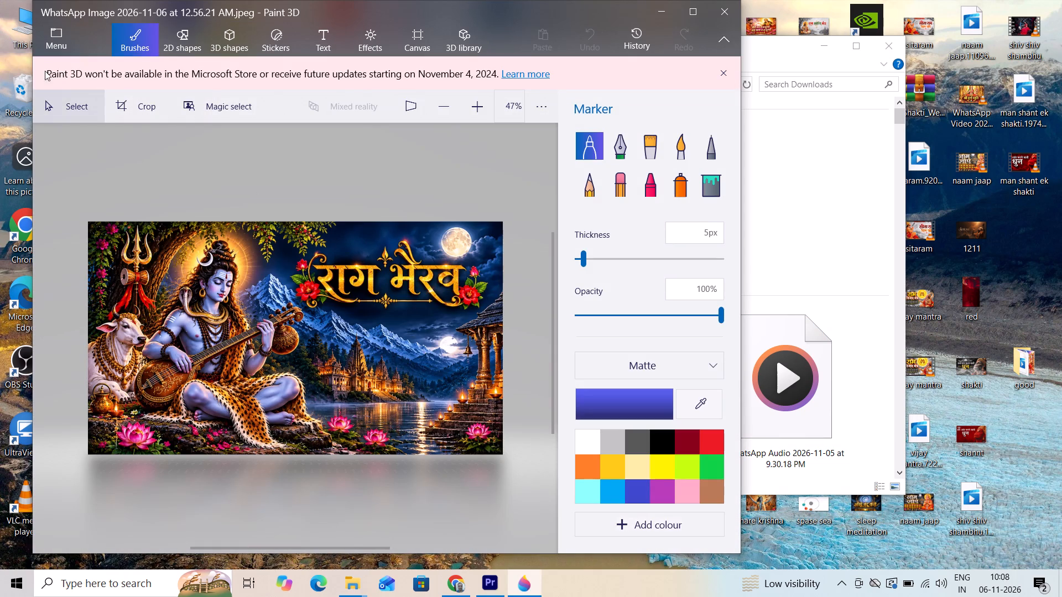
# Save a copy of the picture as a JPEG image named shiv ji in the Desktop's good folder, and close Paint 3D and File Explorer.
pyautogui.click(53, 34)
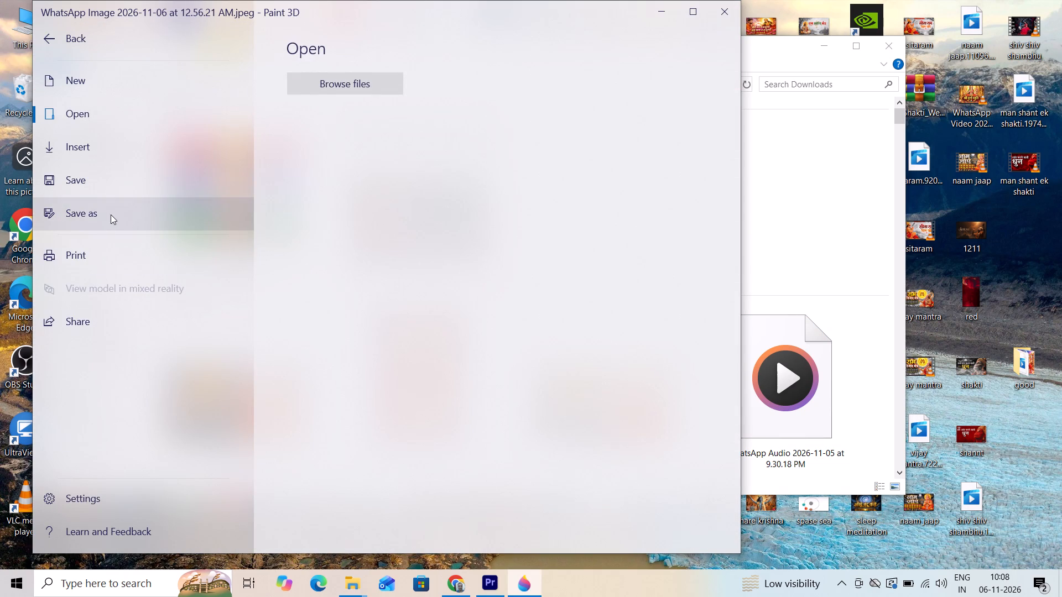
pyautogui.click(110, 214)
pyautogui.click(318, 130)
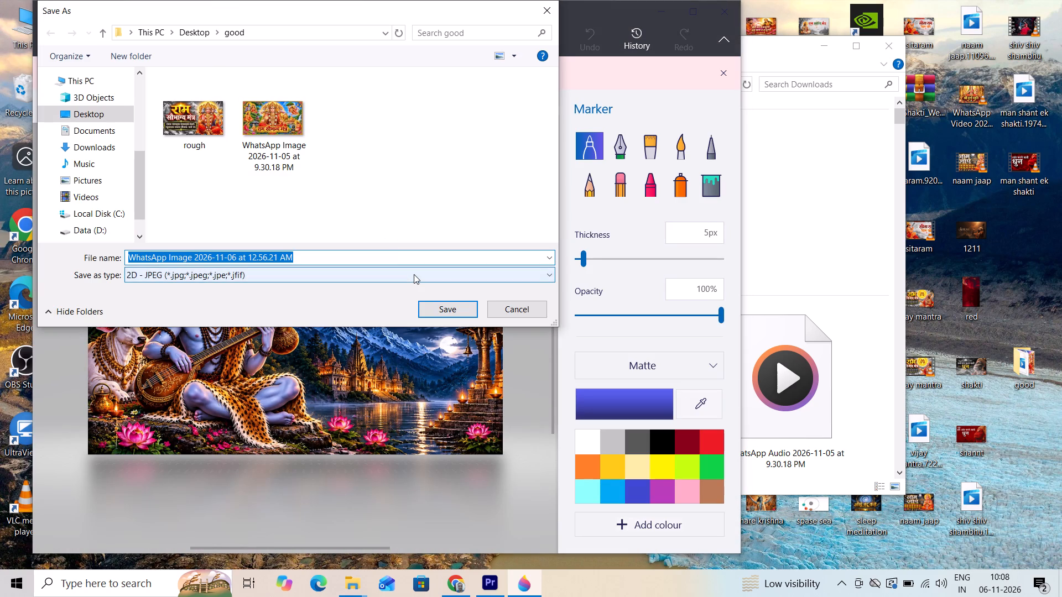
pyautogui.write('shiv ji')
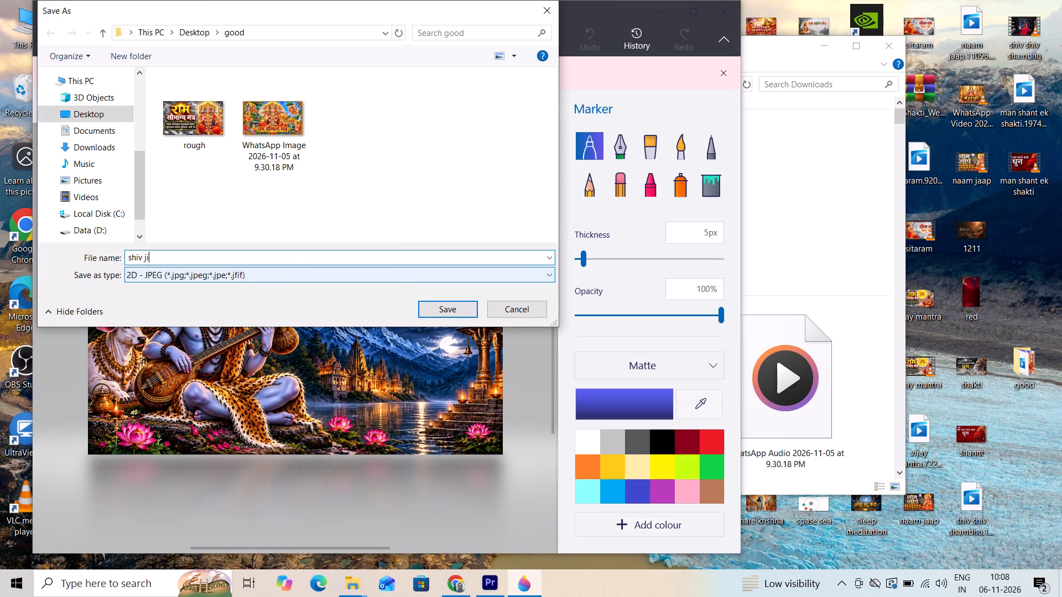
pyautogui.click(443, 304)
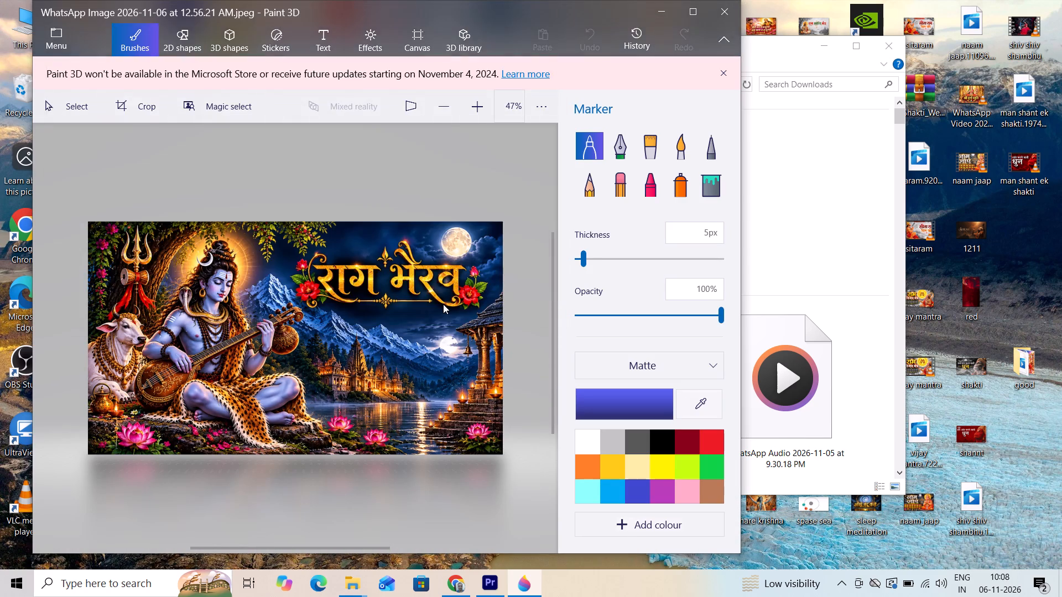
pyautogui.click(719, 12)
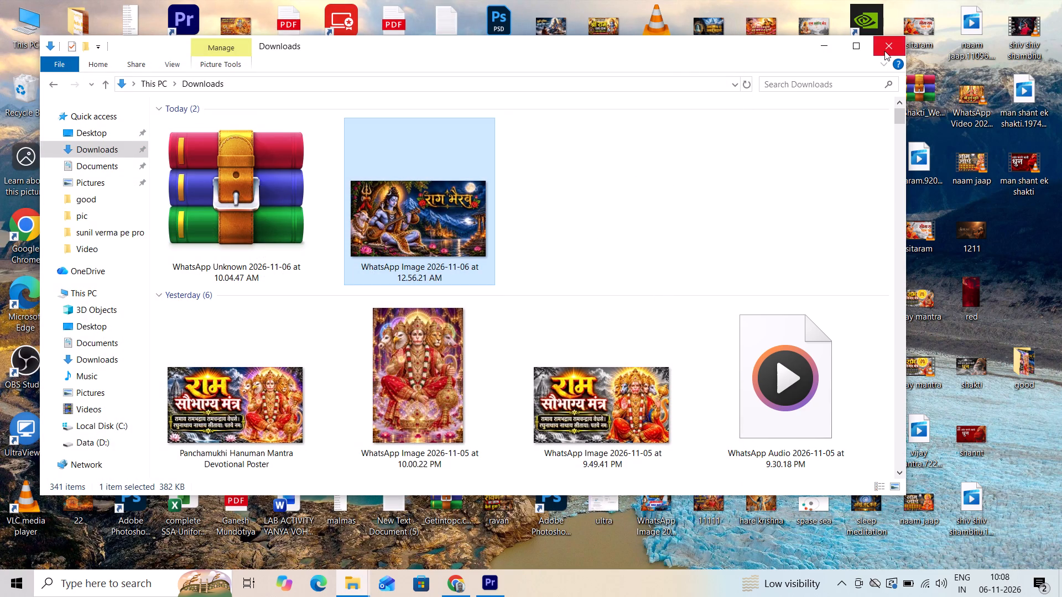
pyautogui.click(884, 51)
pyautogui.moveTo(696, 316); pyautogui.dragTo(606, 467)
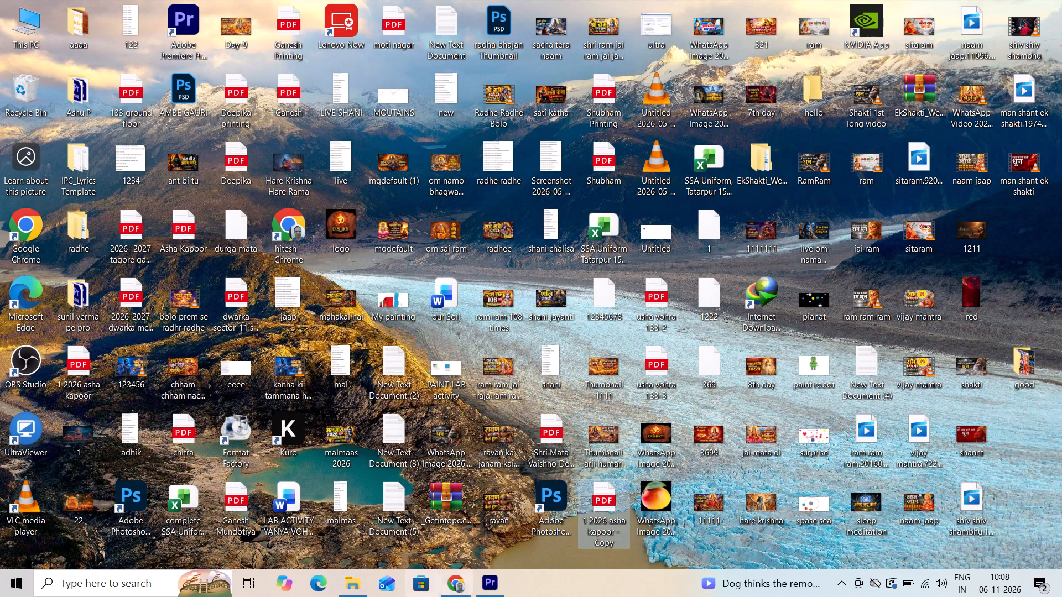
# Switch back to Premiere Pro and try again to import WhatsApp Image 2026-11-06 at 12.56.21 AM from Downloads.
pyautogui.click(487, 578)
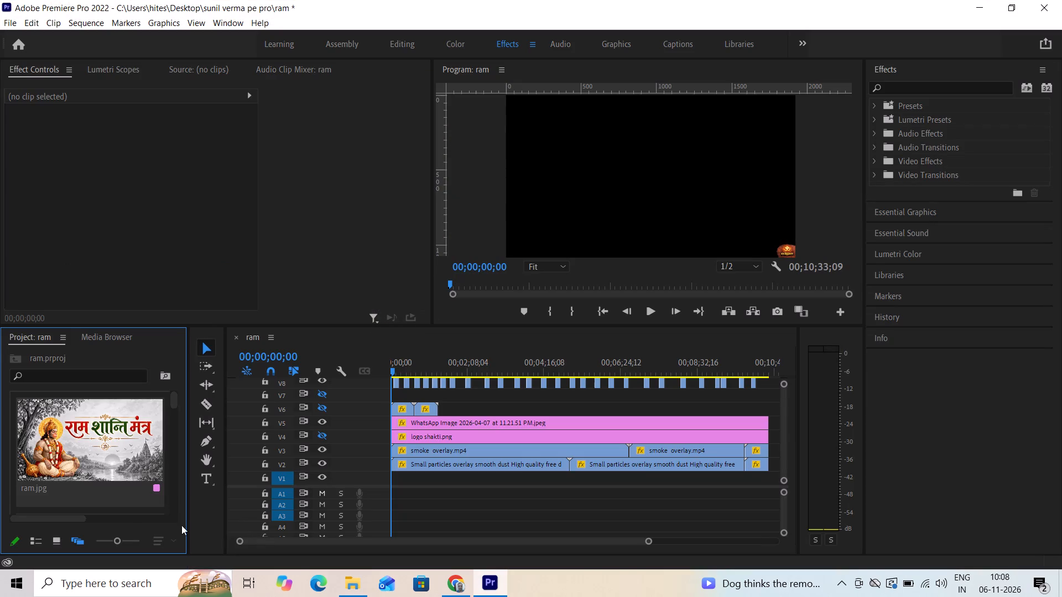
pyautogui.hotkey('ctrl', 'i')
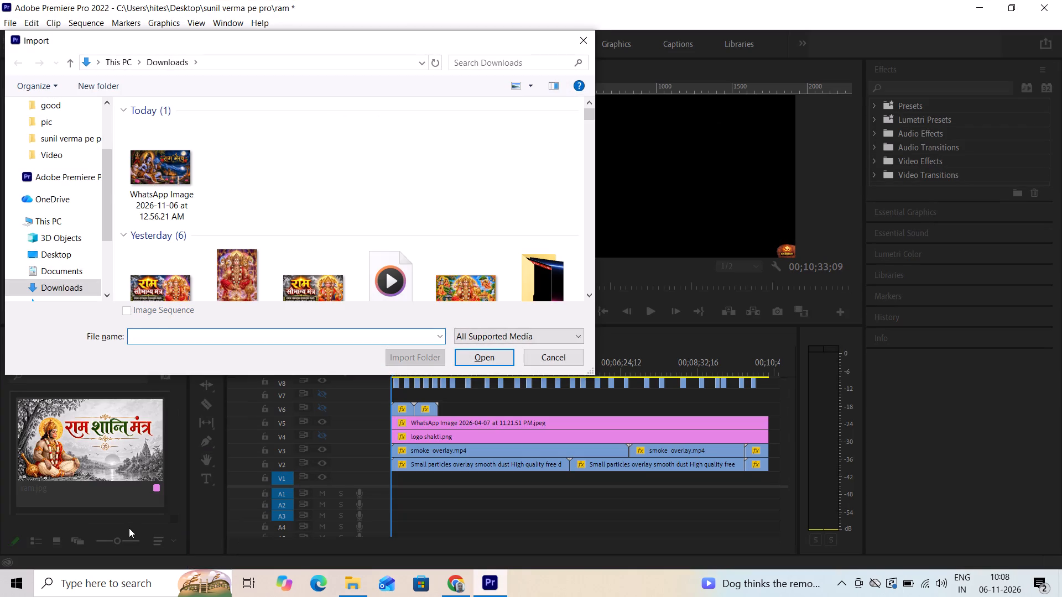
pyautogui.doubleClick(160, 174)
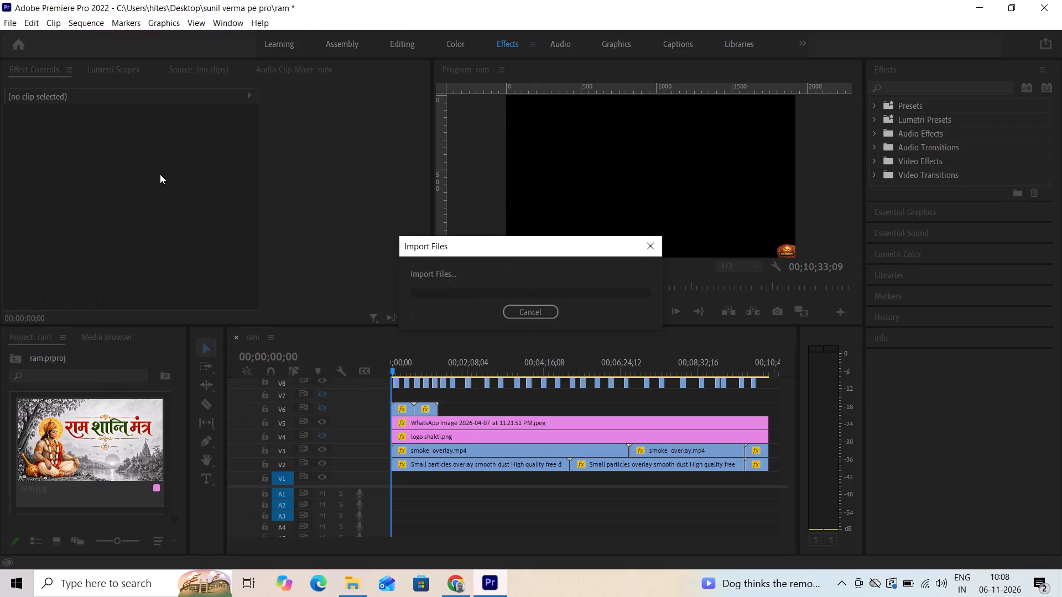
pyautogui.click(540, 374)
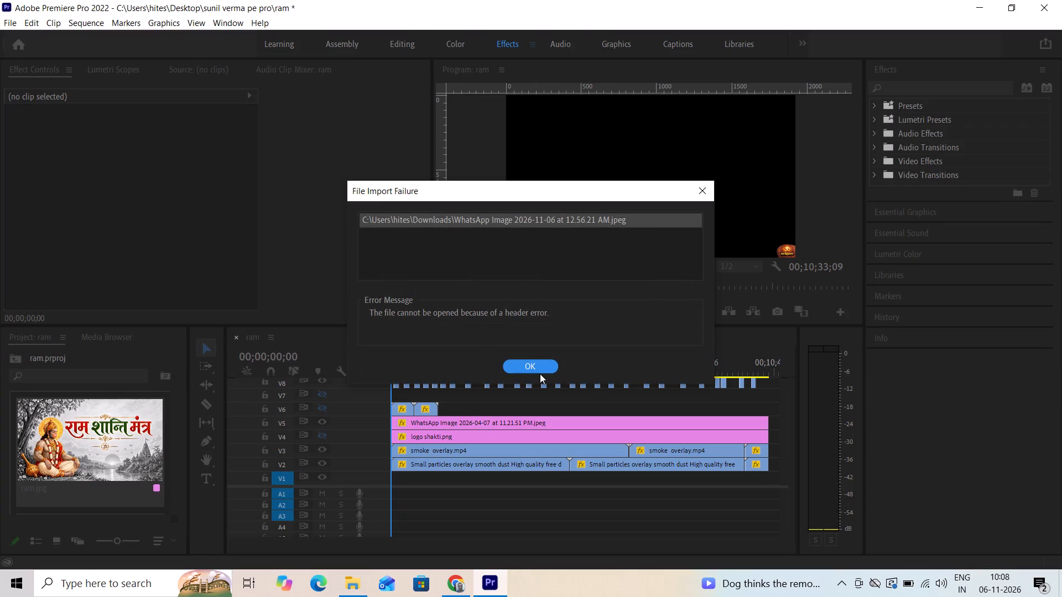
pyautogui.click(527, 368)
# Import the shiv ji image from the good folder on the Desktop into the project.
pyautogui.hotkey('ctrl', 'i')
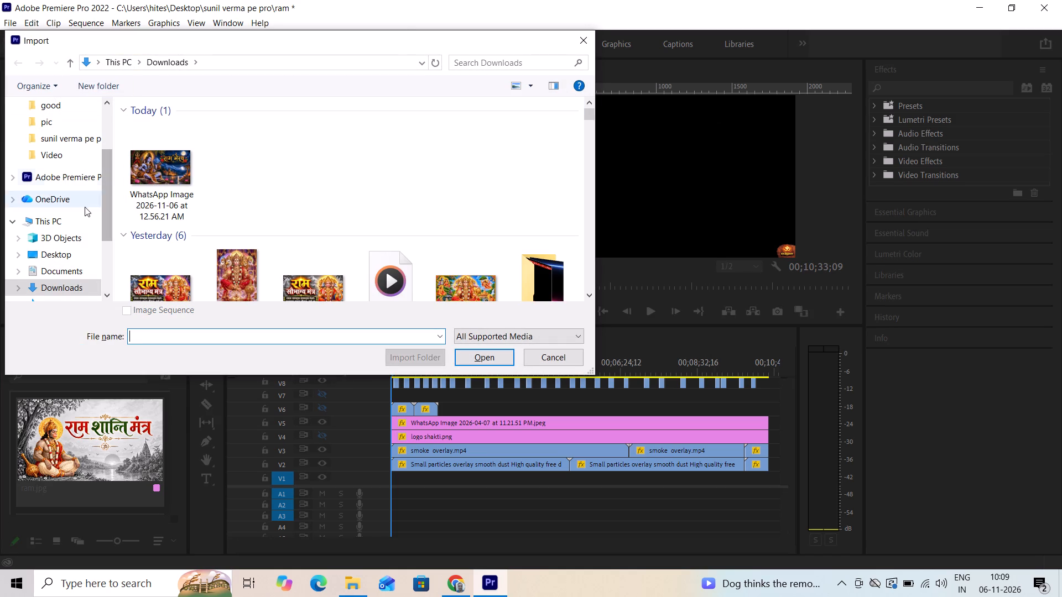
pyautogui.click(57, 248)
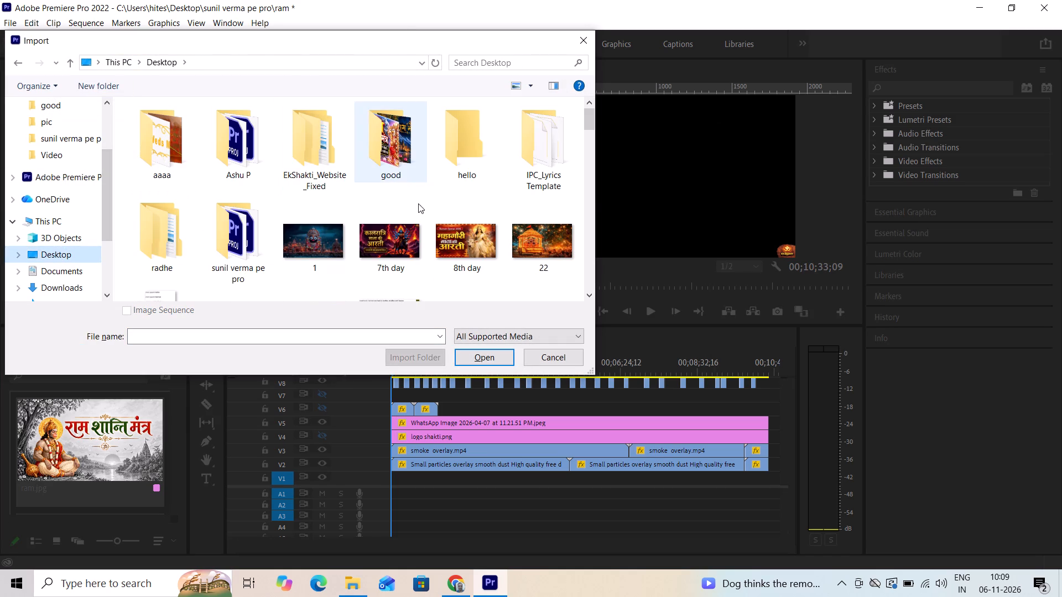
pyautogui.moveTo(589, 121); pyautogui.dragTo(557, 265)
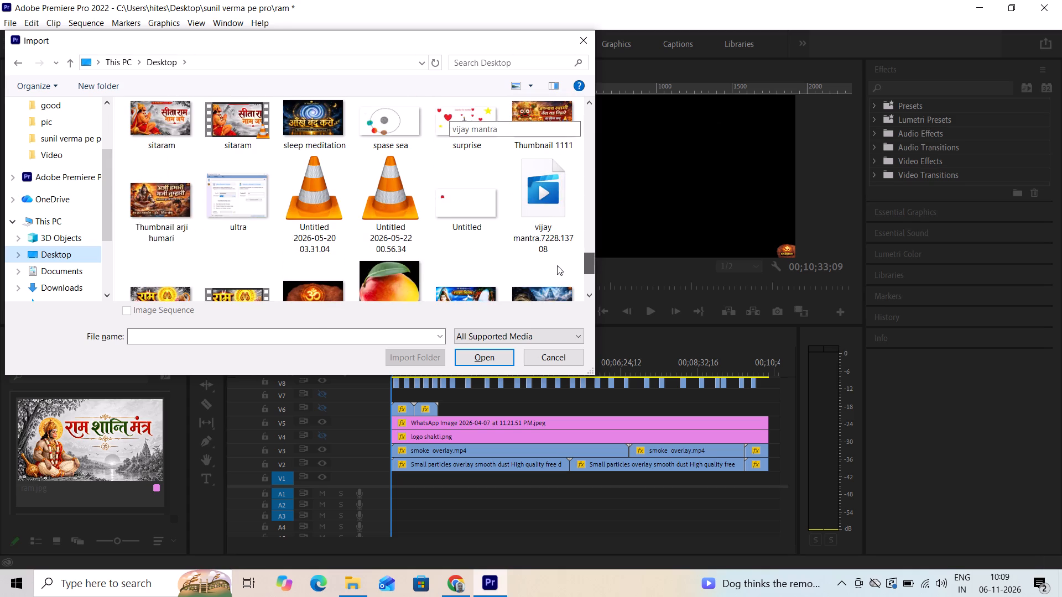
pyautogui.moveTo(557, 265); pyautogui.dragTo(569, 285)
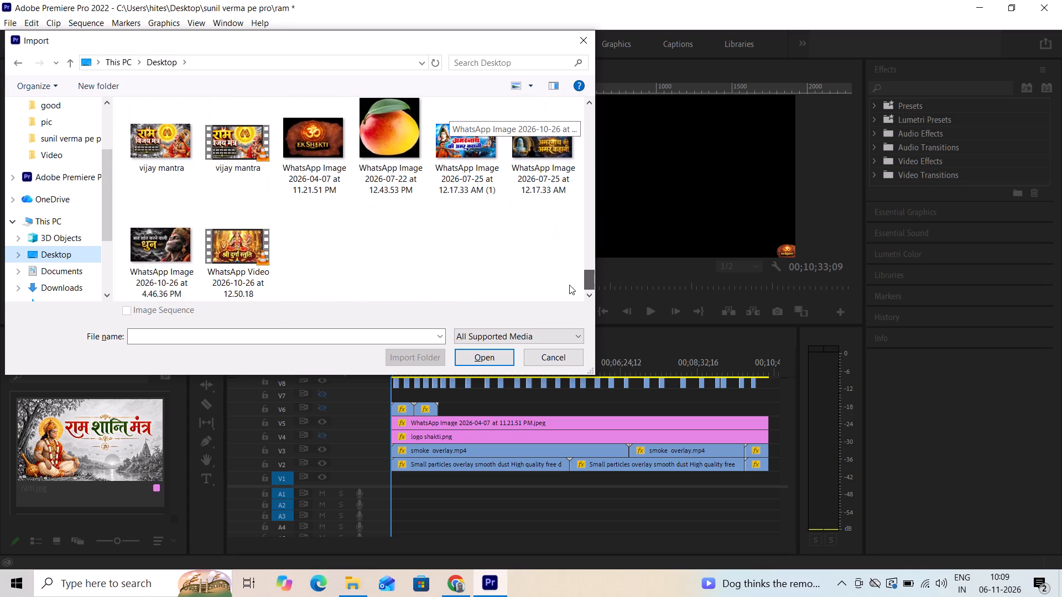
pyautogui.moveTo(569, 285); pyautogui.dragTo(578, 245)
pyautogui.click(394, 233)
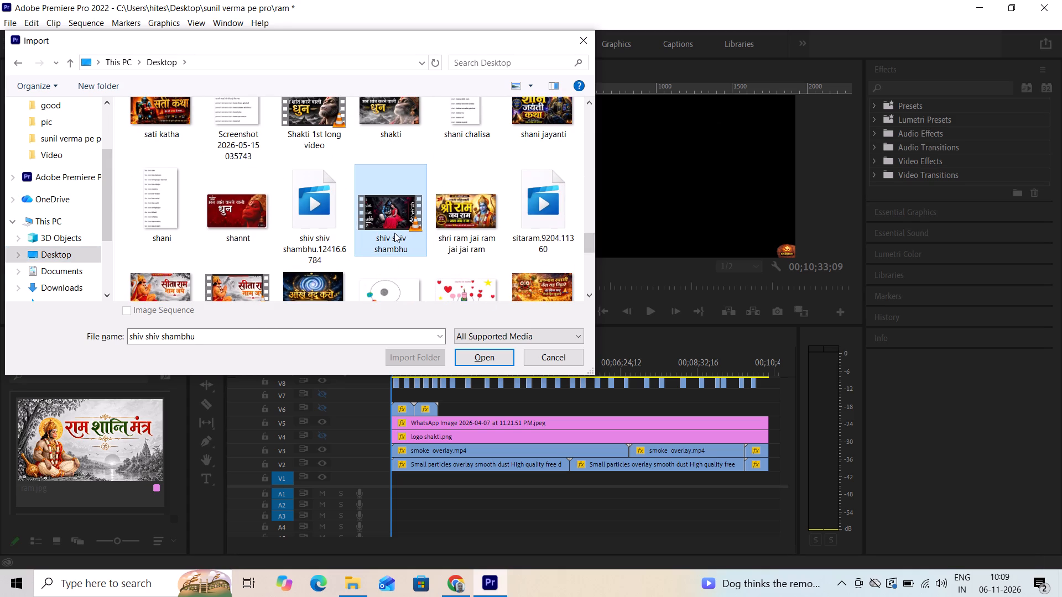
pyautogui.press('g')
pyautogui.press('Return')
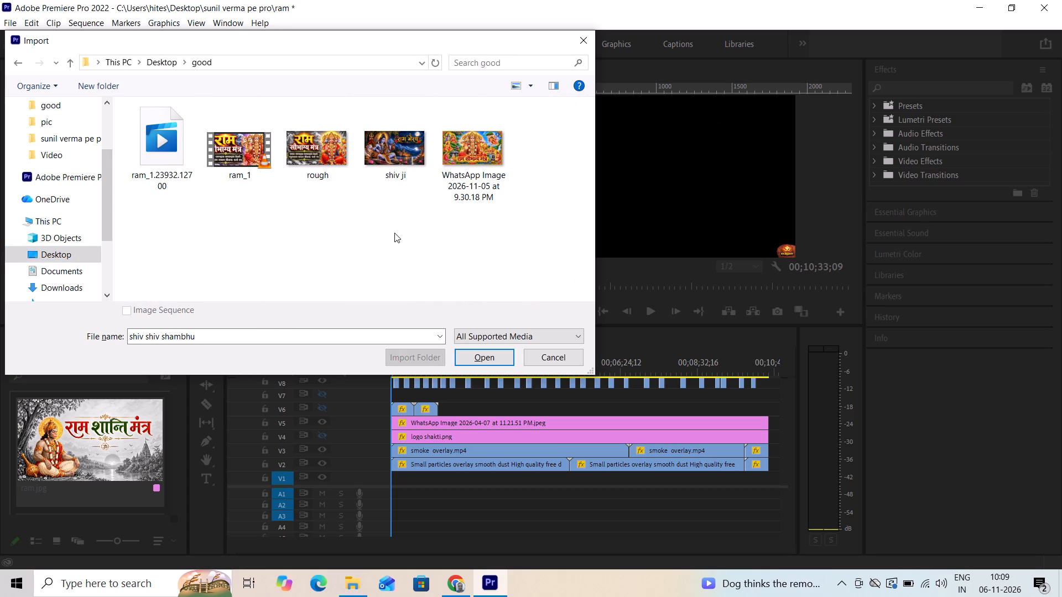
pyautogui.doubleClick(391, 148)
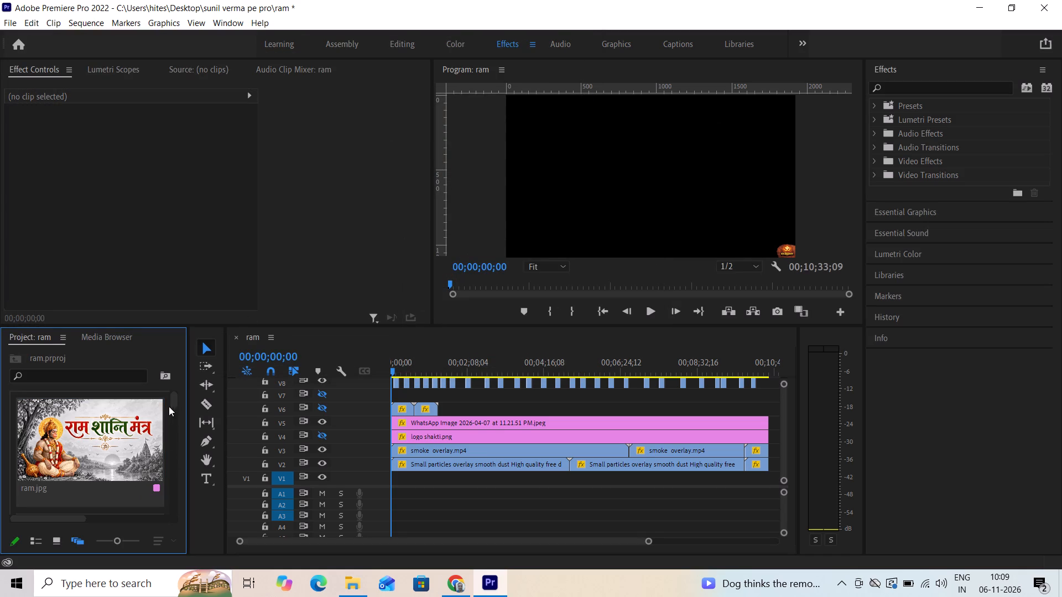
# Place shiv ji.jpg on track V1 at the sequence start and extend it to the end of the clips above.
pyautogui.moveTo(173, 403); pyautogui.dragTo(181, 552)
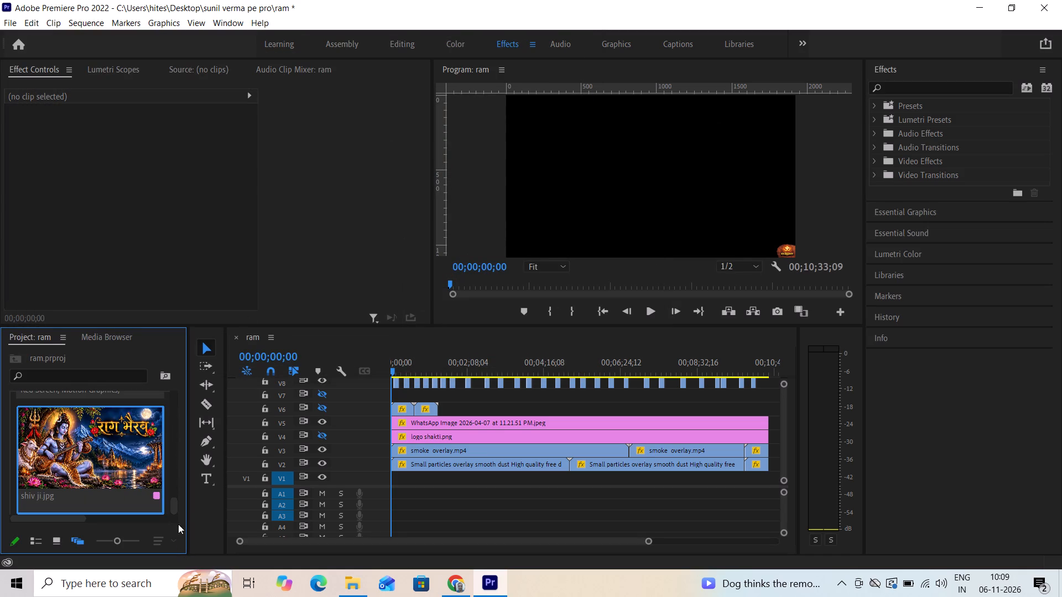
pyautogui.moveTo(114, 450); pyautogui.dragTo(408, 484)
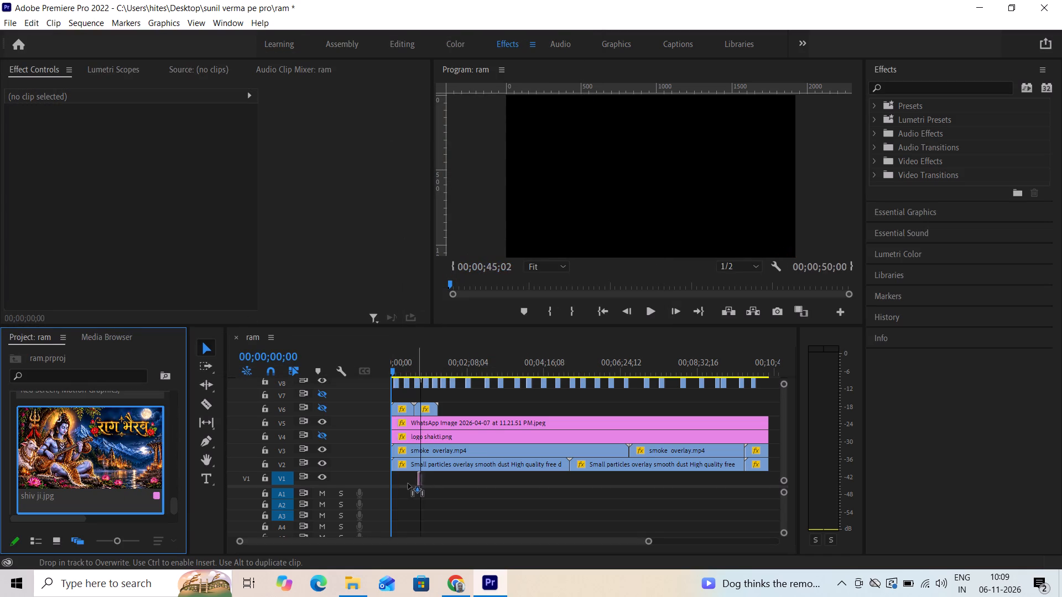
pyautogui.moveTo(408, 484); pyautogui.dragTo(386, 485)
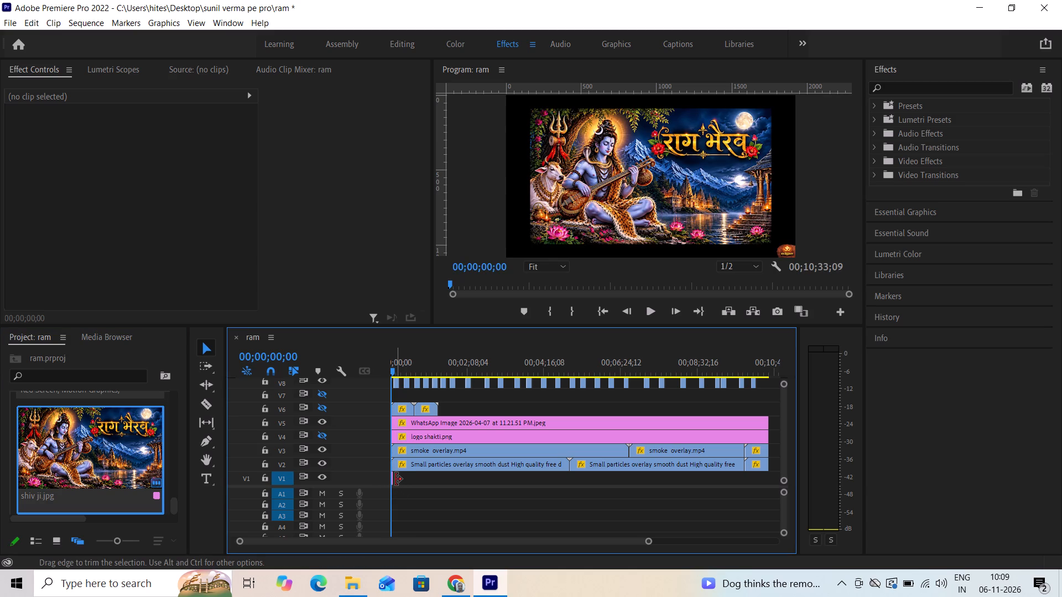
pyautogui.moveTo(395, 479); pyautogui.dragTo(723, 510)
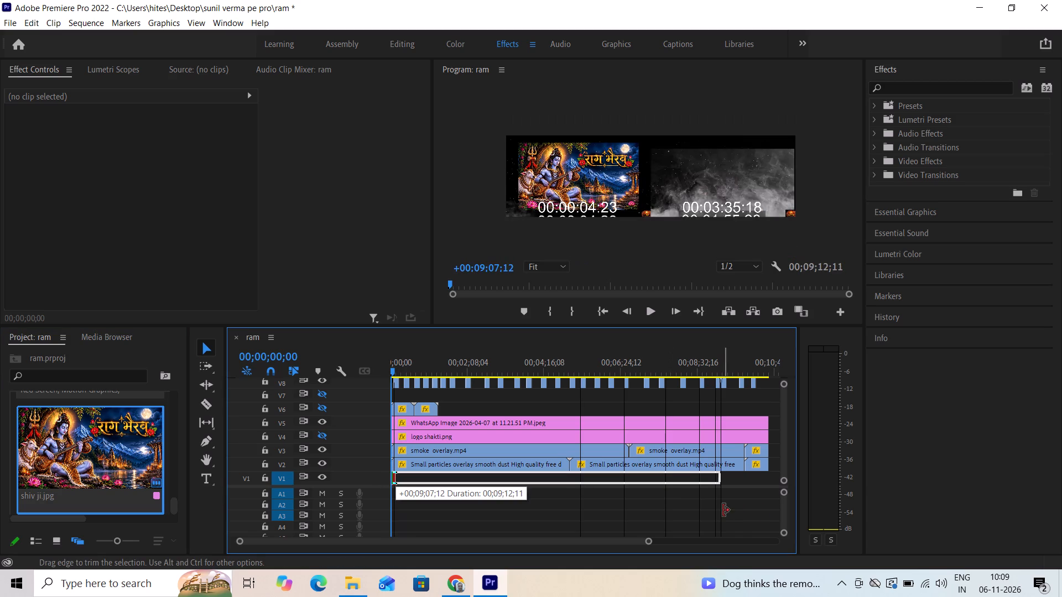
pyautogui.moveTo(723, 510); pyautogui.dragTo(773, 515)
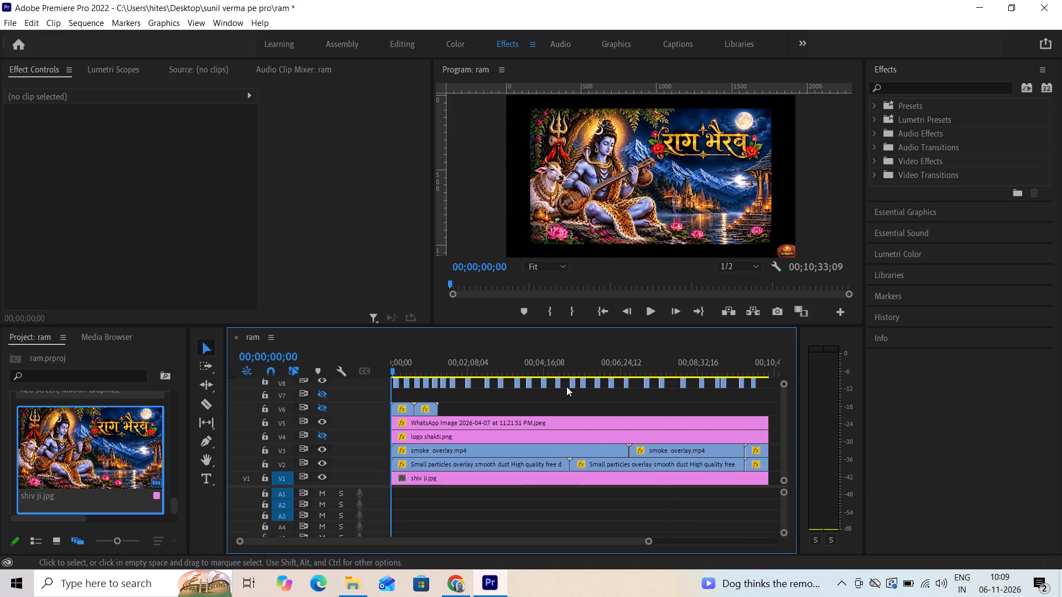
# Scale the shiv ji.jpg clip to 123 so the image fills the frame.
pyautogui.click(547, 475)
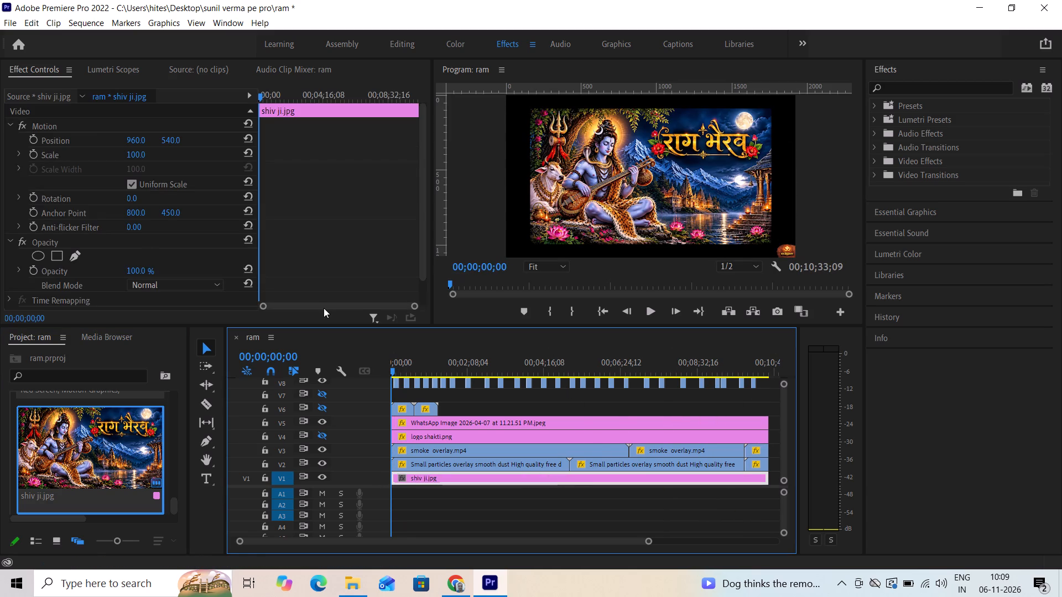
pyautogui.click(136, 152)
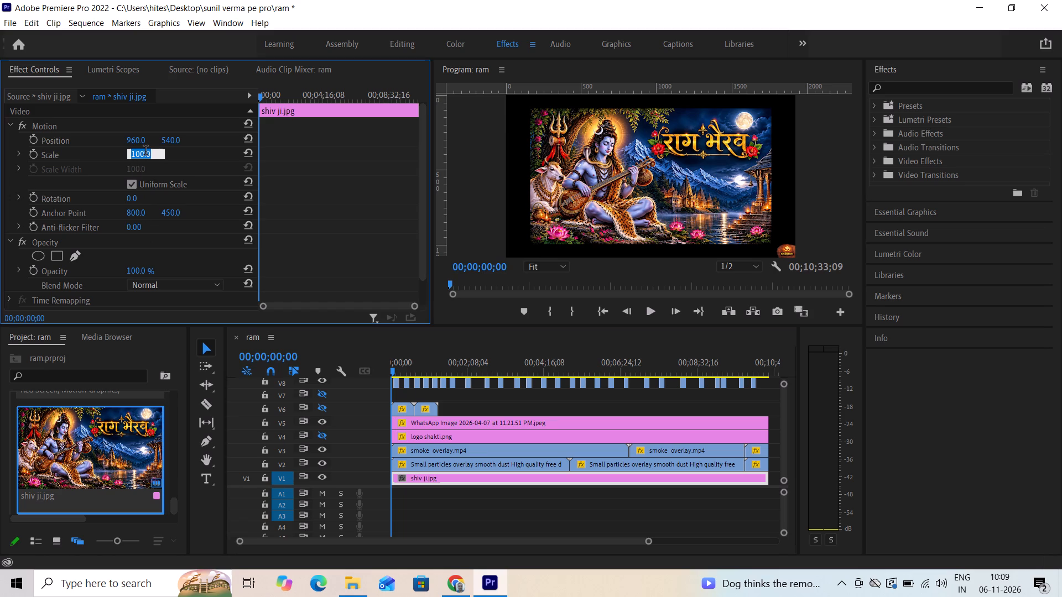
pyautogui.click(442, 477)
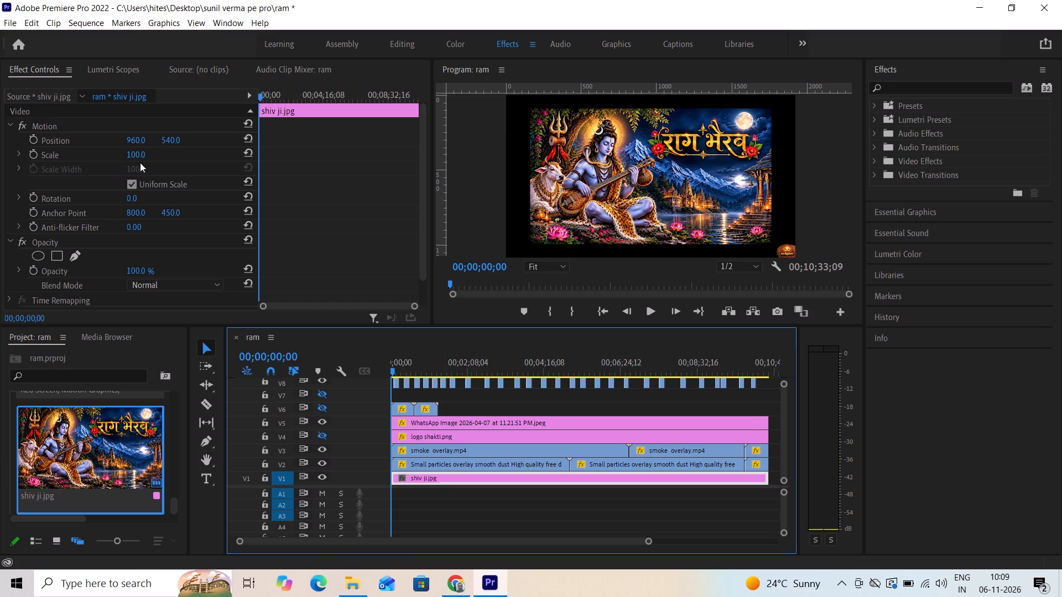
pyautogui.moveTo(136, 154); pyautogui.dragTo(140, 159)
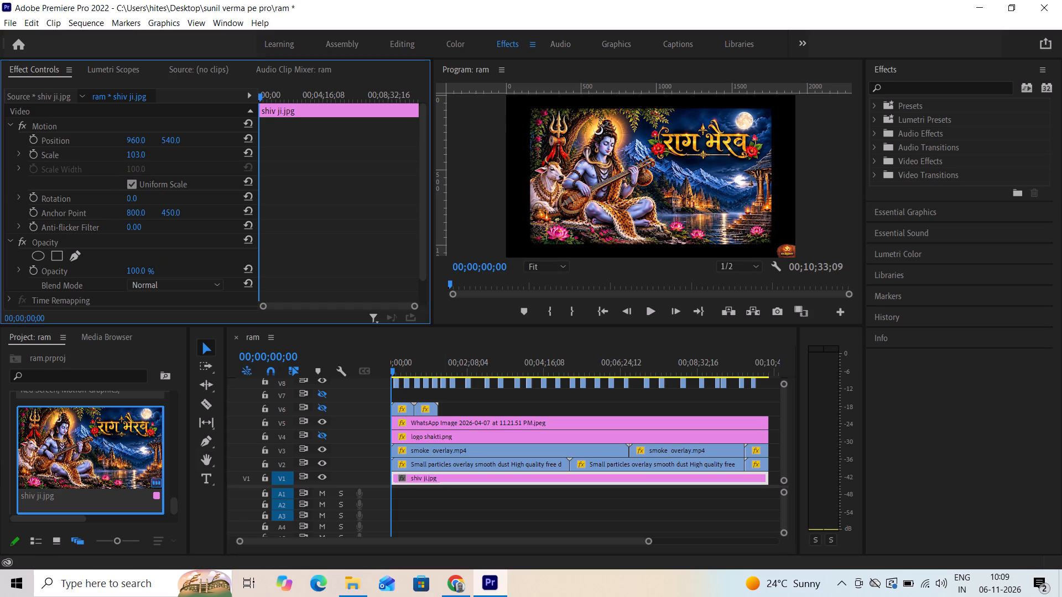
pyautogui.moveTo(140, 159); pyautogui.dragTo(137, 163)
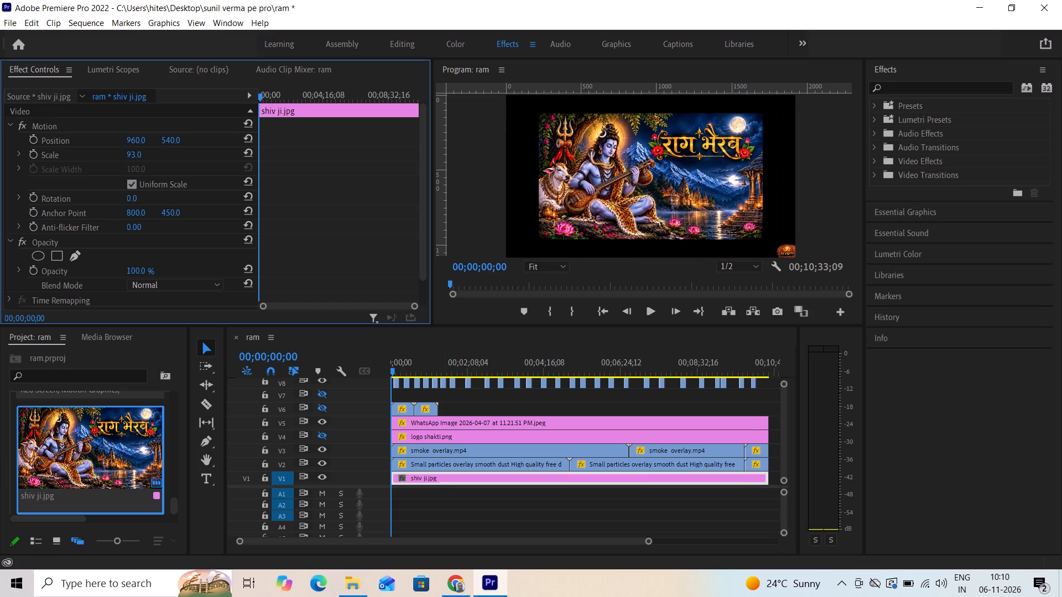
pyautogui.moveTo(137, 163); pyautogui.dragTo(161, 166)
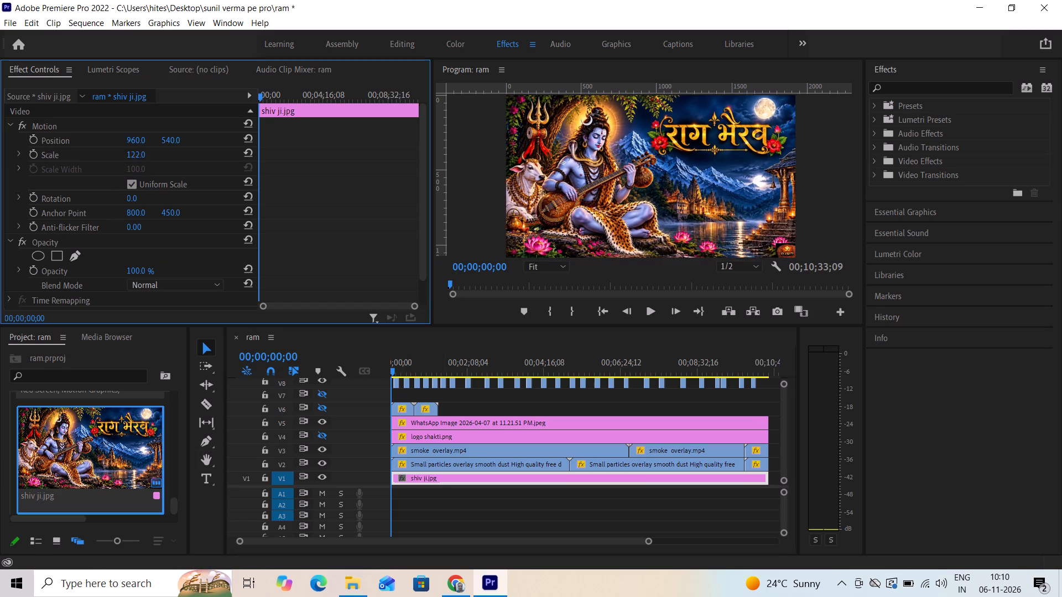
pyautogui.moveTo(161, 166); pyautogui.dragTo(158, 166)
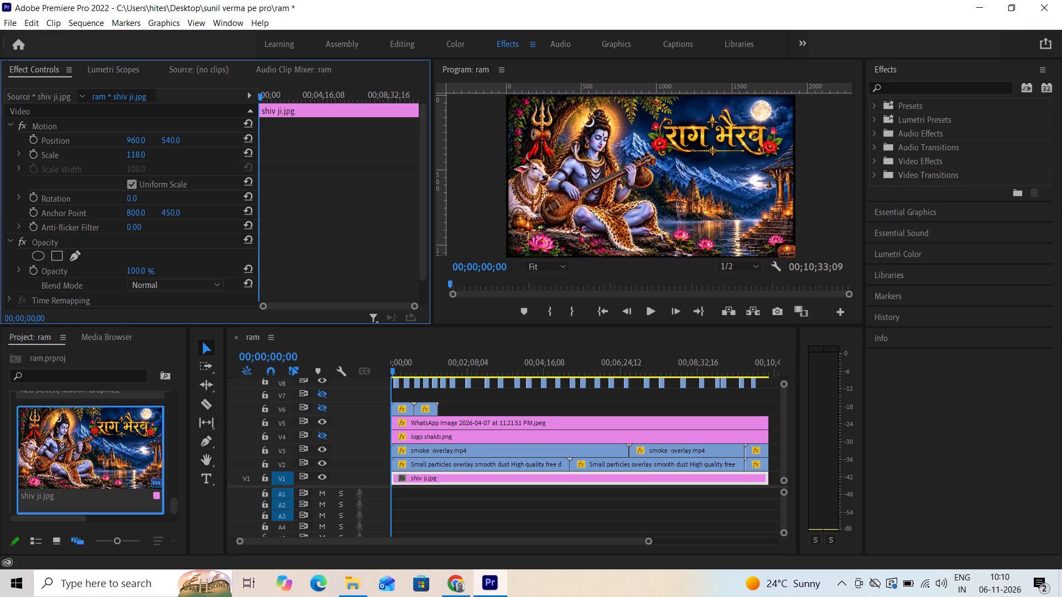
pyautogui.moveTo(158, 166); pyautogui.dragTo(162, 167)
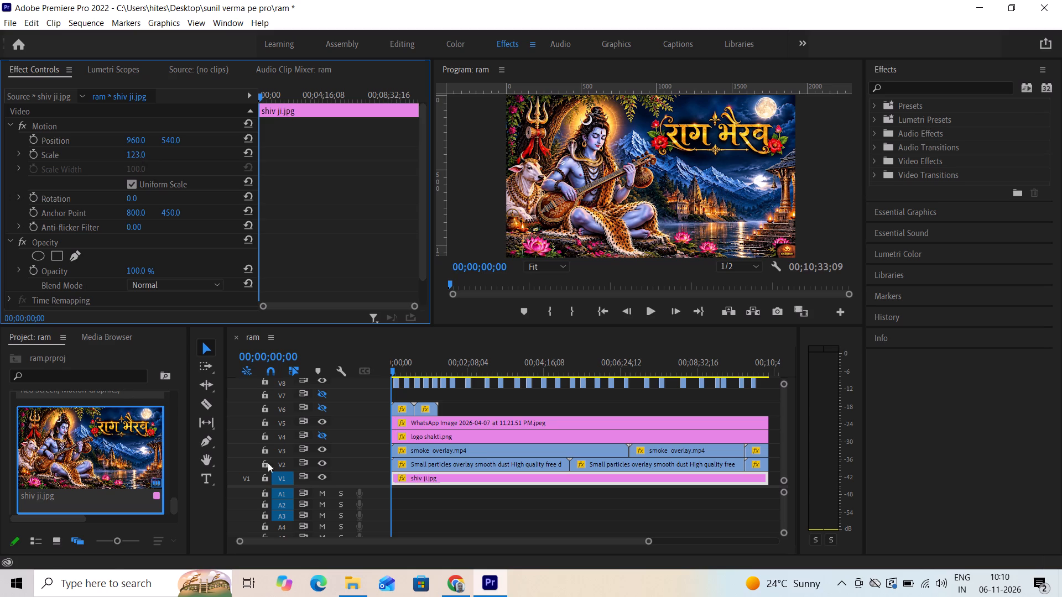
# Turn on the track output of V6 to show its overlay clips.
pyautogui.click(391, 371)
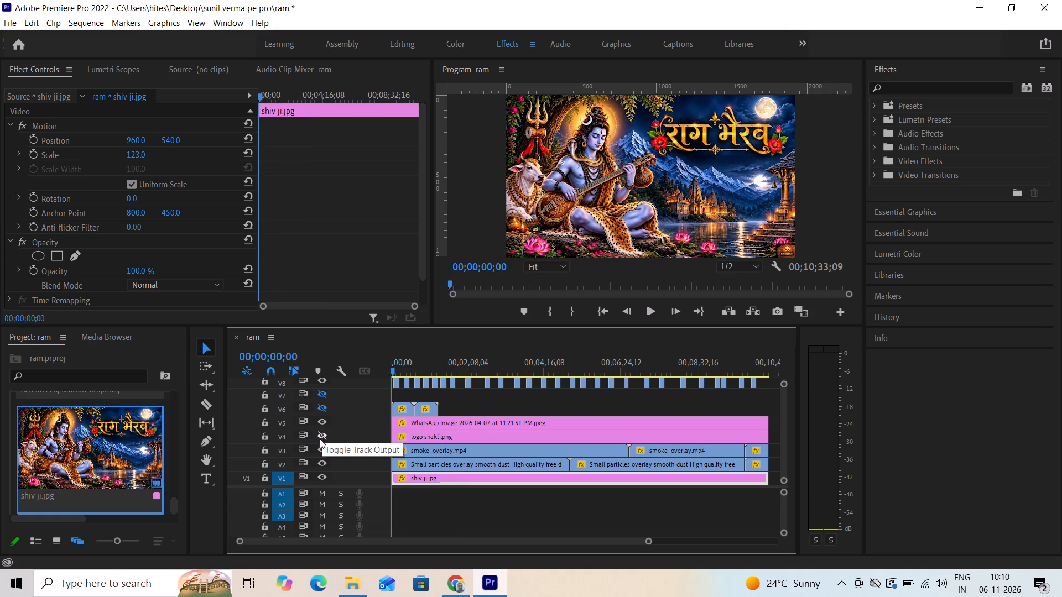
pyautogui.click(321, 406)
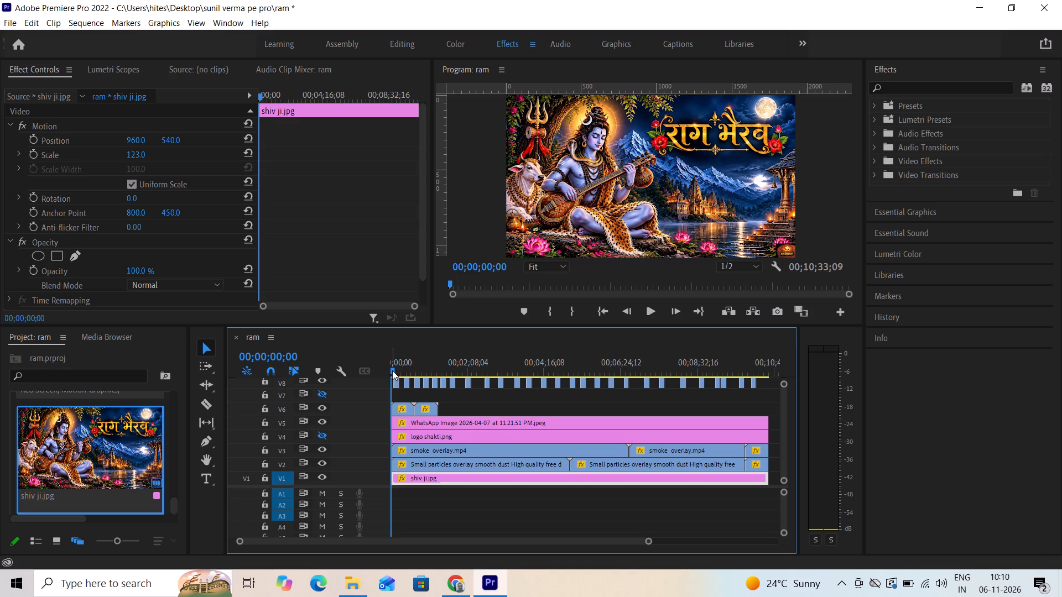
# Scrub through roughly the first 1 minute 17 seconds of the sequence to examine the overlays on the new background.
pyautogui.moveTo(392, 370); pyautogui.dragTo(430, 376)
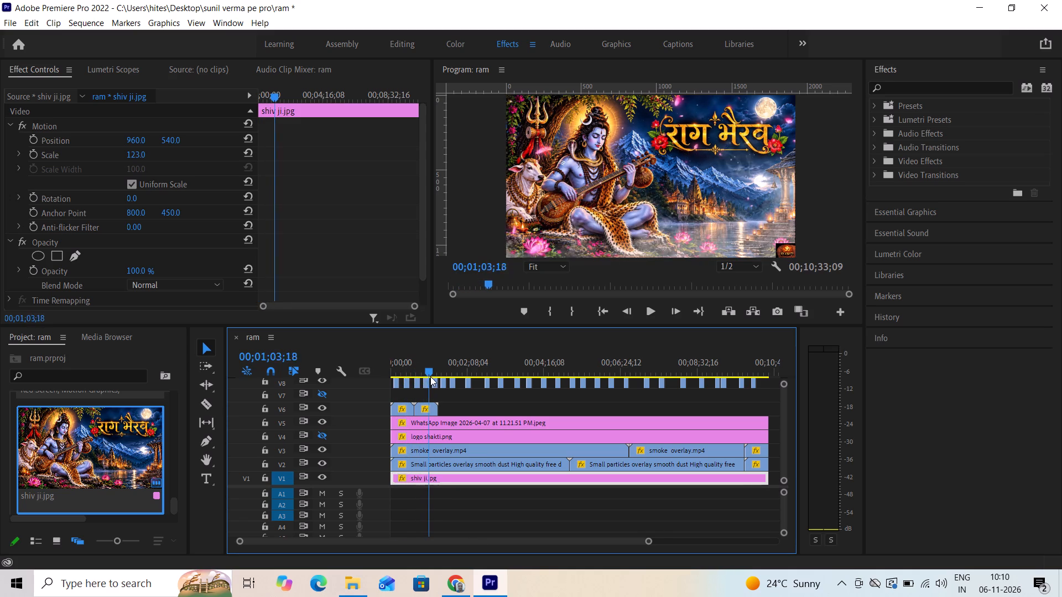
pyautogui.moveTo(430, 376); pyautogui.dragTo(394, 381)
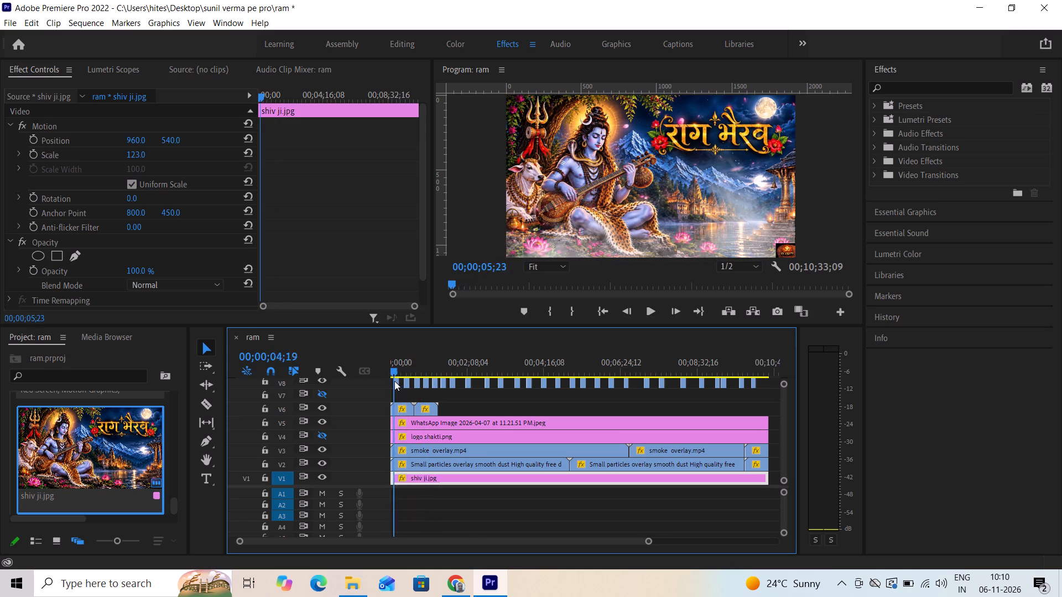
pyautogui.moveTo(394, 381); pyautogui.dragTo(414, 382)
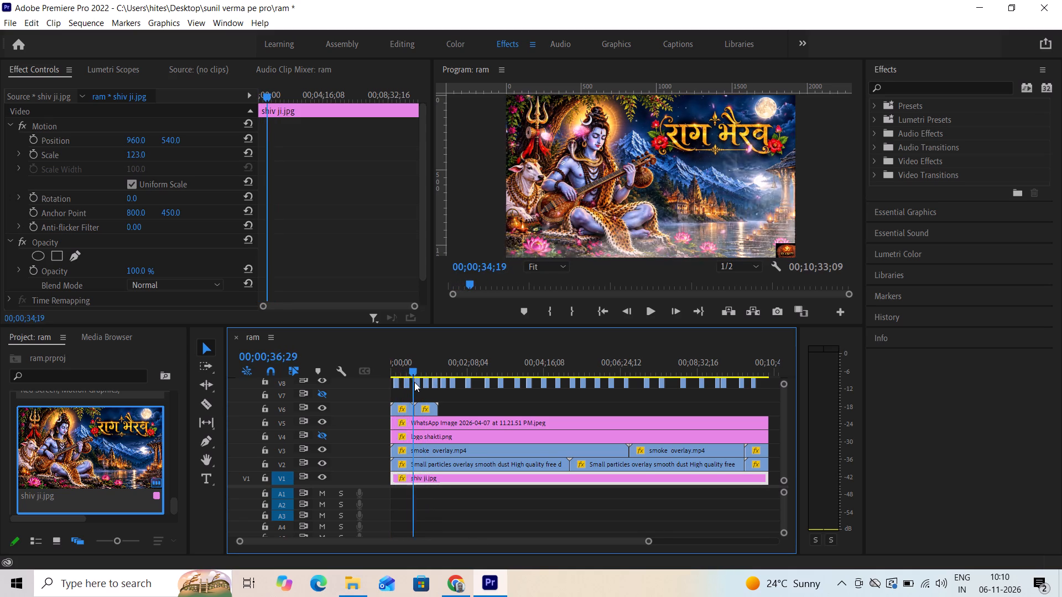
pyautogui.moveTo(414, 382); pyautogui.dragTo(439, 382)
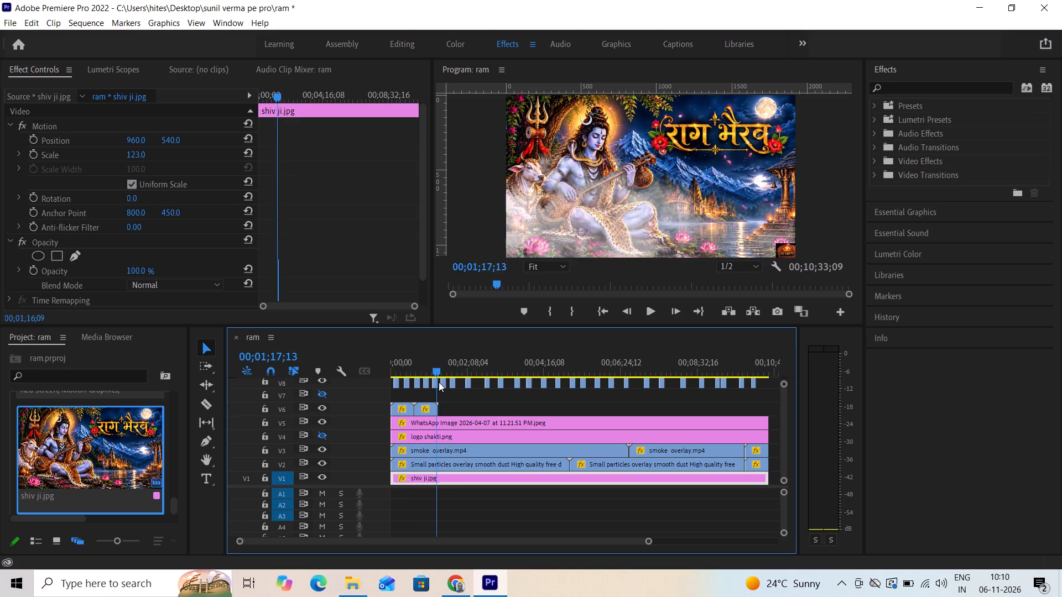
pyautogui.moveTo(439, 382); pyautogui.dragTo(393, 381)
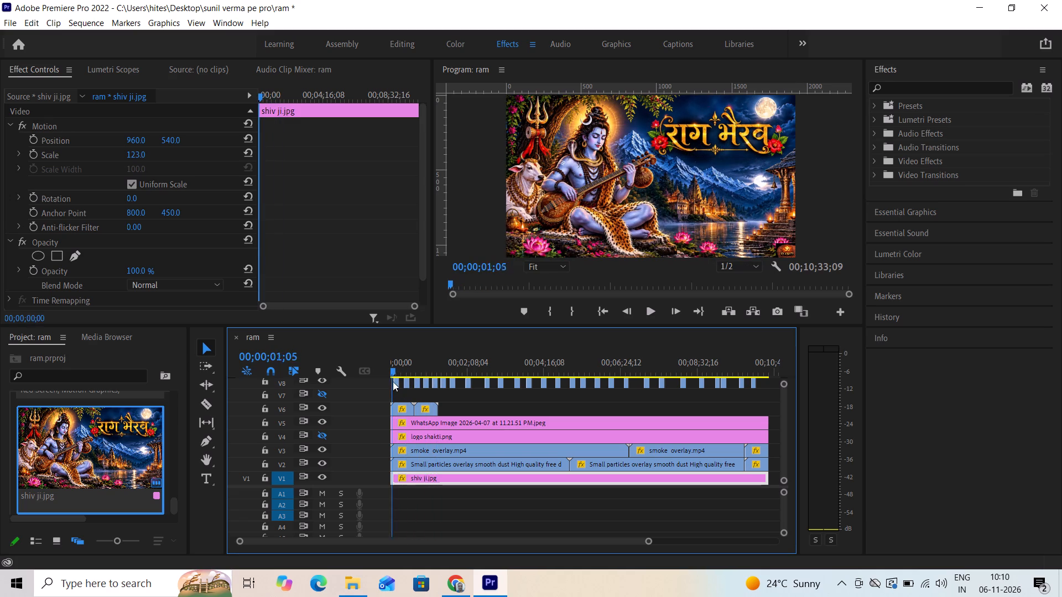
# Turn on the track output of V4 to show the logo shakti.png clip over the new background.
pyautogui.moveTo(393, 381); pyautogui.dragTo(408, 385)
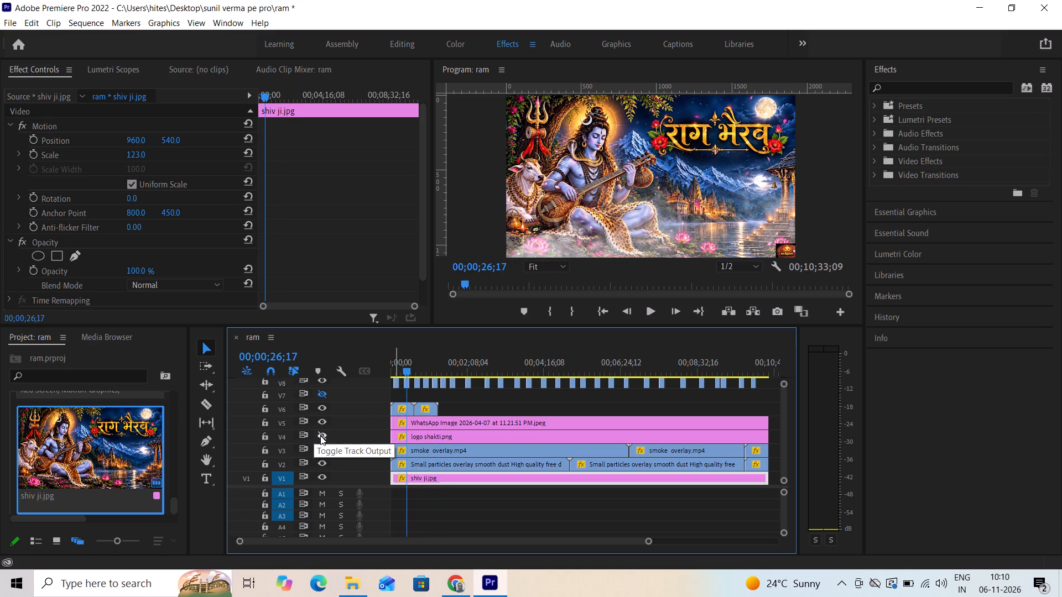
pyautogui.click(320, 436)
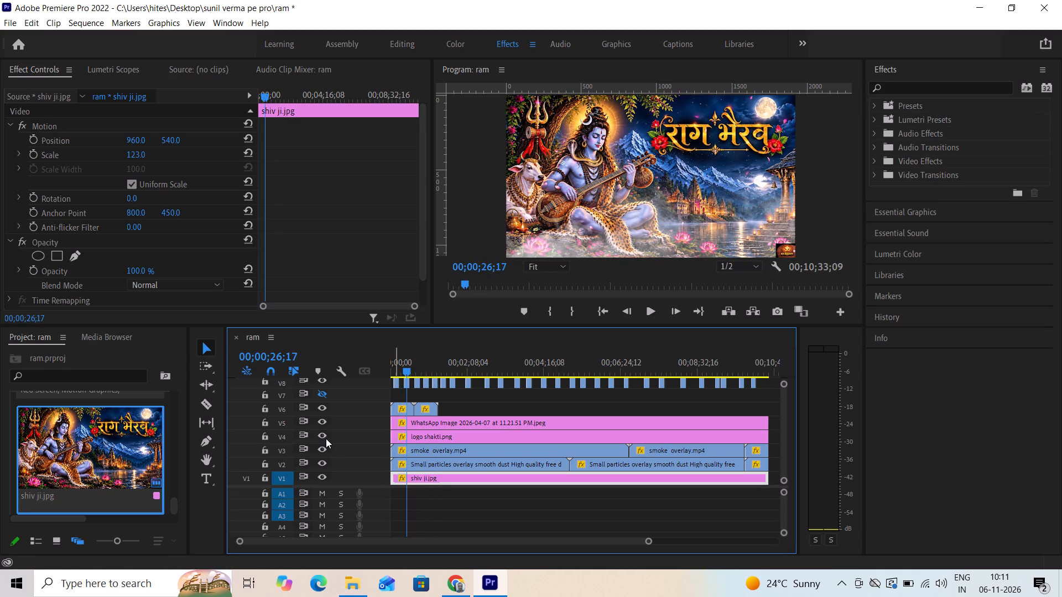
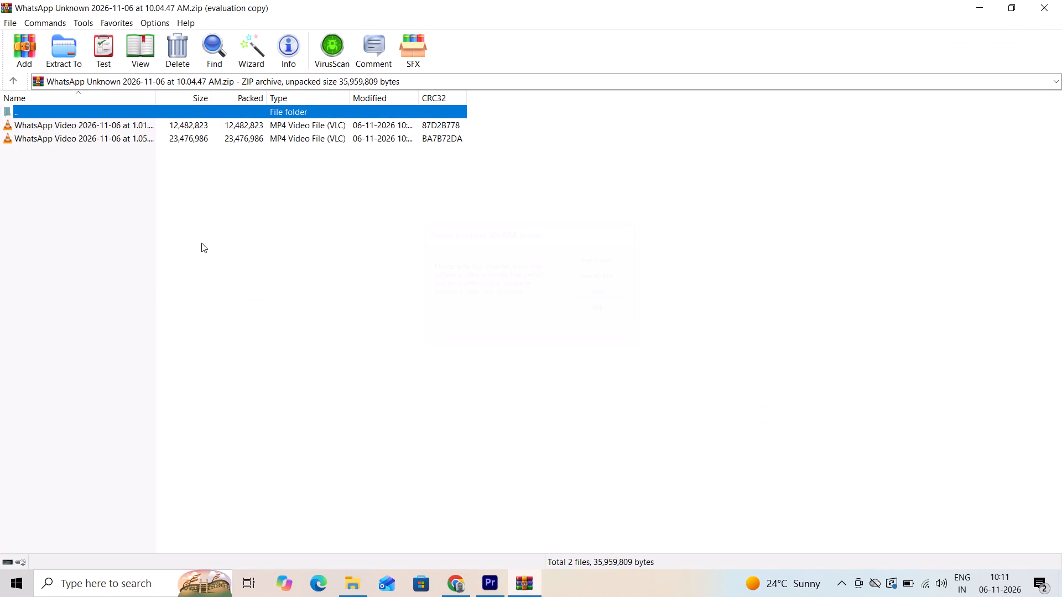
# Extract both WhatsApp videos from the ZIP archive into the good folder on the Desktop, and close the archive and Downloads windows.
pyautogui.moveTo(92, 166); pyautogui.dragTo(24, 117)
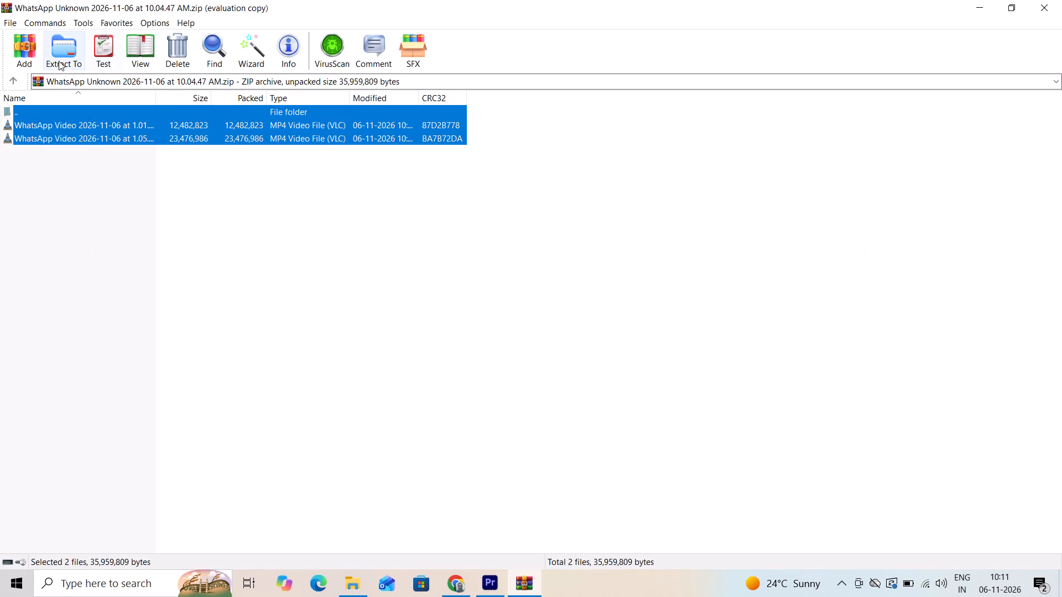
pyautogui.click(64, 56)
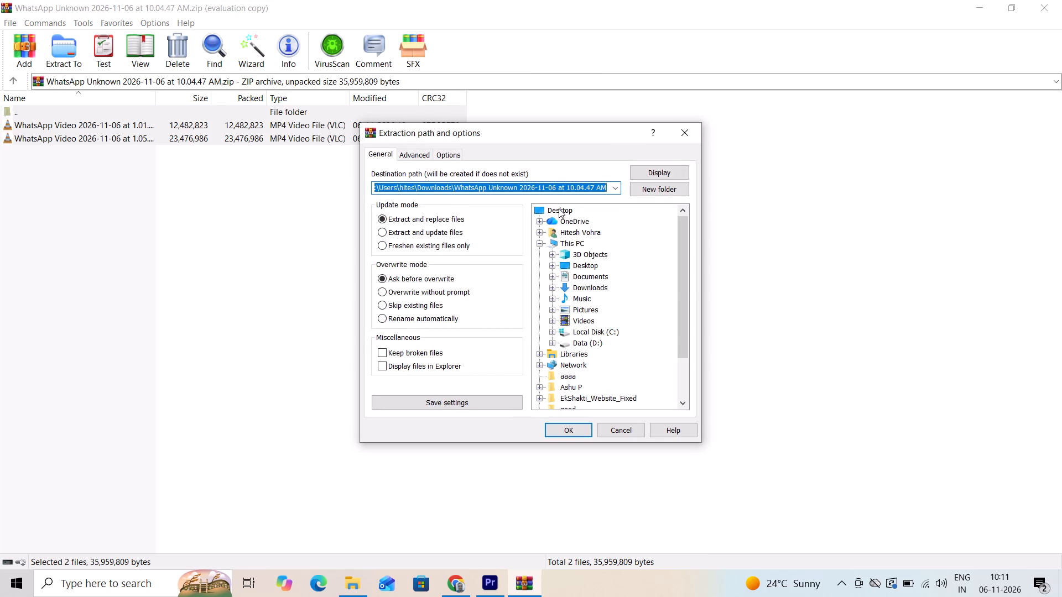
pyautogui.click(559, 208)
pyautogui.moveTo(680, 253); pyautogui.dragTo(689, 366)
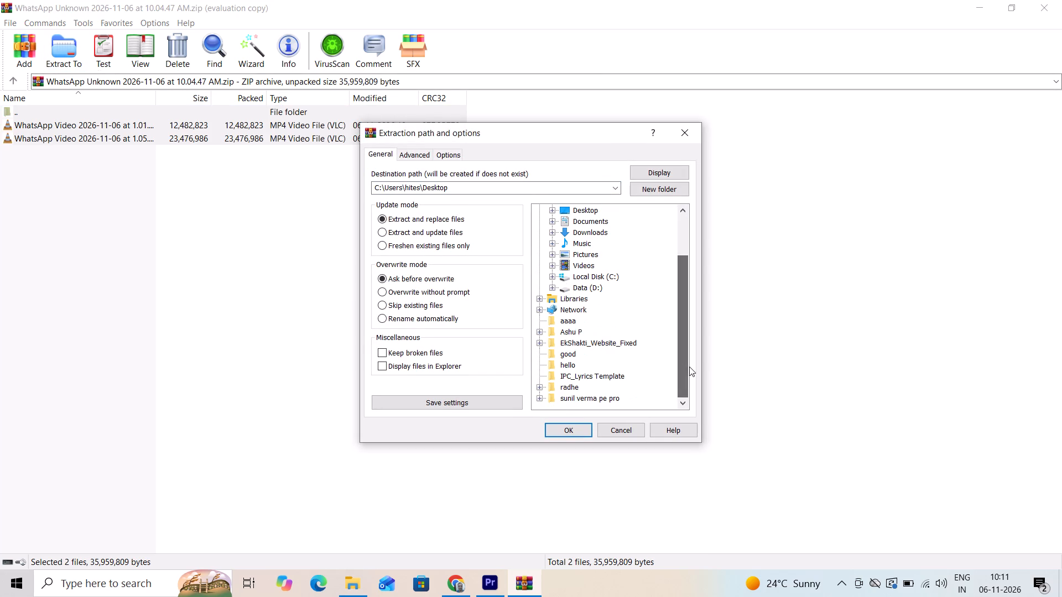
pyautogui.doubleClick(571, 354)
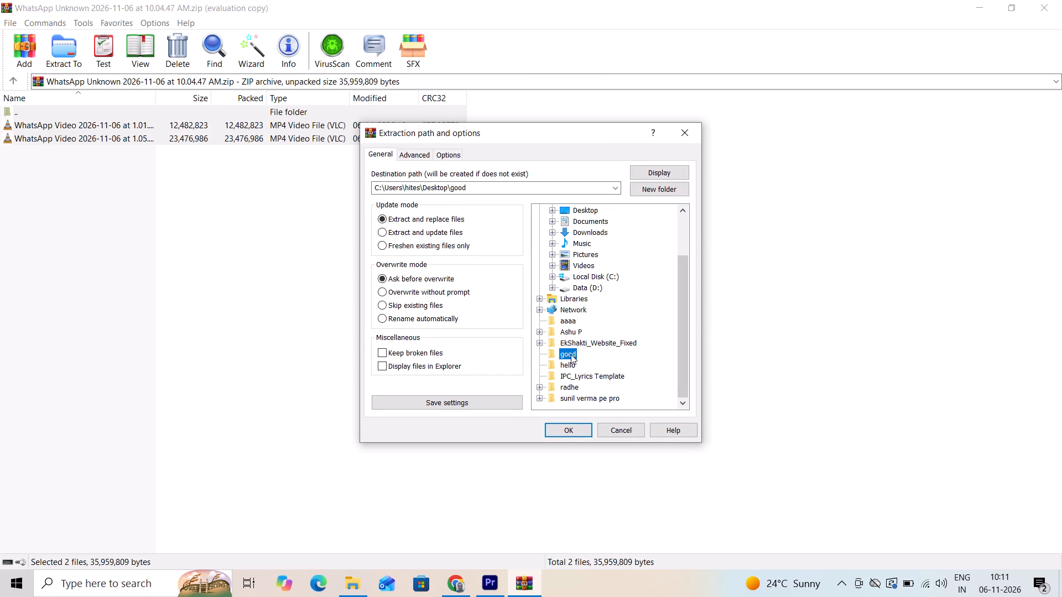
pyautogui.click(549, 427)
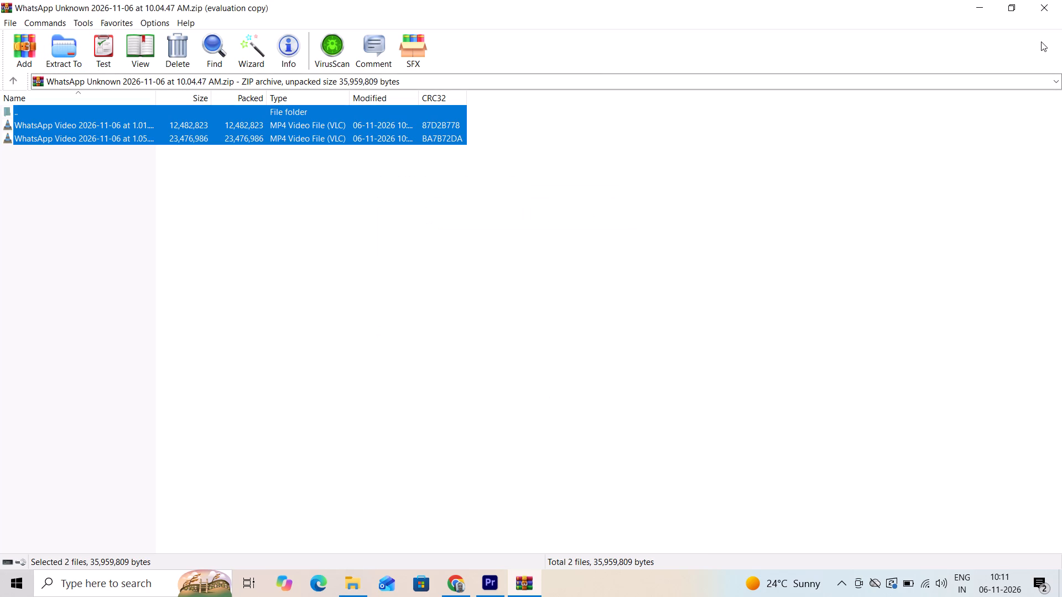
pyautogui.click(1053, 3)
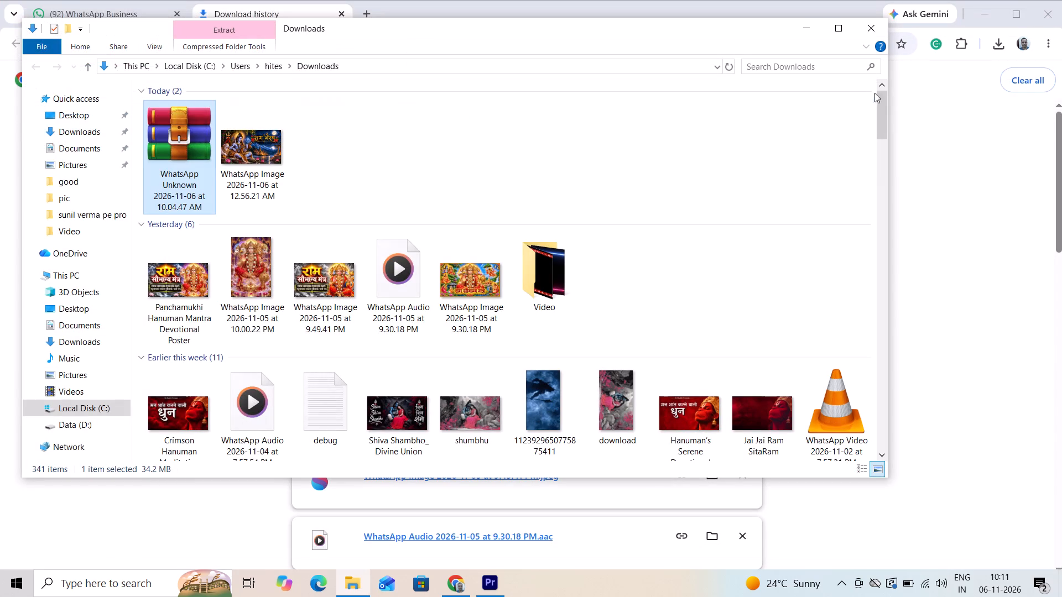
pyautogui.click(867, 30)
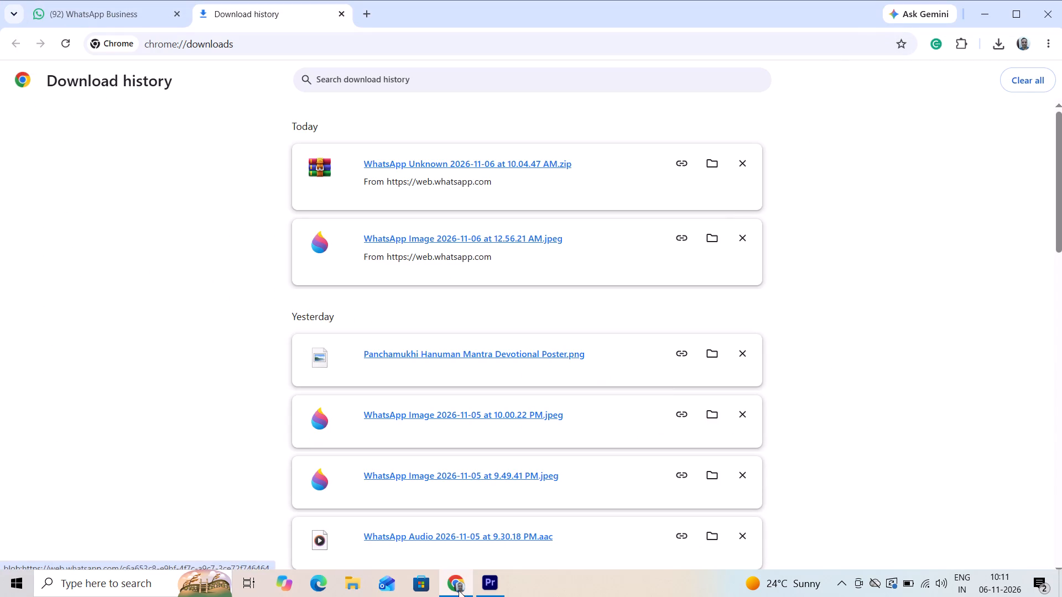
# Switch to Premiere Pro and preview the sequence at about 1 minute 53 seconds.
pyautogui.click(482, 586)
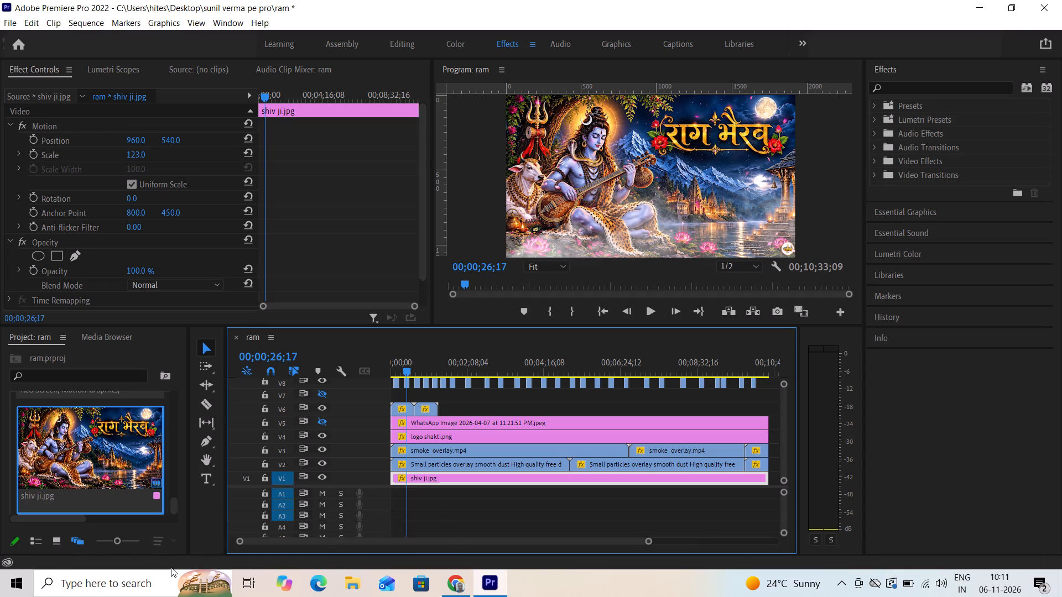
pyautogui.hotkey('ctrl', 'i')
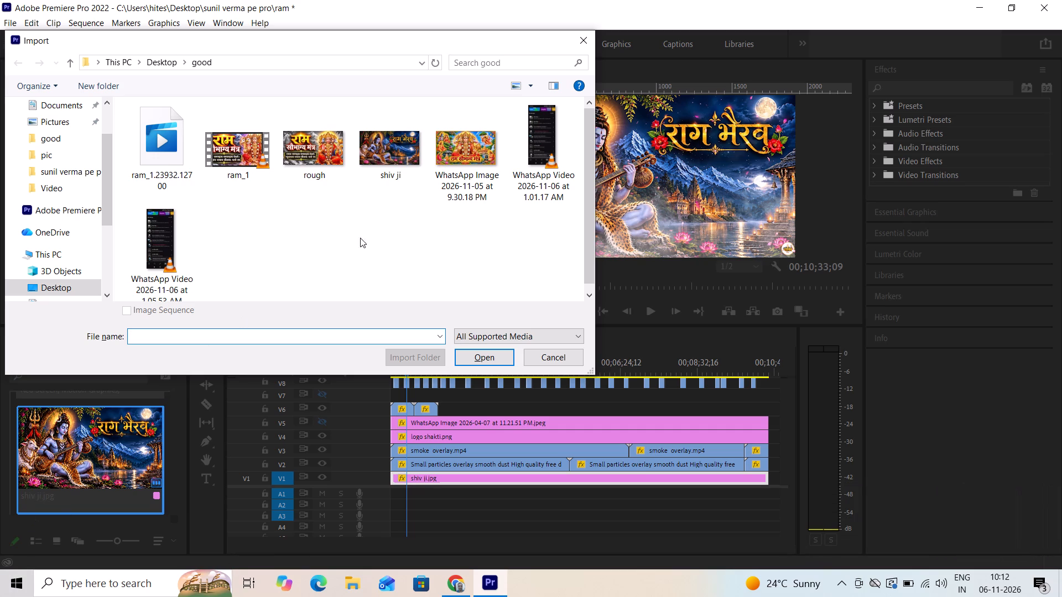
pyautogui.click(557, 353)
pyautogui.moveTo(407, 365); pyautogui.dragTo(405, 365)
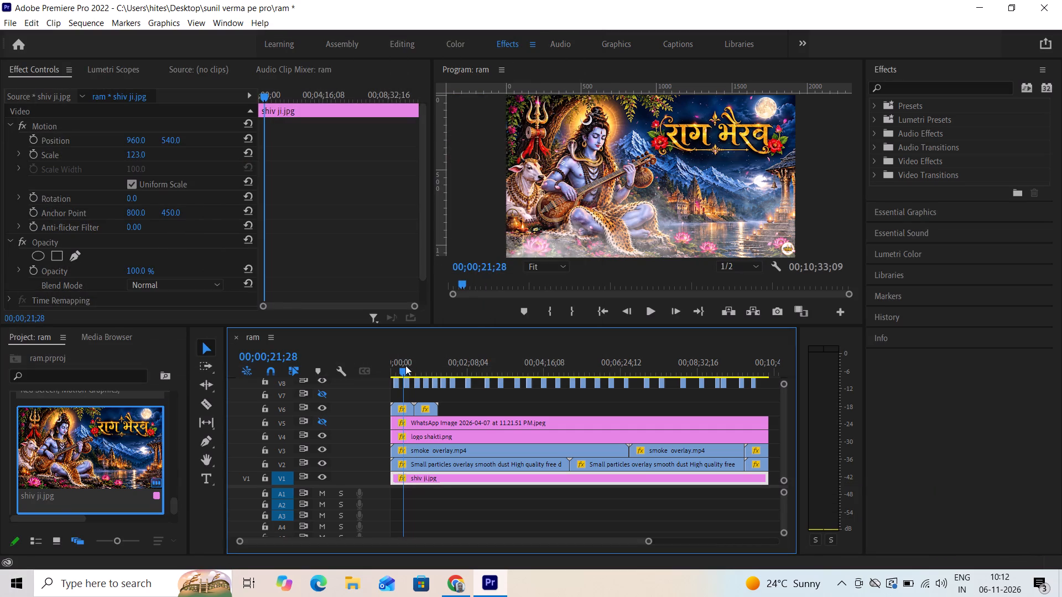
pyautogui.moveTo(405, 365); pyautogui.dragTo(460, 375)
pyautogui.click(646, 303)
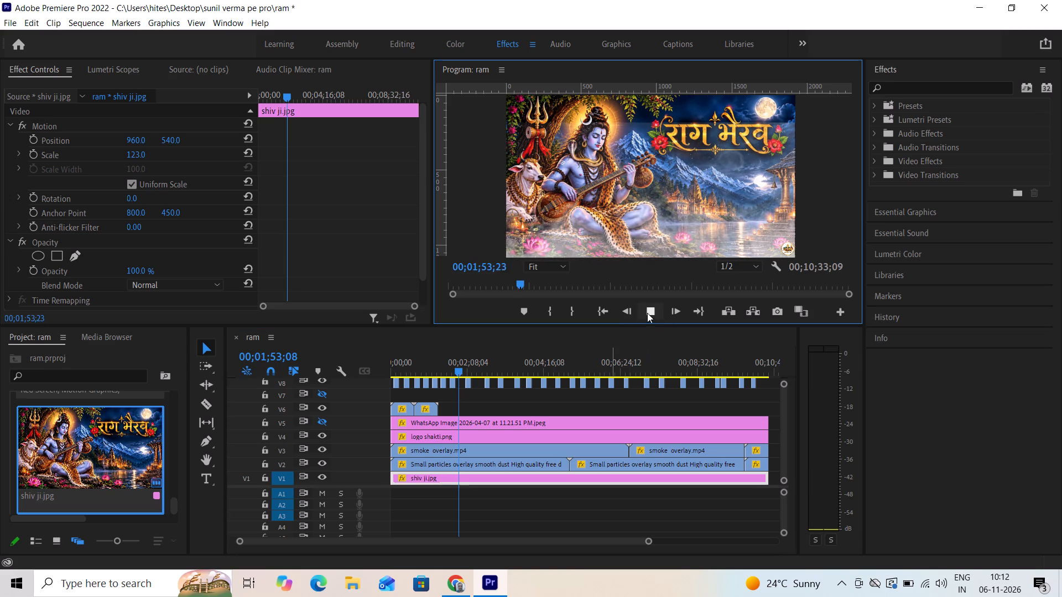
pyautogui.click(647, 313)
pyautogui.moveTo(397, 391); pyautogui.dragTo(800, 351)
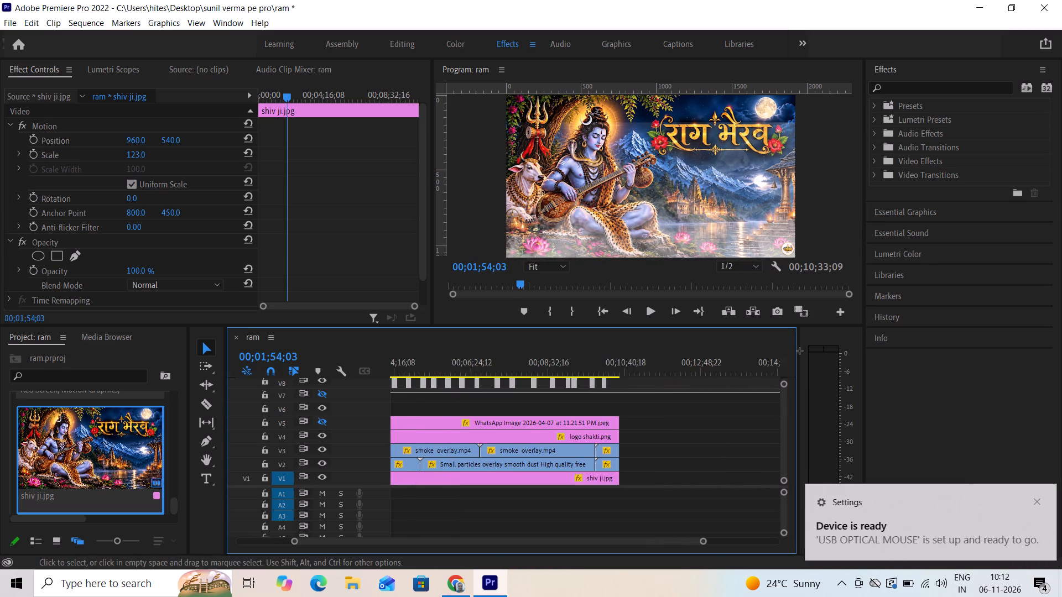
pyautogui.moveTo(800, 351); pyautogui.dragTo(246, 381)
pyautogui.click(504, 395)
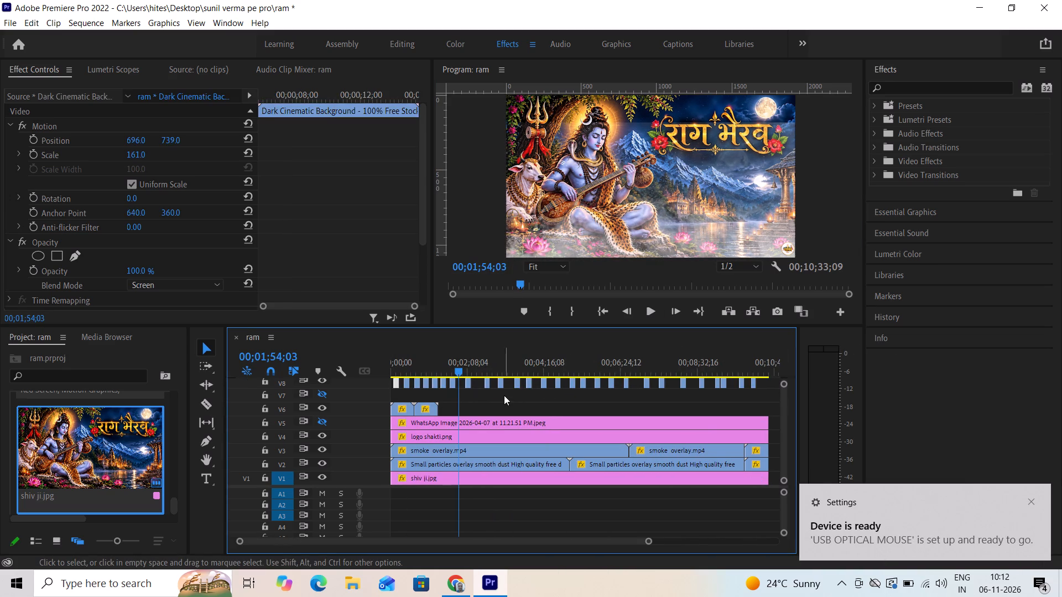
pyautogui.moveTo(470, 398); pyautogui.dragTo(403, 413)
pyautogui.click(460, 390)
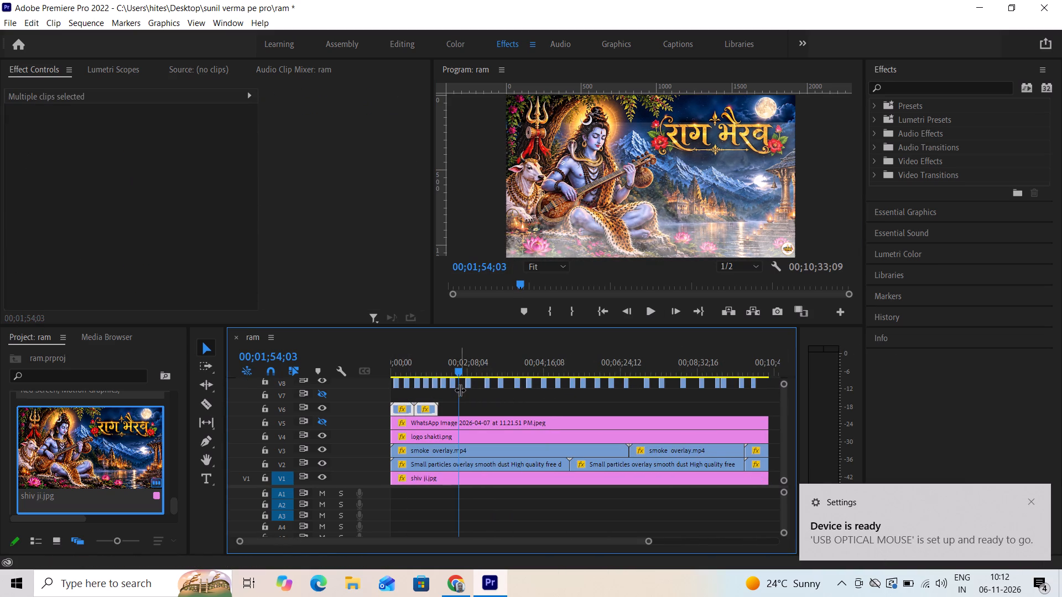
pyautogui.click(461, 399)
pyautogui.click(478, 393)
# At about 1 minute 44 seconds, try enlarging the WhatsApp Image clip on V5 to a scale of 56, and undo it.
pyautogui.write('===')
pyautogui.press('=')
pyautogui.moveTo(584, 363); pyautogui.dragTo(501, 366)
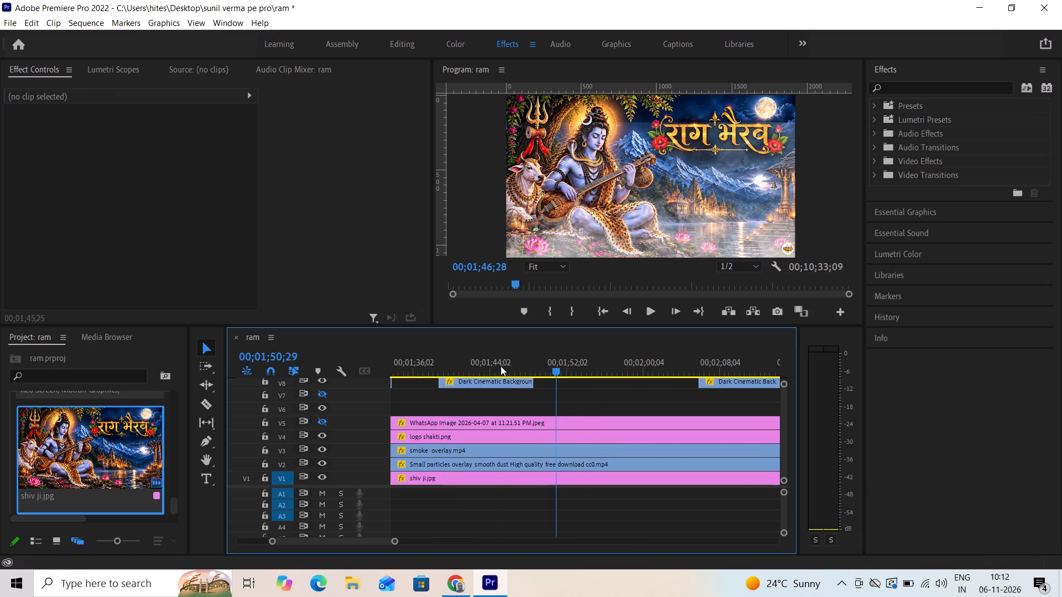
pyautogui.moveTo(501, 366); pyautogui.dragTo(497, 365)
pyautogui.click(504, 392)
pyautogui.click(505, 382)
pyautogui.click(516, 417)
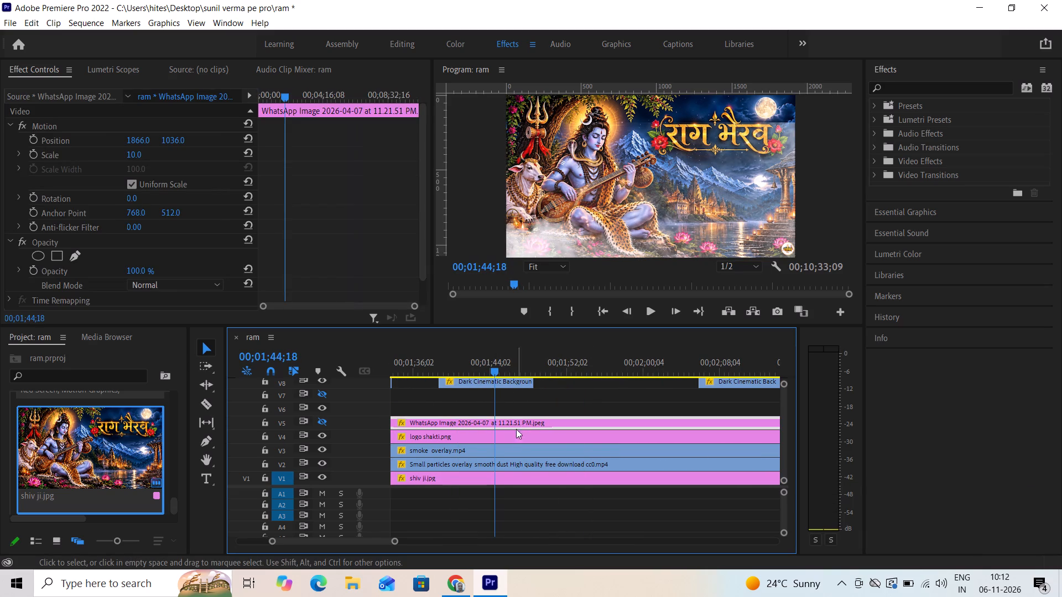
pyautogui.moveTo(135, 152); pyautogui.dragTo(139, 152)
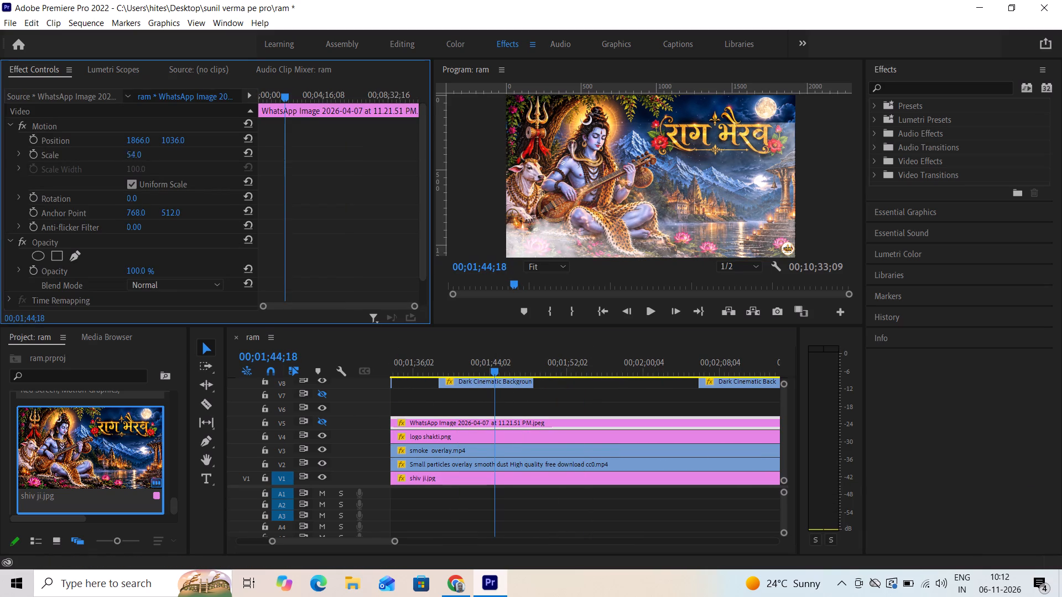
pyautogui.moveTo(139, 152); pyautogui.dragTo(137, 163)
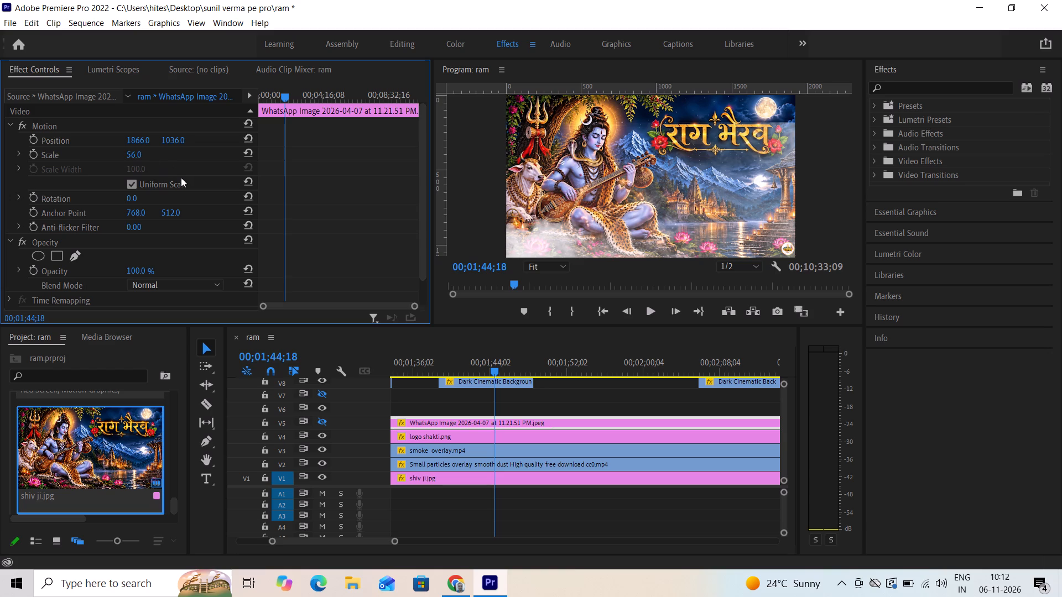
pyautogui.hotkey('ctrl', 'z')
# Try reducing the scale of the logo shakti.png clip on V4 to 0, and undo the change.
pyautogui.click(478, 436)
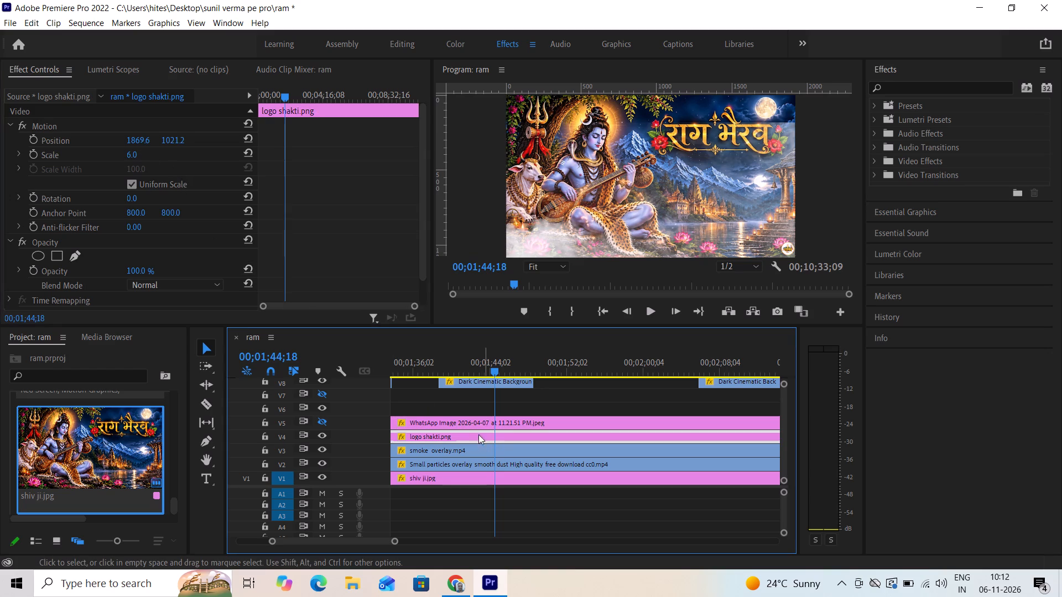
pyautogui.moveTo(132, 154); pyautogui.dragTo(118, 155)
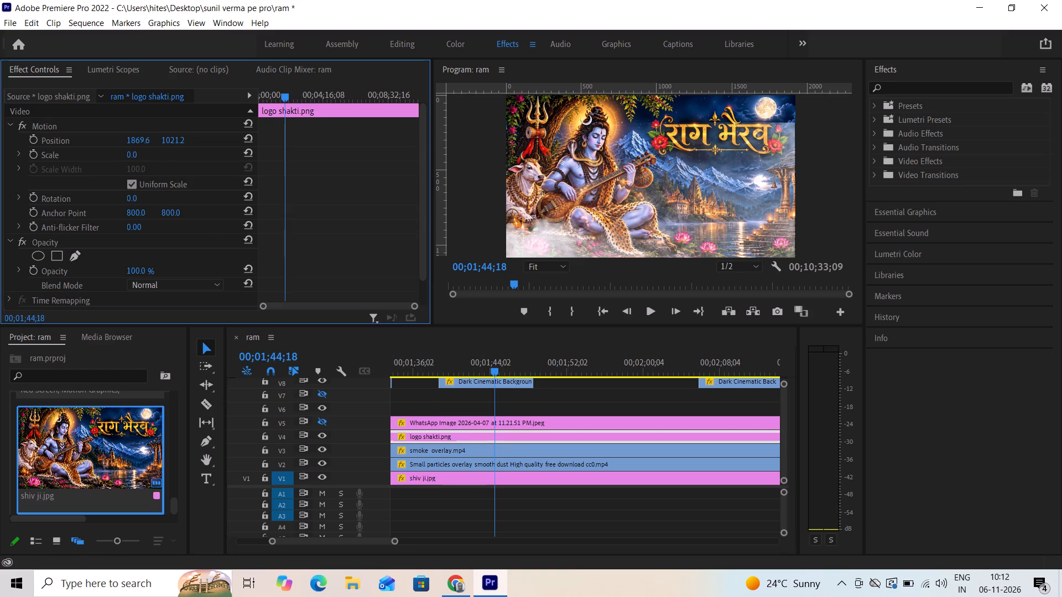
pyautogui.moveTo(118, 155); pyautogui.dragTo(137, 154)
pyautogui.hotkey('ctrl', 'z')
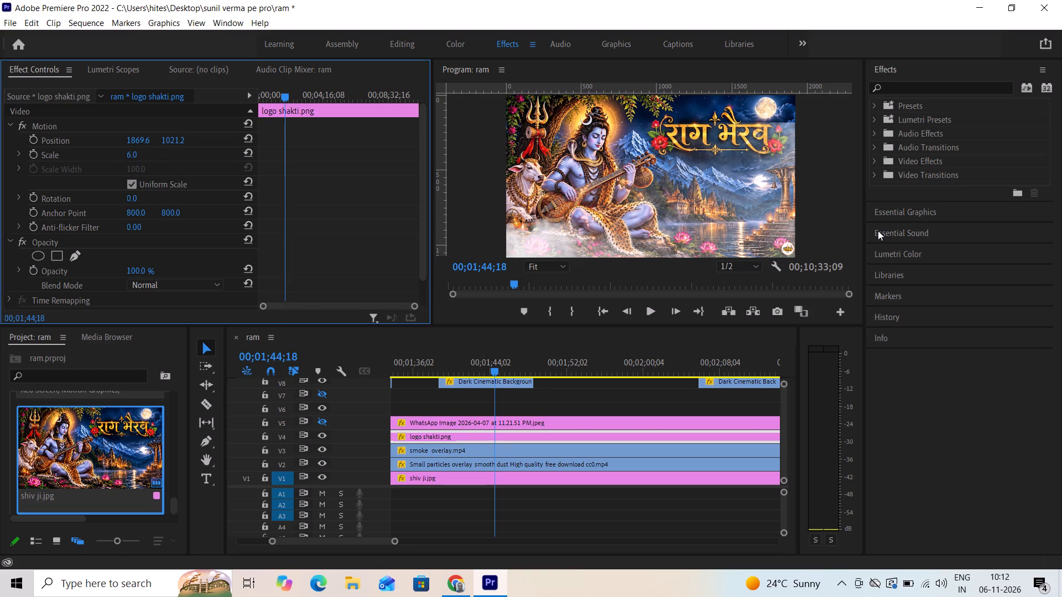
# Select the smoke overlay.mp4 clip on V3 at about 1 minute 44 seconds.
pyautogui.click(601, 454)
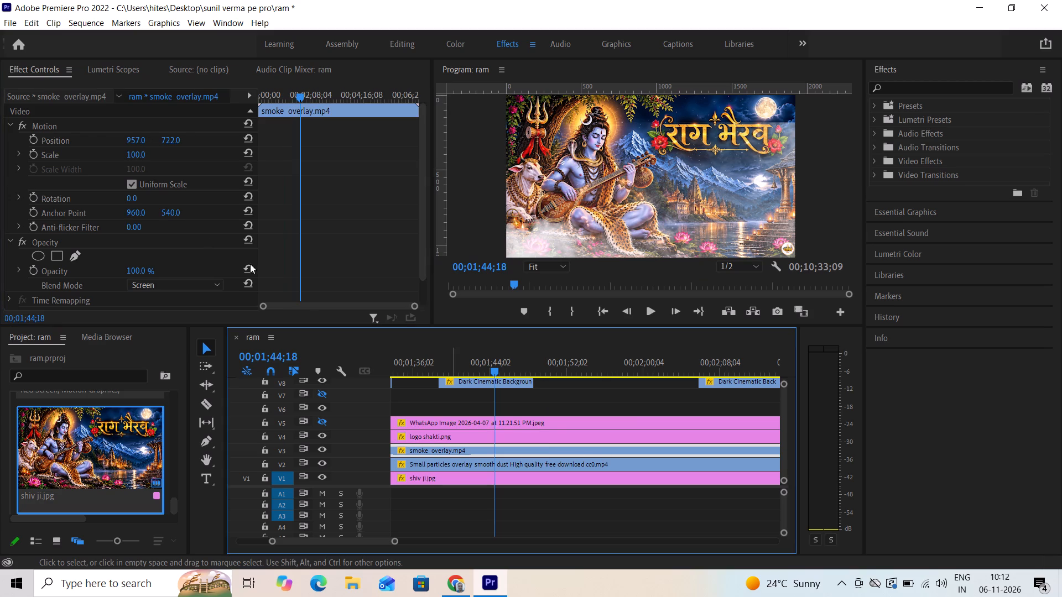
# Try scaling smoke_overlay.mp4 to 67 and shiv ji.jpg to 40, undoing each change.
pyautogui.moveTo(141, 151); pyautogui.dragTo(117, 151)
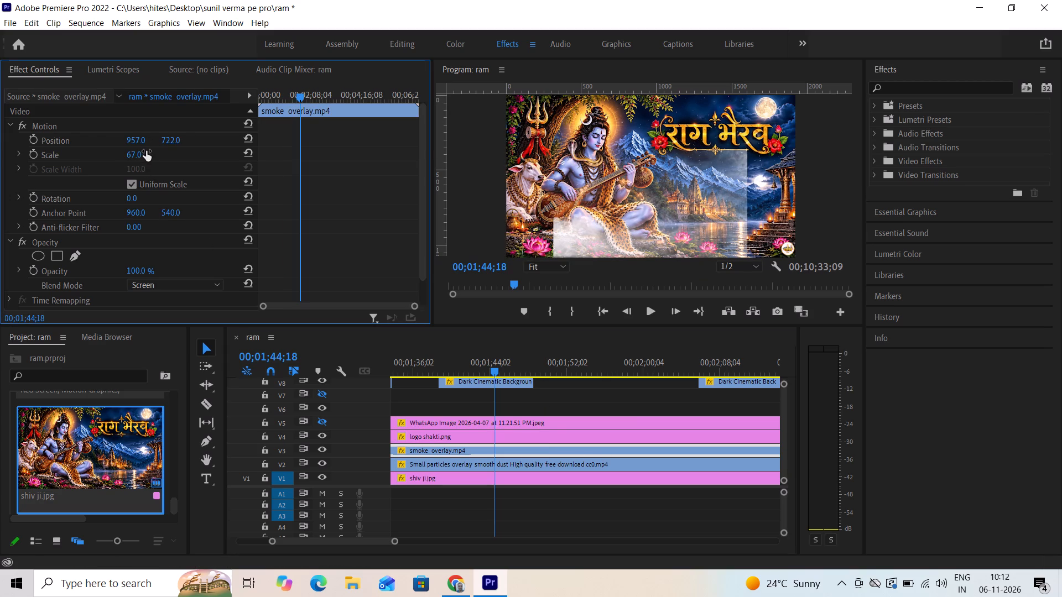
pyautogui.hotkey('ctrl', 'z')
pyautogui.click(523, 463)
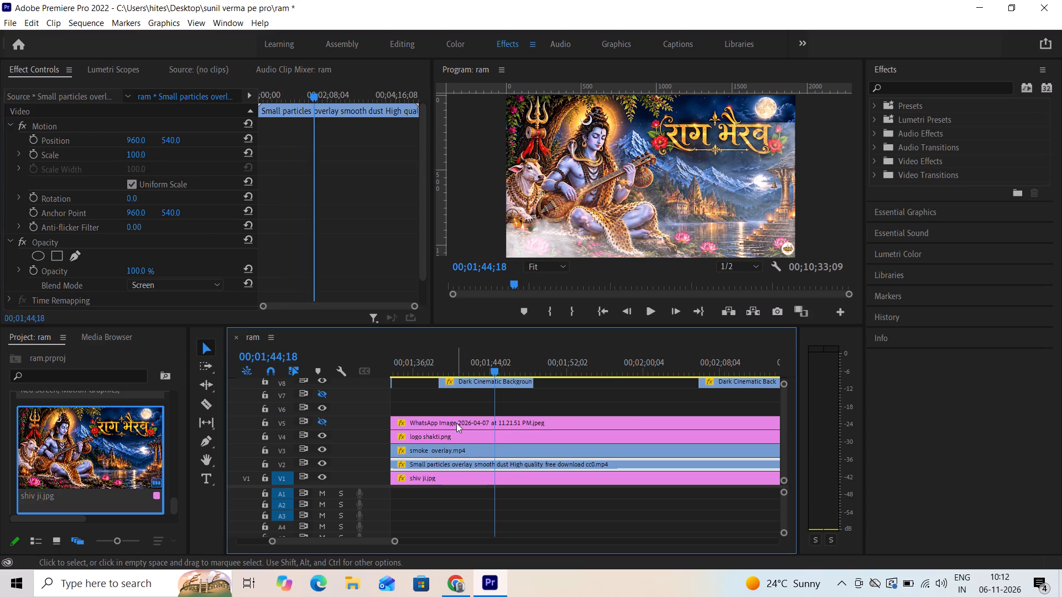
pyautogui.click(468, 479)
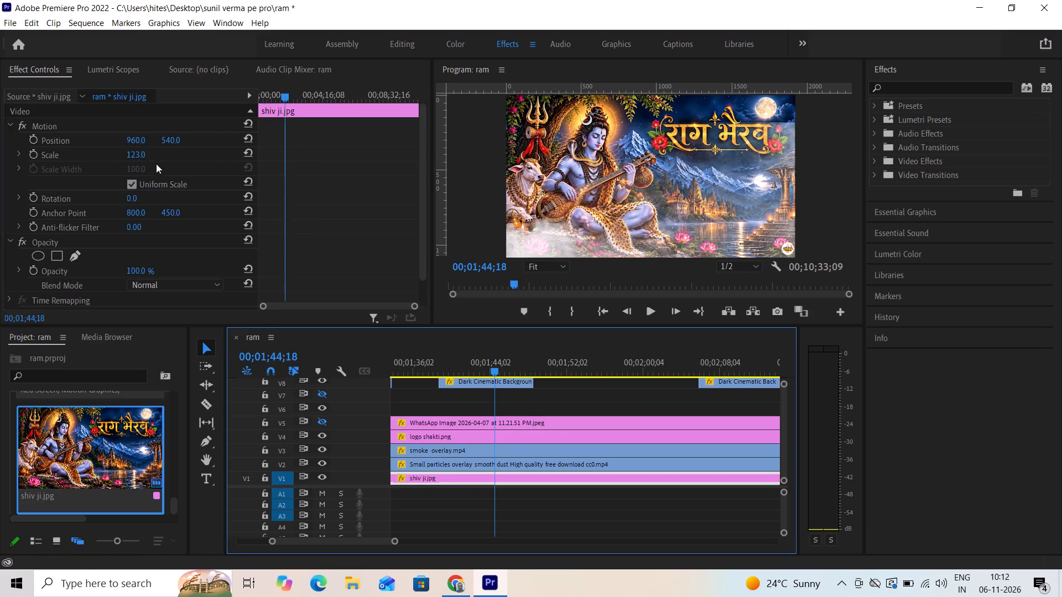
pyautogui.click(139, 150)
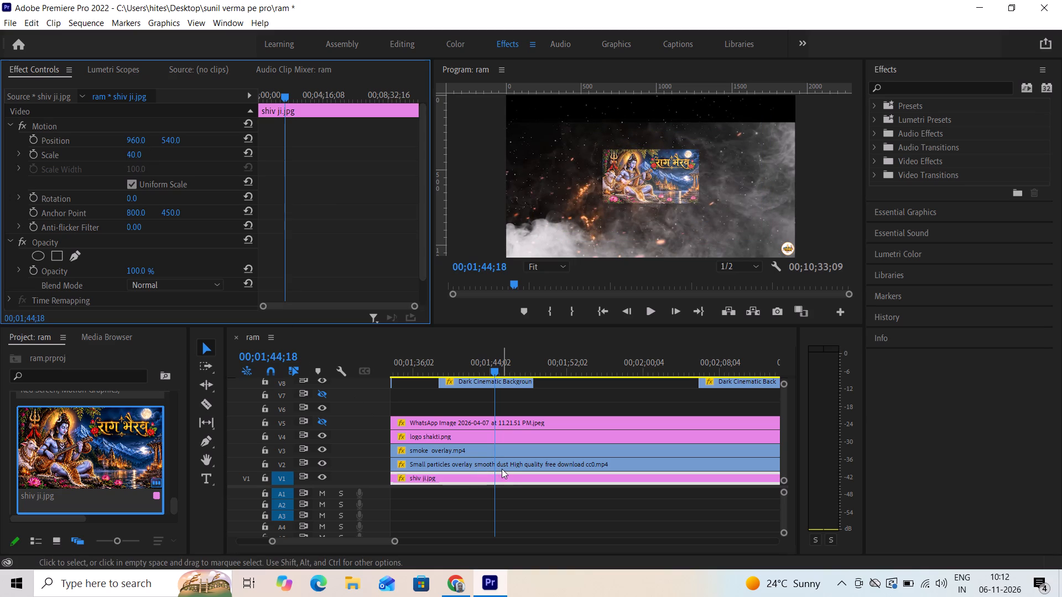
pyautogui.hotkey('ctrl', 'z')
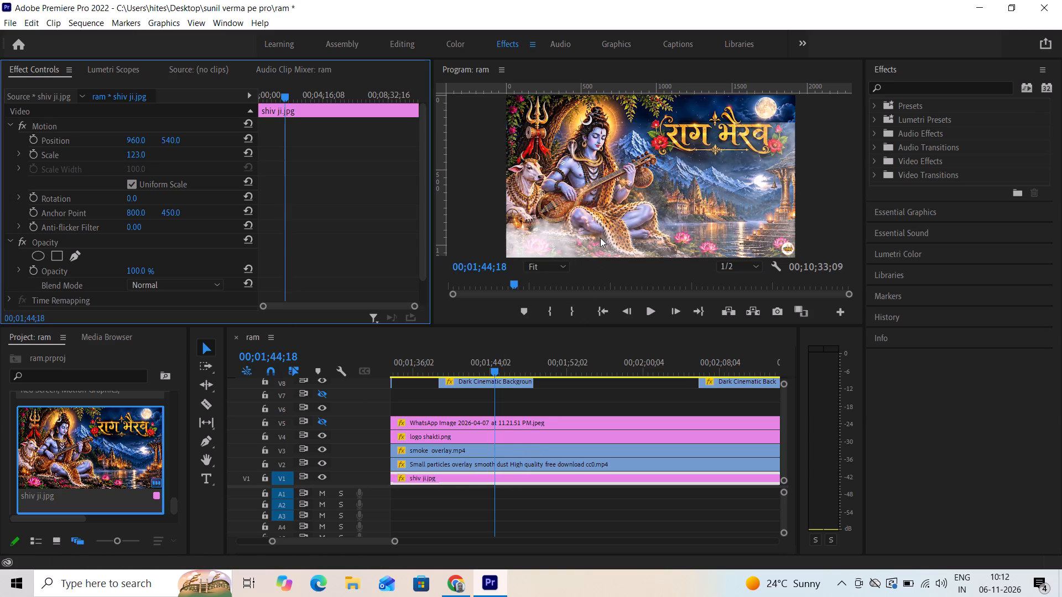
# Scale the Dark Cinematic Background clip on V8 near 1 minute 44 seconds to 259 and preview it.
pyautogui.click(565, 391)
pyautogui.press('space')
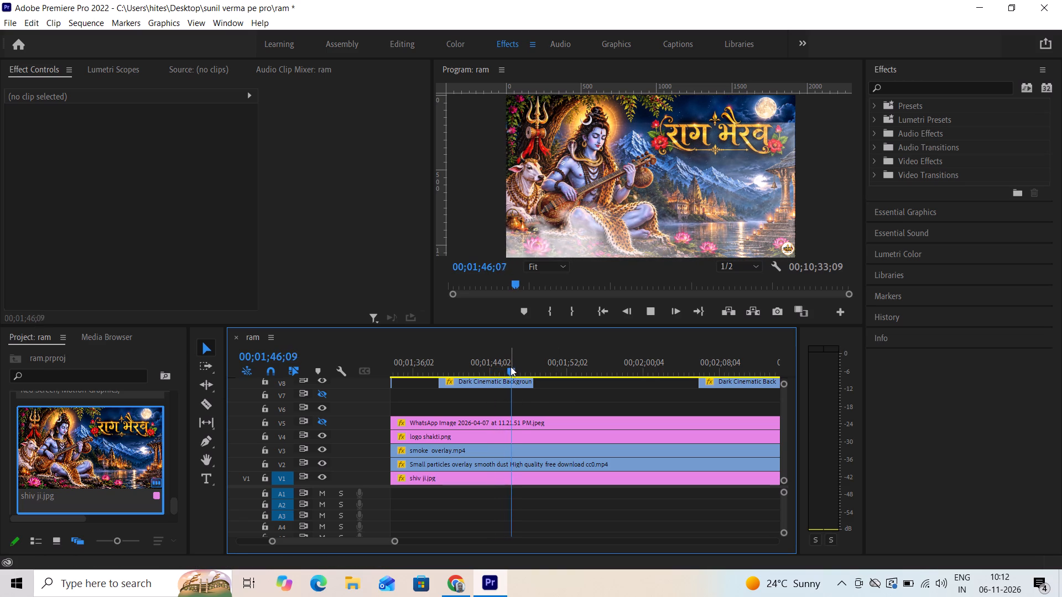
pyautogui.press('space')
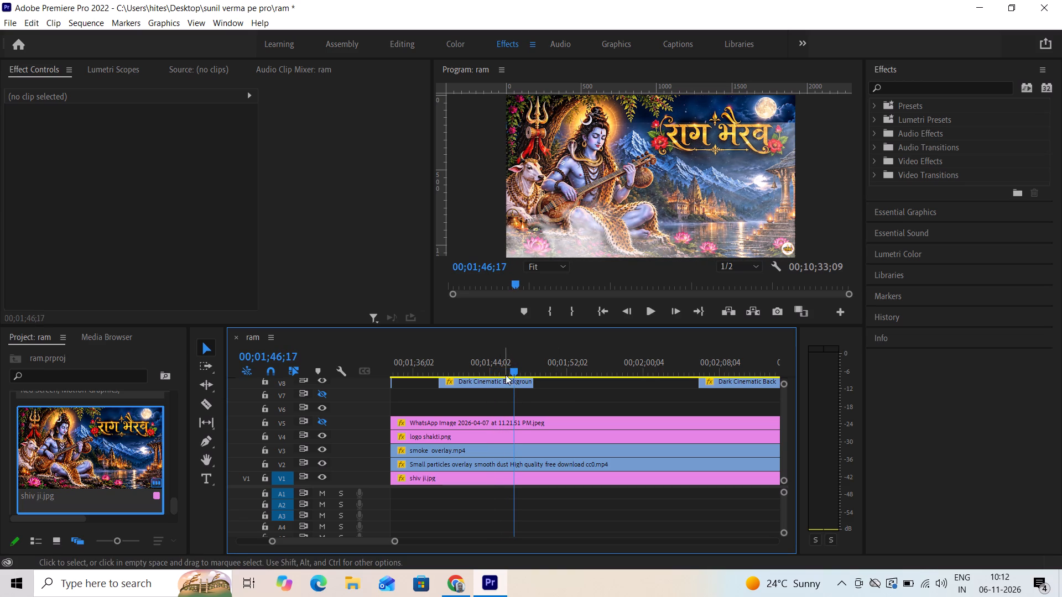
pyautogui.click(498, 384)
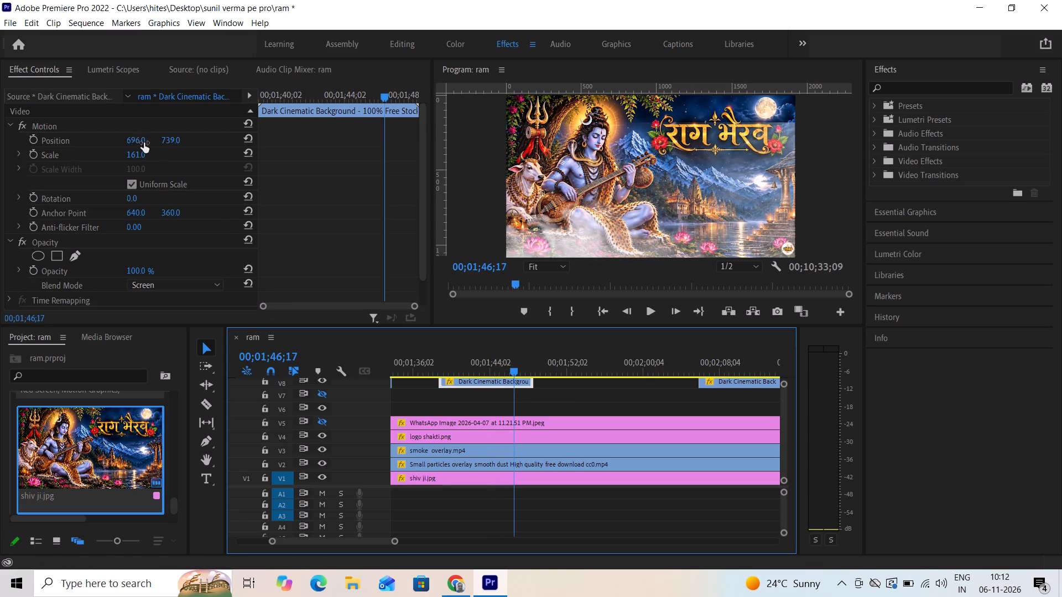
pyautogui.moveTo(516, 326); pyautogui.dragTo(513, 222)
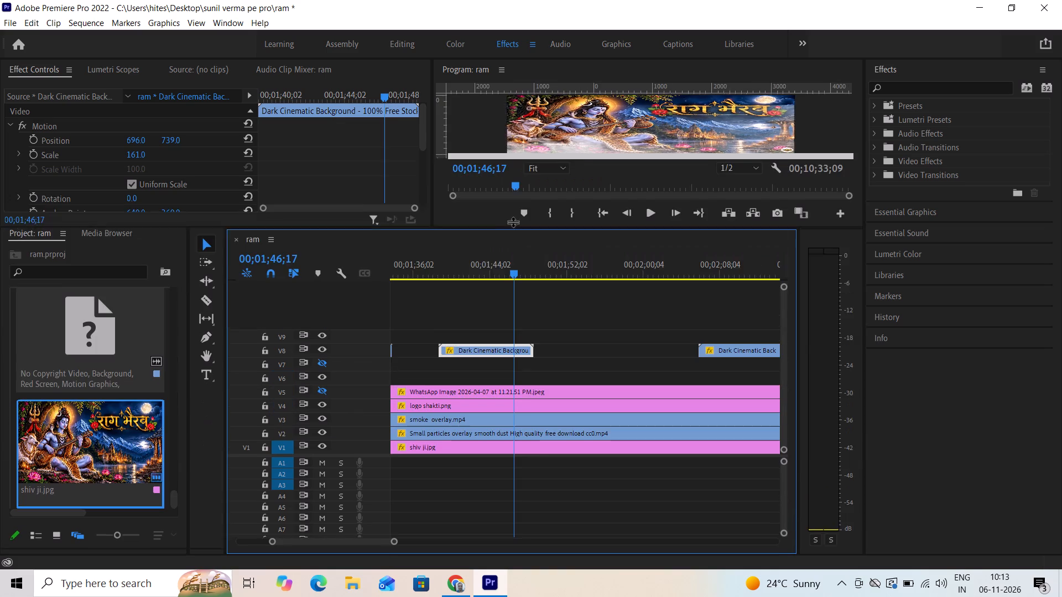
pyautogui.moveTo(513, 222); pyautogui.dragTo(507, 291)
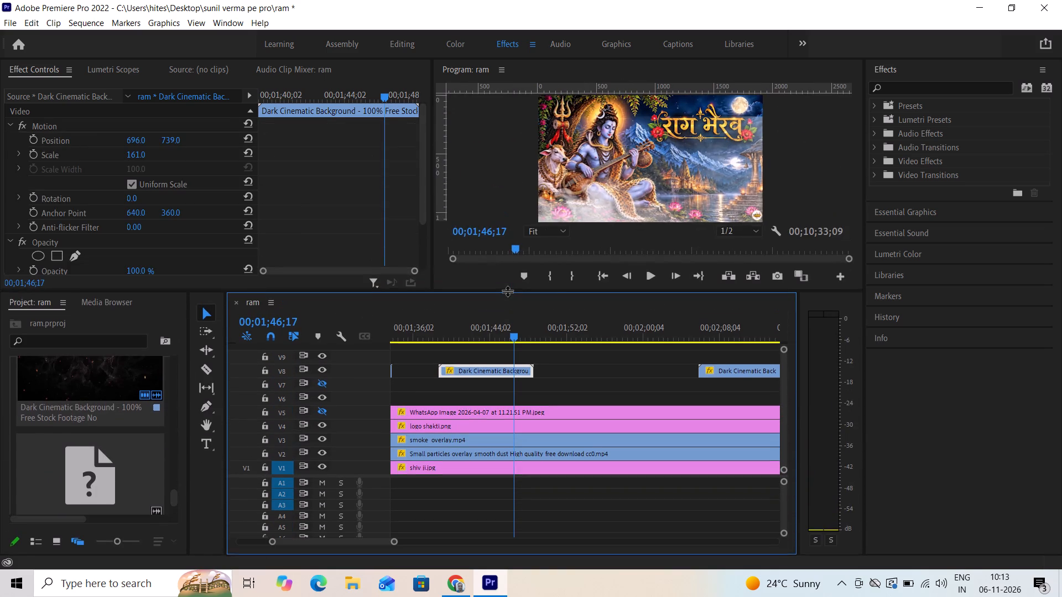
pyautogui.moveTo(507, 291); pyautogui.dragTo(507, 306)
pyautogui.scroll(12, 504, 373)
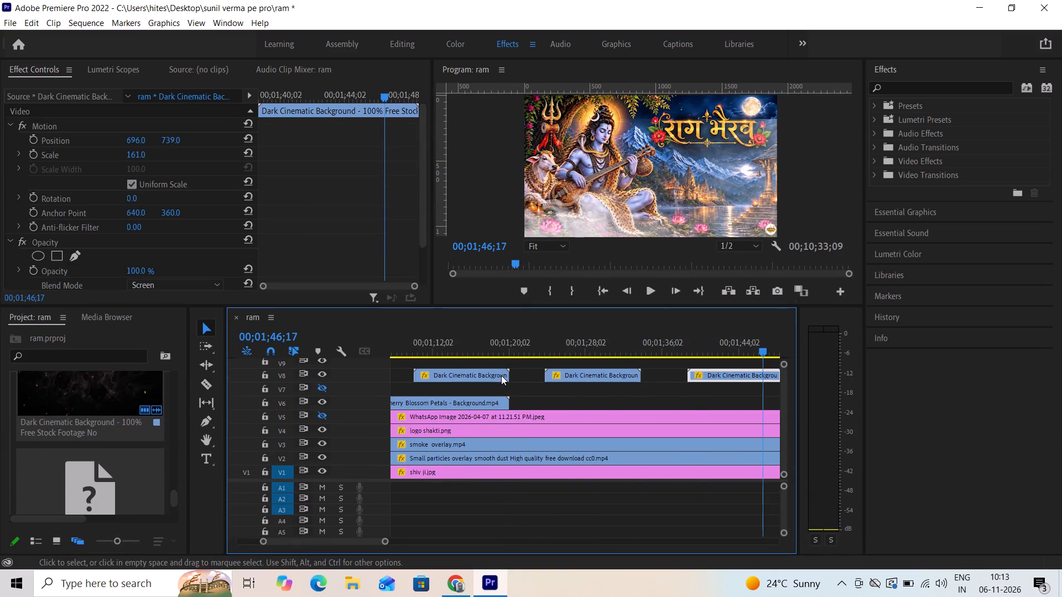
pyautogui.scroll(5, 501, 375)
pyautogui.scroll(-12, 501, 375)
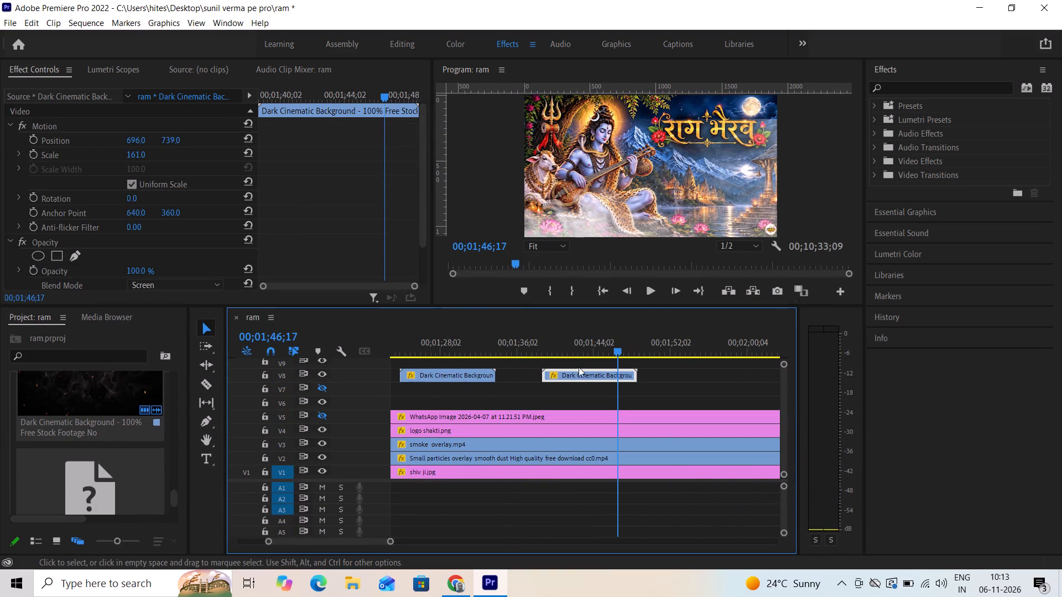
pyautogui.moveTo(613, 353); pyautogui.dragTo(596, 353)
pyautogui.moveTo(142, 153); pyautogui.dragTo(115, 153)
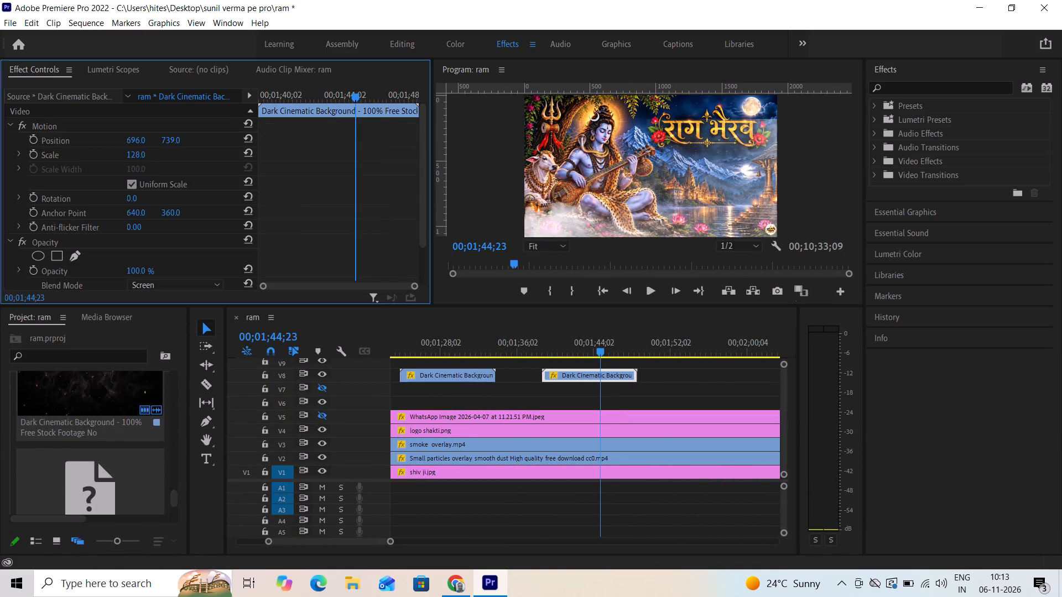
pyautogui.moveTo(115, 153); pyautogui.dragTo(194, 184)
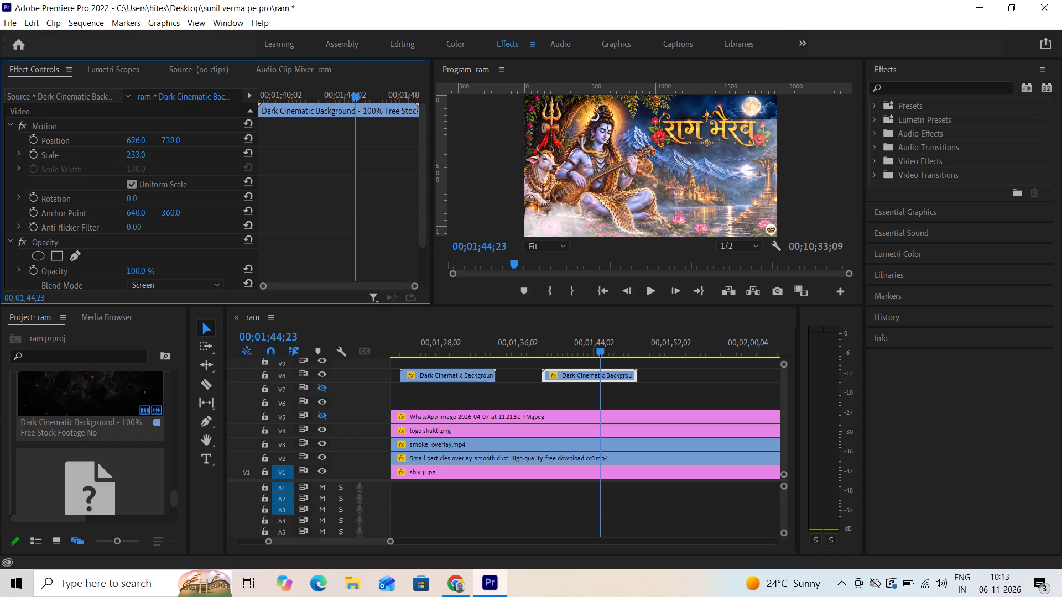
pyautogui.moveTo(194, 184); pyautogui.dragTo(211, 185)
pyautogui.press('space')
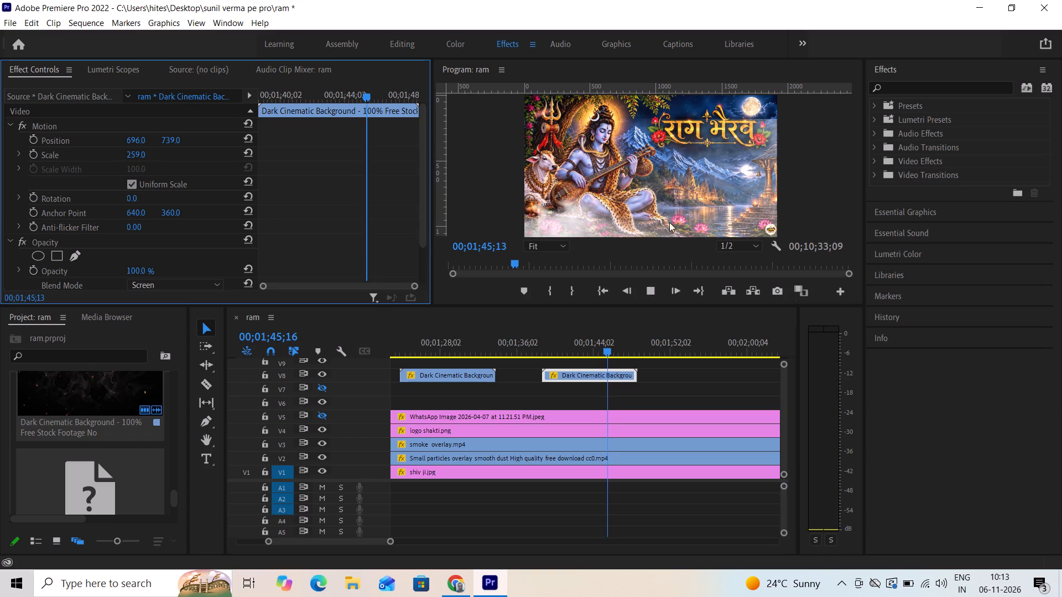
pyautogui.press('space')
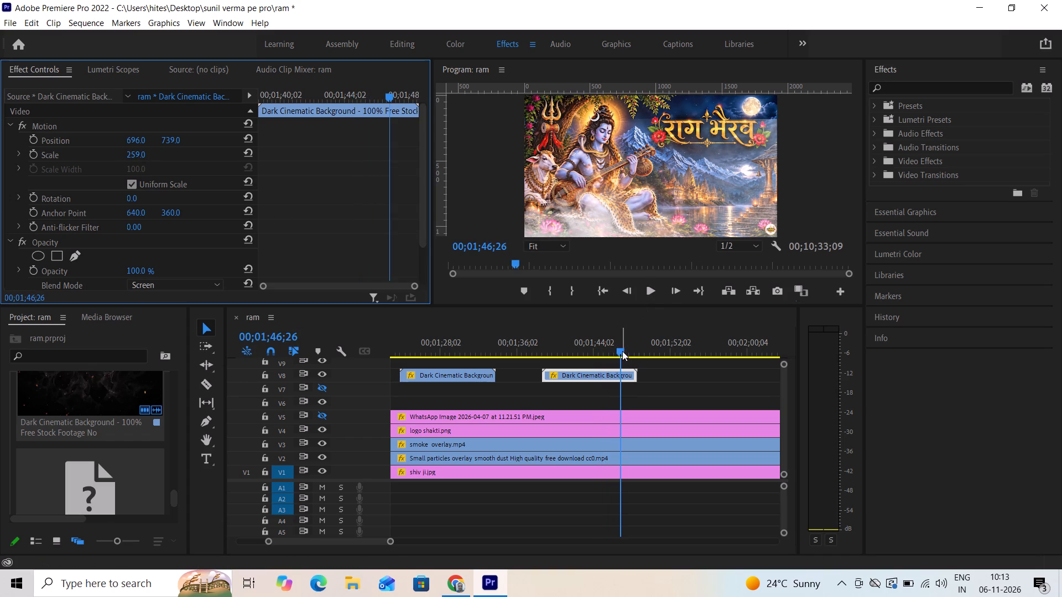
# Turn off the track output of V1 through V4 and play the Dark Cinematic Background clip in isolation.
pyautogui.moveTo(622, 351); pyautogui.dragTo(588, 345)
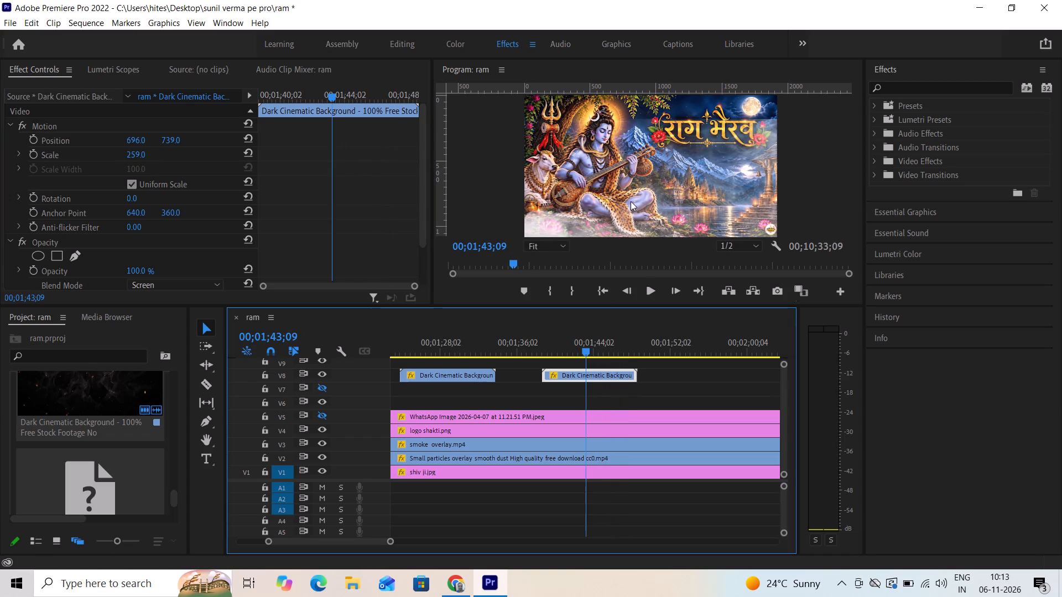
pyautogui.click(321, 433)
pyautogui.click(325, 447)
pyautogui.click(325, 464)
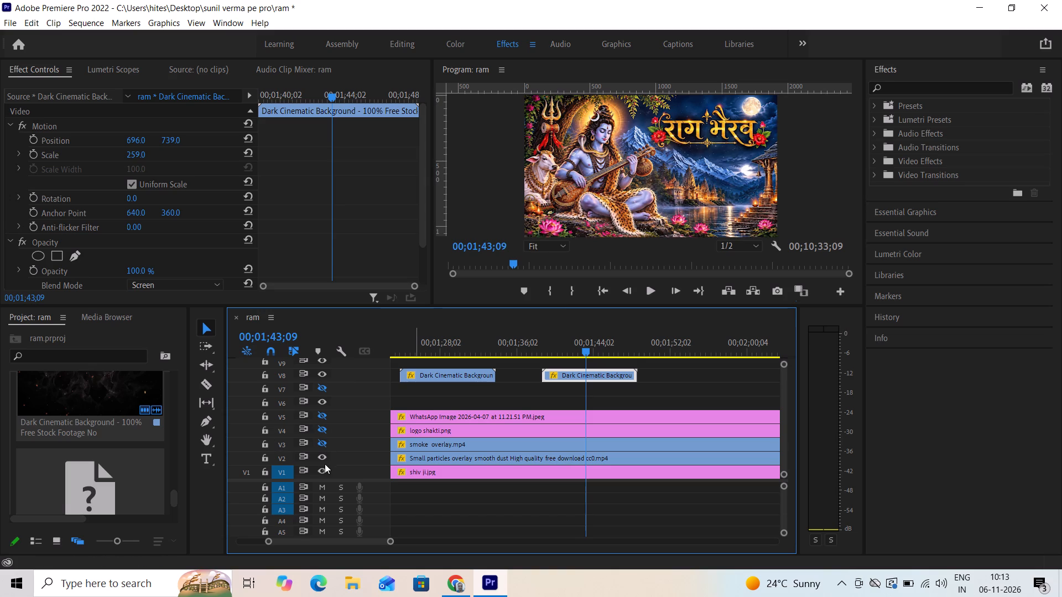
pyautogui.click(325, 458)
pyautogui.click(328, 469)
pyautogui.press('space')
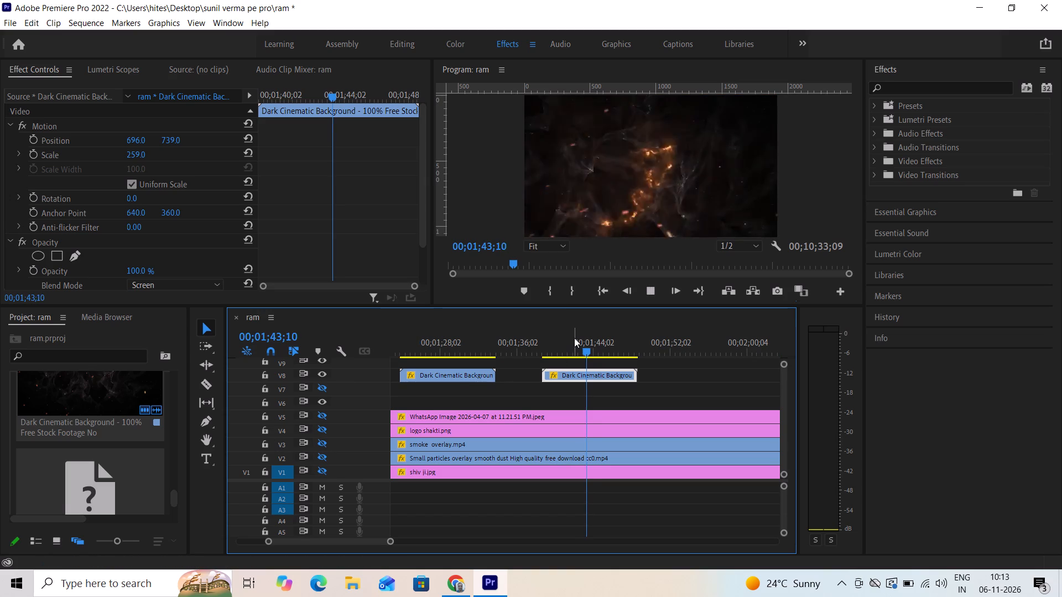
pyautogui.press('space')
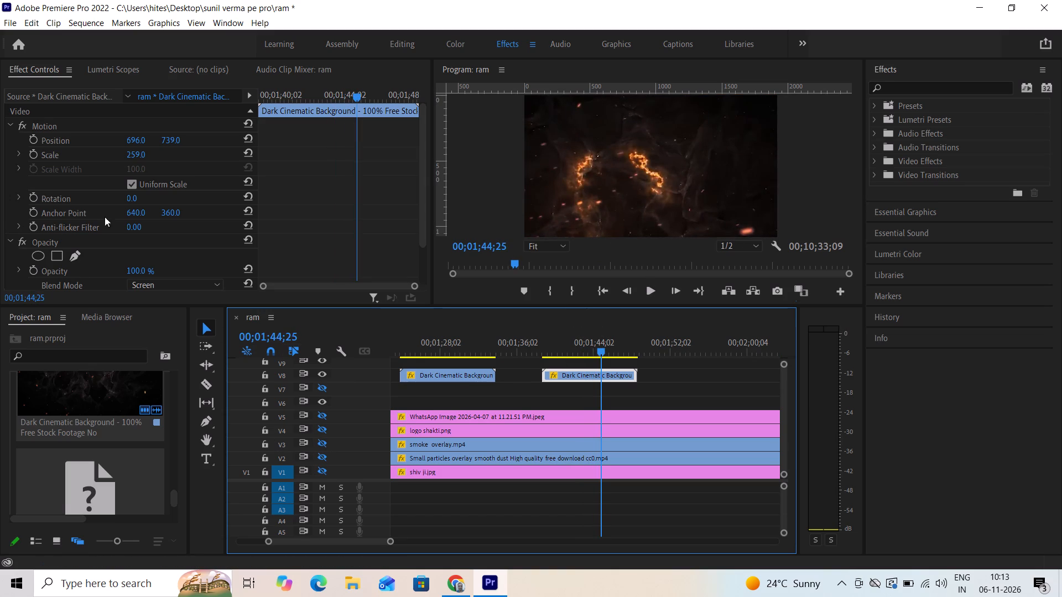
# Set the Dark Cinematic Background clip's position to 927, 531 and play it back.
pyautogui.moveTo(130, 138); pyautogui.dragTo(296, 146)
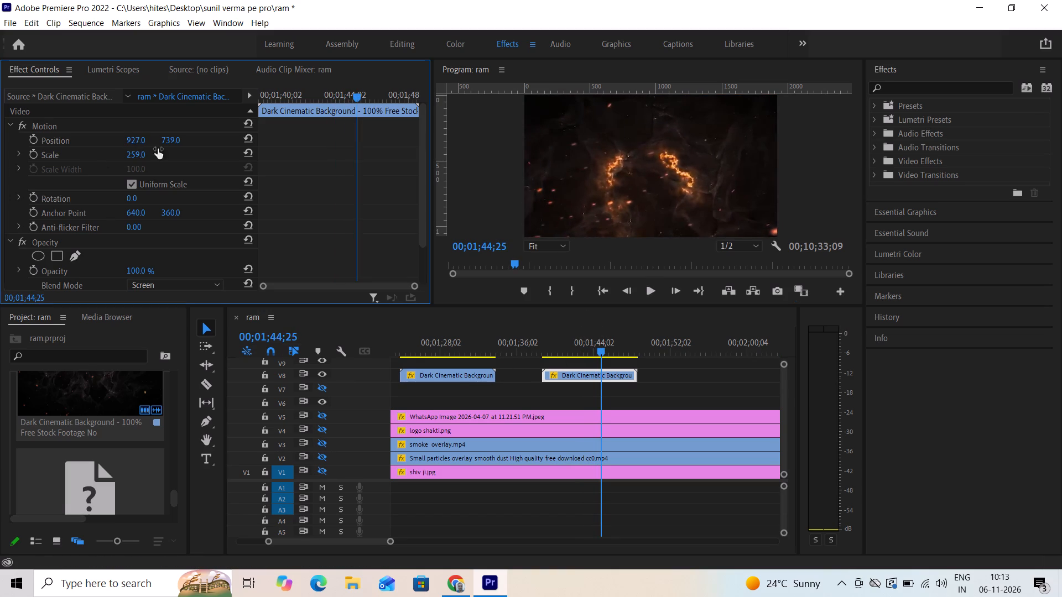
pyautogui.moveTo(177, 140); pyautogui.dragTo(33, 152)
pyautogui.press('space')
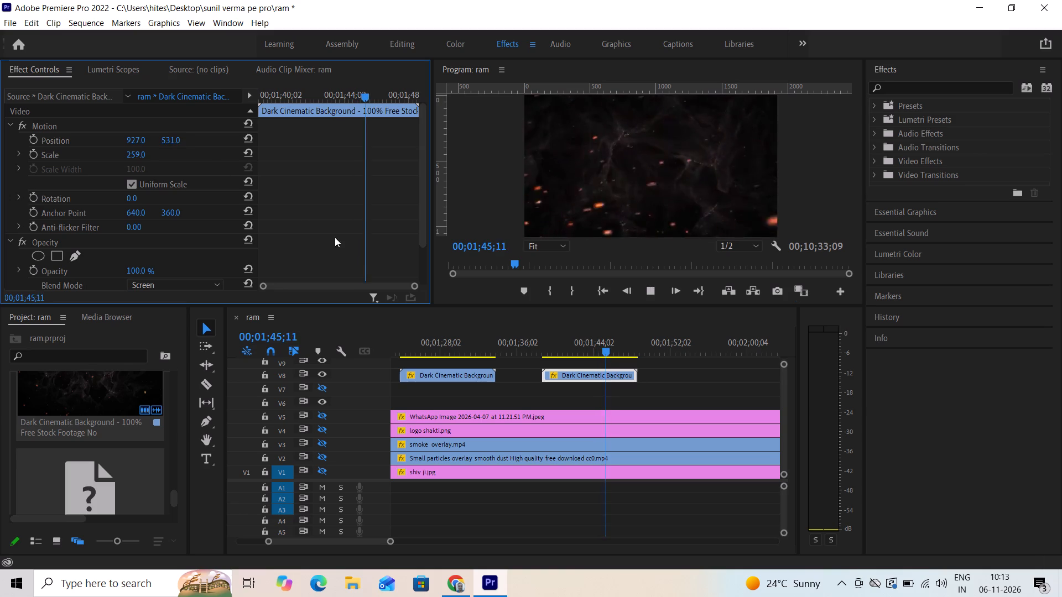
pyautogui.press('space')
# Turn on the track output of V1 through V5 and play the full composite.
pyautogui.click(324, 415)
pyautogui.click(325, 428)
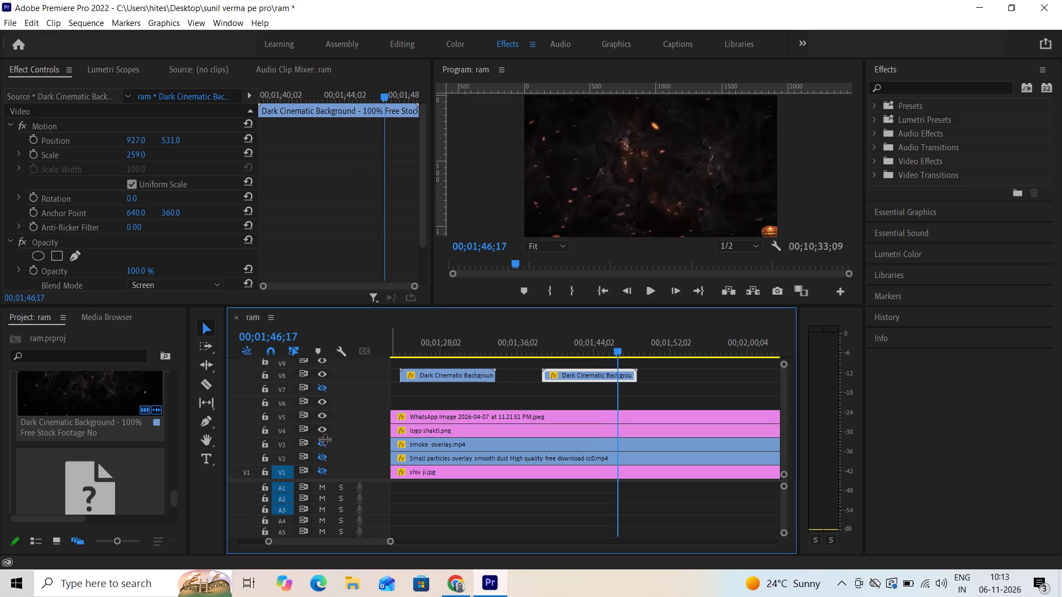
pyautogui.click(325, 441)
pyautogui.click(326, 460)
pyautogui.click(325, 468)
pyautogui.press('space')
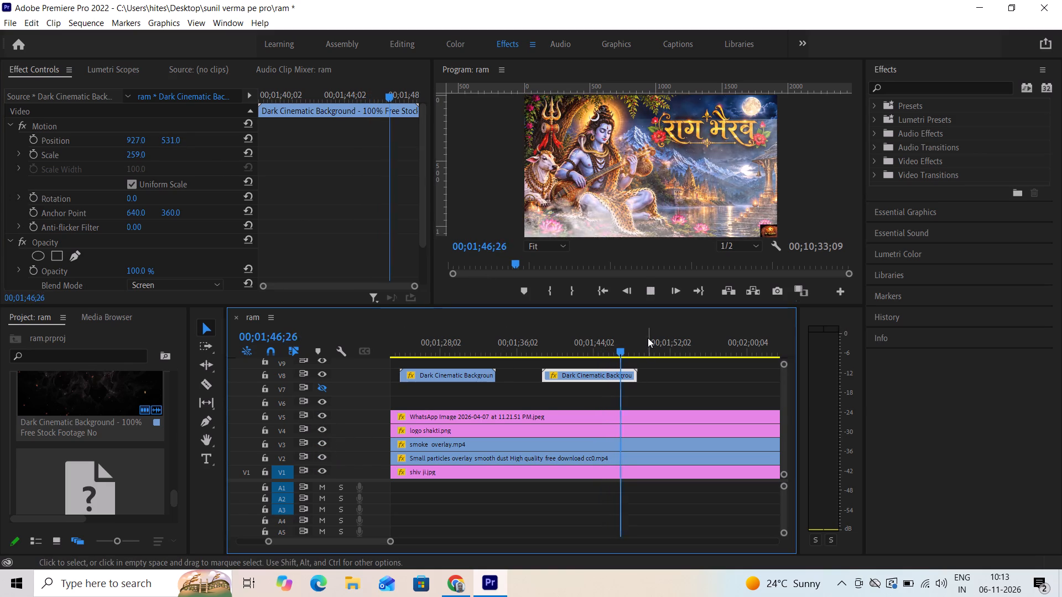
pyautogui.press('space')
pyautogui.click(621, 405)
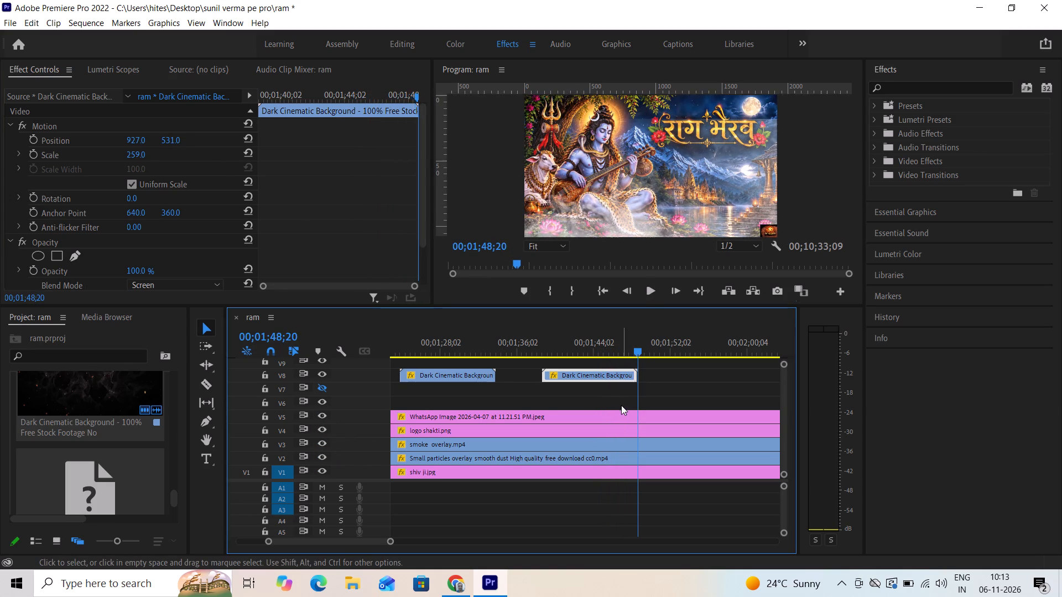
# Reduce the opacity of smoke_overlay.mp4 on V3 to 49% and preview the result.
pyautogui.click(627, 453)
pyautogui.click(625, 449)
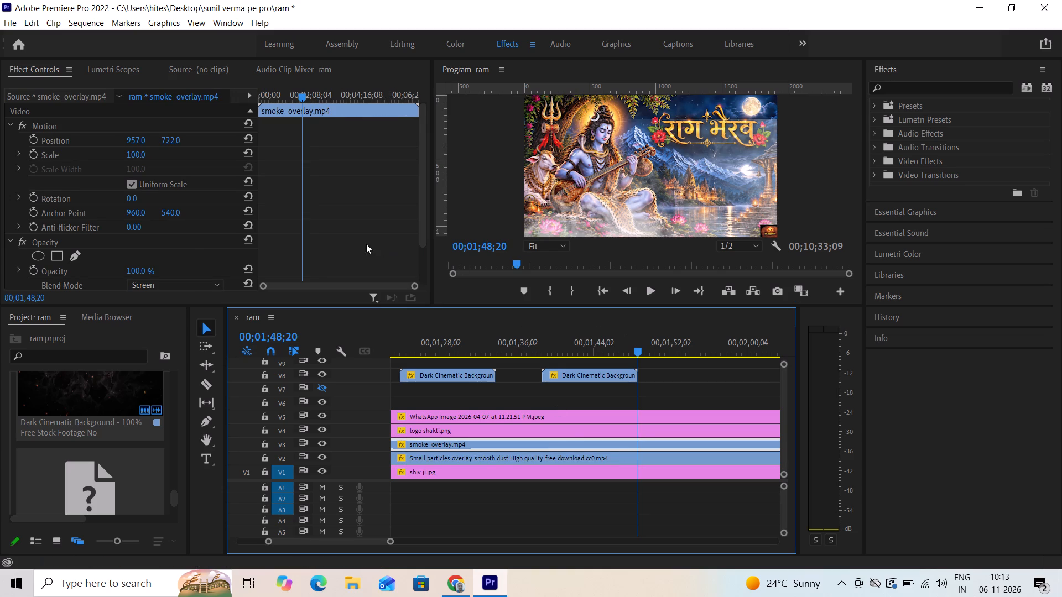
pyautogui.scroll(-6, 165, 274)
pyautogui.moveTo(136, 221); pyautogui.dragTo(110, 223)
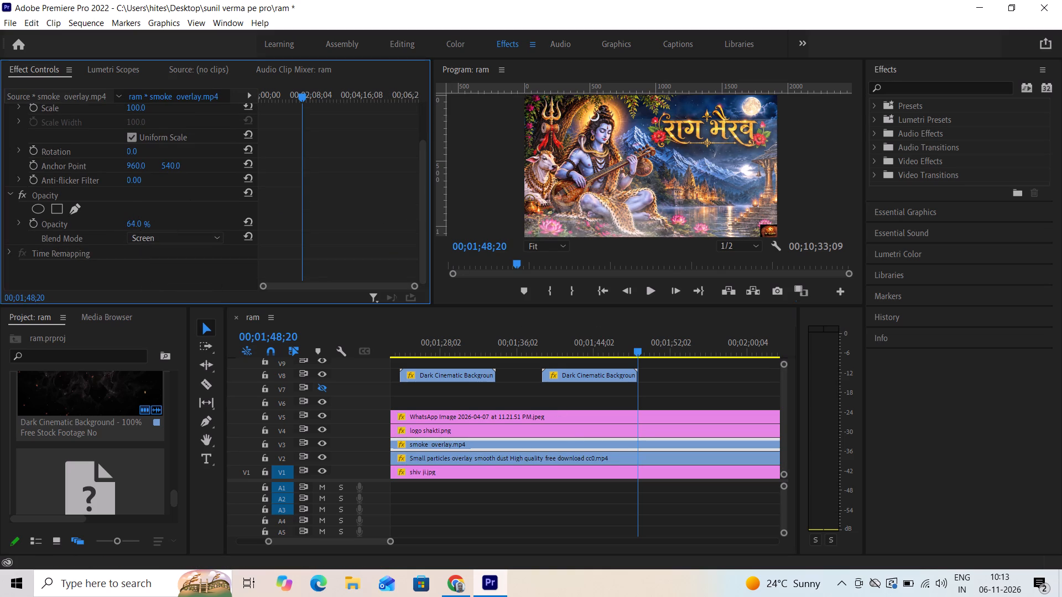
pyautogui.moveTo(110, 223); pyautogui.dragTo(123, 232)
pyautogui.moveTo(123, 232); pyautogui.dragTo(103, 234)
pyautogui.press('space')
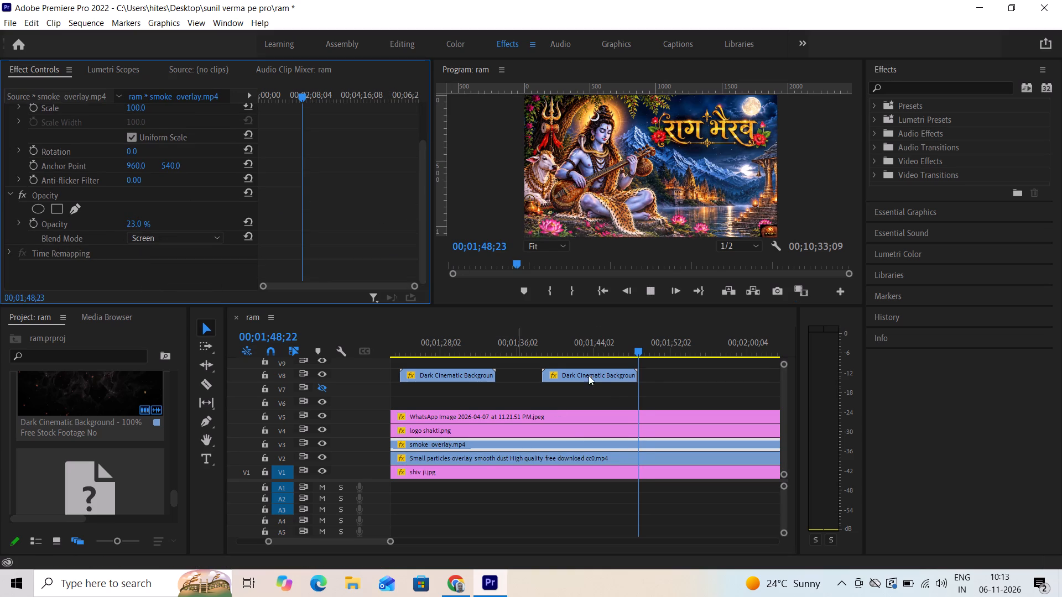
pyautogui.press('space')
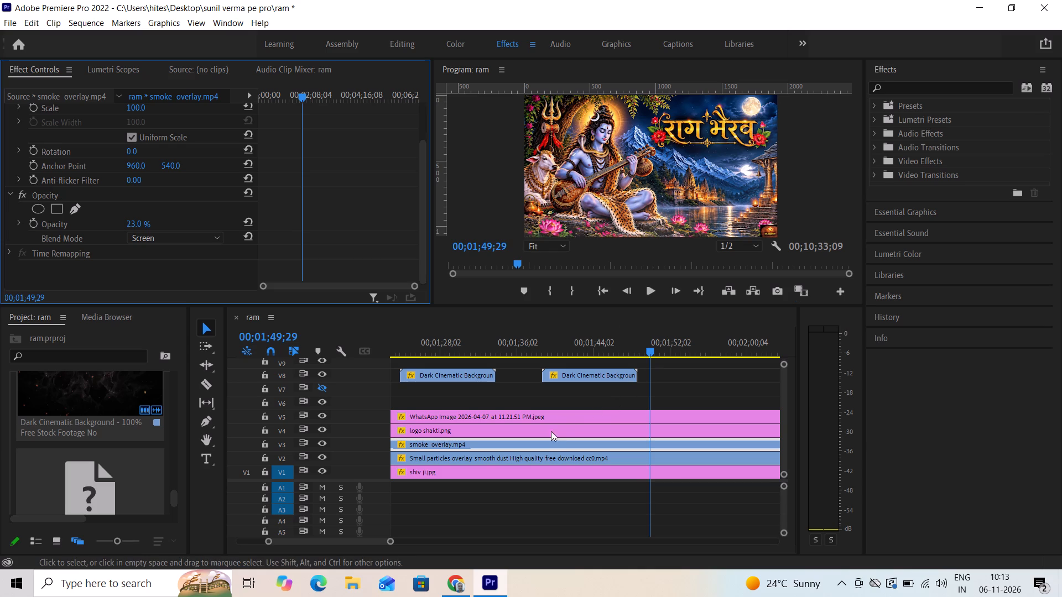
pyautogui.moveTo(137, 220); pyautogui.dragTo(158, 222)
pyautogui.press('space')
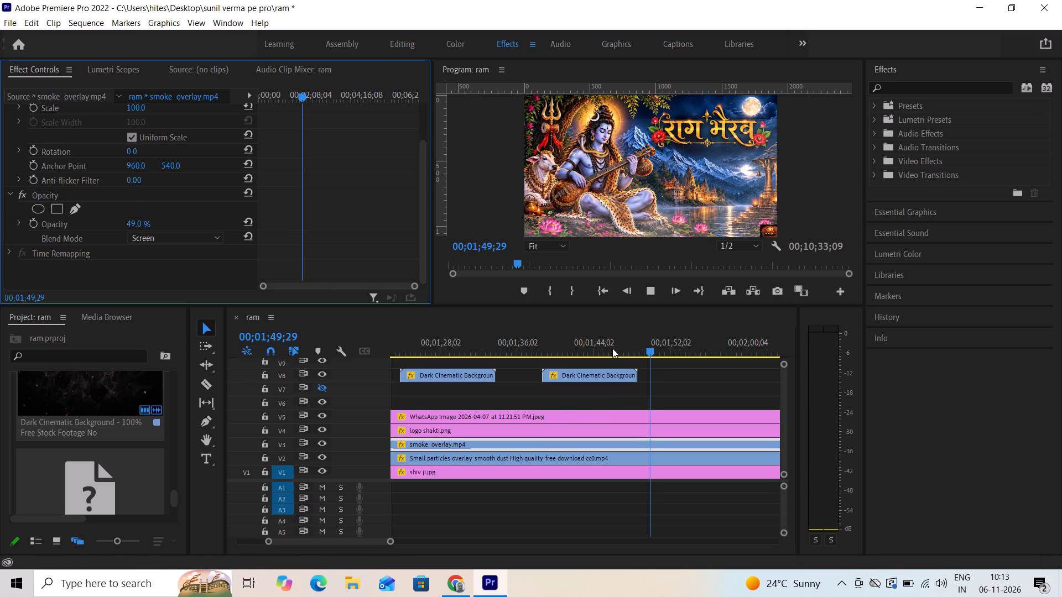
pyautogui.press('space')
# Import WhatsApp Video 2026-11-06 at 1.01.17 AM.mp4 and place its audio on track A1 at the sequence start.
pyautogui.moveTo(669, 352); pyautogui.dragTo(306, 385)
pyautogui.click(723, 390)
pyautogui.scroll(5, 439, 404)
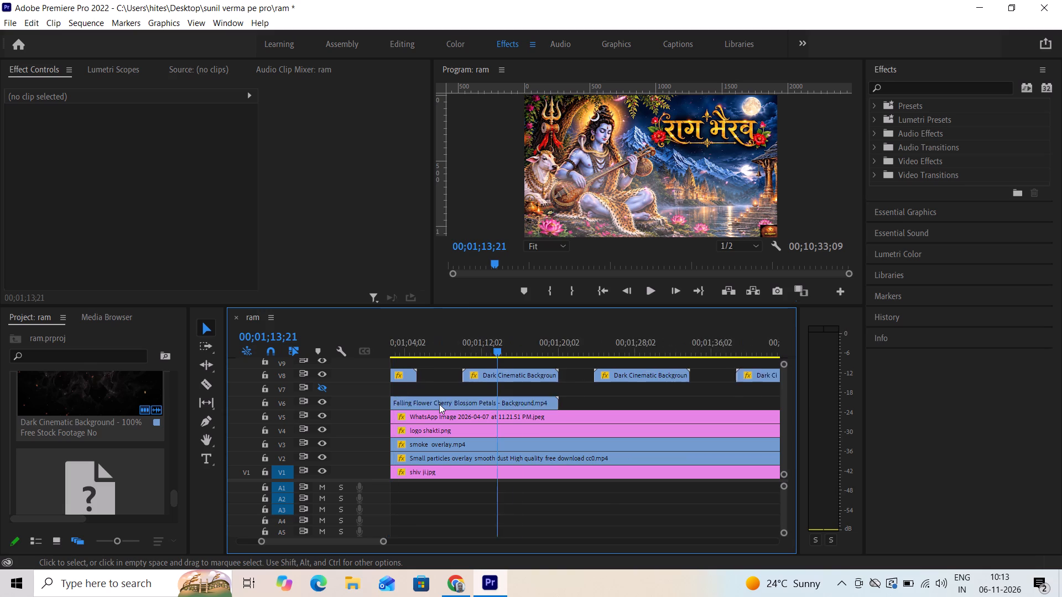
pyautogui.scroll(13, 439, 404)
pyautogui.moveTo(762, 350); pyautogui.dragTo(110, 376)
pyautogui.click(110, 376)
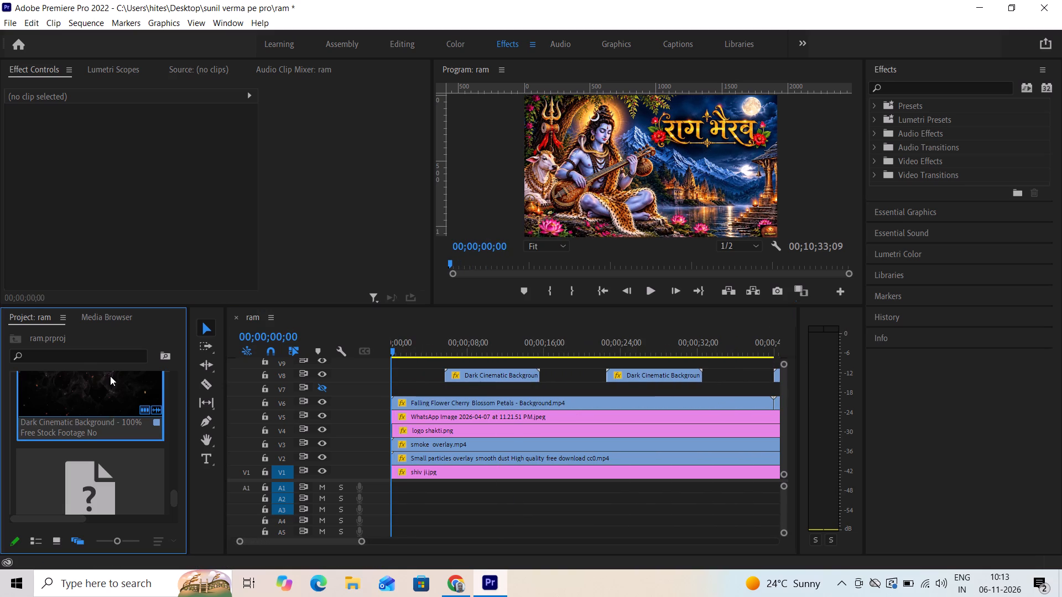
pyautogui.click(428, 497)
pyautogui.hotkey('ctrl', 'i')
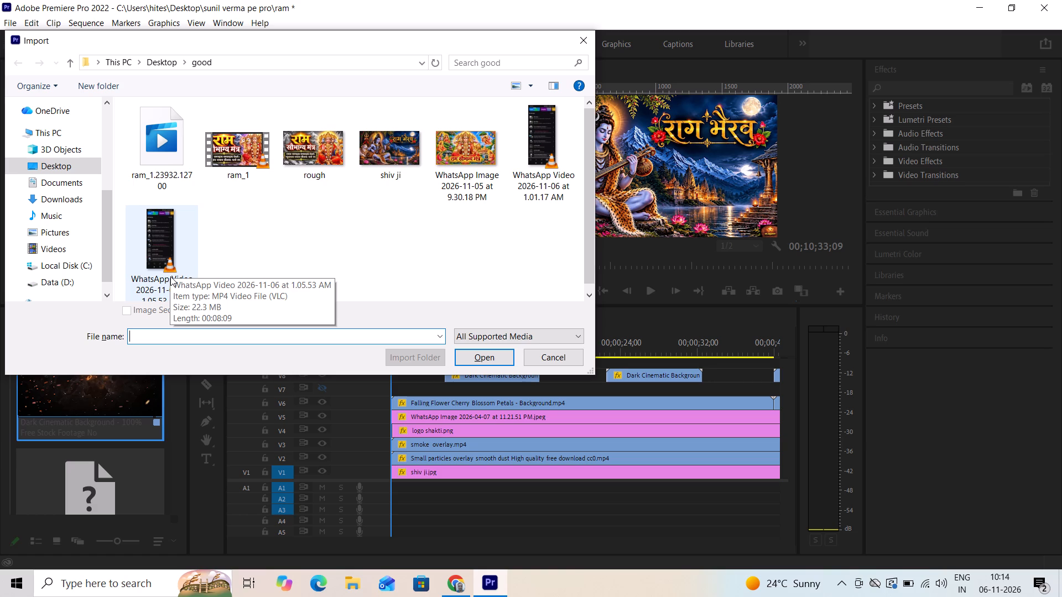
# Import the WhatsApp Video 2026-11-06 files at 1.01.17 AM and at 1.05.53 AM from the good folder.
pyautogui.click(535, 155)
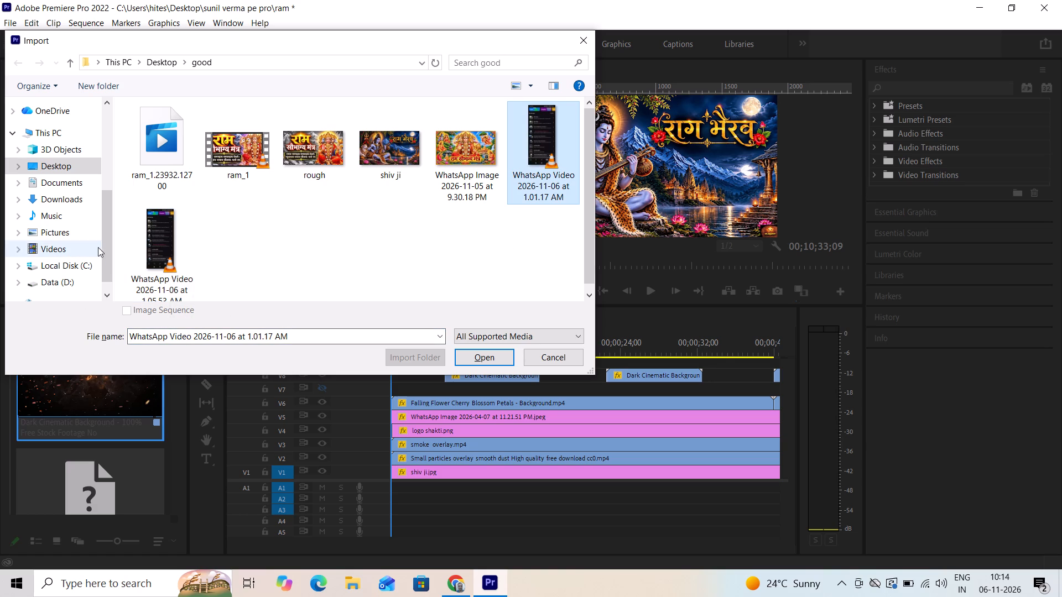
pyautogui.keyDown('ctrl'); pyautogui.click(147, 237); pyautogui.keyUp('ctrl')
pyautogui.click(488, 356)
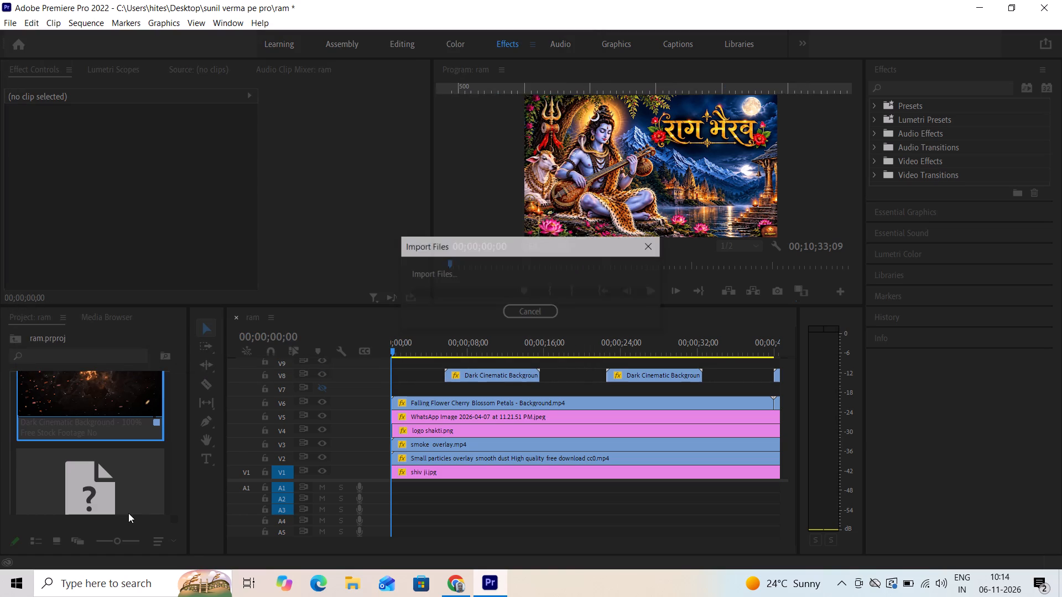
# Place WhatsApp Video 2026-11-06 at 1.01.17 AM.mp4 on track V7 at the start of the sequence.
pyautogui.scroll(-9, 143, 460)
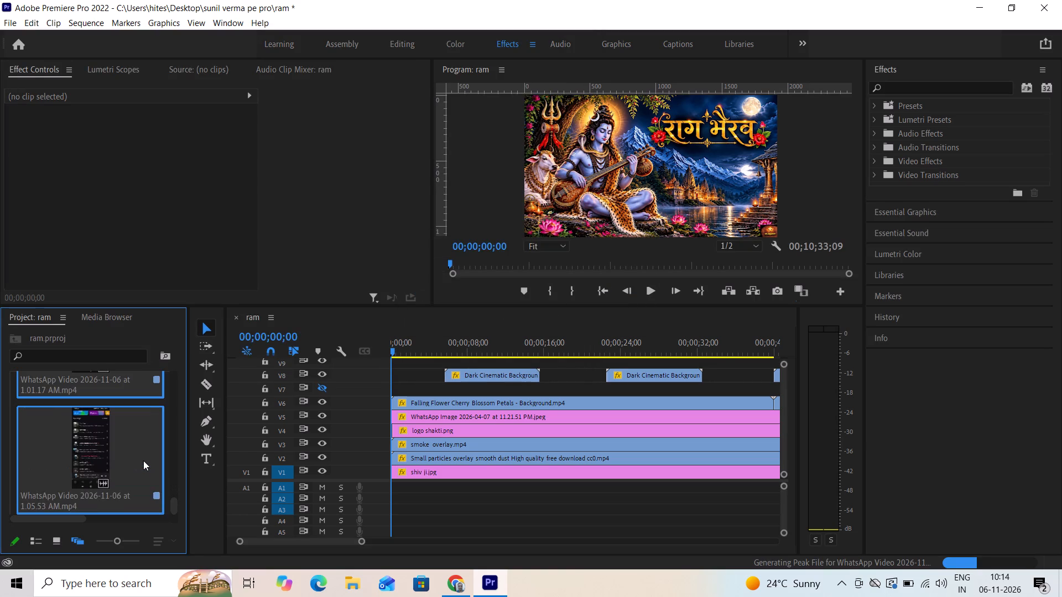
pyautogui.scroll(-6, 143, 460)
pyautogui.click(169, 469)
pyautogui.moveTo(122, 376); pyautogui.dragTo(129, 380)
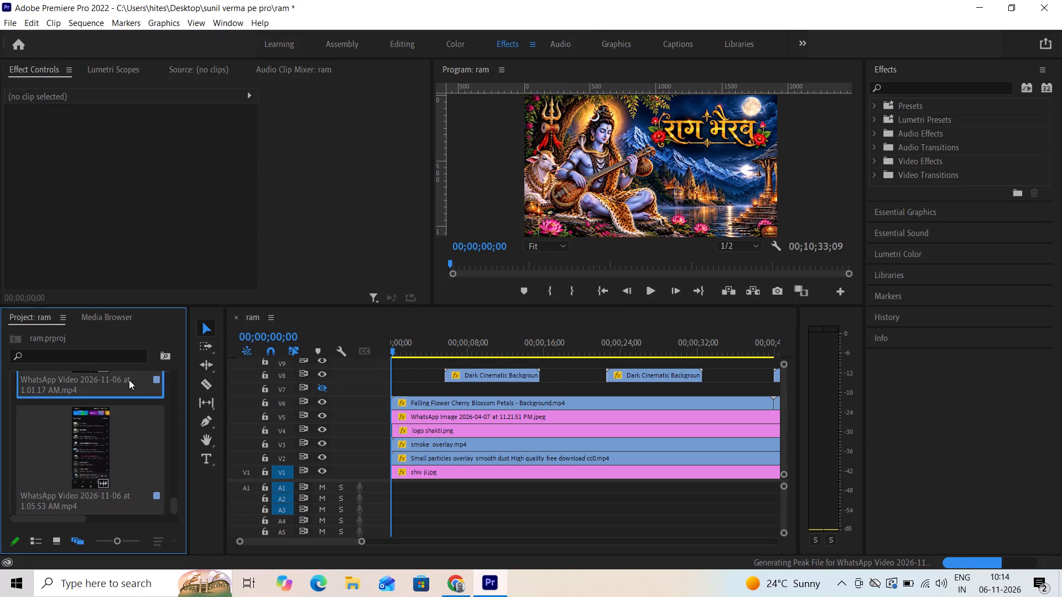
pyautogui.moveTo(129, 380); pyautogui.dragTo(389, 537)
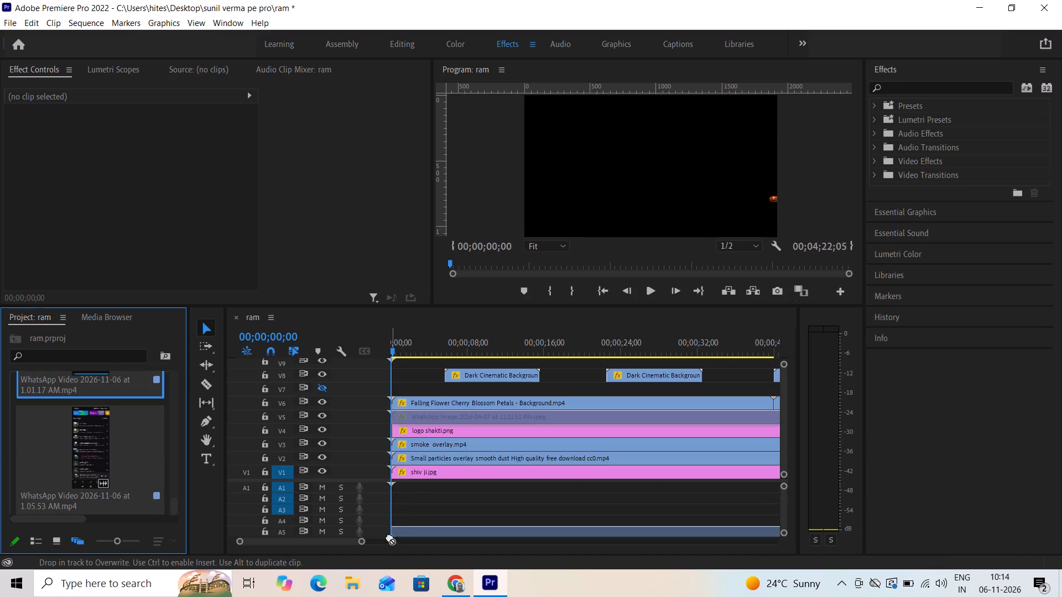
pyautogui.moveTo(389, 537); pyautogui.dragTo(403, 474)
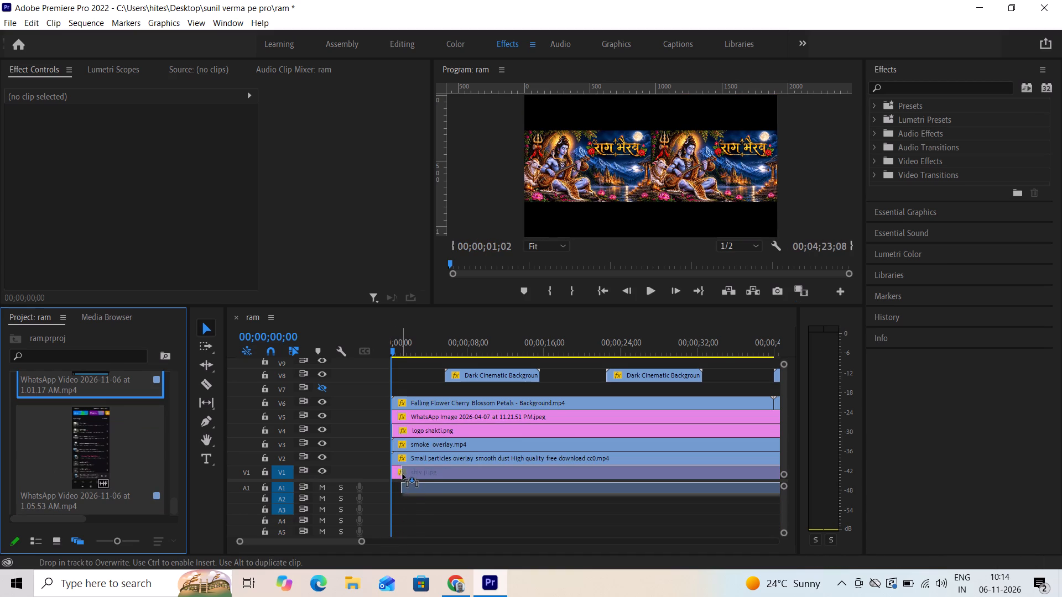
pyautogui.moveTo(403, 474); pyautogui.dragTo(395, 391)
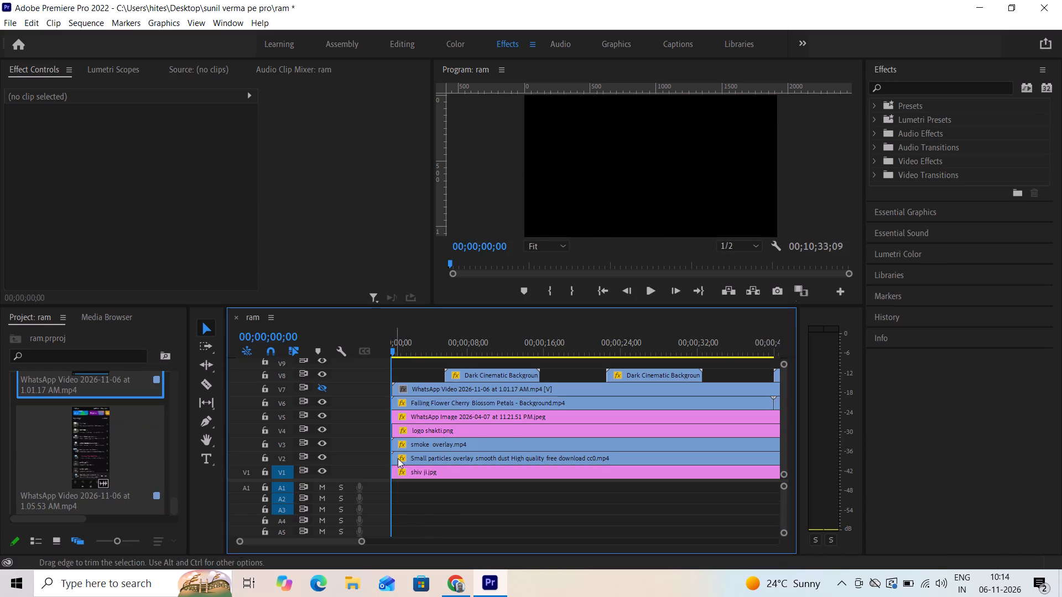
# Unlink the WhatsApp Video 1.01.17 AM clip on V7 from its audio and delete the video portion.
pyautogui.scroll(-5, 400, 522)
pyautogui.scroll(12, 405, 505)
pyautogui.click(430, 383)
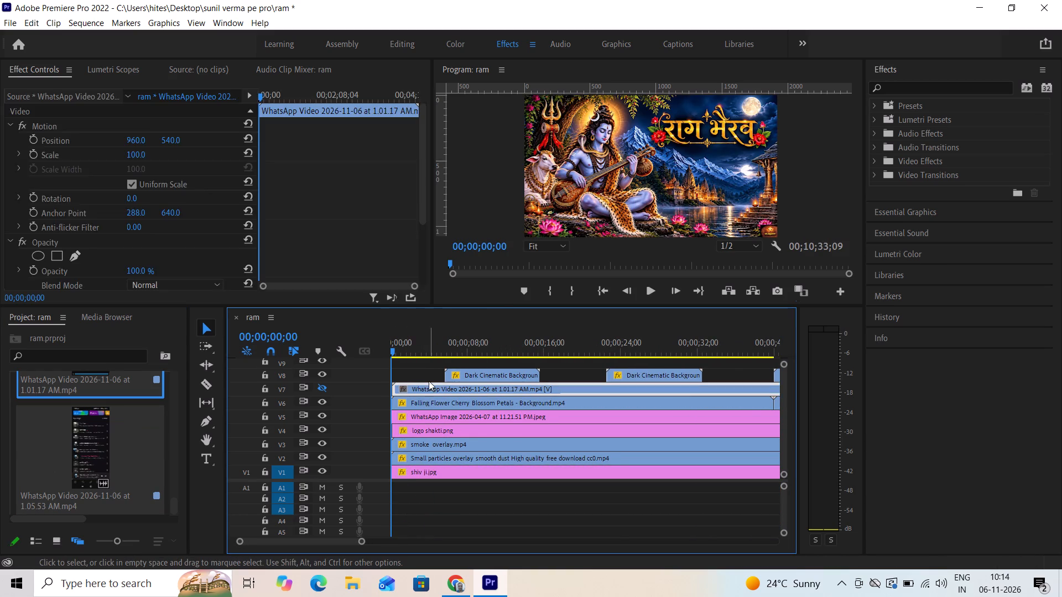
pyautogui.rightClick(429, 381)
pyautogui.click(420, 385)
pyautogui.rightClick(420, 385)
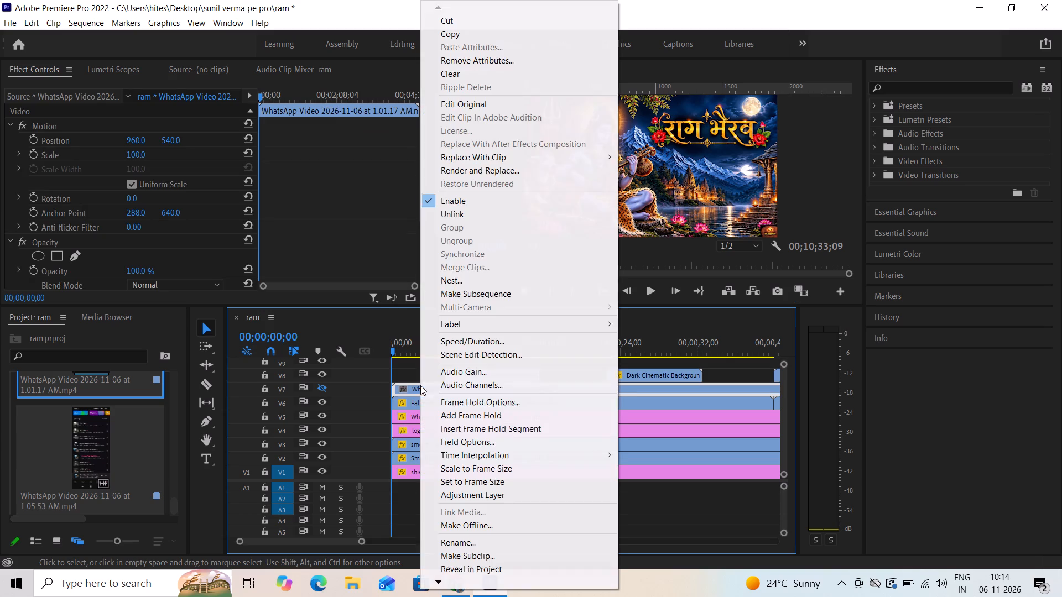
pyautogui.click(481, 220)
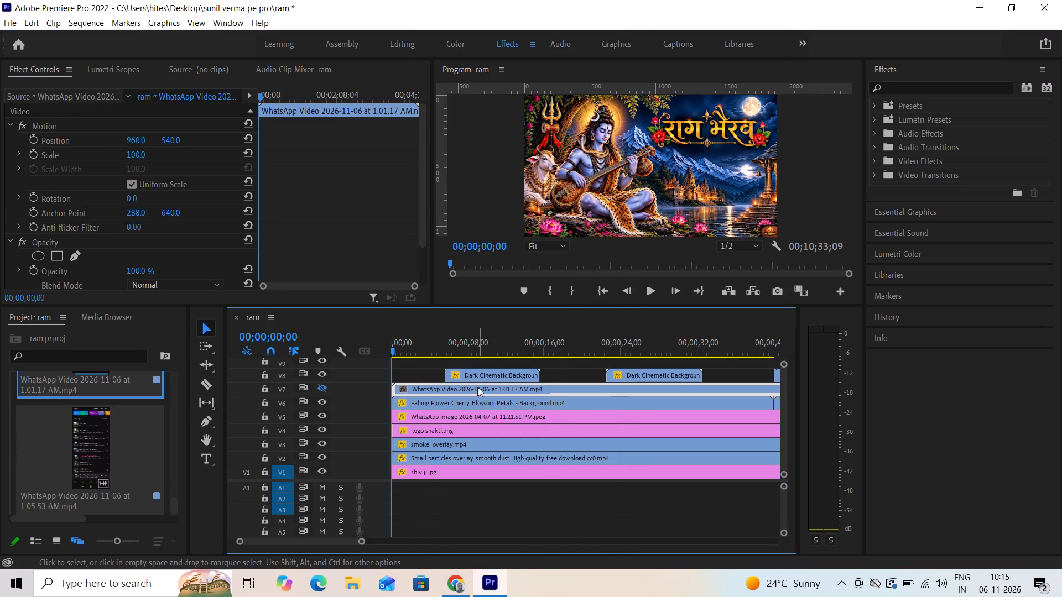
pyautogui.click(478, 389)
pyautogui.press('Delete')
# Move the WhatsApp Video 1.01.17 AM audio from track A7 up to A1 at the sequence start.
pyautogui.scroll(-4, 467, 438)
pyautogui.scroll(11, 467, 439)
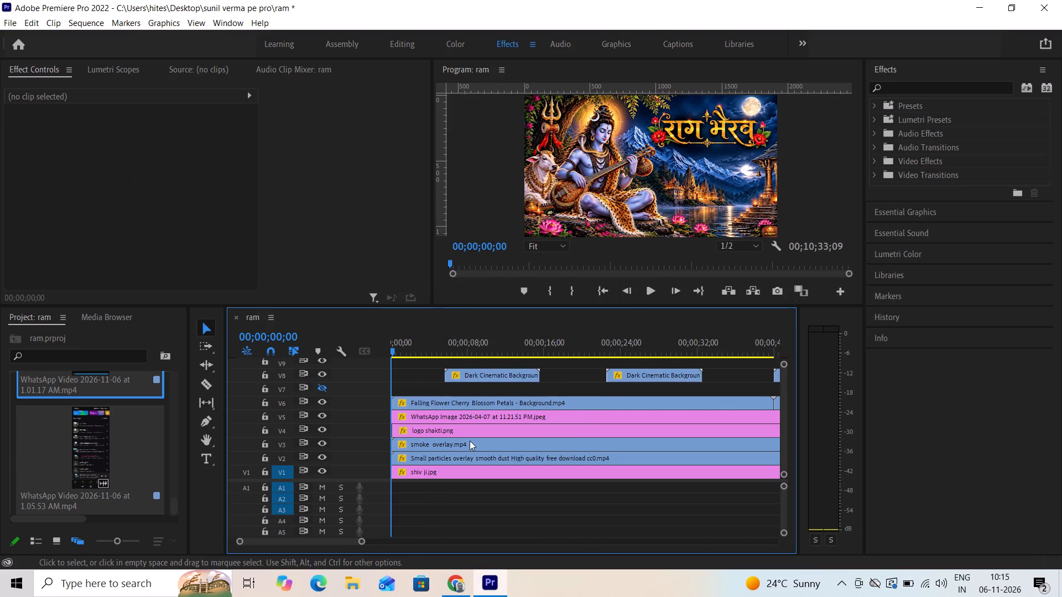
pyautogui.moveTo(782, 531); pyautogui.dragTo(782, 541)
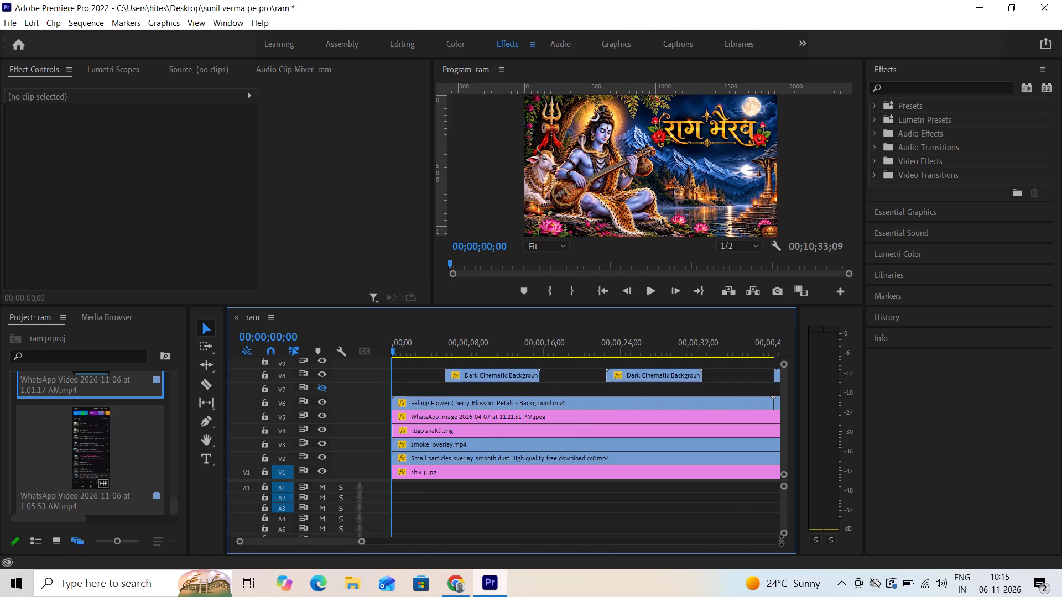
pyautogui.moveTo(782, 541); pyautogui.dragTo(782, 543)
pyautogui.click(640, 512)
pyautogui.moveTo(378, 479); pyautogui.dragTo(381, 417)
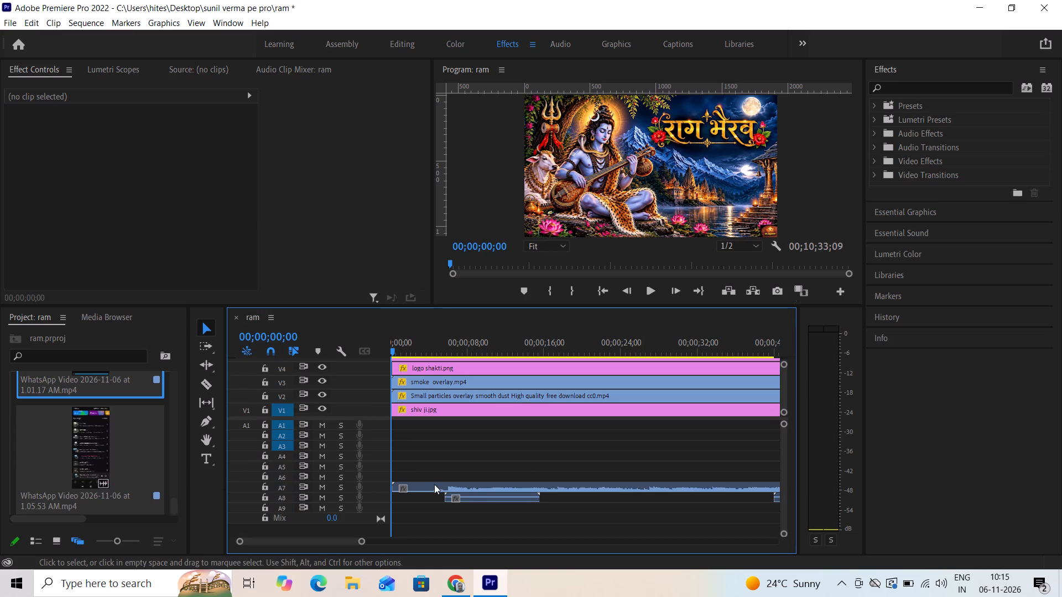
pyautogui.moveTo(434, 484); pyautogui.dragTo(433, 420)
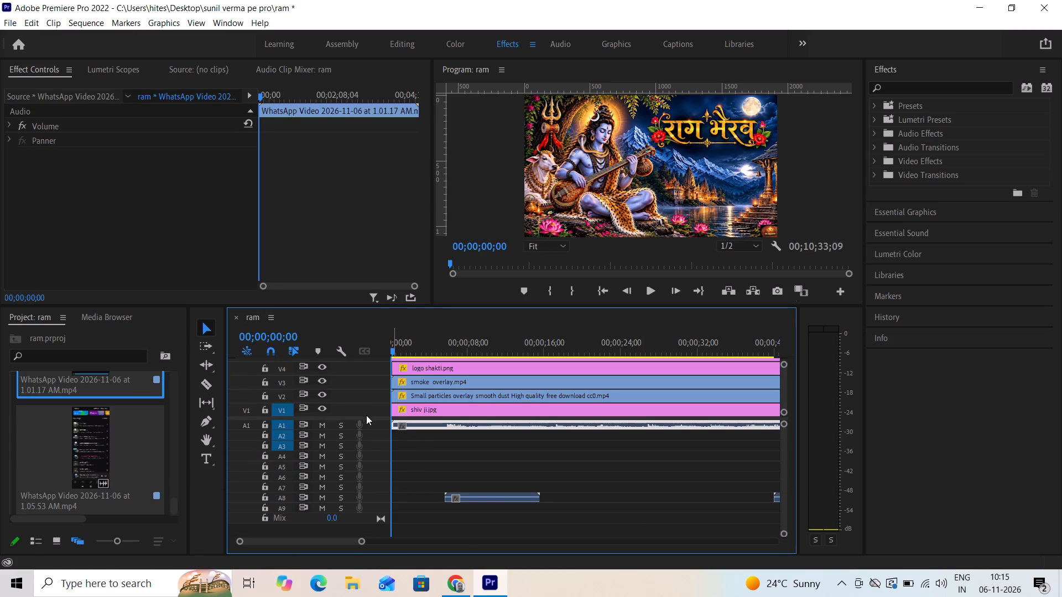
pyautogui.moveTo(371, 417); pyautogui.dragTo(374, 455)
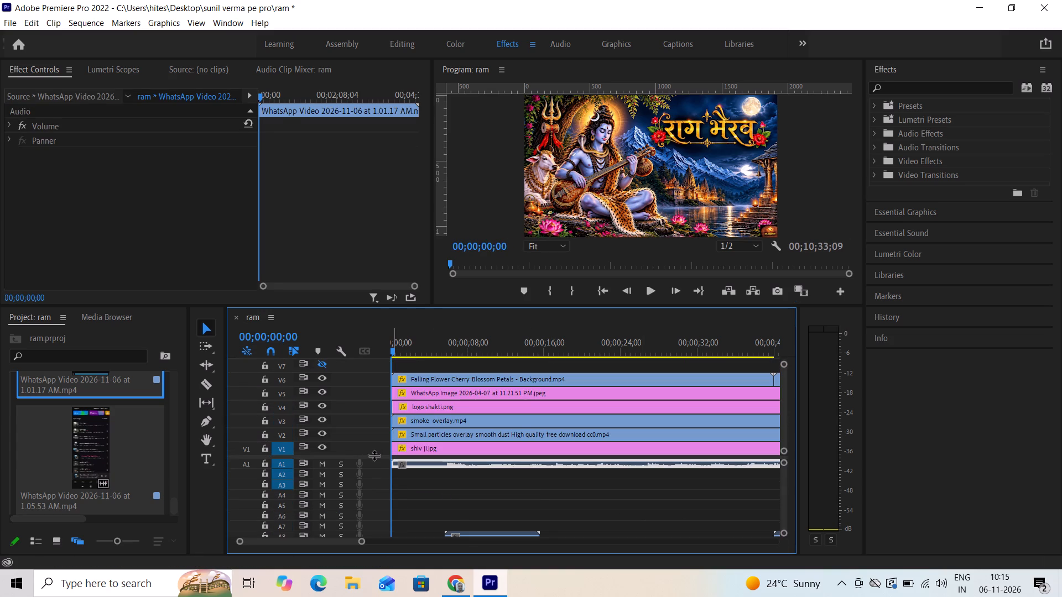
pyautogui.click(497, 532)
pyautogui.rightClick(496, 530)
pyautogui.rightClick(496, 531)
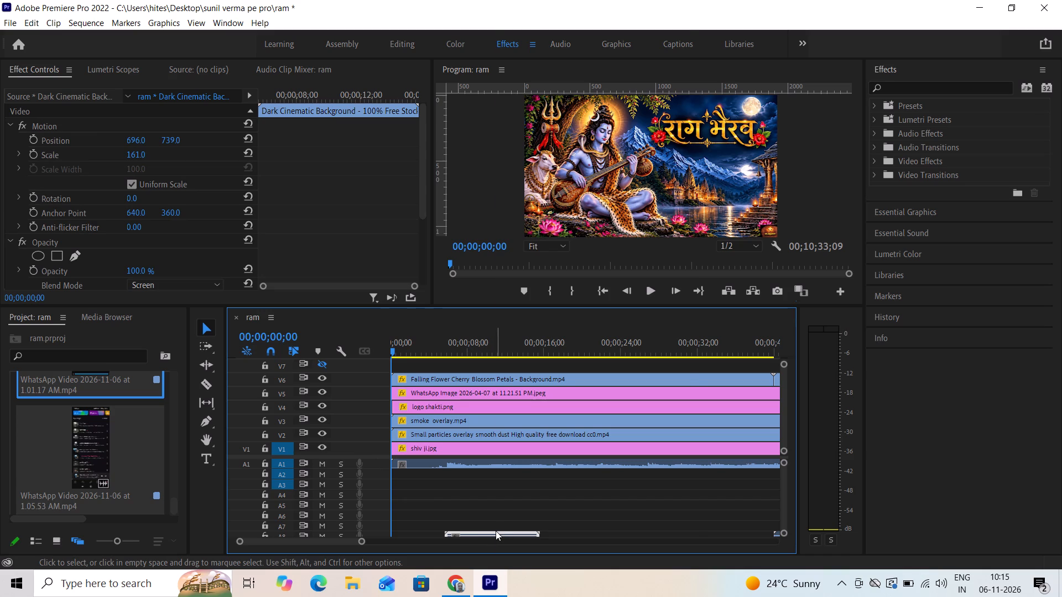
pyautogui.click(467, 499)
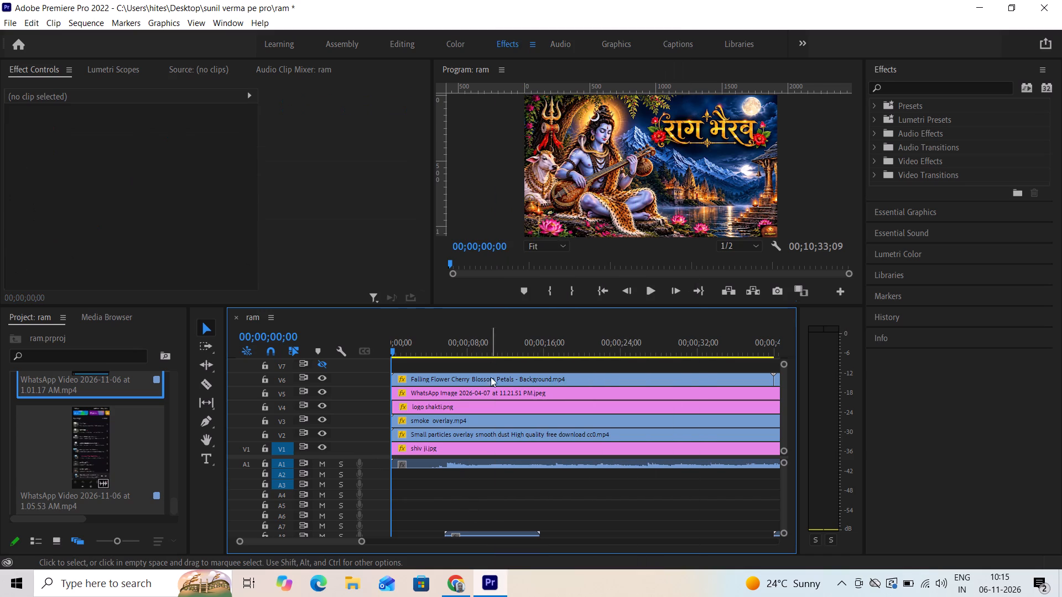
# Unlink the first Dark Cinematic Background clip on V8 and delete its audio from A8.
pyautogui.click(499, 303)
pyautogui.moveTo(499, 305); pyautogui.dragTo(499, 261)
pyautogui.click(504, 504)
pyautogui.click(510, 512)
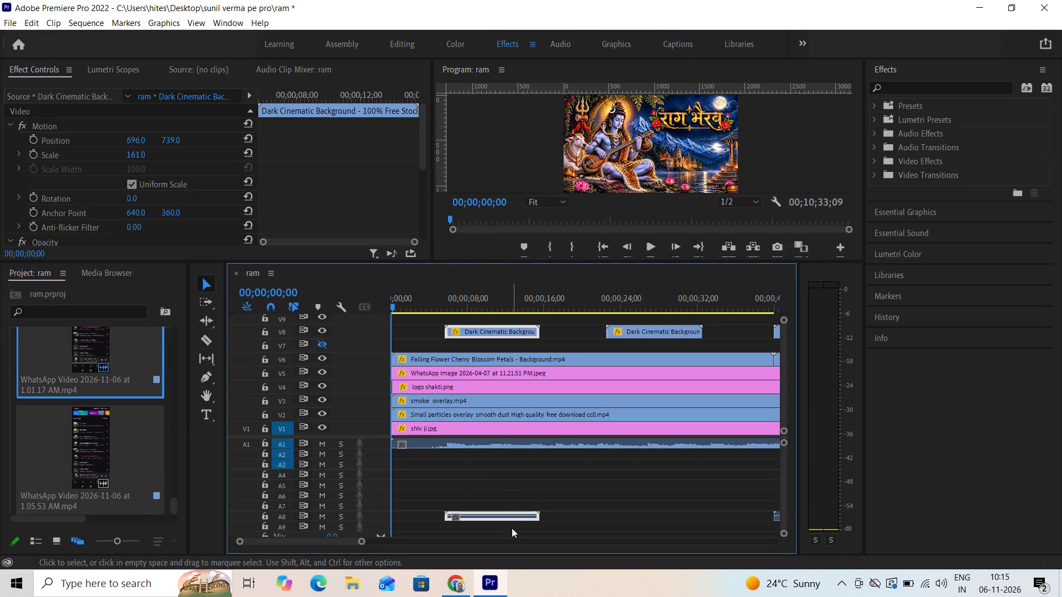
pyautogui.moveTo(510, 521); pyautogui.dragTo(509, 516, button='right')
pyautogui.rightClick(508, 512)
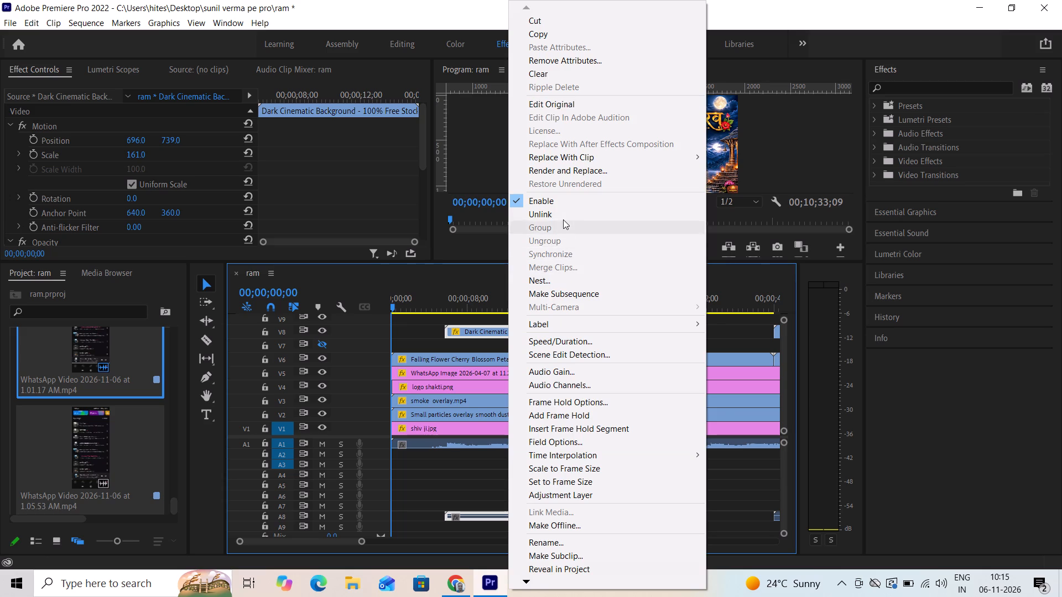
pyautogui.click(562, 218)
pyautogui.click(554, 509)
pyautogui.moveTo(553, 496); pyautogui.dragTo(491, 542)
pyautogui.press('Delete')
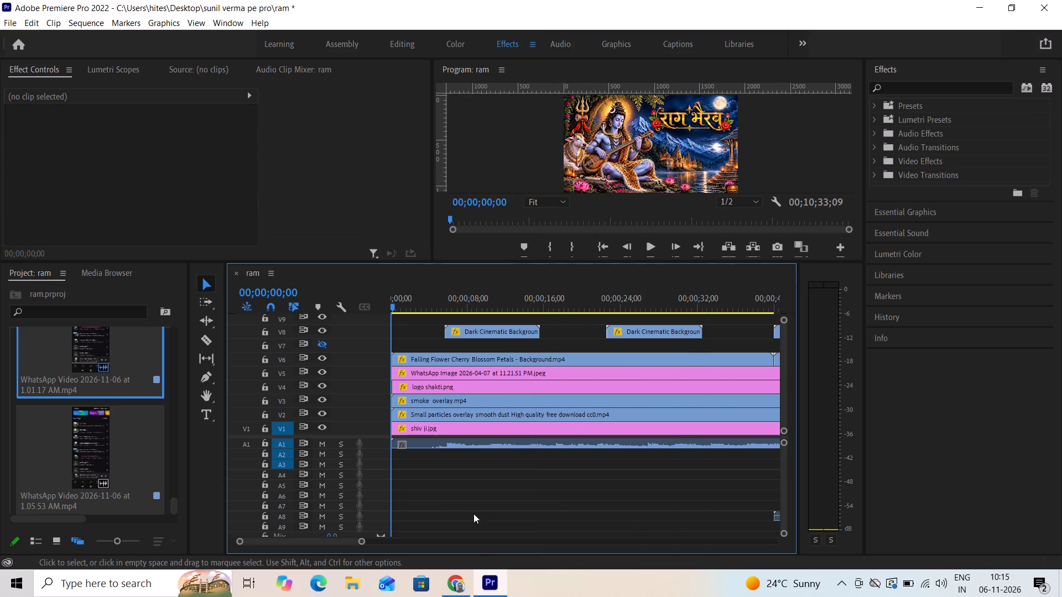
# During playback, set the A1 audio clip's volume level to 7.8 dB and turn off keyframing for Level.
pyautogui.press('space')
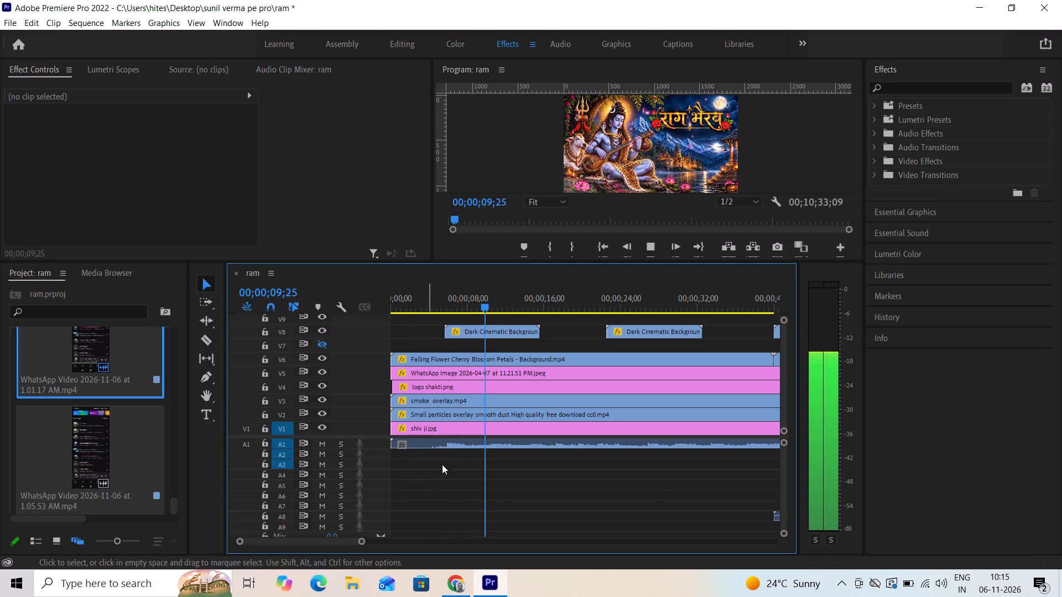
pyautogui.click(579, 448)
pyautogui.scroll(1, 175, 78)
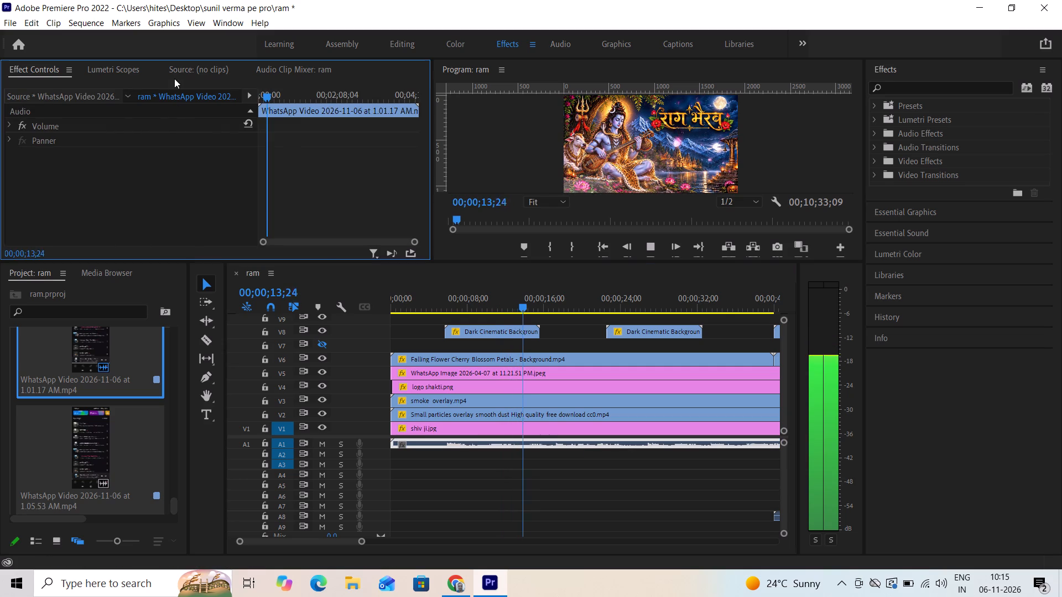
pyautogui.scroll(-1, 152, 78)
pyautogui.scroll(1, 58, 70)
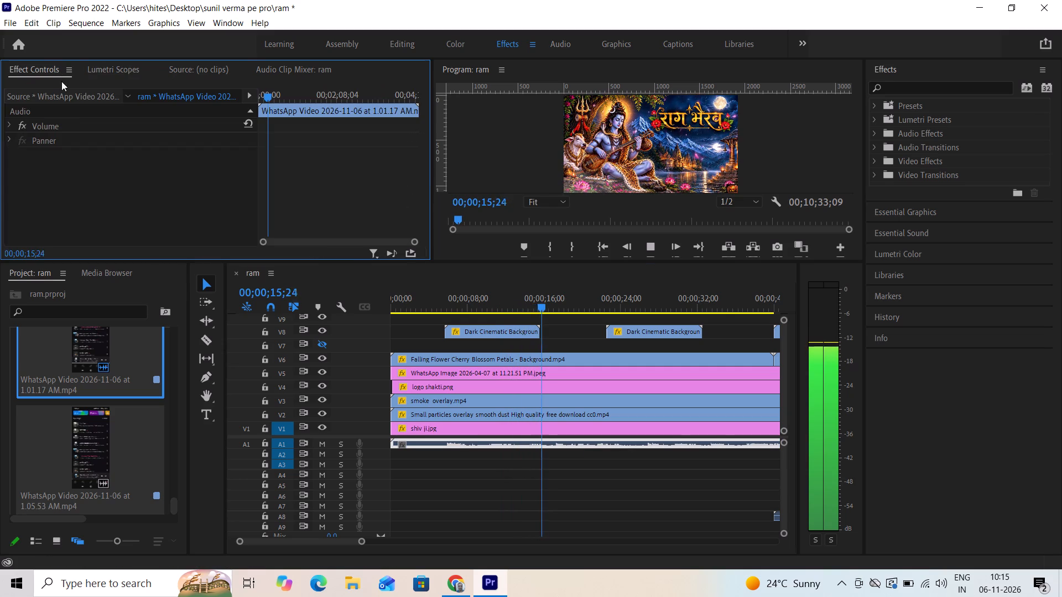
pyautogui.click(8, 127)
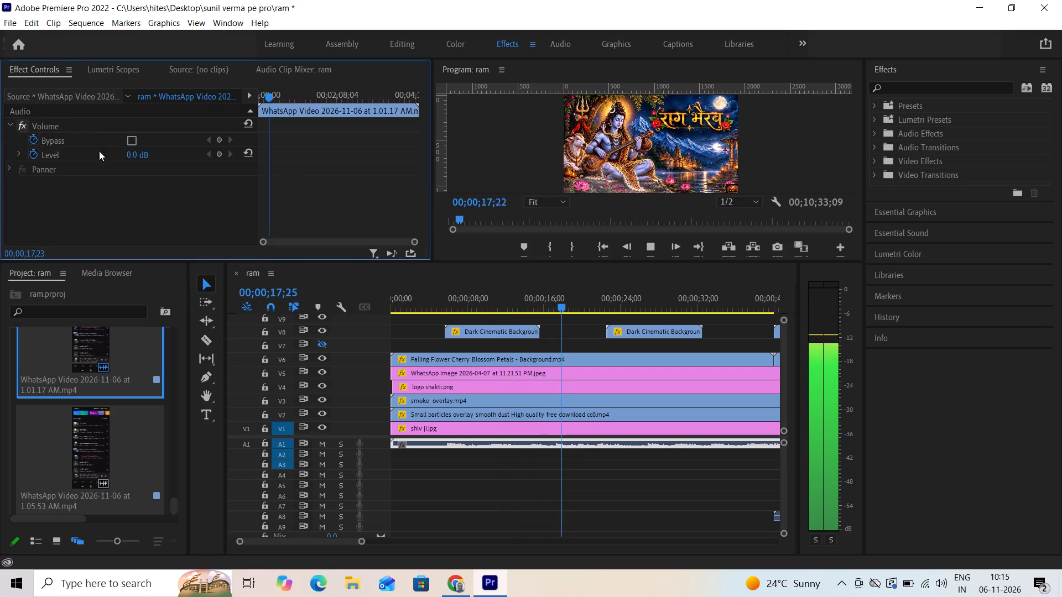
pyautogui.click(928, 592)
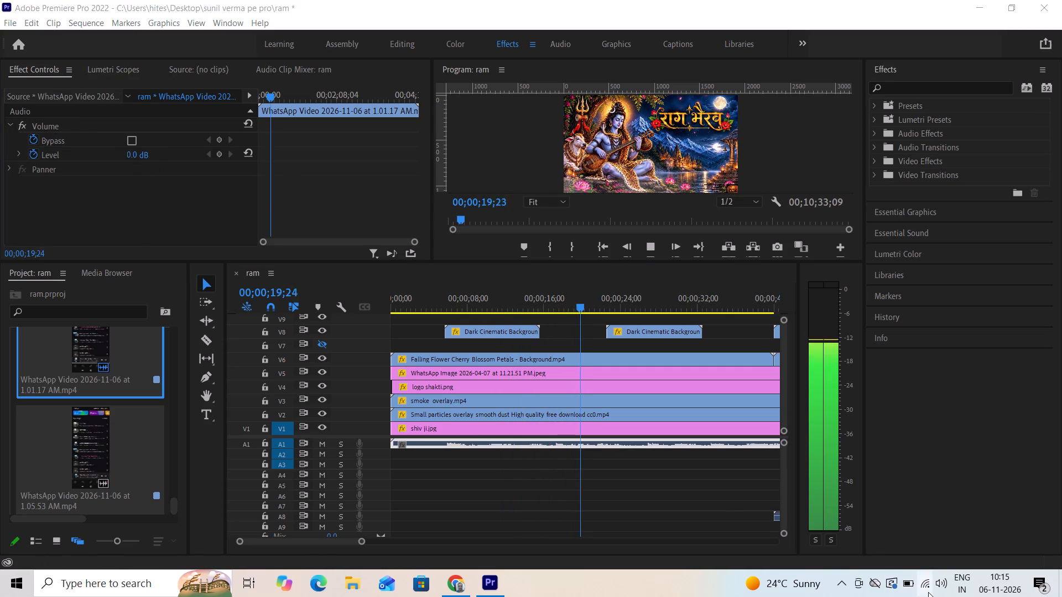
pyautogui.click(938, 583)
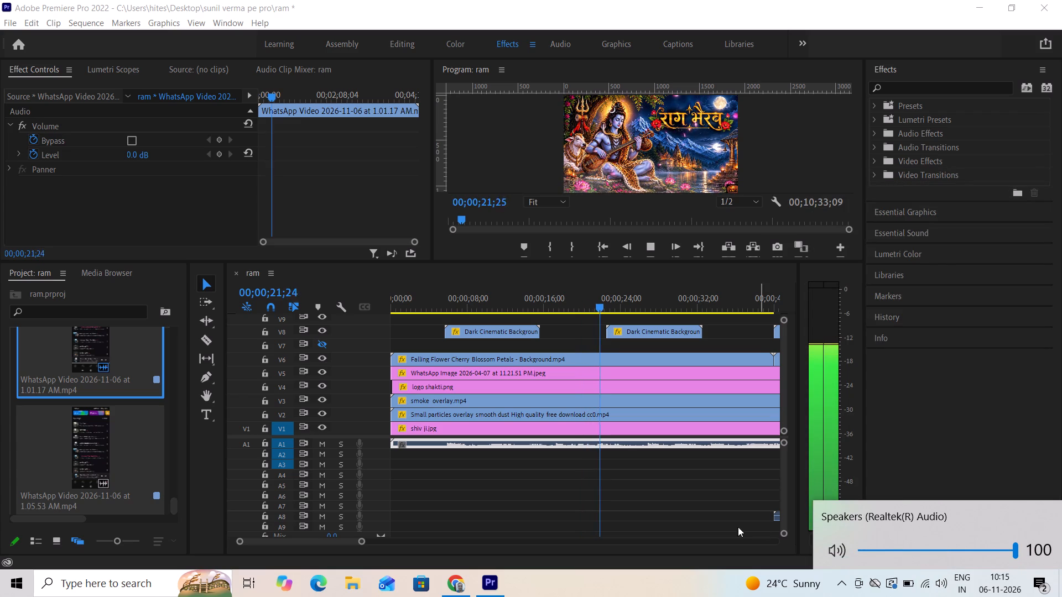
pyautogui.click(585, 538)
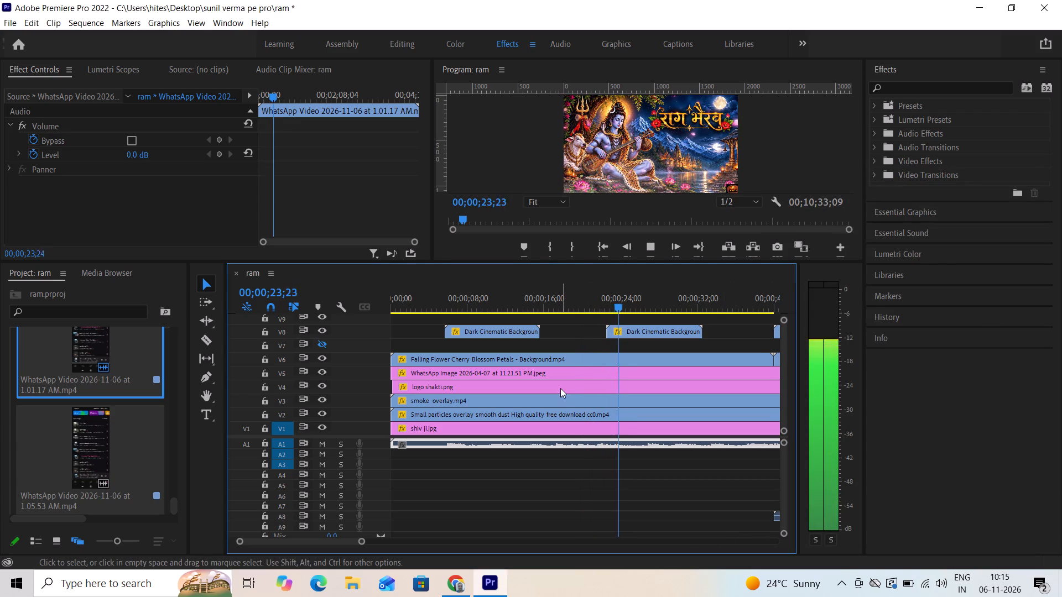
pyautogui.moveTo(132, 150); pyautogui.dragTo(139, 150)
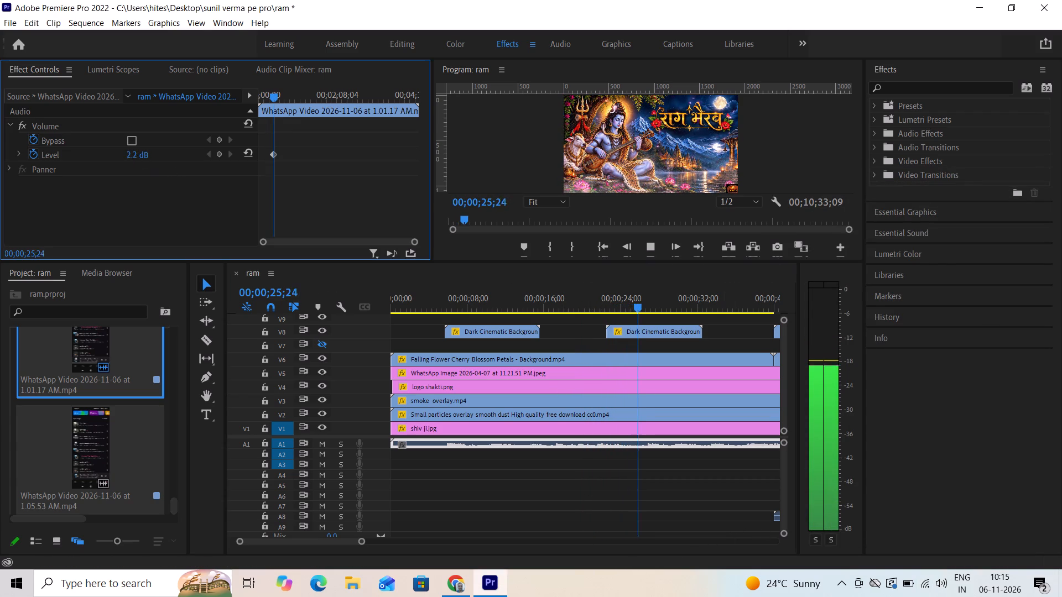
pyautogui.moveTo(139, 150); pyautogui.dragTo(150, 149)
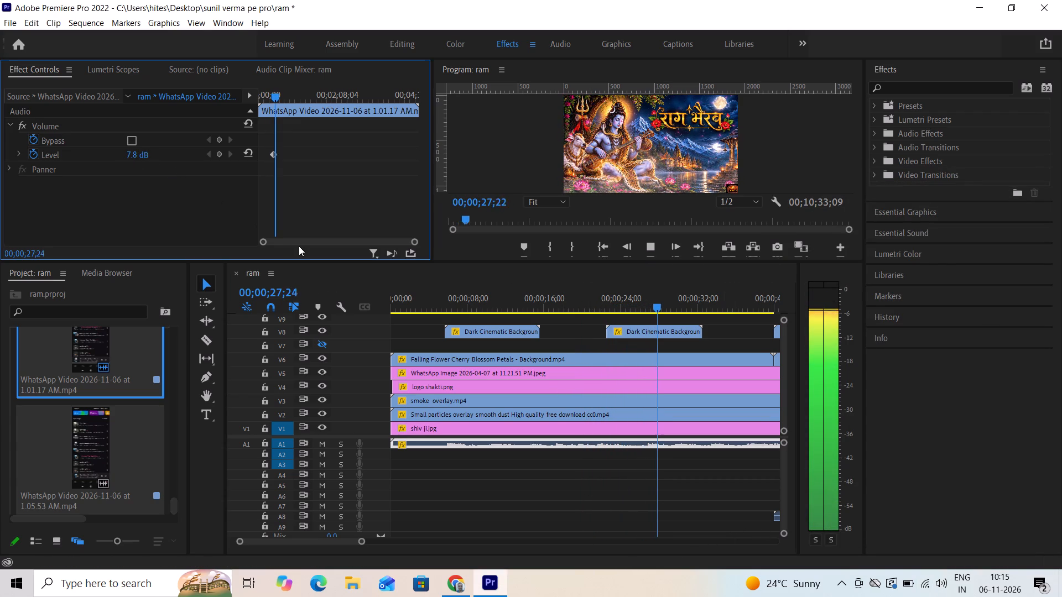
pyautogui.moveTo(289, 148); pyautogui.dragTo(284, 151)
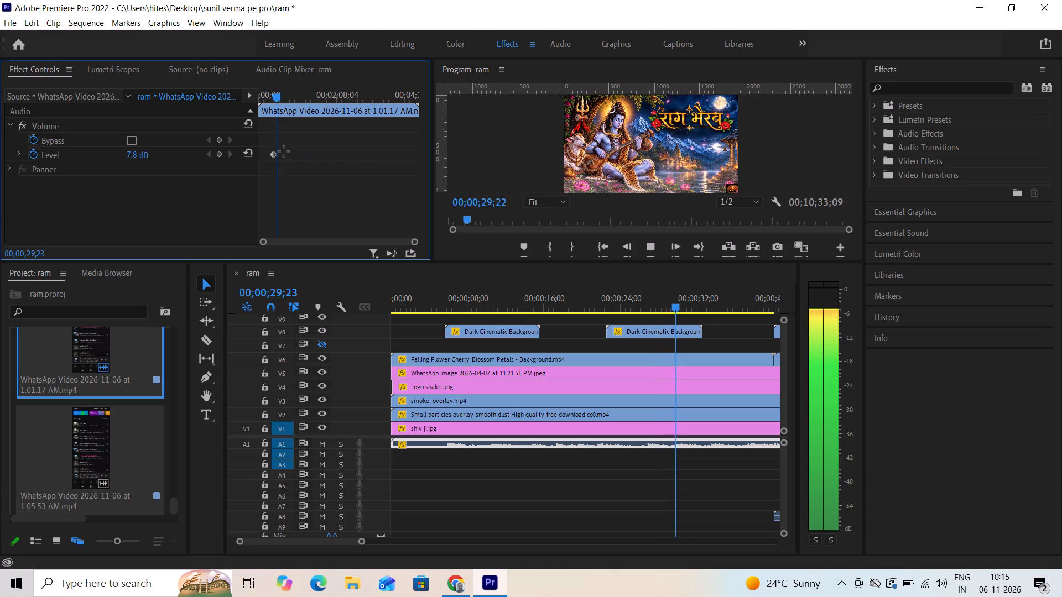
pyautogui.moveTo(284, 151); pyautogui.dragTo(279, 154)
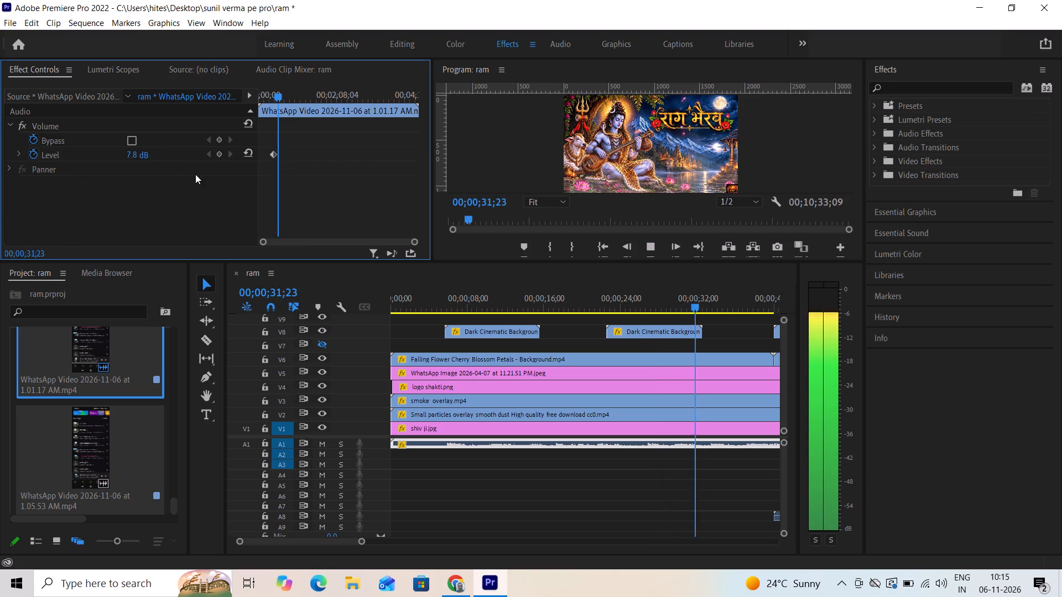
pyautogui.click(30, 153)
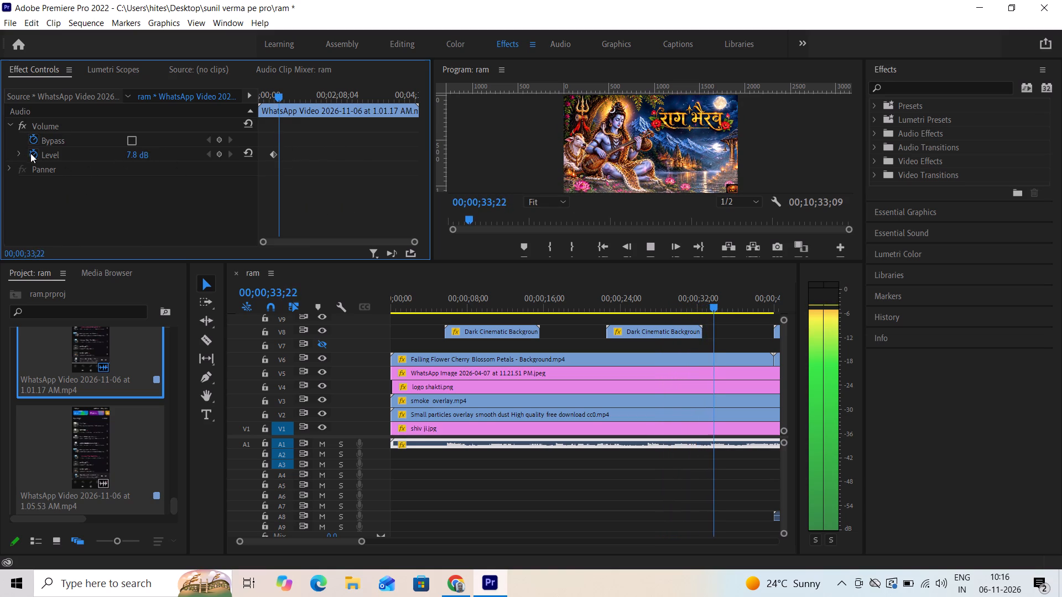
pyautogui.click(598, 300)
pyautogui.click(587, 309)
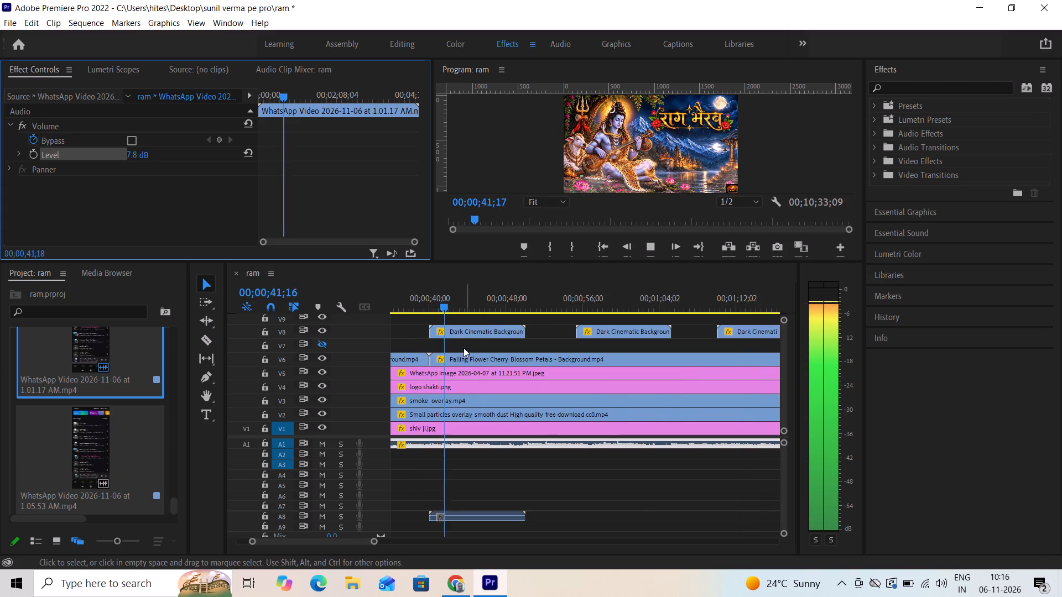
# Unlink the Dark Cinematic Background clip starting at about 40 seconds on V8 and delete its audio from A8.
pyautogui.click(460, 332)
pyautogui.rightClick(460, 332)
pyautogui.click(519, 213)
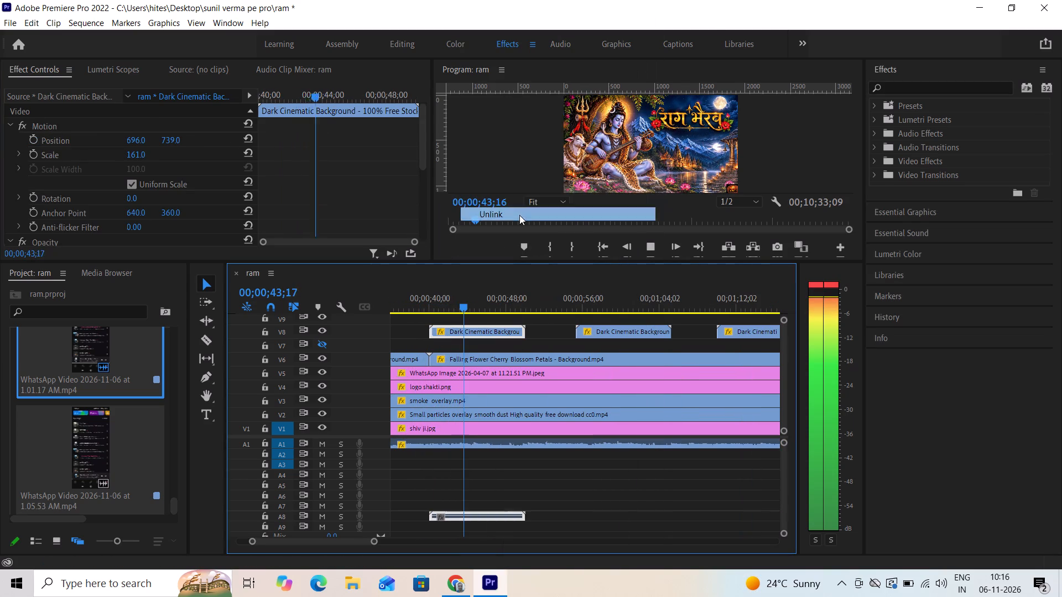
pyautogui.moveTo(539, 486); pyautogui.dragTo(499, 537)
pyautogui.press('Delete')
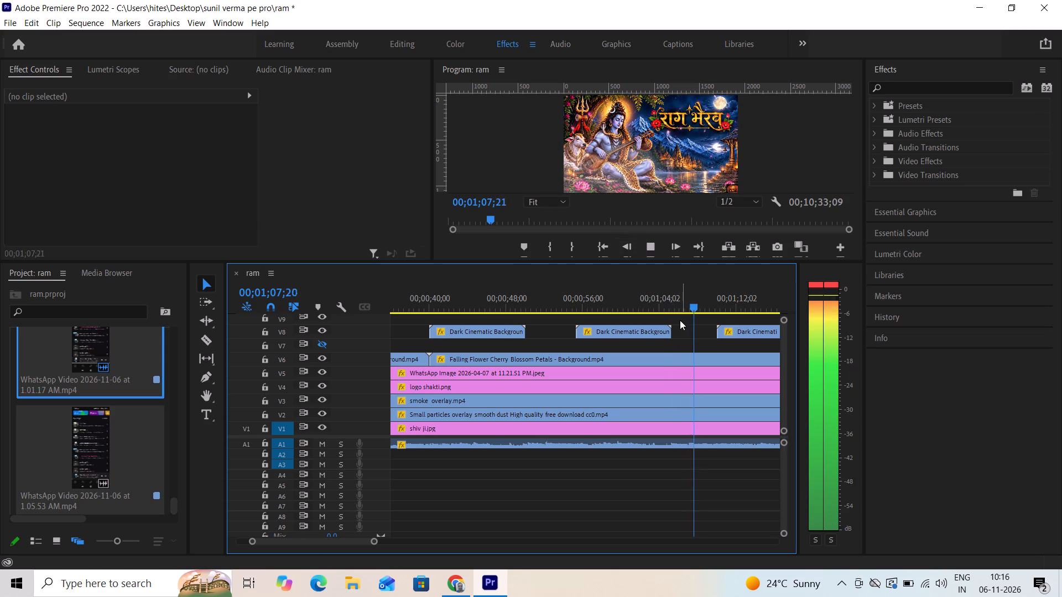
# Play and scrub through the sequence from about 1:07 to 1:35 to check the overlays and sound.
pyautogui.scroll(-9, 679, 321)
pyautogui.scroll(-1, 574, 347)
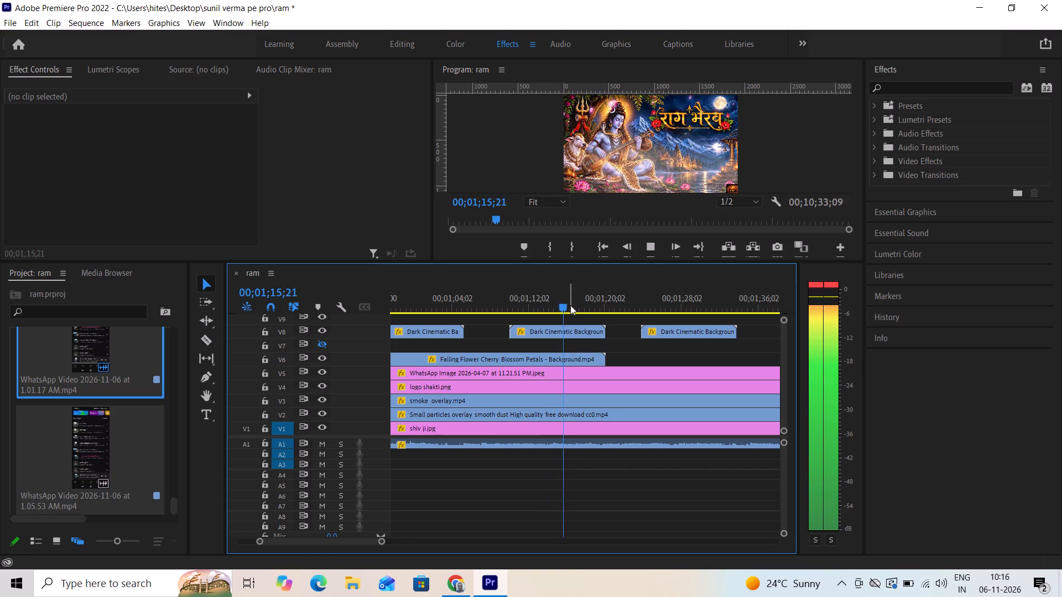
pyautogui.moveTo(570, 306); pyautogui.dragTo(582, 310)
pyautogui.click(647, 249)
pyautogui.scroll(-3, 631, 361)
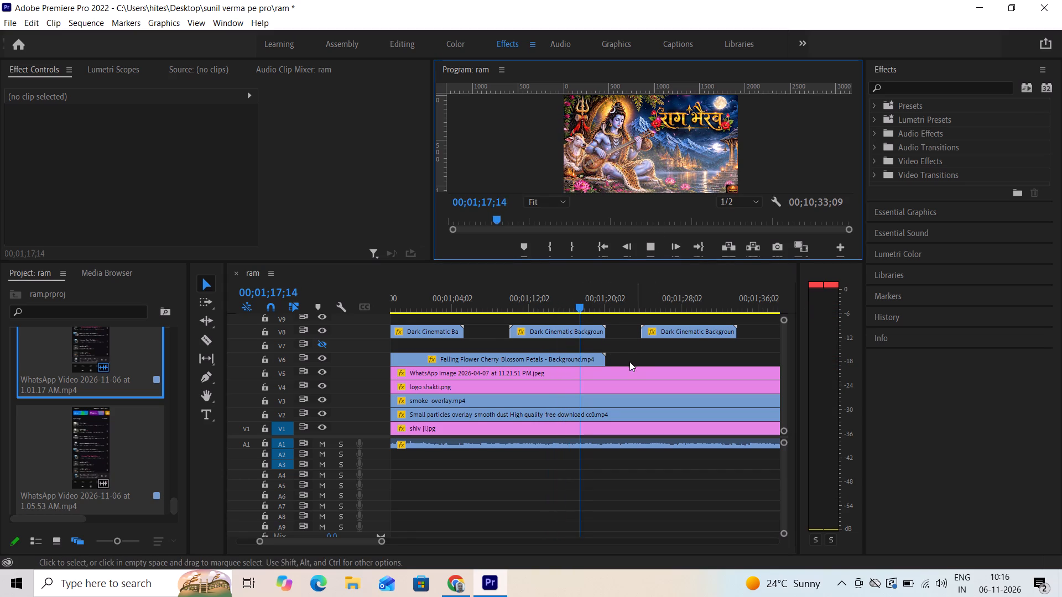
pyautogui.scroll(-2, 629, 362)
pyautogui.moveTo(486, 301); pyautogui.dragTo(554, 311)
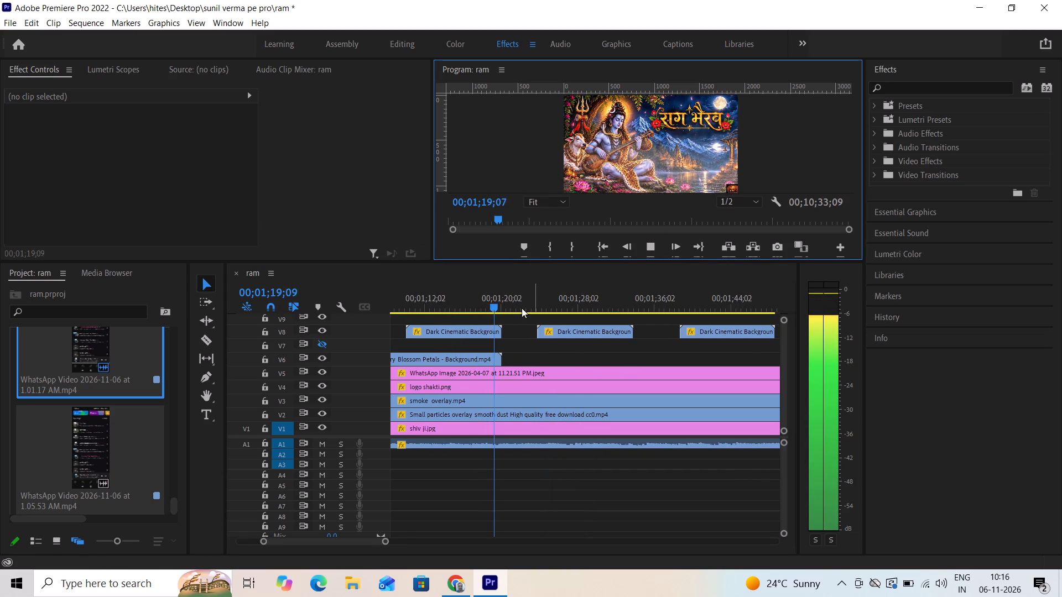
pyautogui.moveTo(497, 306); pyautogui.dragTo(546, 313)
pyautogui.click(644, 248)
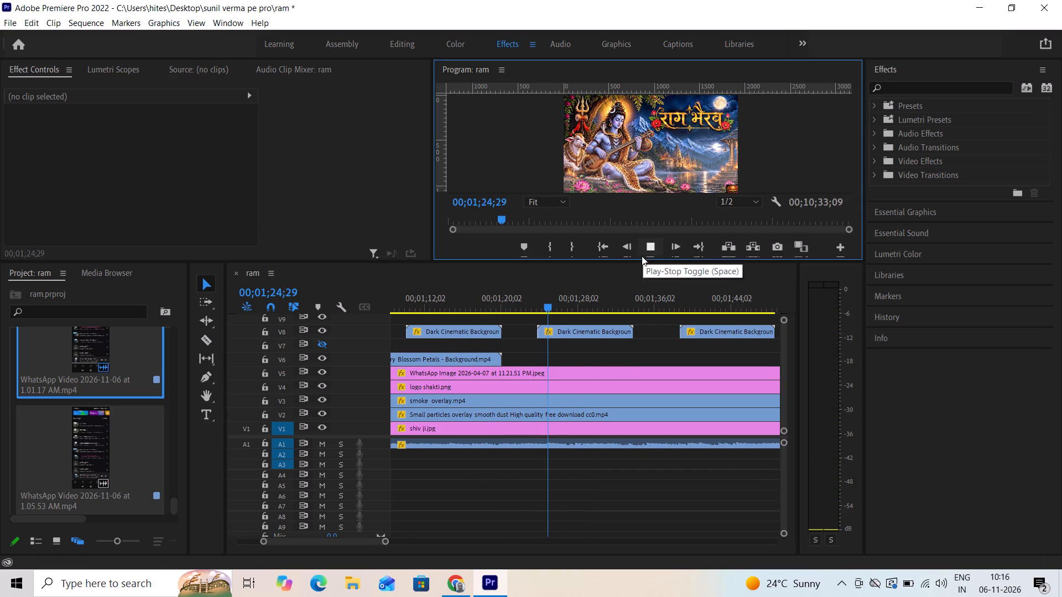
pyautogui.moveTo(555, 307); pyautogui.dragTo(615, 305)
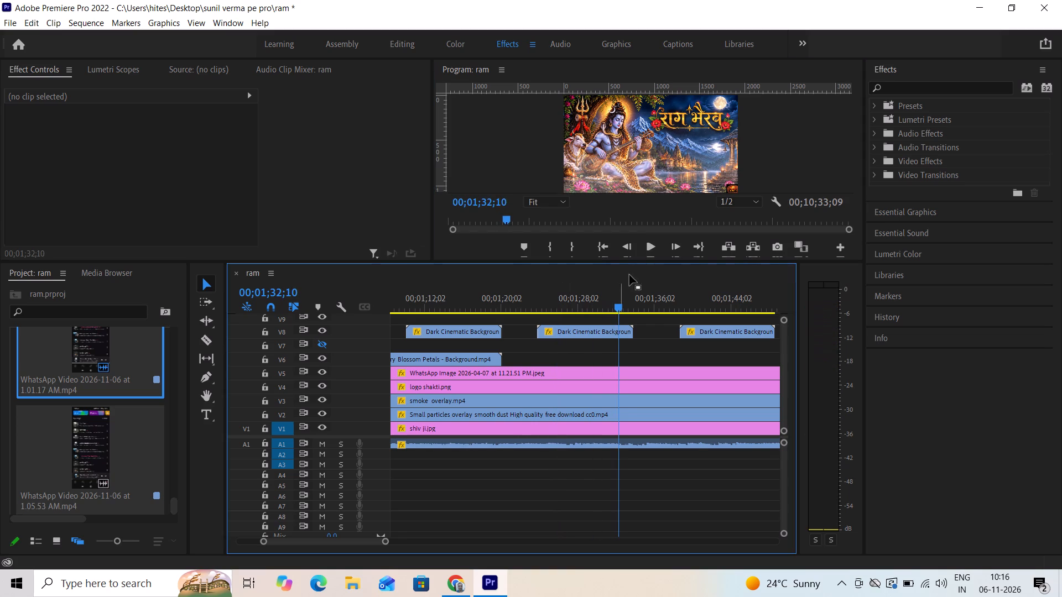
pyautogui.click(653, 243)
pyautogui.scroll(-3, 615, 356)
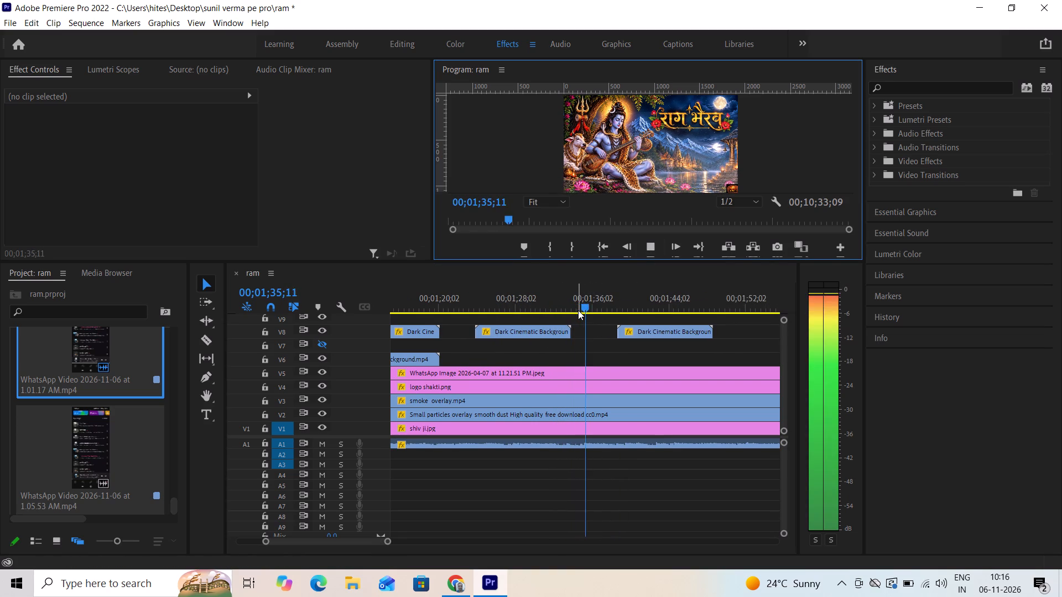
pyautogui.press('space')
# Delete all the Dark Cinematic Background clips on V8 across the whole sequence.
pyautogui.write('--')
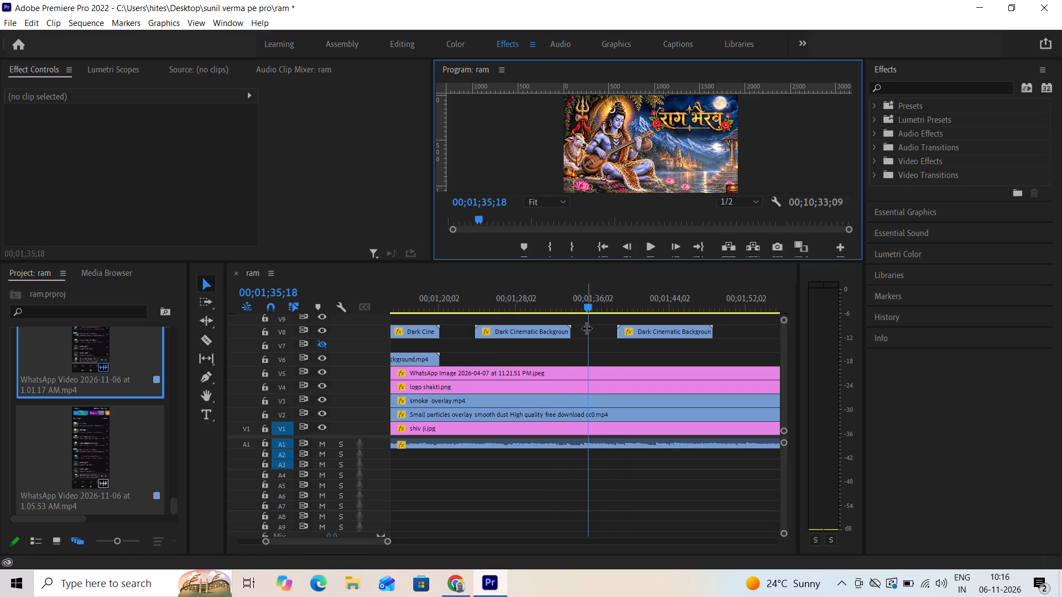
pyautogui.write('==')
pyautogui.click(610, 343)
pyautogui.write('--')
pyautogui.press('-')
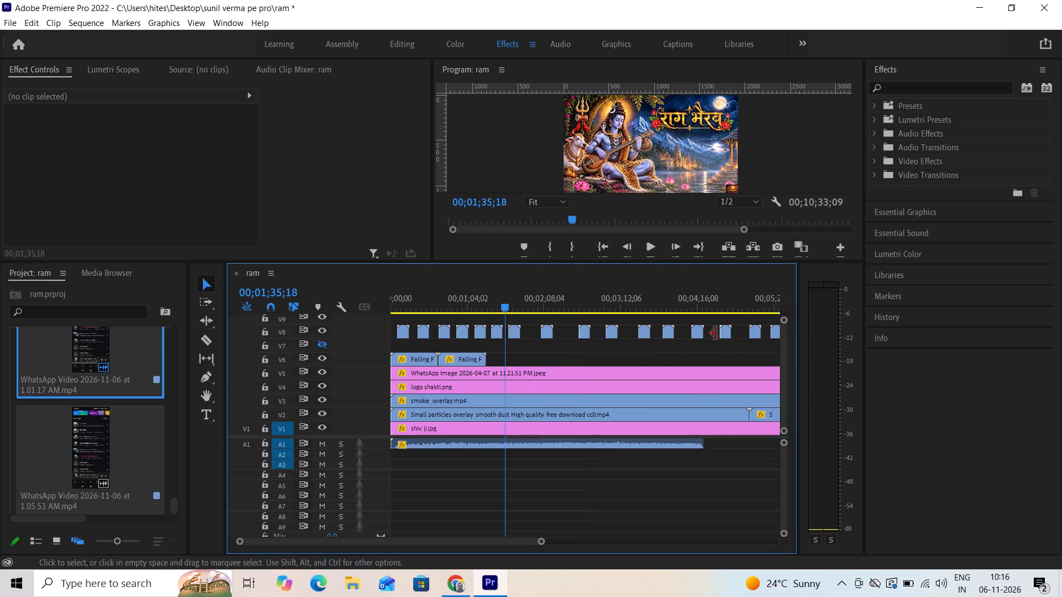
pyautogui.press('-')
pyautogui.press('-')
pyautogui.moveTo(675, 326); pyautogui.dragTo(430, 339)
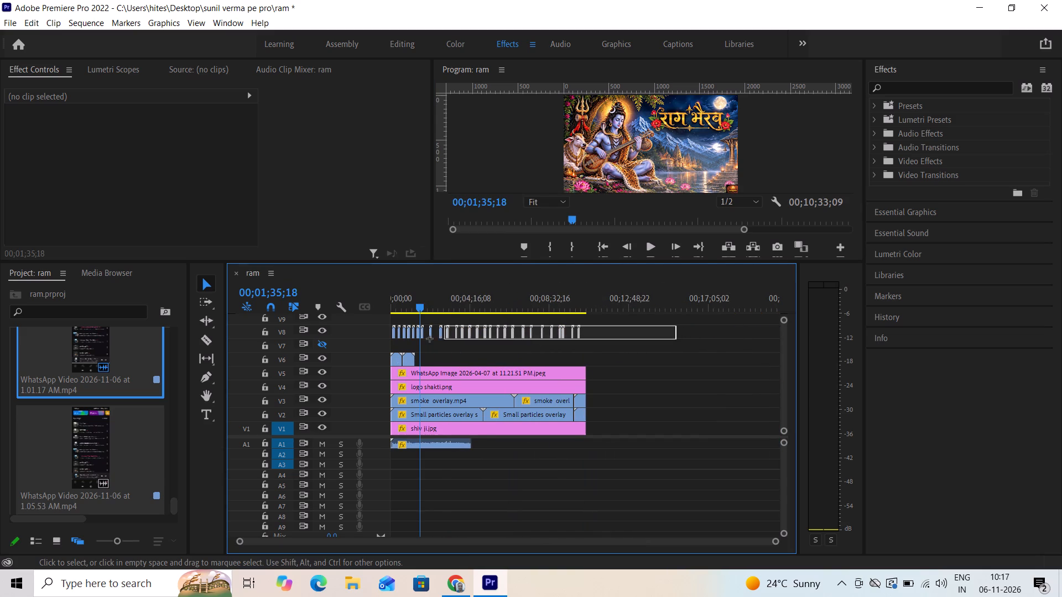
pyautogui.moveTo(430, 339); pyautogui.dragTo(387, 341)
pyautogui.press('Delete')
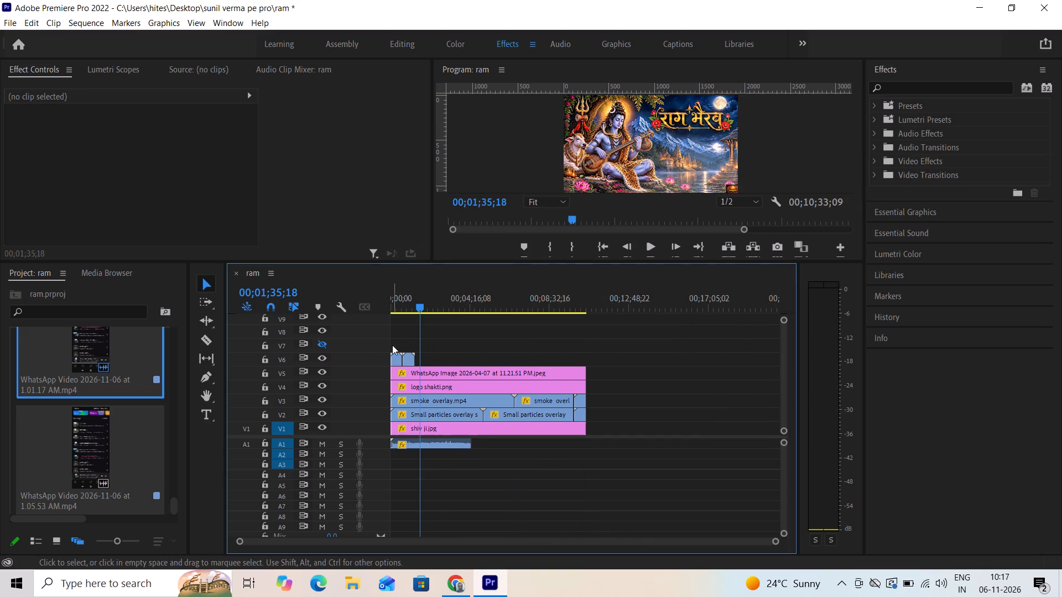
# Play the composite from about 1:35, 1:02 and near the sequence start to check the remaining overlays.
pyautogui.press('=')
pyautogui.press('=')
pyautogui.press('=')
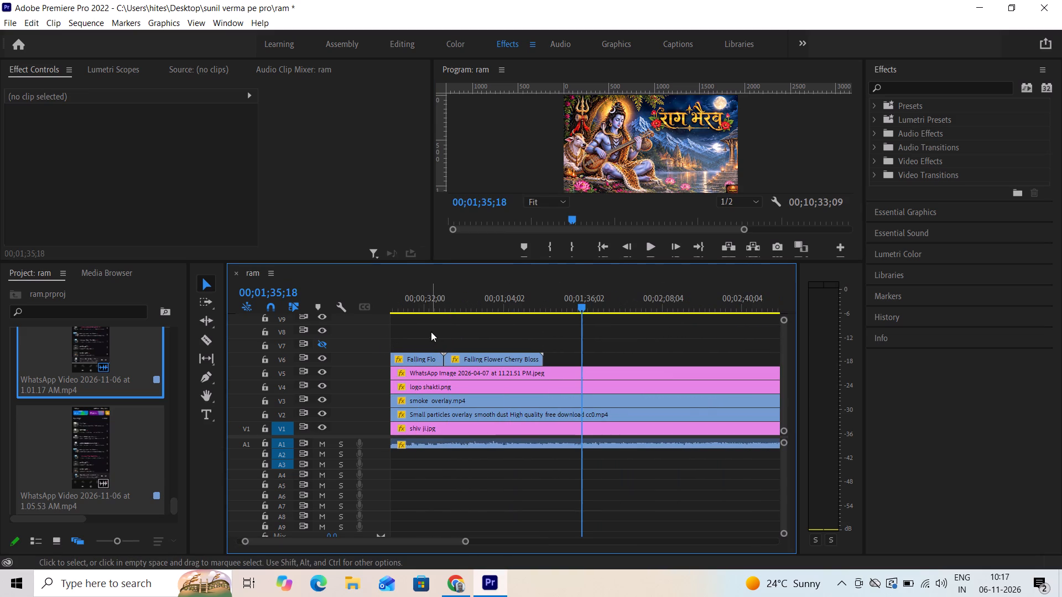
pyautogui.press('space')
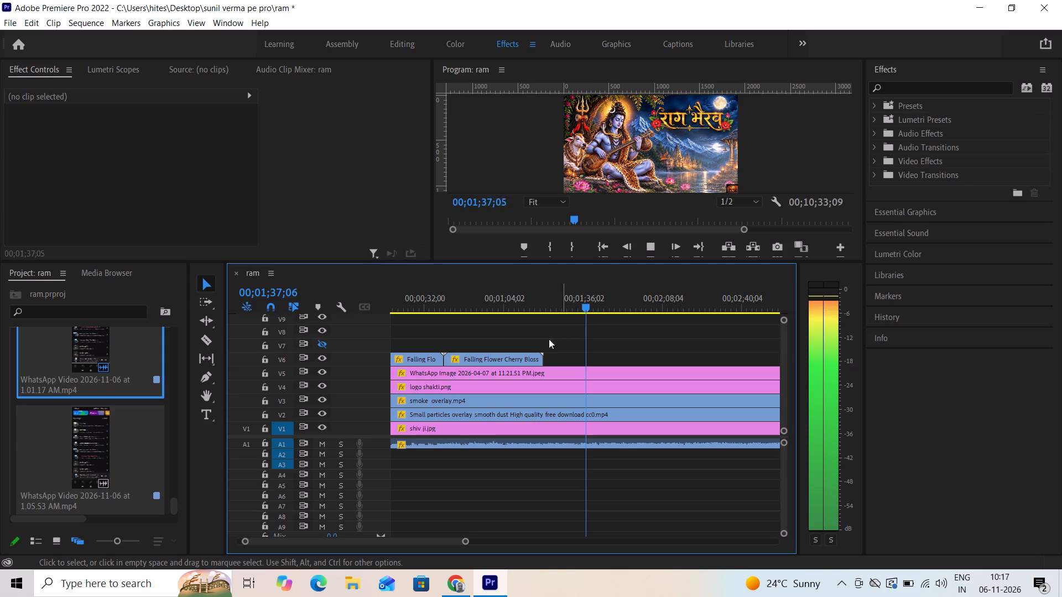
pyautogui.press('space')
pyautogui.moveTo(580, 301); pyautogui.dragTo(501, 322)
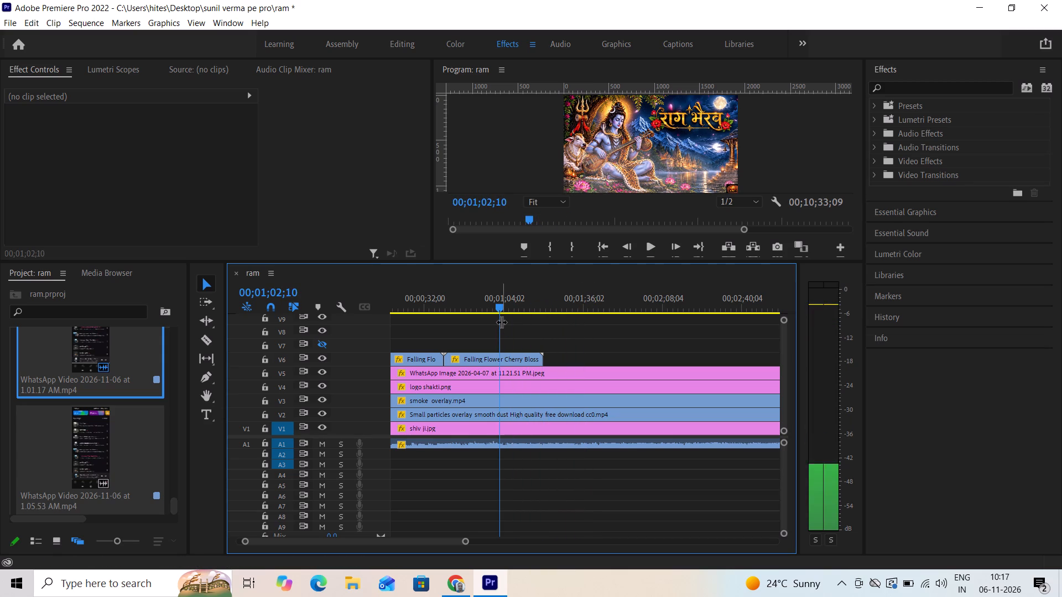
pyautogui.press('space')
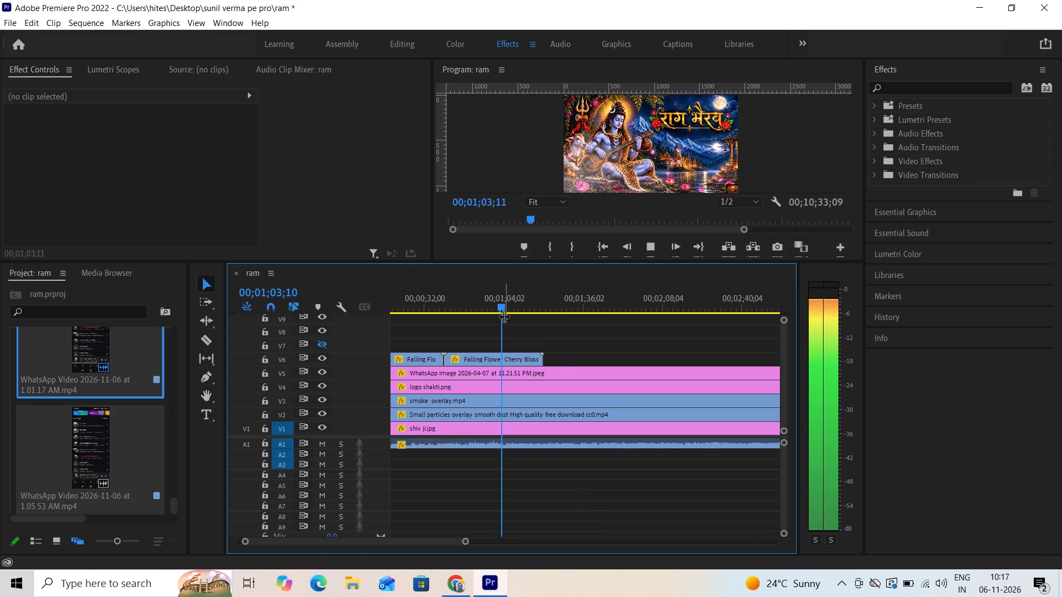
pyautogui.press('space')
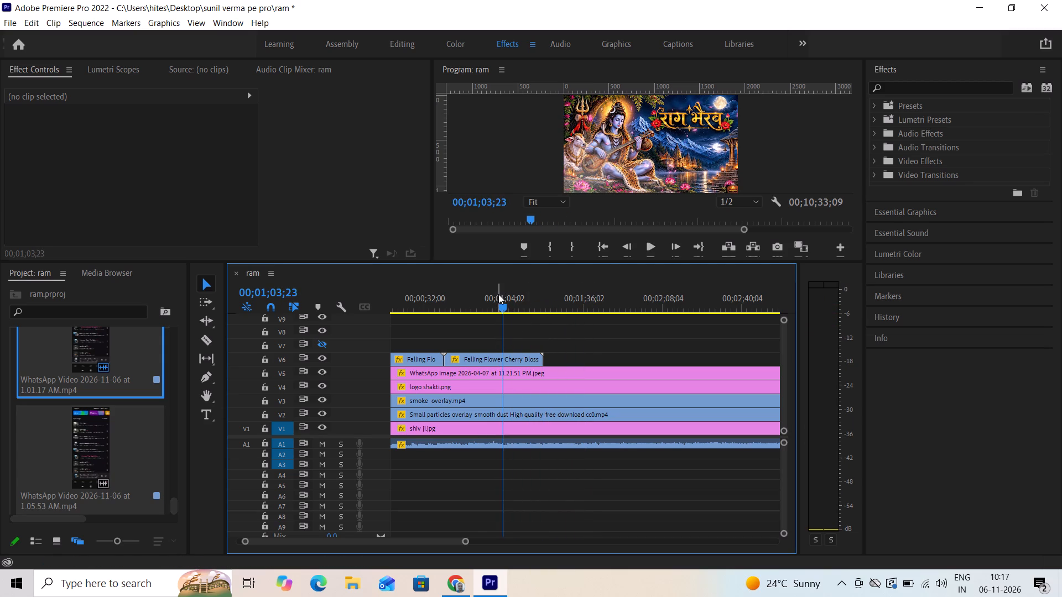
pyautogui.moveTo(498, 294); pyautogui.dragTo(408, 324)
pyautogui.press('space')
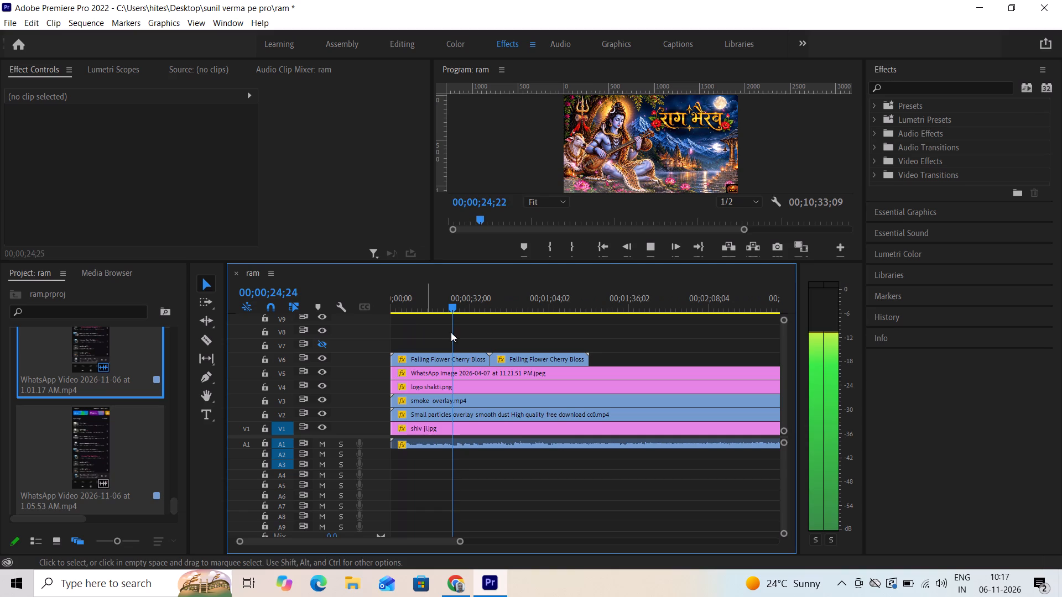
pyautogui.press('space')
# Nest the two Falling Flower Cherry Blossom clips on V6 into Nested Sequence 01.
pyautogui.moveTo(533, 327); pyautogui.dragTo(430, 360)
pyautogui.rightClick(430, 360)
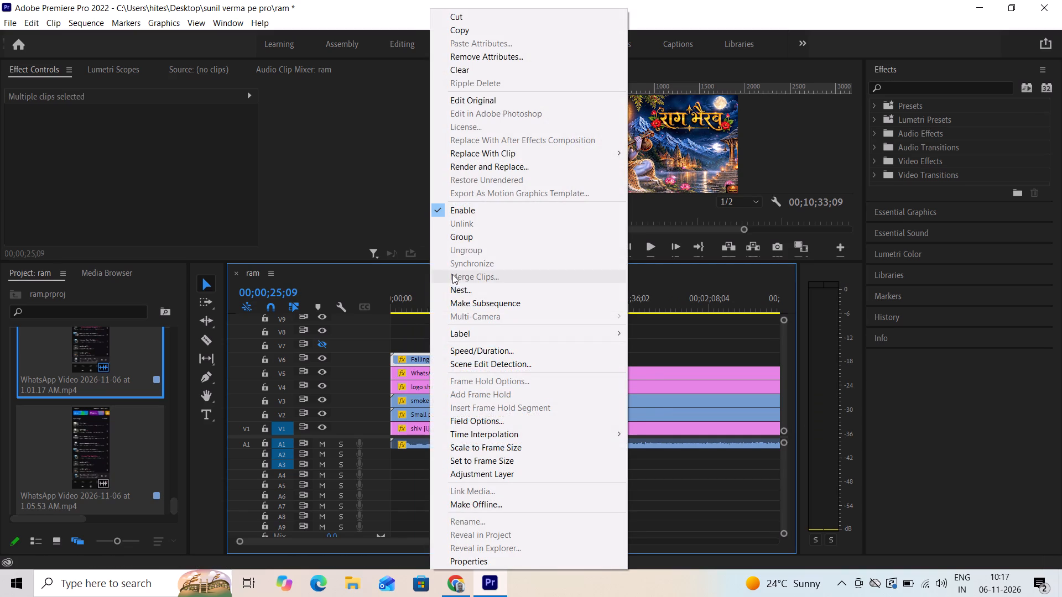
pyautogui.click(456, 288)
pyautogui.click(488, 306)
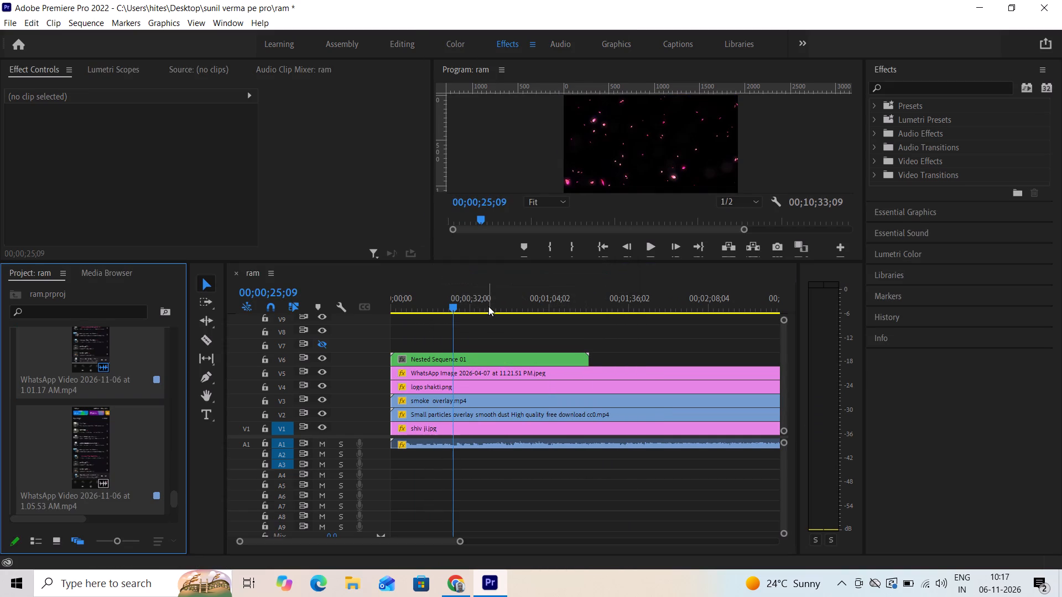
# Set the blend mode of the nested petal sequence on V6 to Screen and play the result briefly from about 25 seconds.
pyautogui.click(473, 355)
pyautogui.scroll(-11, 251, 253)
pyautogui.click(139, 192)
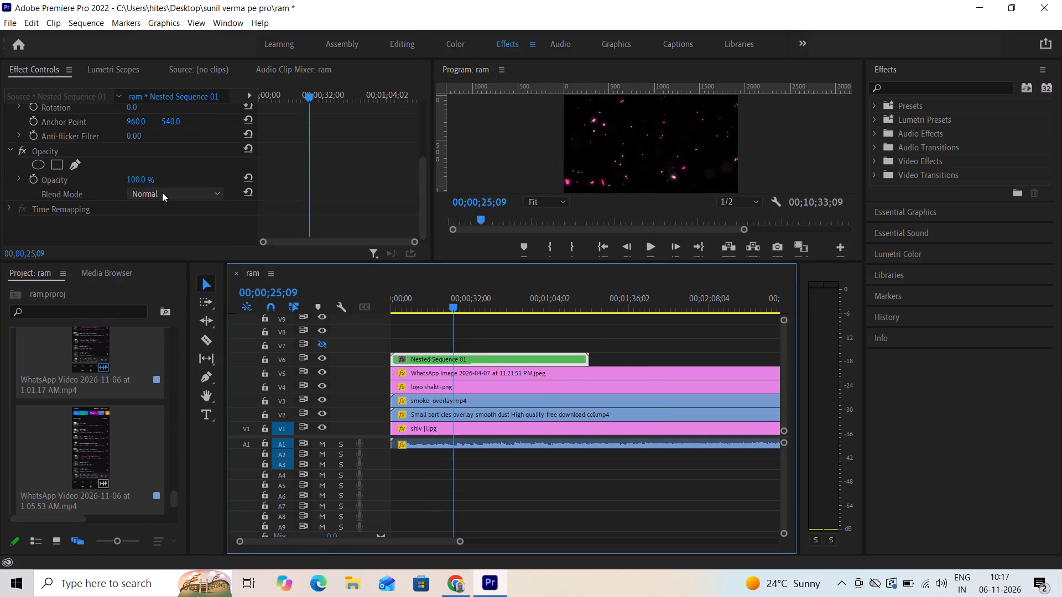
pyautogui.click(162, 192)
pyautogui.click(163, 332)
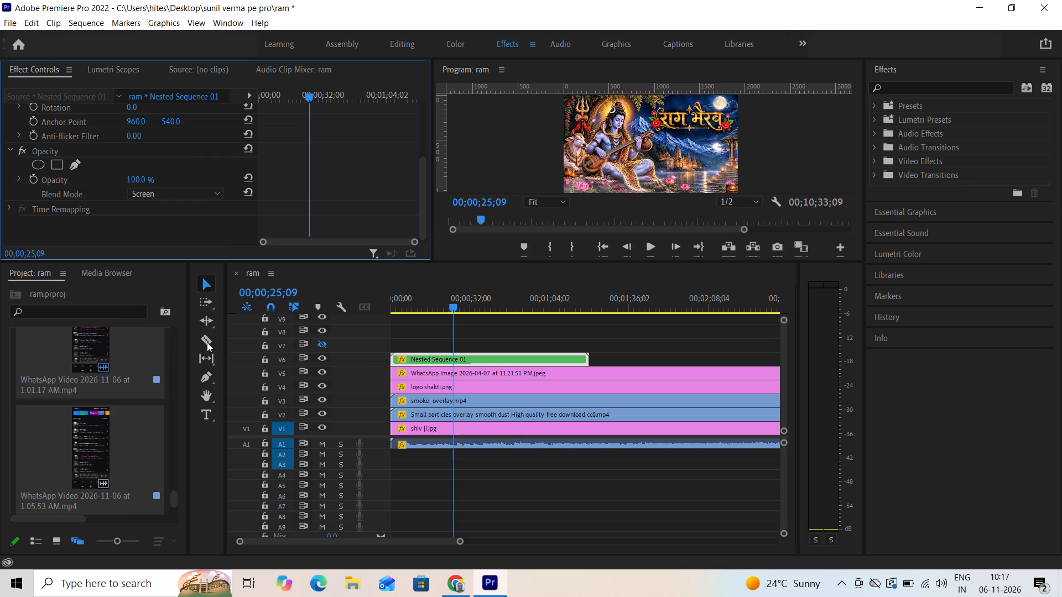
pyautogui.click(612, 340)
pyautogui.press('space')
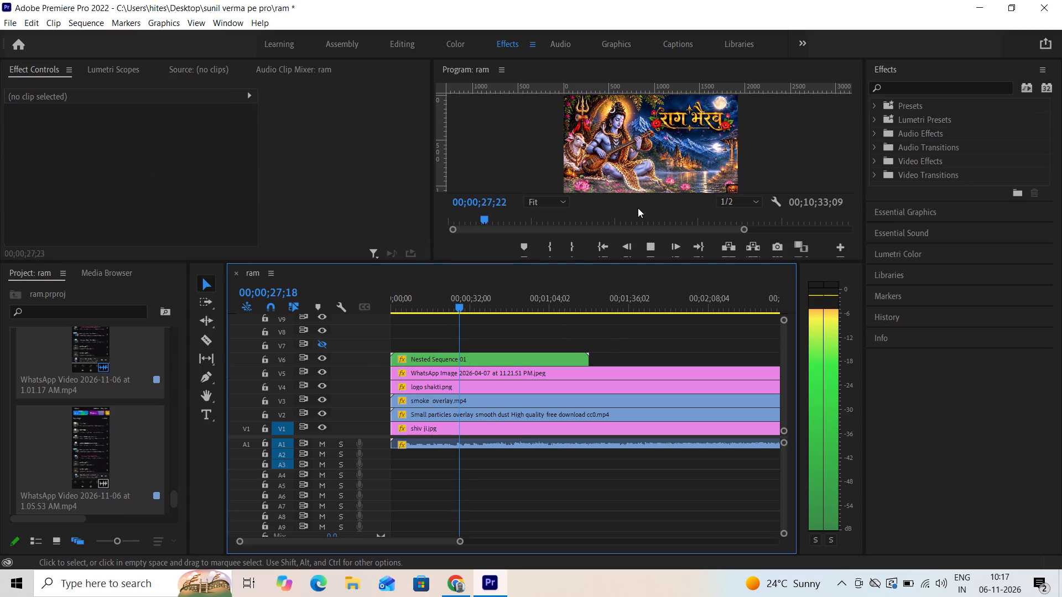
pyautogui.press('space')
# Duplicate the nested petal sequence onto V7 so the copy starts where the V6 one ends.
pyautogui.click(519, 347)
pyautogui.click(529, 357)
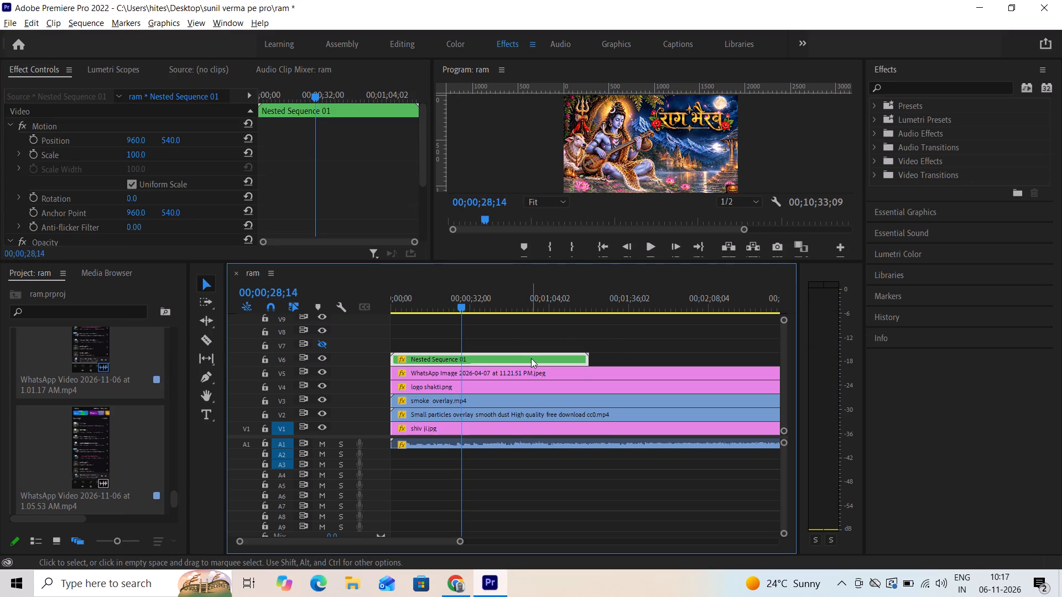
pyautogui.keyDown('alt'); pyautogui.moveTo(531, 358); pyautogui.dragTo(727, 346); pyautogui.keyUp('alt')
# Play the composite from about 28 to 46 seconds in an enlarged program preview to check the petals and smoke.
pyautogui.press('space')
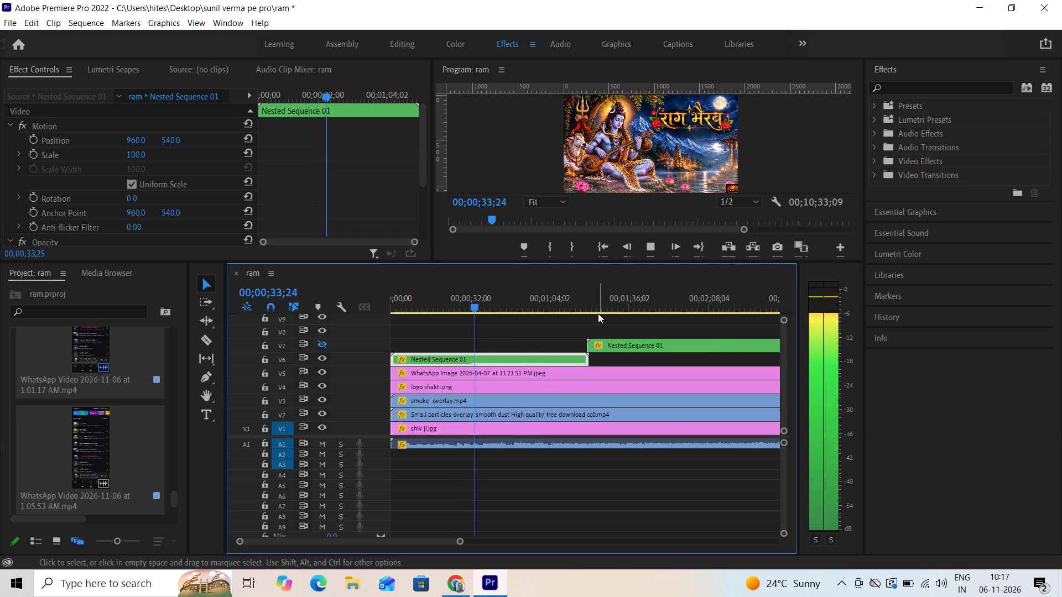
pyautogui.moveTo(612, 260); pyautogui.dragTo(589, 399)
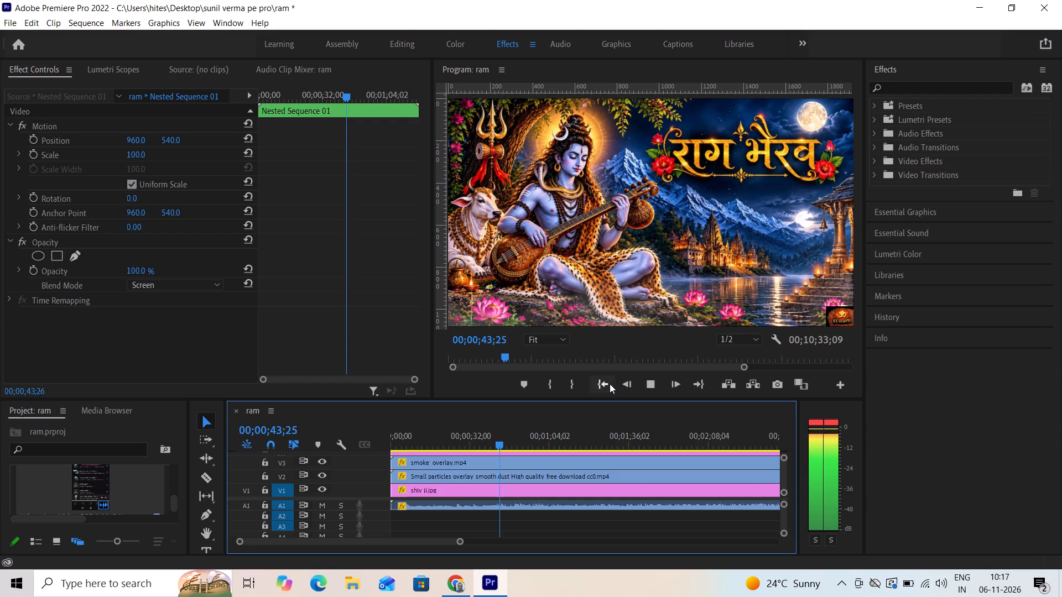
pyautogui.moveTo(606, 397); pyautogui.dragTo(599, 336)
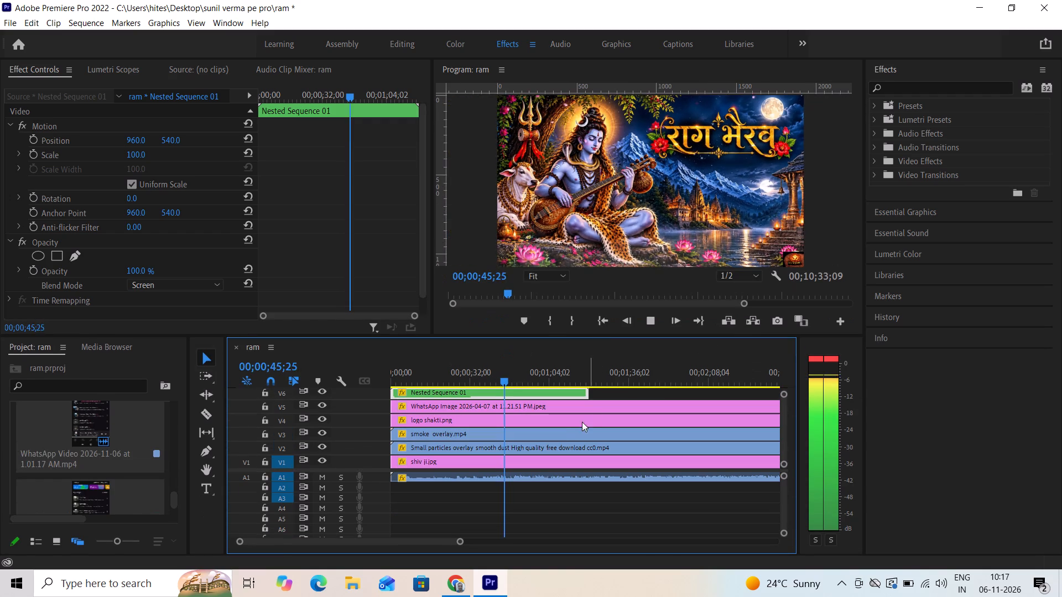
# Lower the smoke overlay on V3 to a vertical position of 918, checking the composite in playback before and after.
pyautogui.click(559, 428)
pyautogui.click(558, 428)
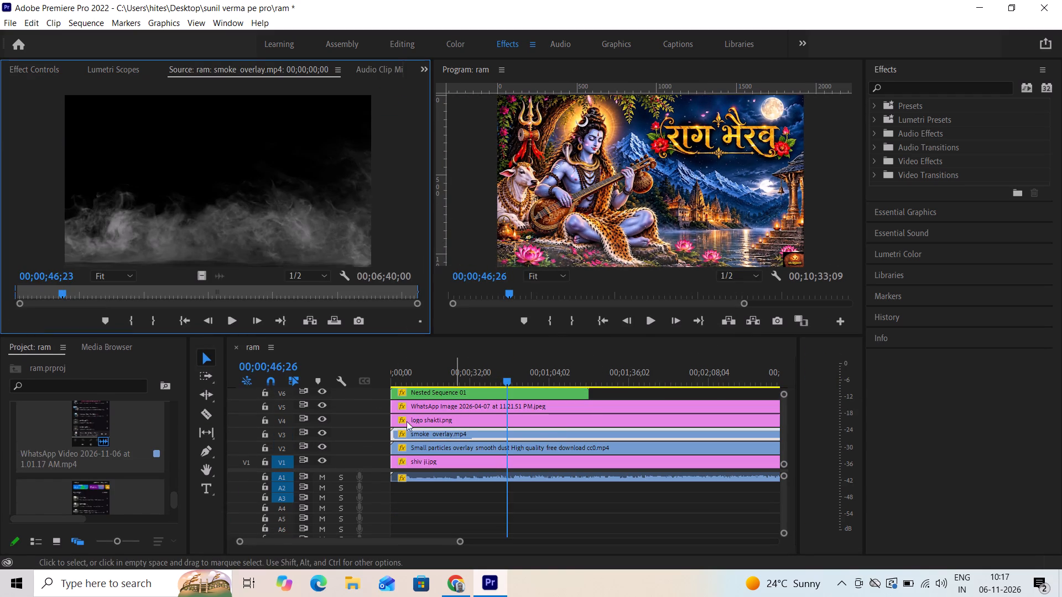
pyautogui.scroll(6, 114, 71)
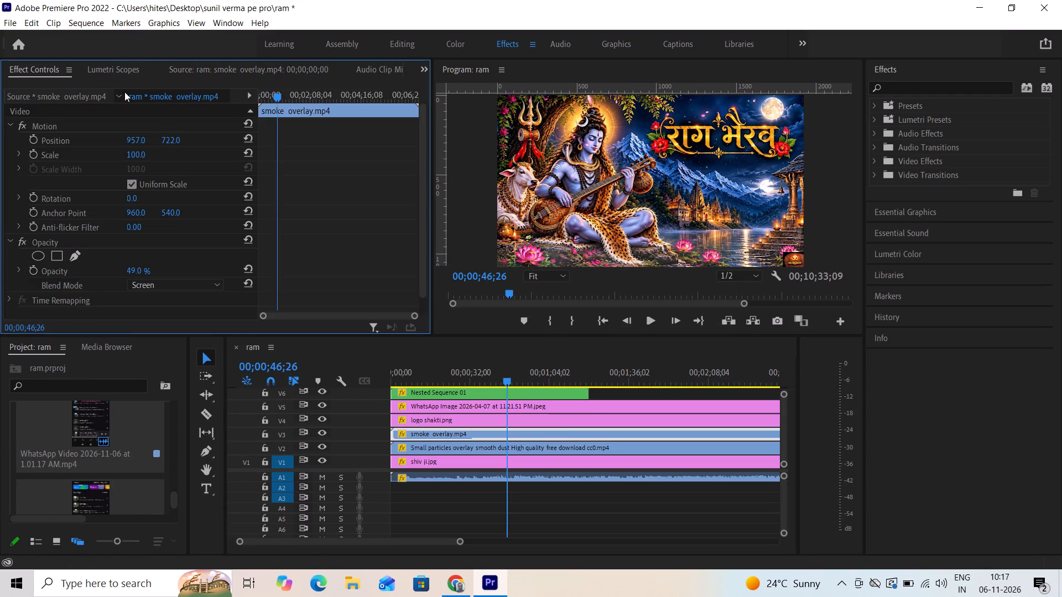
pyautogui.scroll(-3, 203, 158)
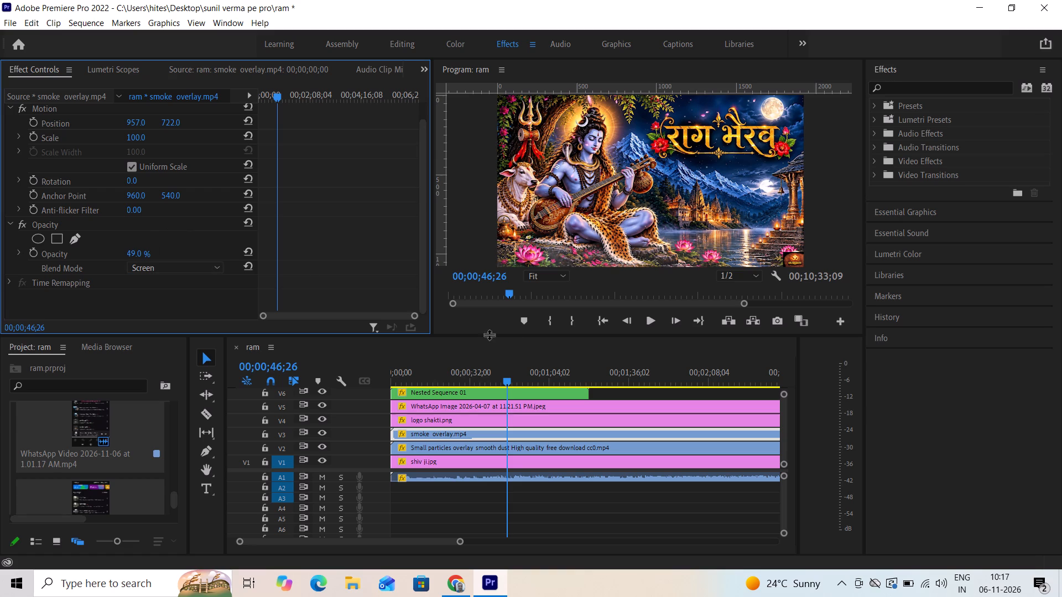
pyautogui.click(647, 319)
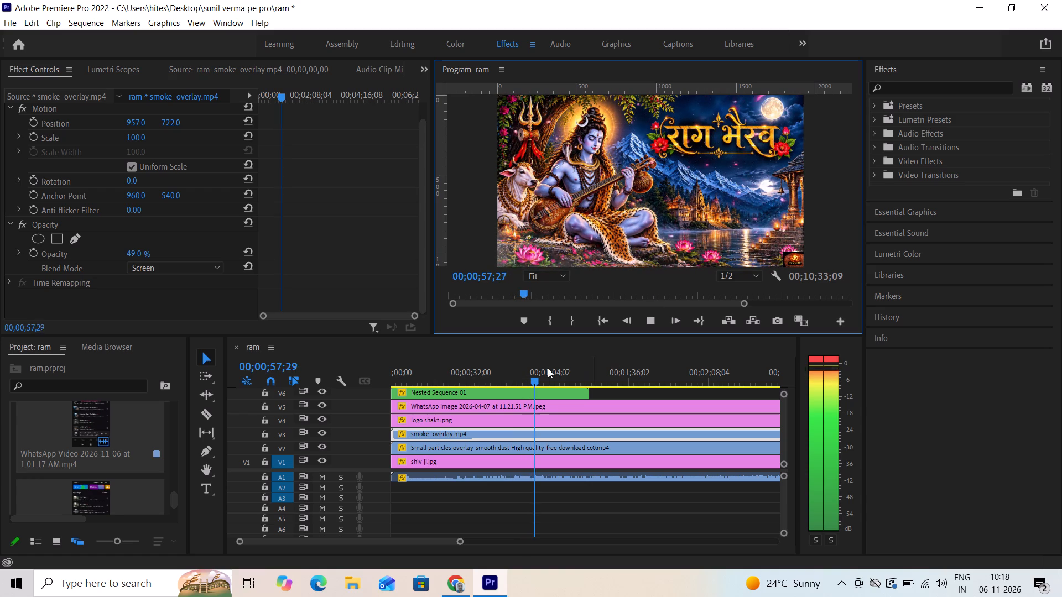
pyautogui.moveTo(539, 376); pyautogui.dragTo(554, 380)
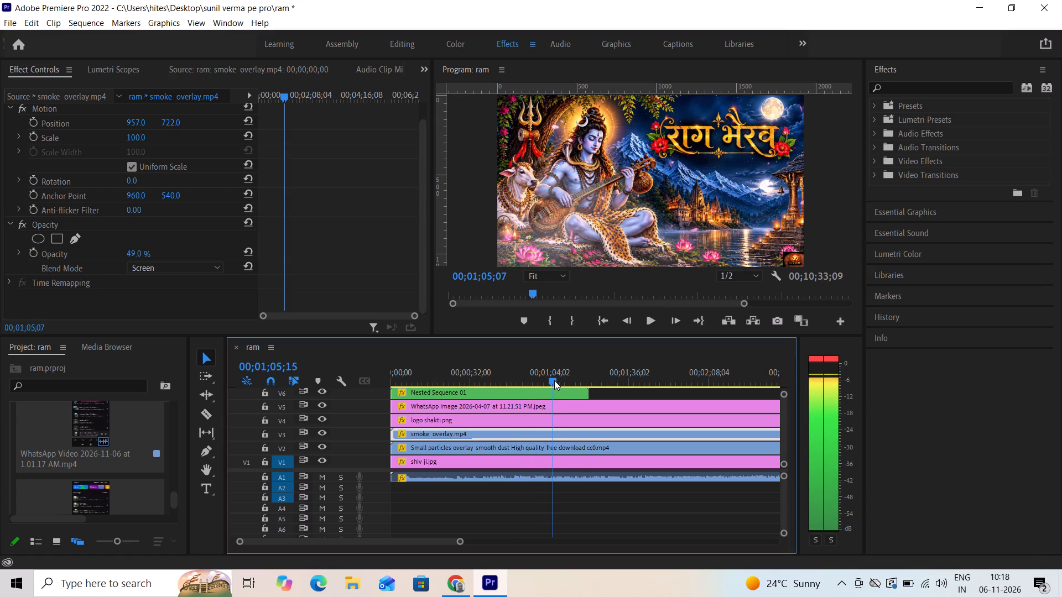
pyautogui.moveTo(554, 380); pyautogui.dragTo(566, 379)
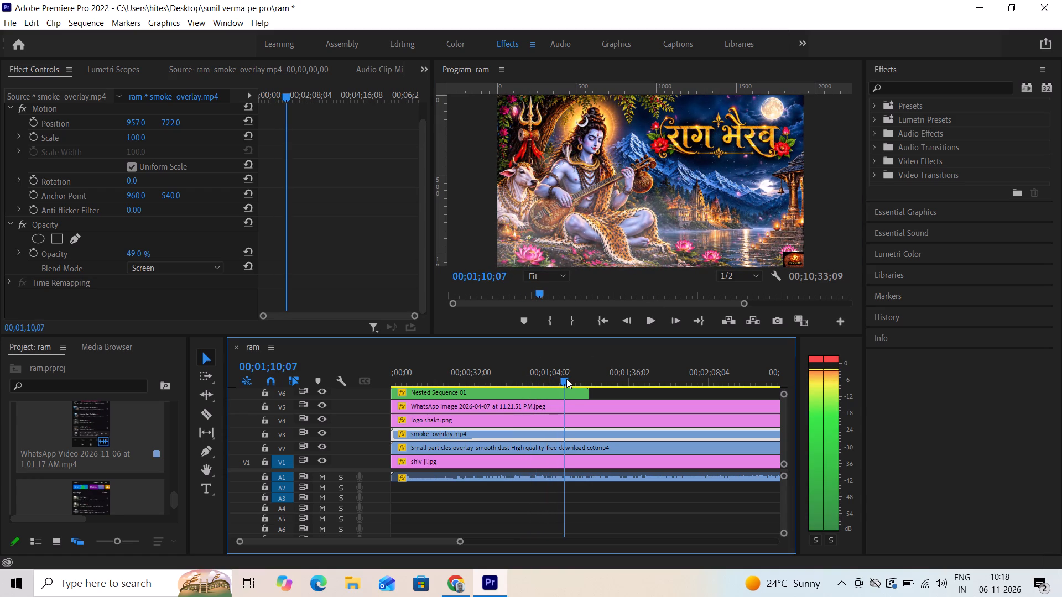
pyautogui.moveTo(566, 379); pyautogui.dragTo(570, 377)
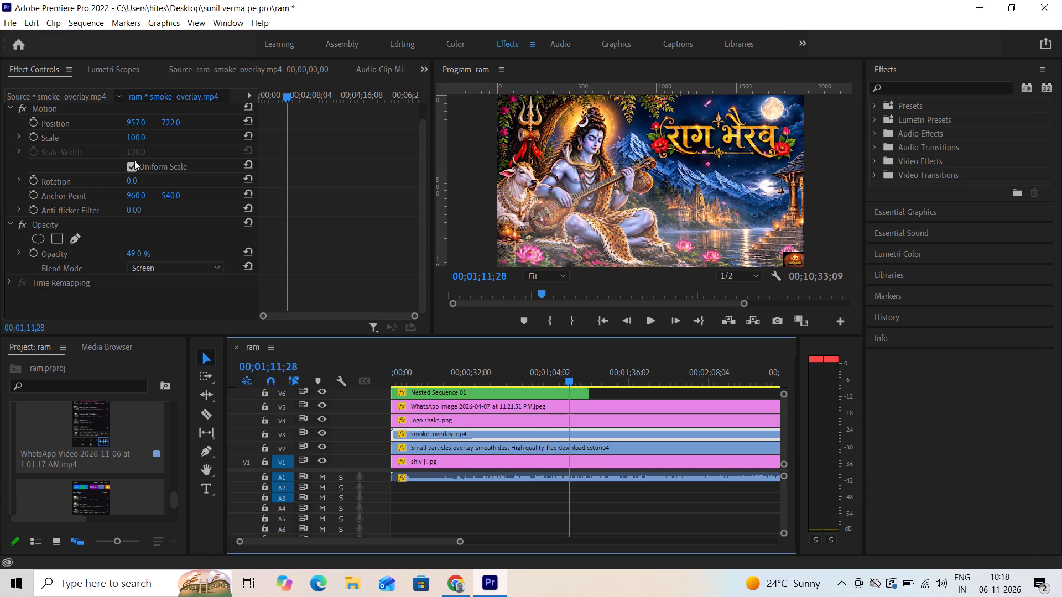
pyautogui.moveTo(168, 121); pyautogui.dragTo(287, 103)
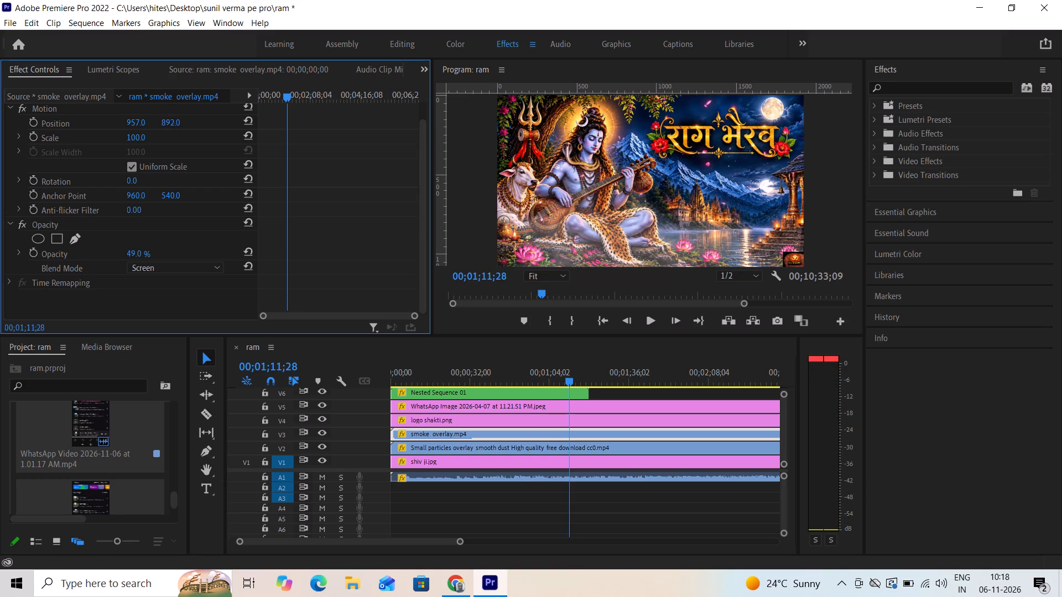
pyautogui.moveTo(287, 103); pyautogui.dragTo(303, 102)
pyautogui.click(644, 319)
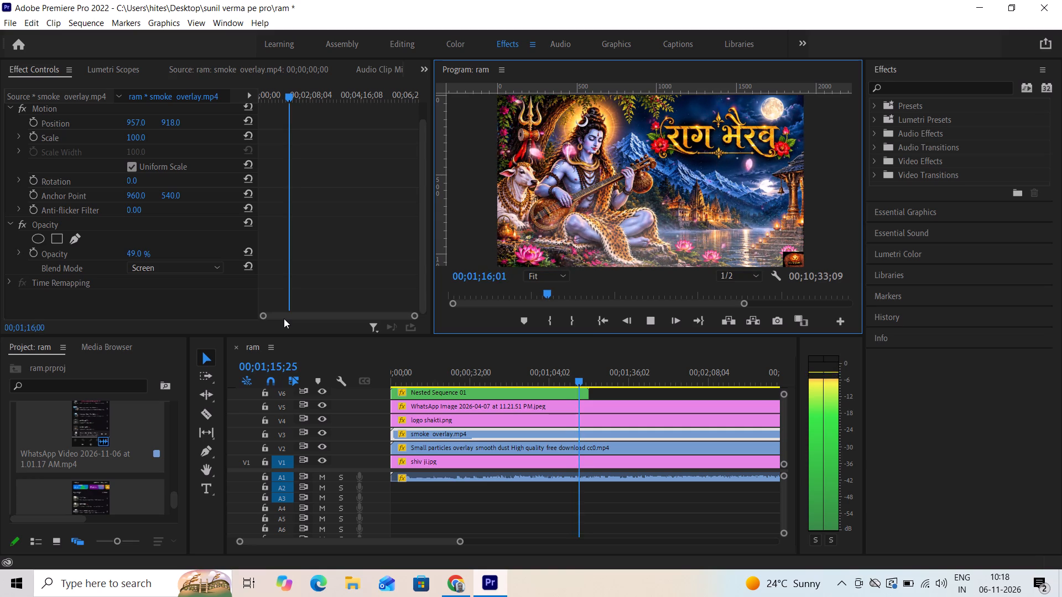
pyautogui.press('space')
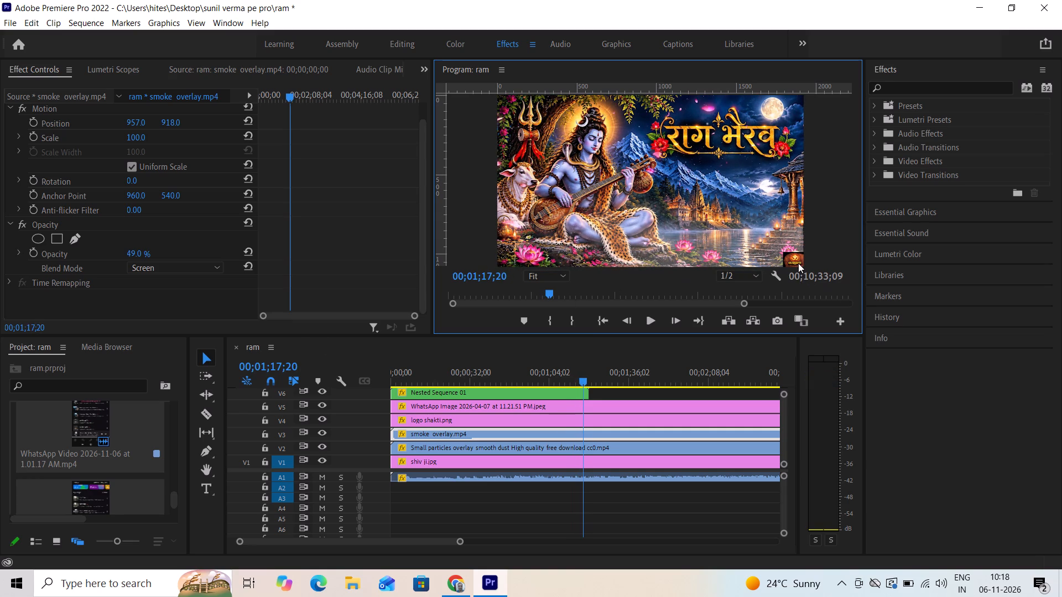
pyautogui.click(596, 503)
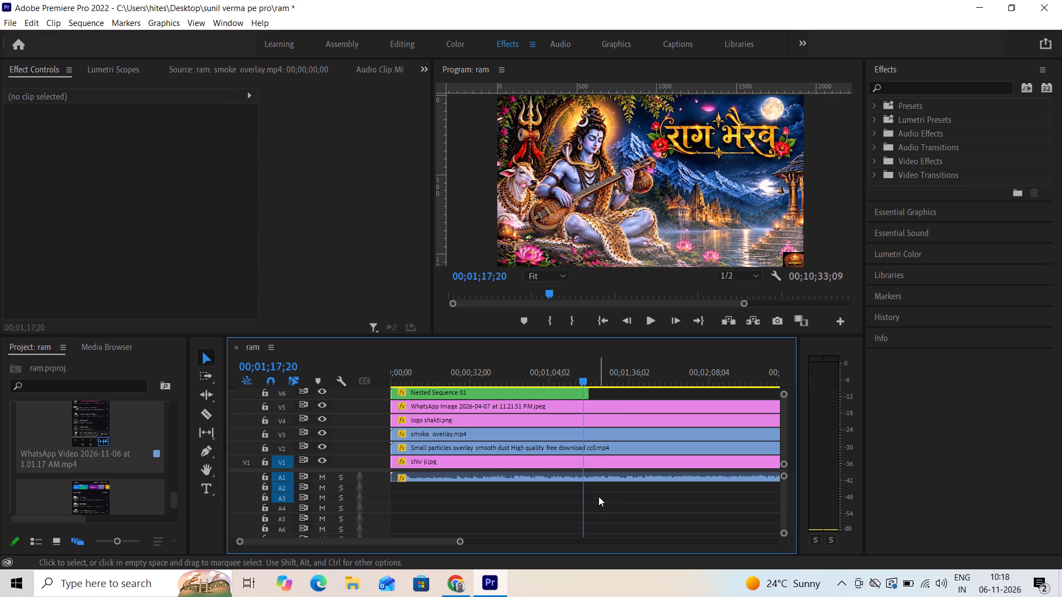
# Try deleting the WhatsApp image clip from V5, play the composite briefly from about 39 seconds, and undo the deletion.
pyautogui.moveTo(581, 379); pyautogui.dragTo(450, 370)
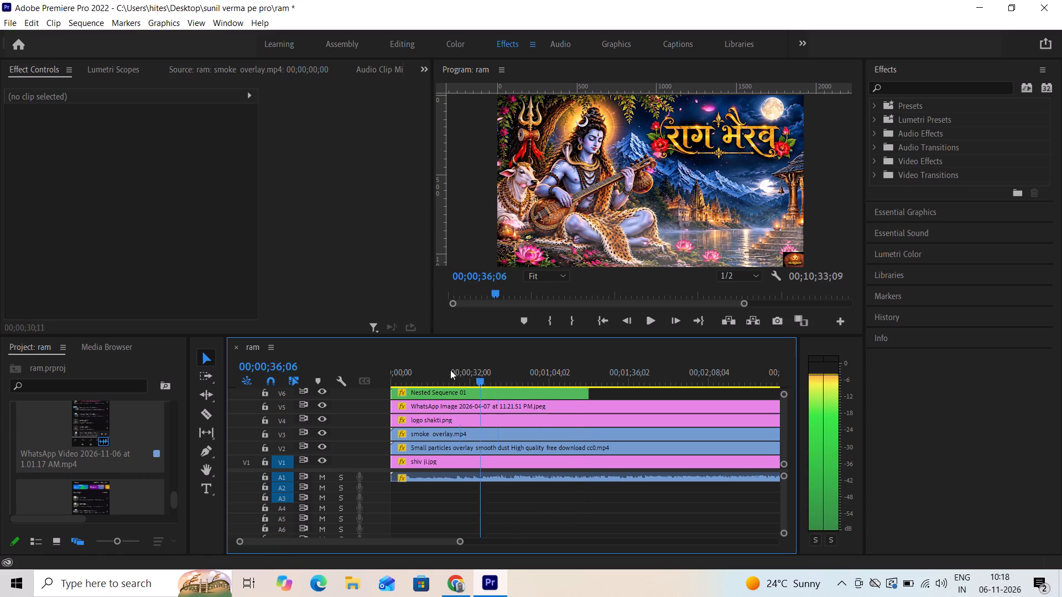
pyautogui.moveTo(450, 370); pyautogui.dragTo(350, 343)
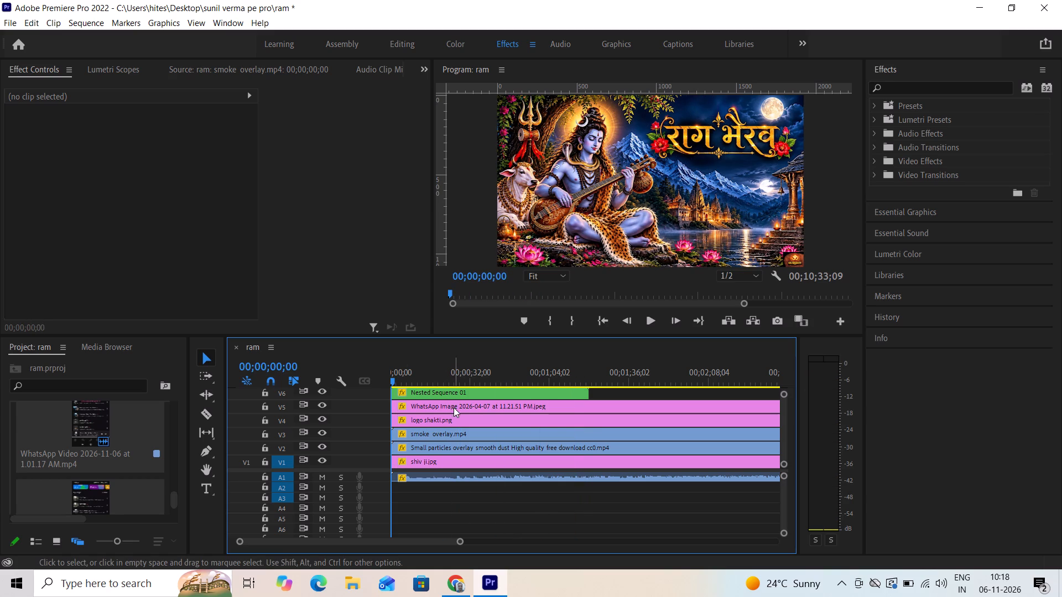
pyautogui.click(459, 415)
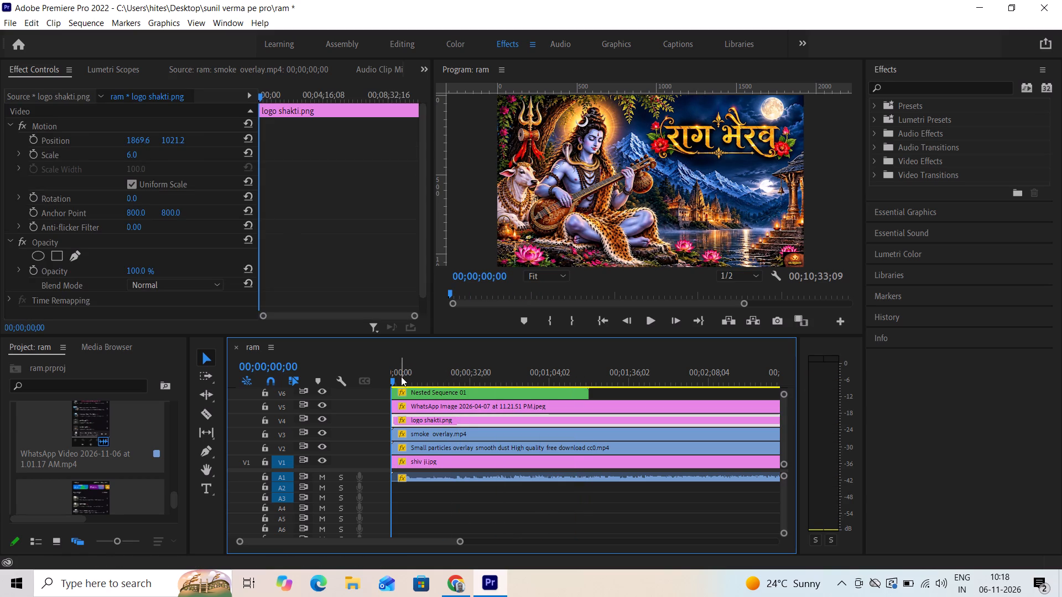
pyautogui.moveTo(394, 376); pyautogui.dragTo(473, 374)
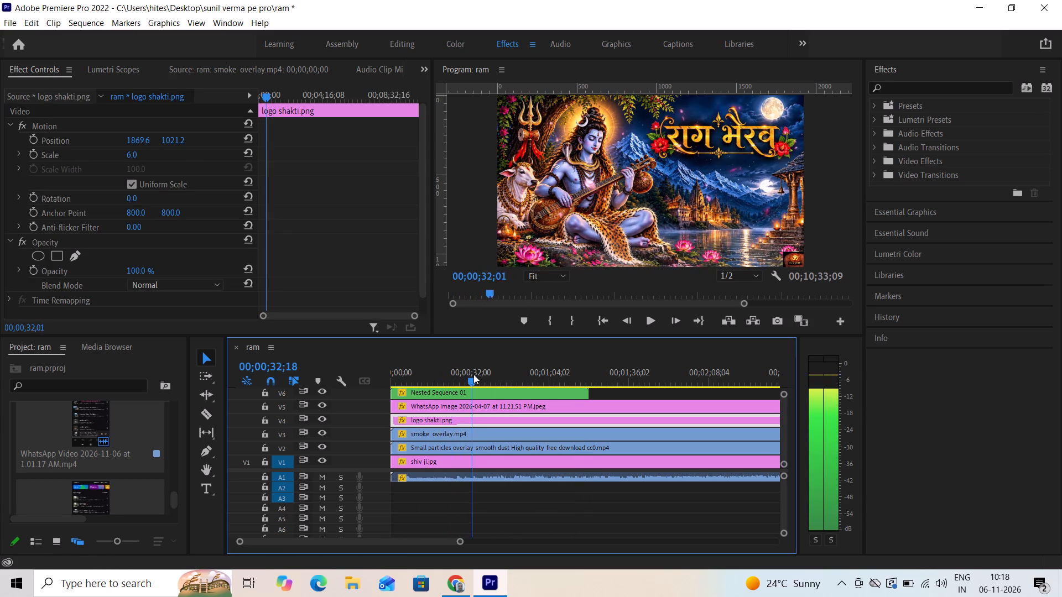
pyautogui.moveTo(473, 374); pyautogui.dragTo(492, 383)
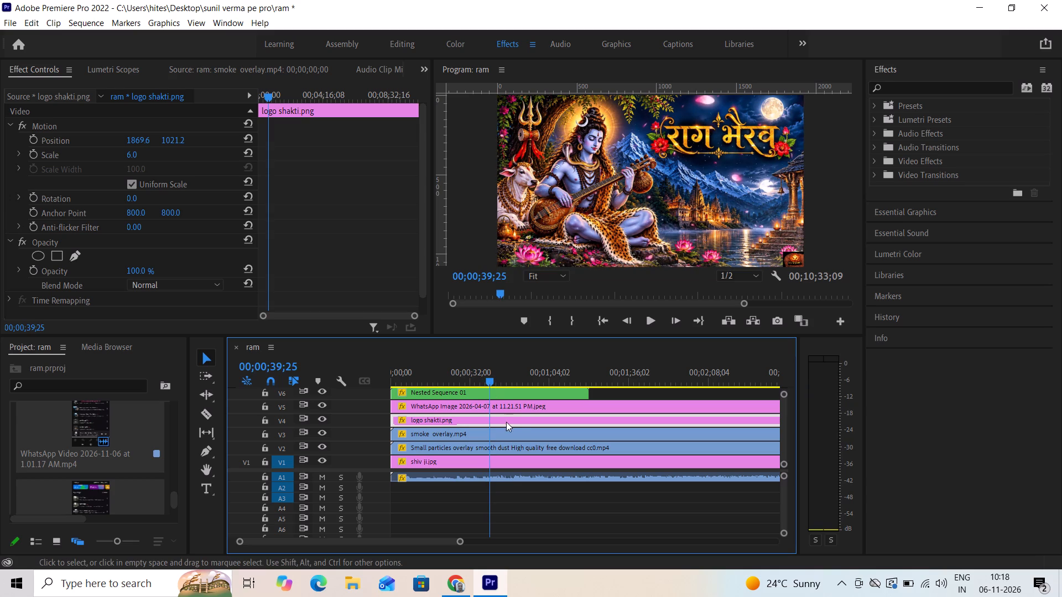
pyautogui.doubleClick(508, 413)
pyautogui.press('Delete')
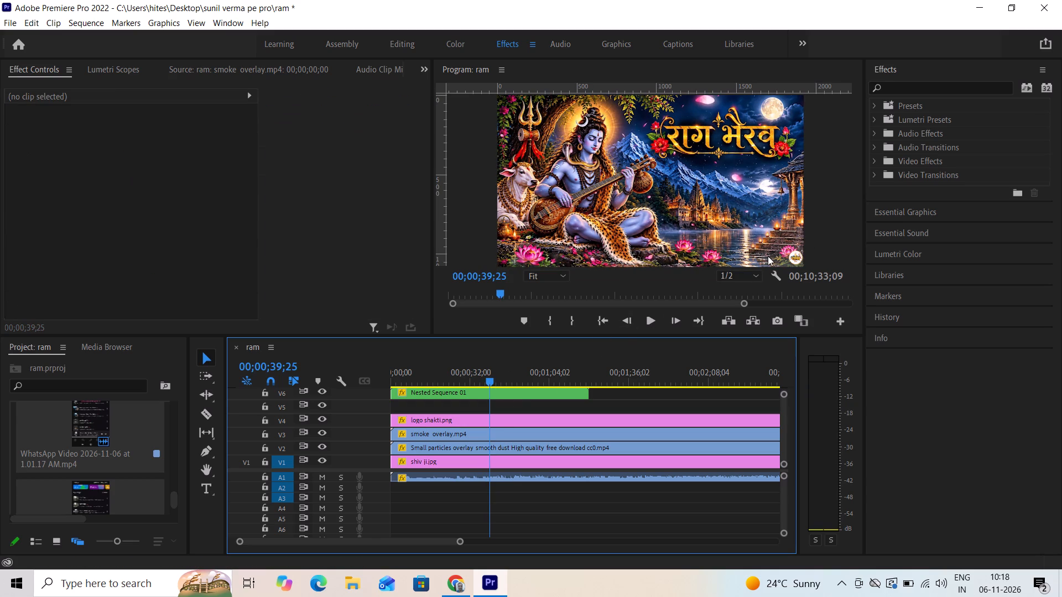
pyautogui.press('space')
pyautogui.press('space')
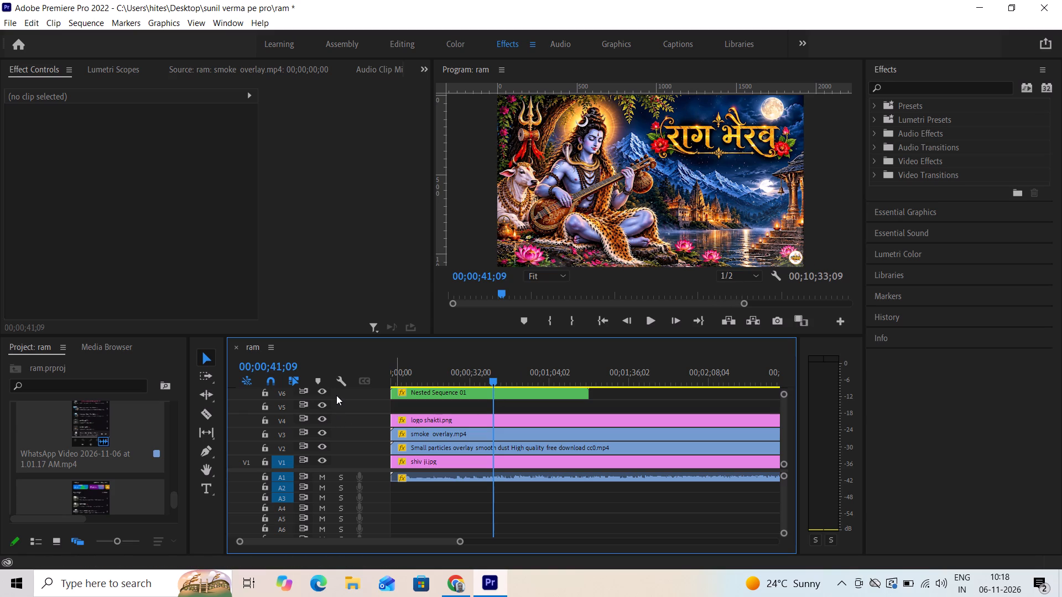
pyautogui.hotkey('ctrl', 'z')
# Hide the V5 track holding the WhatsApp image and play the composite from about 41 seconds.
pyautogui.click(319, 406)
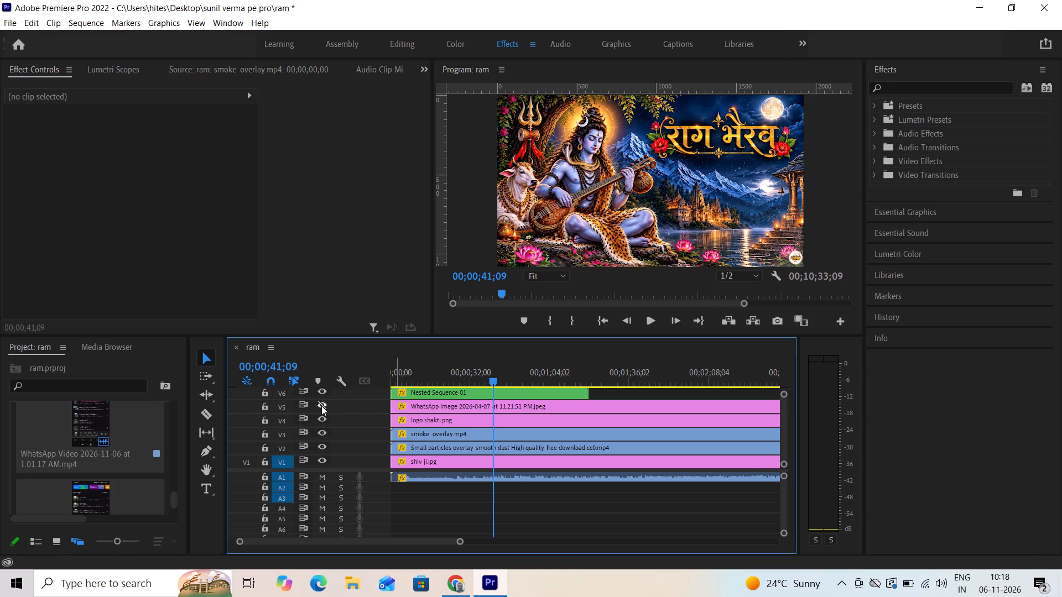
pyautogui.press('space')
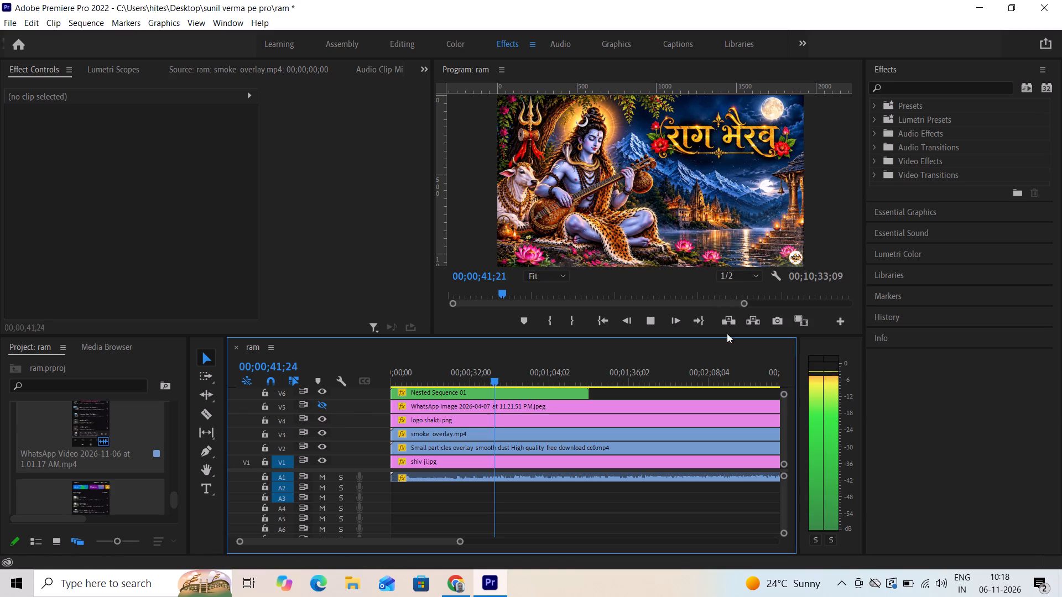
# Scrub through the sequence from about 42 seconds to 3:02 to examine the composite with V5 hidden.
pyautogui.moveTo(503, 378); pyautogui.dragTo(606, 366)
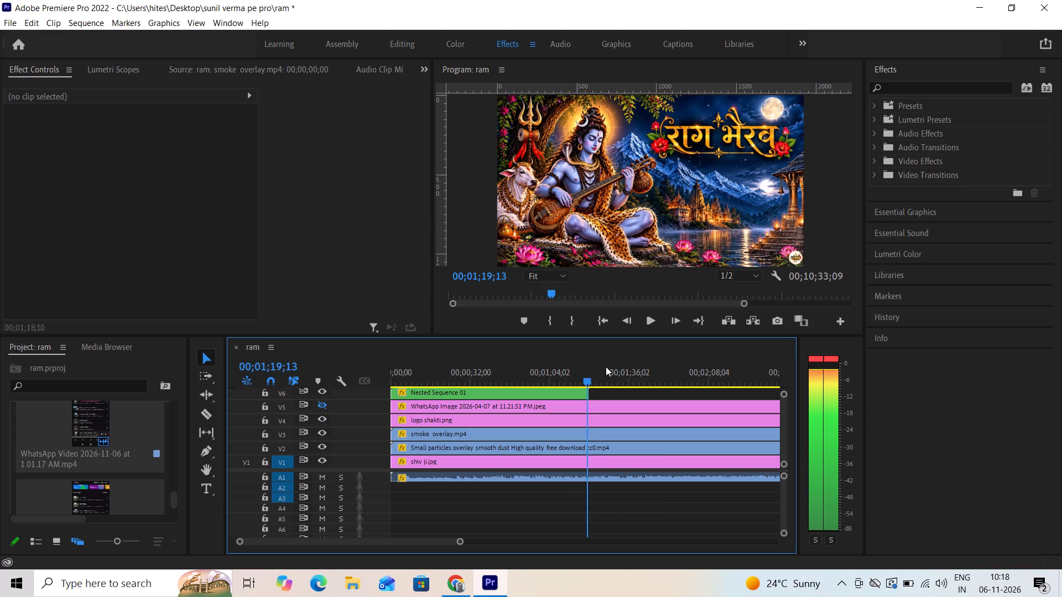
pyautogui.moveTo(606, 366); pyautogui.dragTo(580, 390)
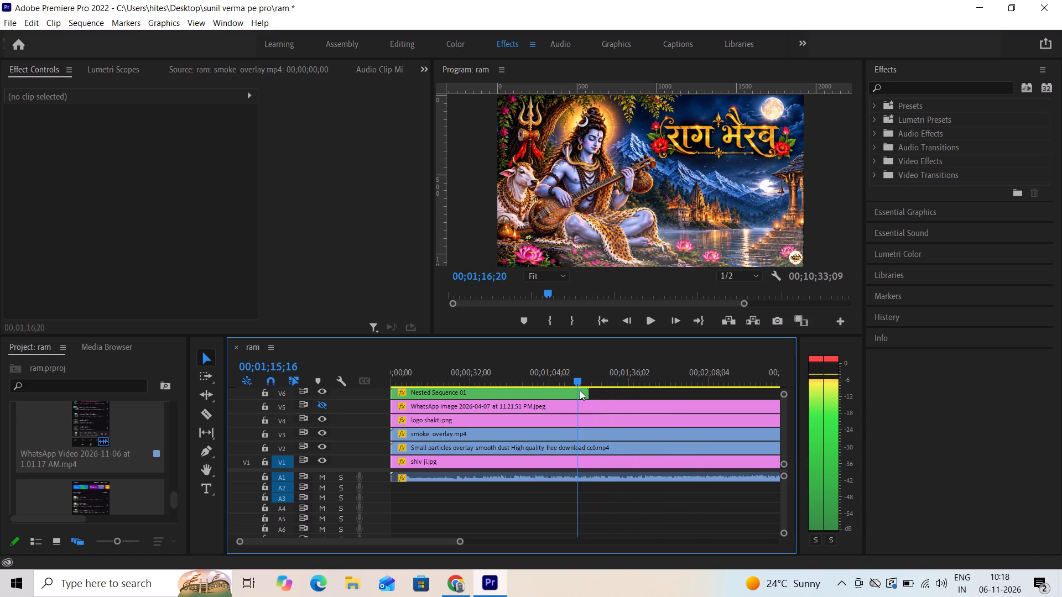
pyautogui.moveTo(580, 390); pyautogui.dragTo(615, 381)
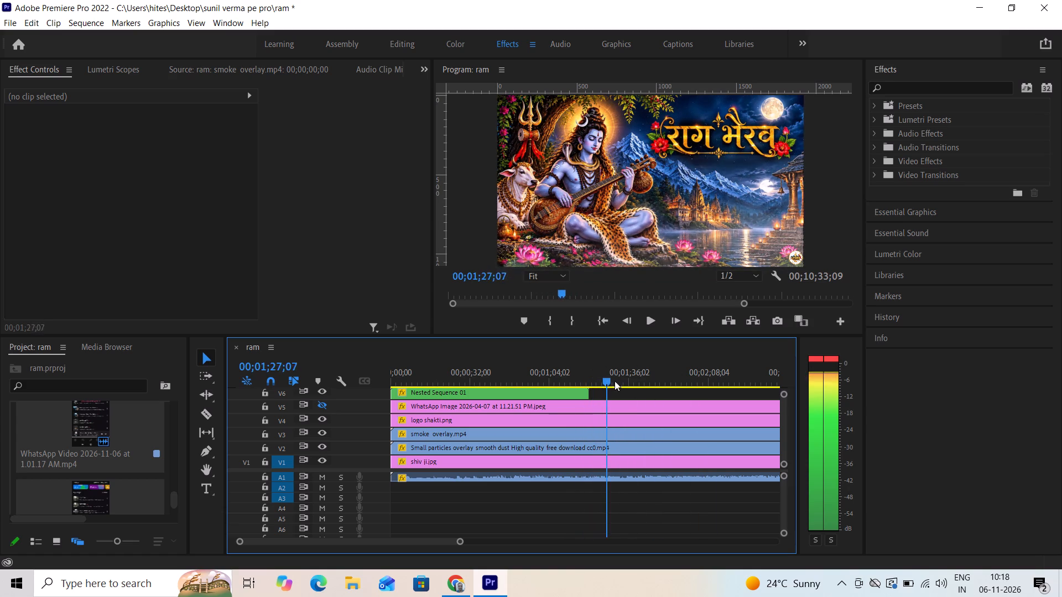
pyautogui.moveTo(615, 381); pyautogui.dragTo(698, 368)
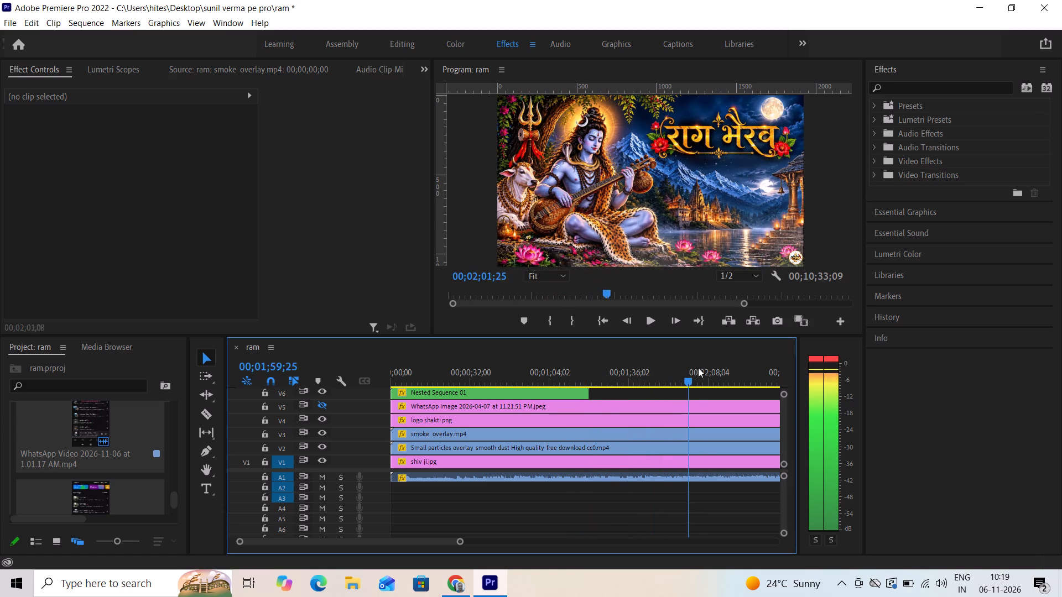
pyautogui.moveTo(698, 368); pyautogui.dragTo(710, 364)
pyautogui.scroll(-12, 517, 428)
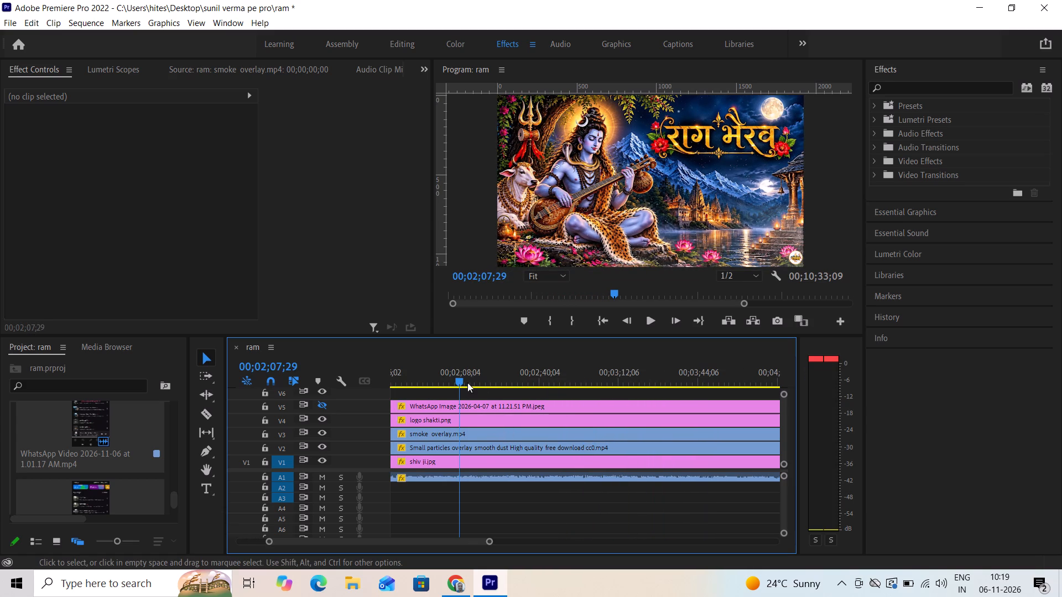
pyautogui.moveTo(460, 381); pyautogui.dragTo(560, 374)
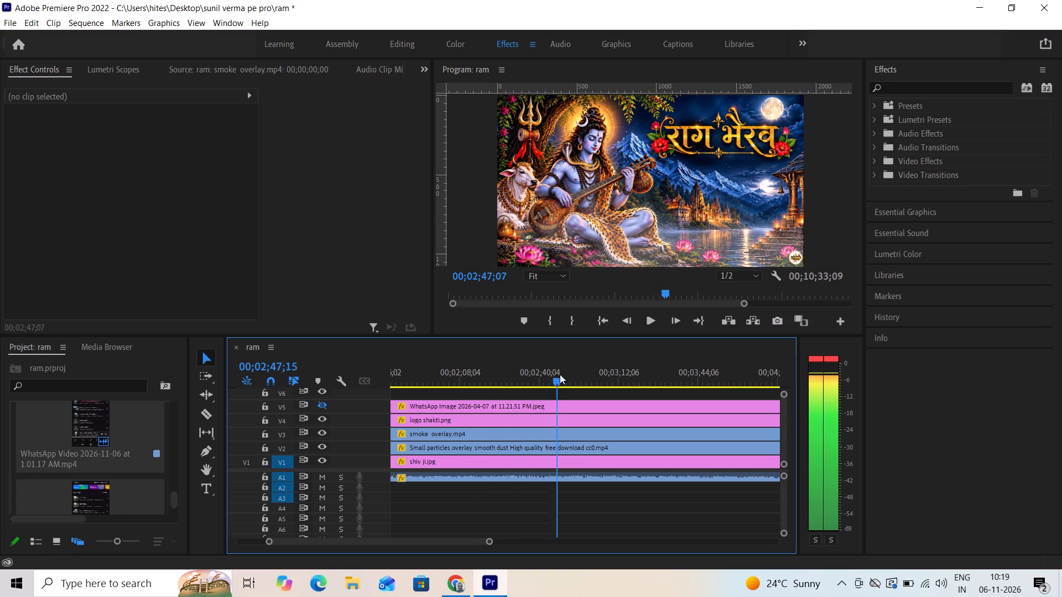
pyautogui.moveTo(560, 374); pyautogui.dragTo(597, 380)
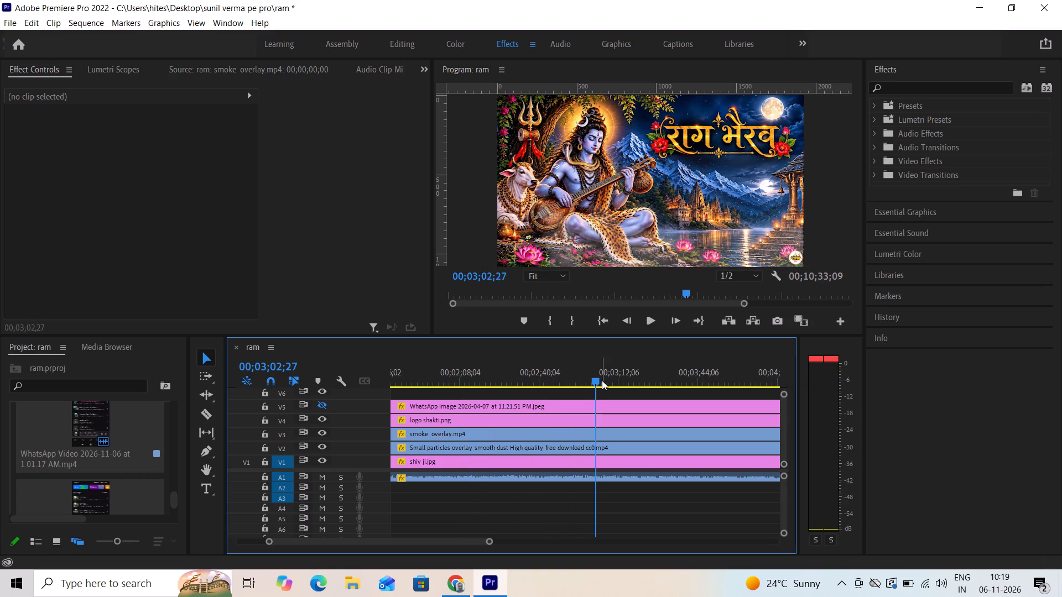
# Switch to Chrome and open the YouTube site in a new tab.
pyautogui.click(472, 578)
pyautogui.click(371, 4)
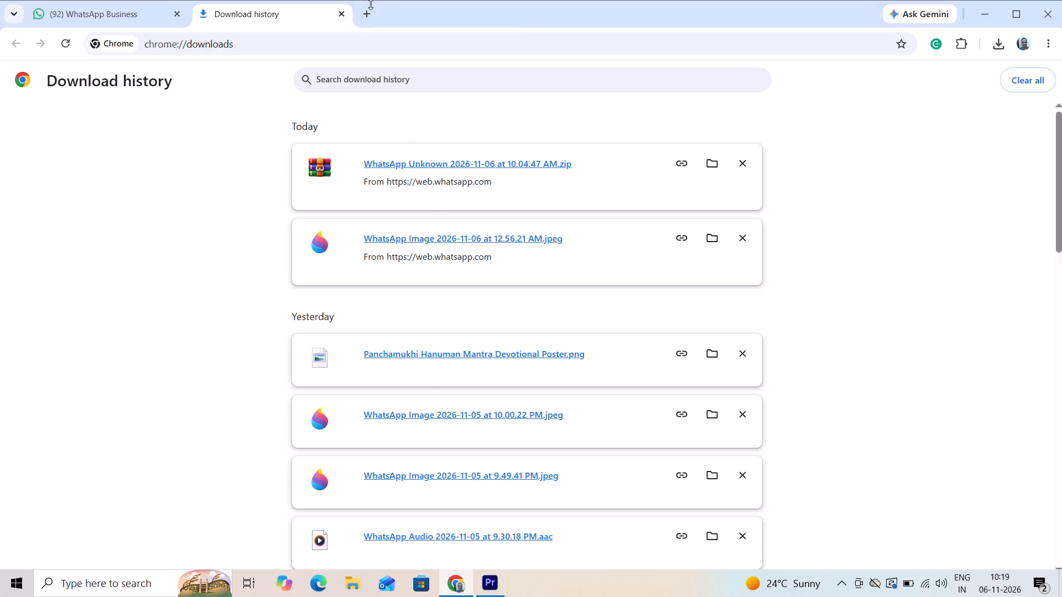
pyautogui.click(369, 11)
pyautogui.press('y')
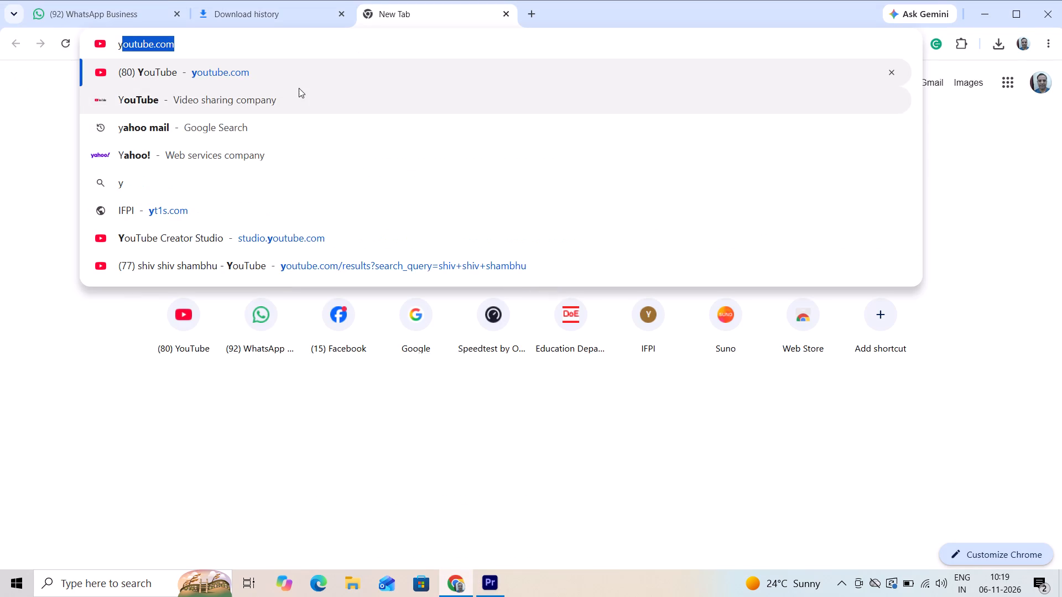
pyautogui.click(299, 88)
pyautogui.click(363, 93)
pyautogui.click(210, 197)
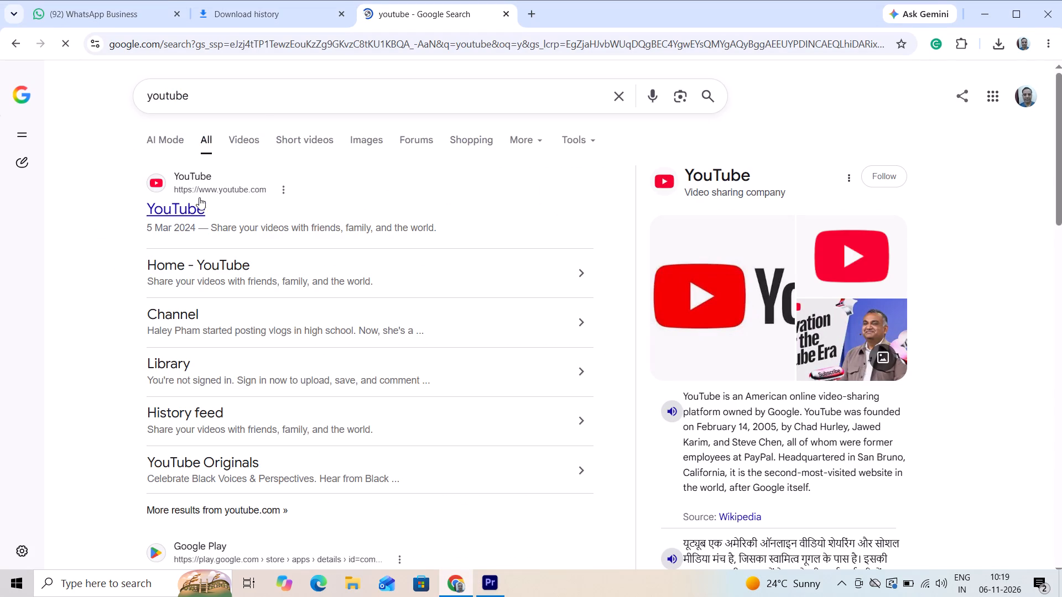
pyautogui.click(194, 200)
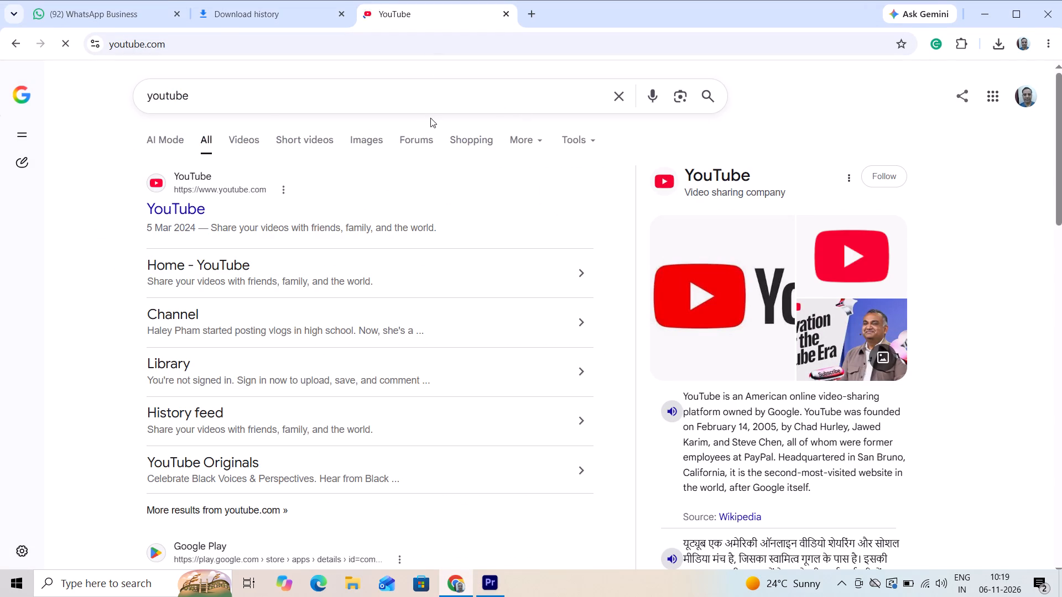
# Search YouTube for "agrbatti overlay nc".
pyautogui.click(486, 87)
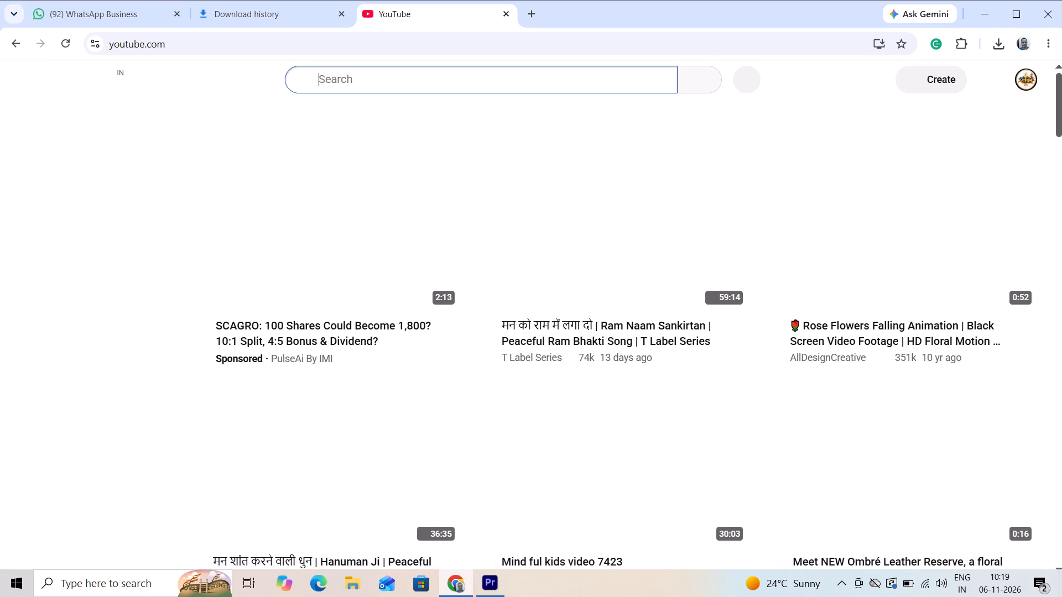
pyautogui.write('ag')
pyautogui.write('rbatti')
pyautogui.press('space')
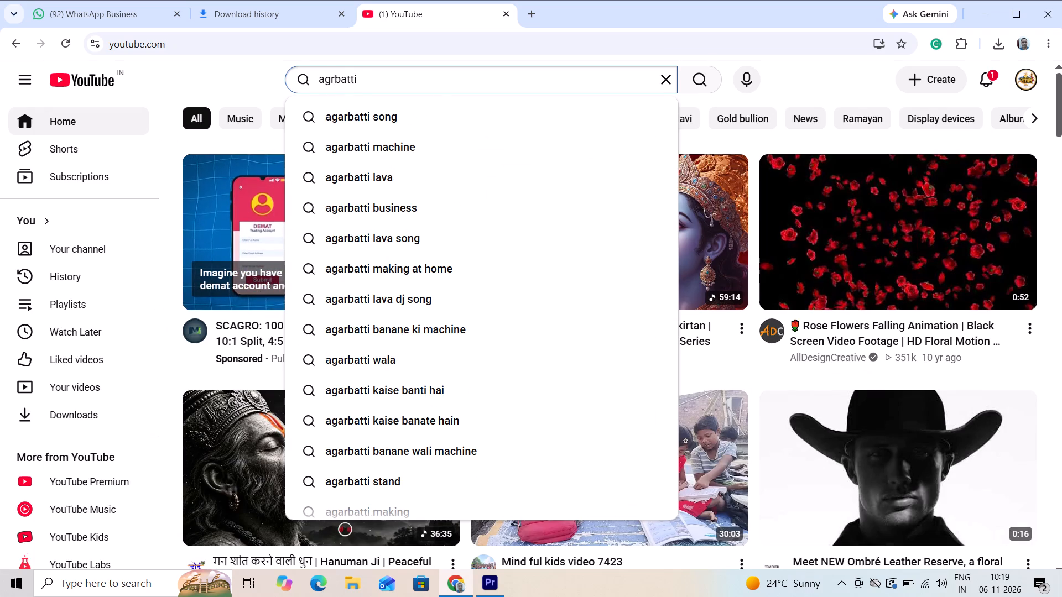
pyautogui.write('bb')
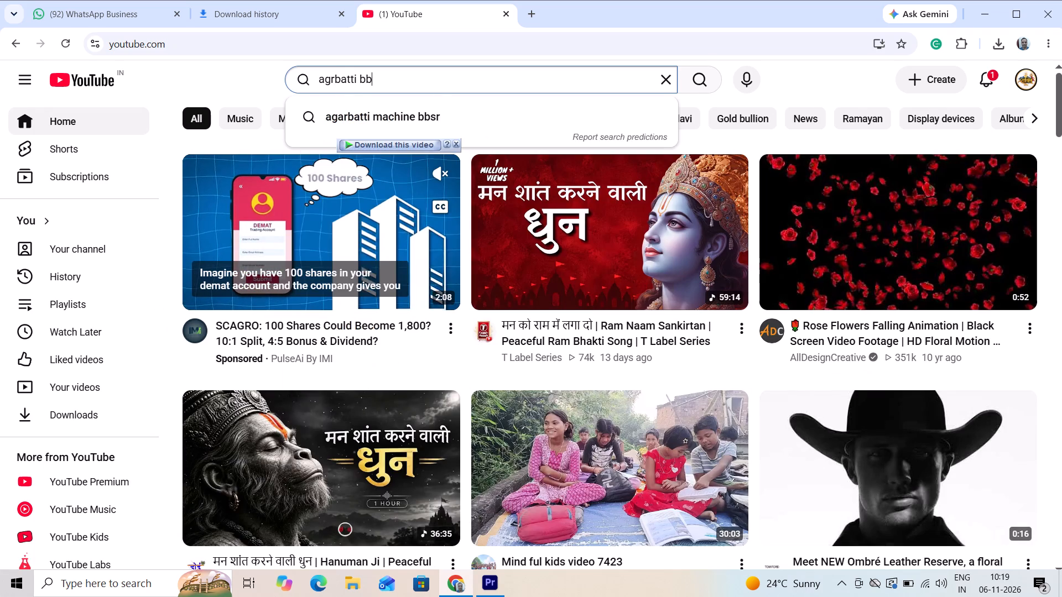
pyautogui.press('BackSpace')
pyautogui.press('BackSpace')
pyautogui.write('oe')
pyautogui.press('BackSpace')
pyautogui.write('ver')
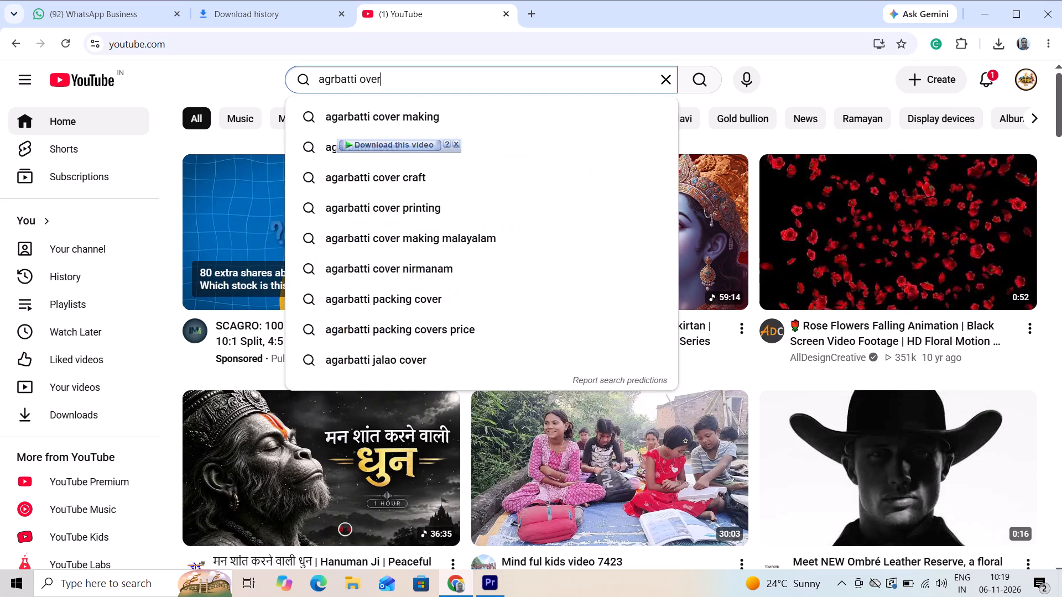
pyautogui.write('lay')
pyautogui.press('space')
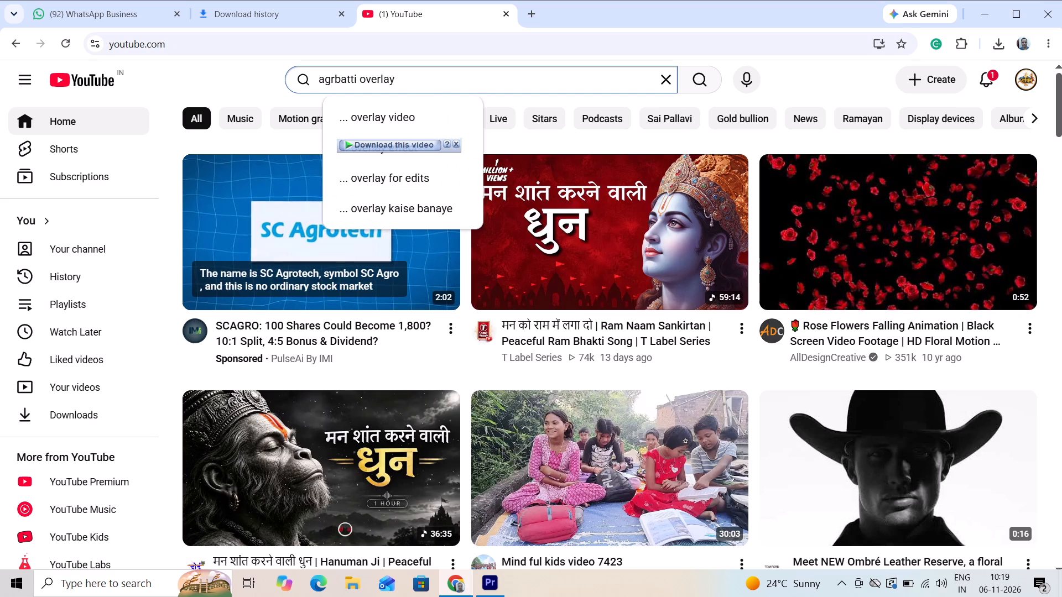
pyautogui.write('nc')
pyautogui.press('Return')
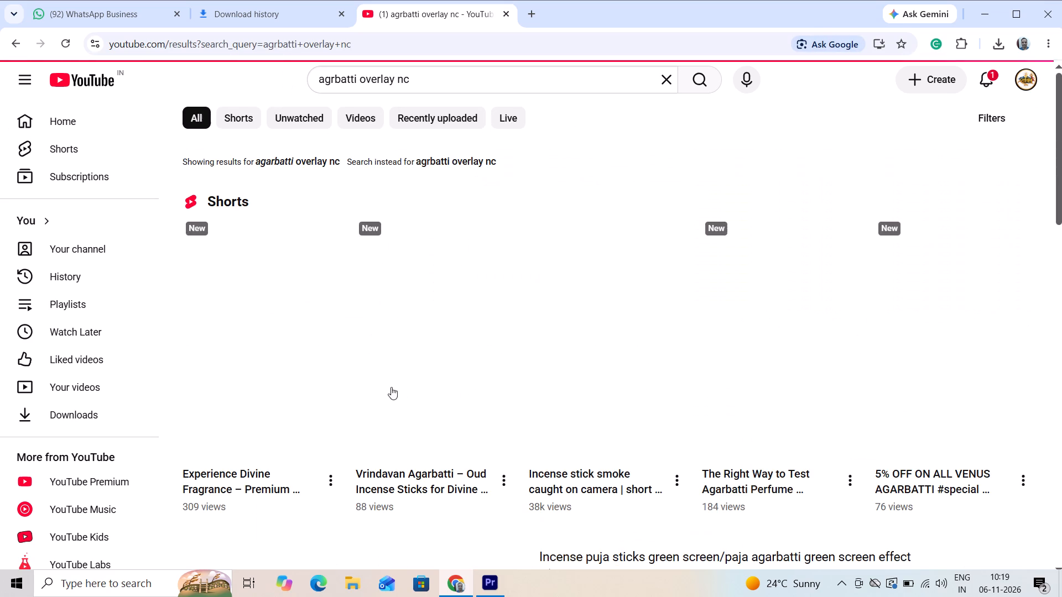
# Skim the preview of the "Incense puja sticks green screen" video in the search results to judge its incense-stick effects.
pyautogui.scroll(-3, 394, 372)
pyautogui.scroll(-3, 348, 331)
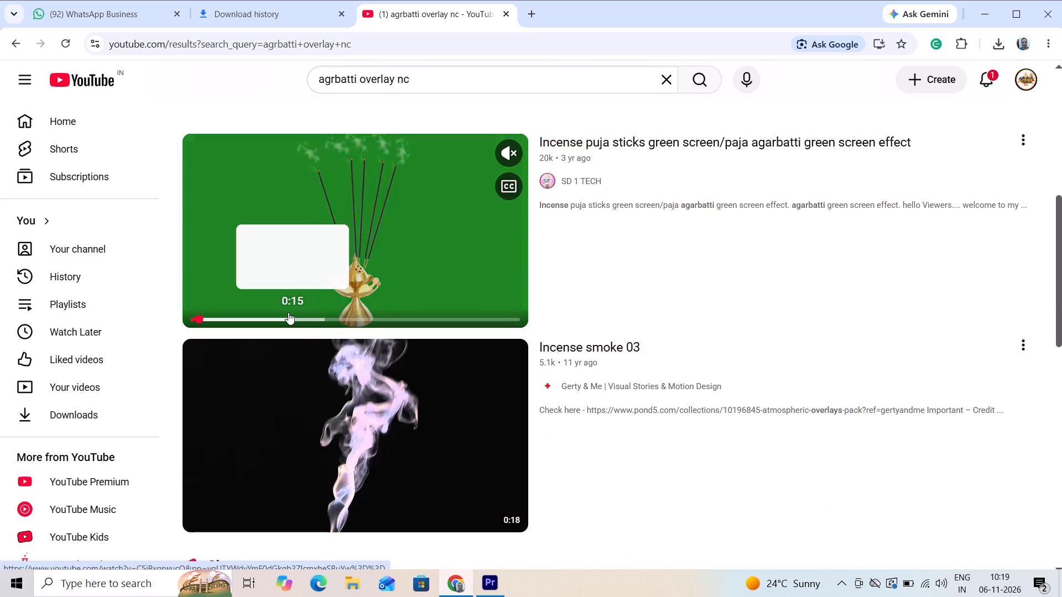
pyautogui.click(288, 312)
pyautogui.click(348, 317)
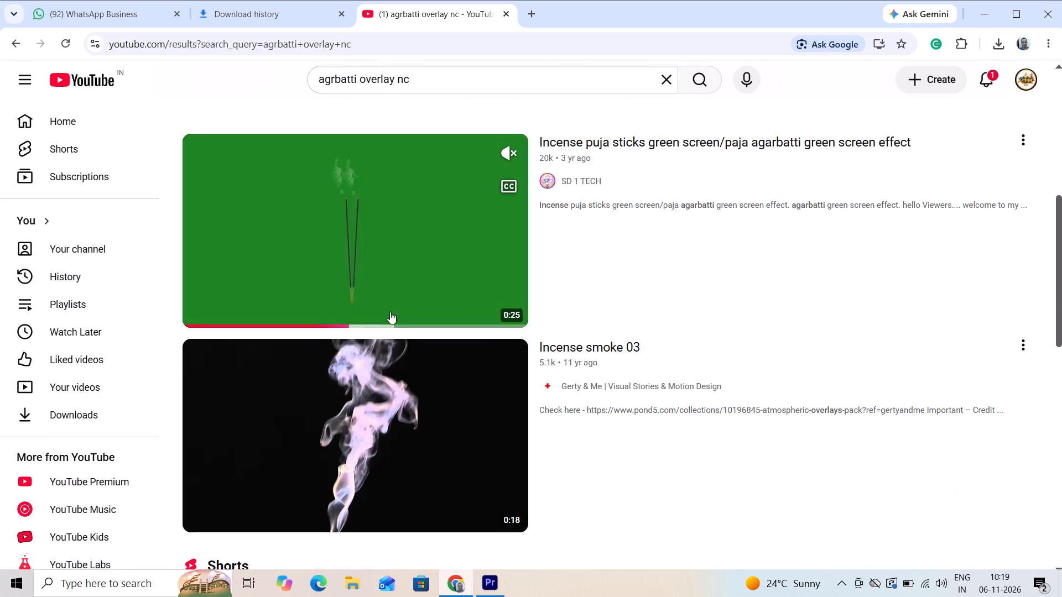
pyautogui.click(394, 321)
pyautogui.click(418, 318)
pyautogui.click(435, 317)
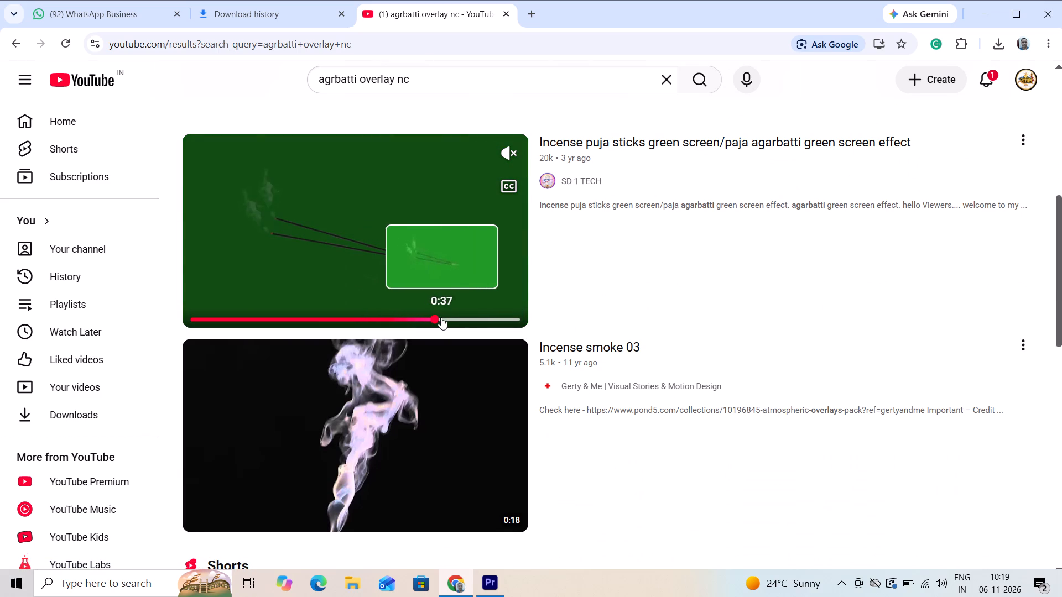
pyautogui.click(443, 317)
pyautogui.click(465, 319)
# Browse further through the agarbatti overlay search results for a usable overlay clip.
pyautogui.scroll(-5, 439, 273)
pyautogui.scroll(-14, 393, 286)
pyautogui.scroll(-6, 437, 415)
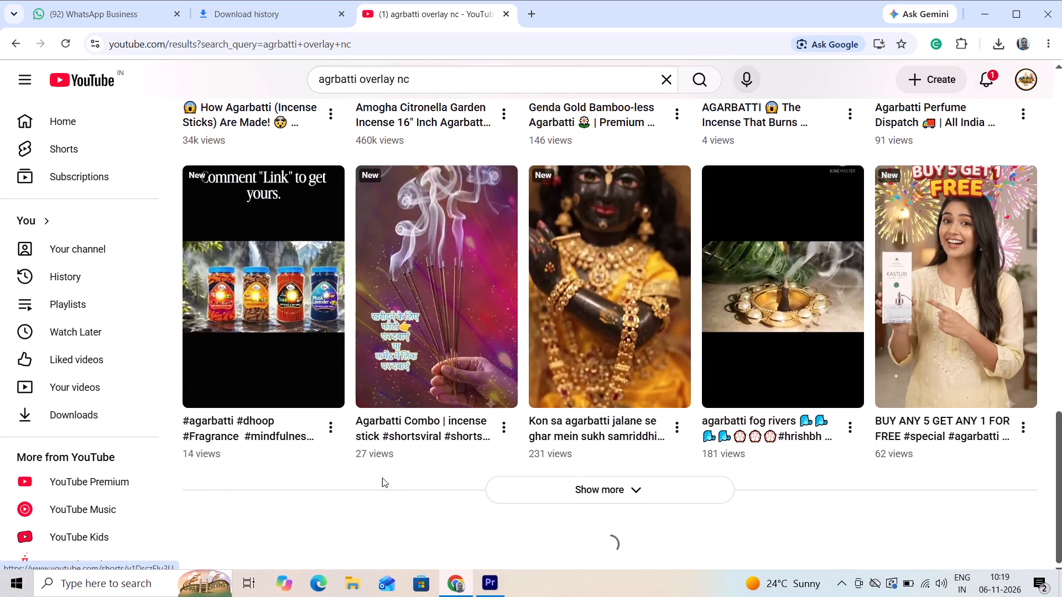
pyautogui.scroll(-5, 383, 464)
pyautogui.scroll(-5, 380, 304)
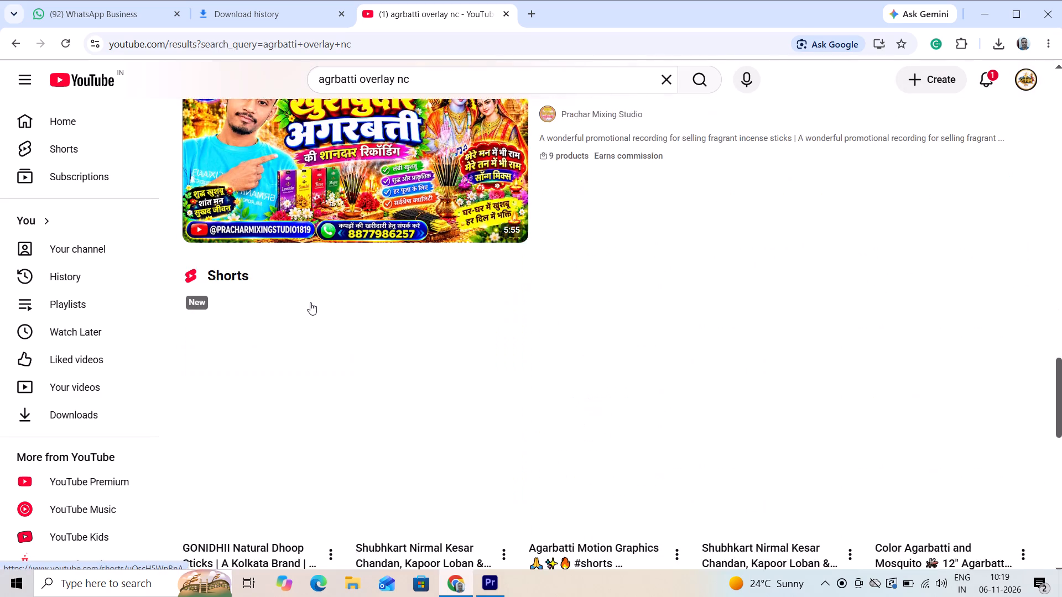
pyautogui.scroll(-16, 310, 302)
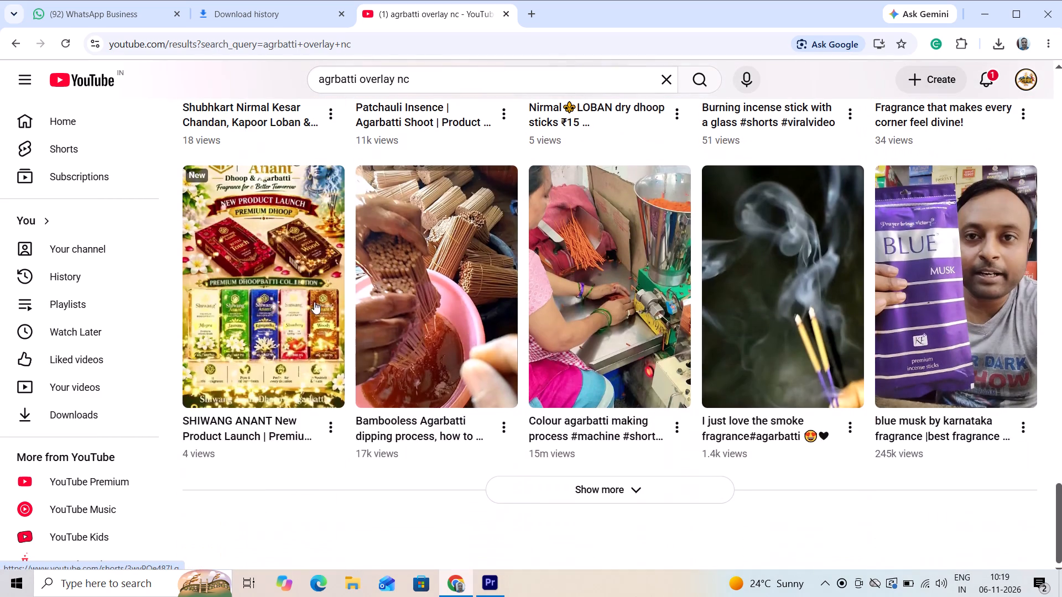
pyautogui.scroll(-3, 314, 302)
pyautogui.scroll(-5, 503, 448)
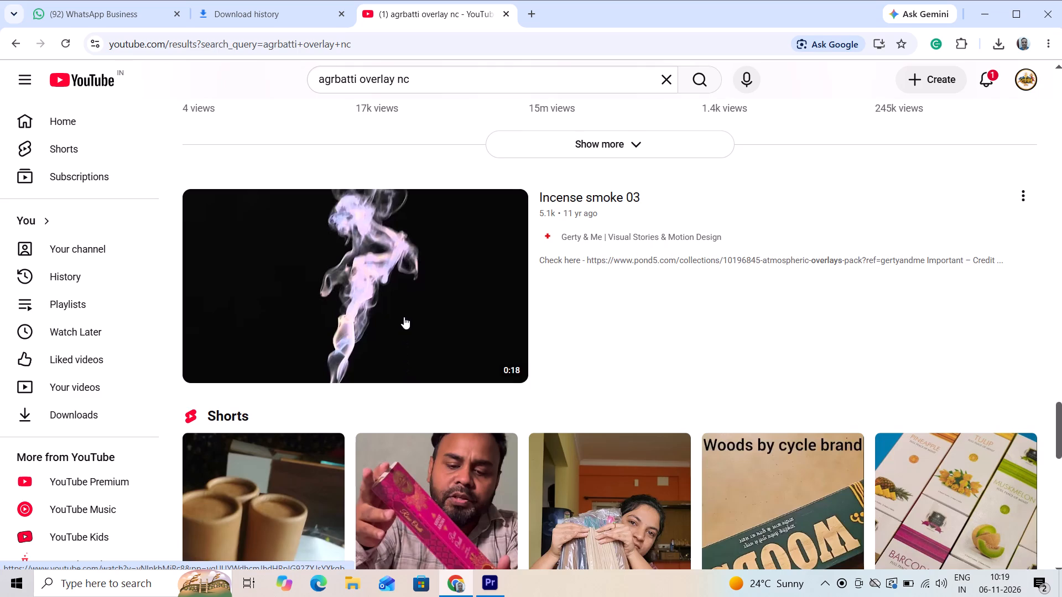
pyautogui.scroll(-12, 404, 317)
pyautogui.scroll(-5, 417, 214)
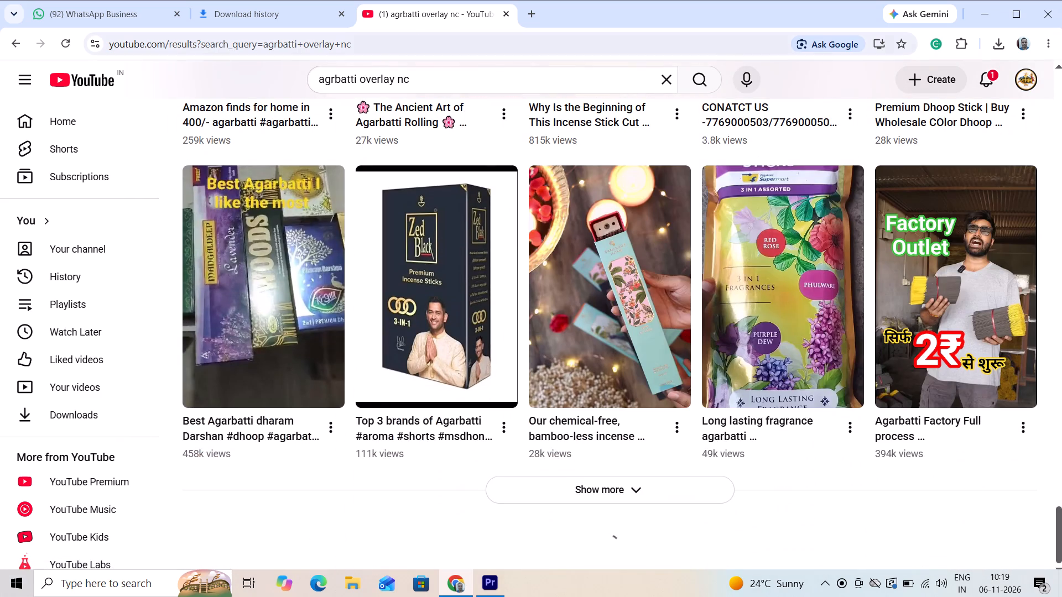
# Search YouTube for "diya overlay nc".
pyautogui.moveTo(355, 83); pyautogui.dragTo(253, 87)
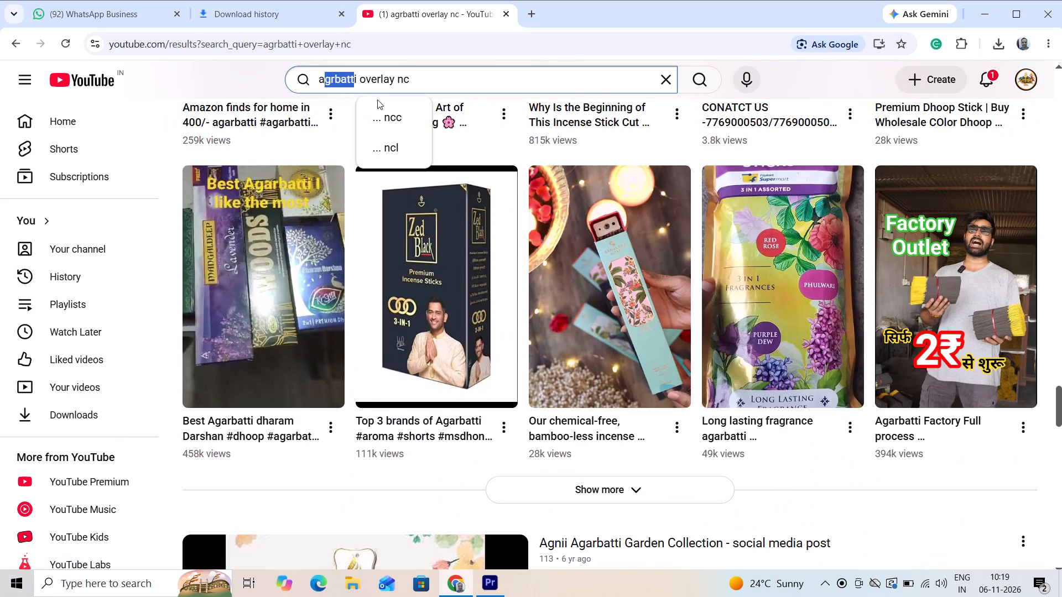
pyautogui.press('BackSpace')
pyautogui.press('Right')
pyautogui.press('BackSpace')
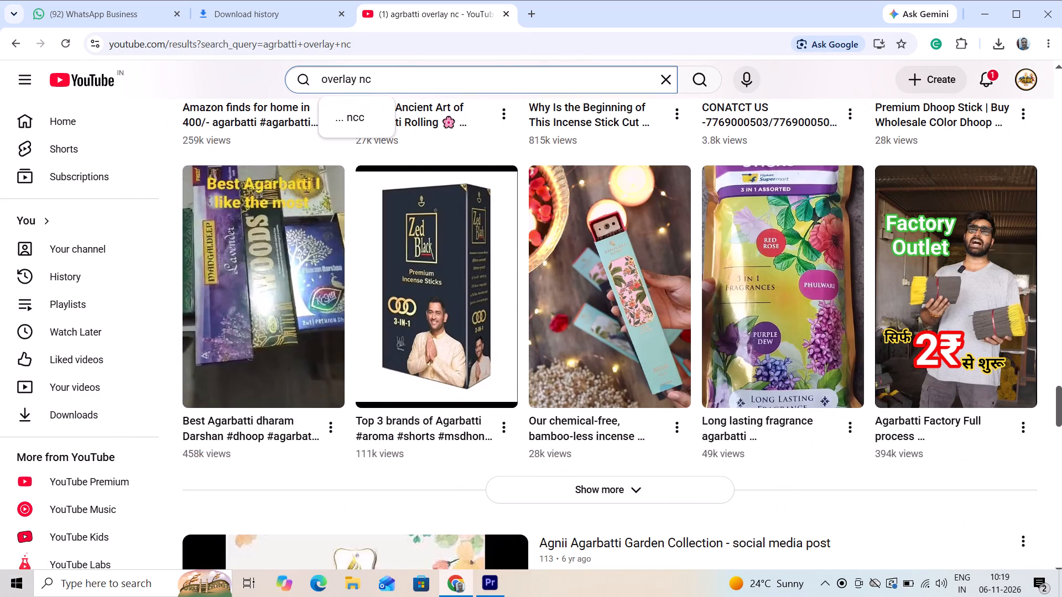
pyautogui.write('dia')
pyautogui.press('BackSpace')
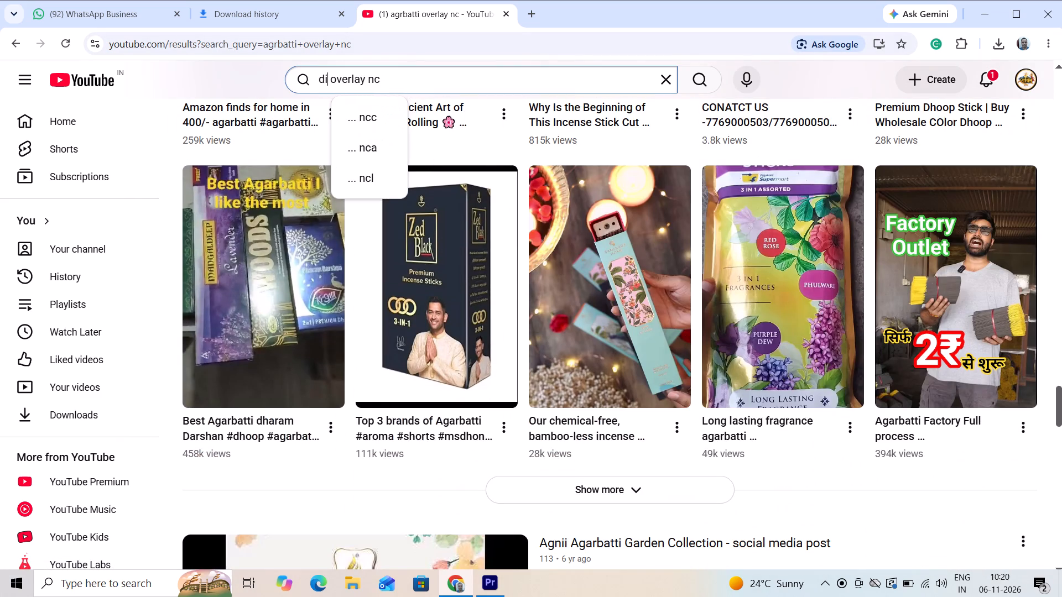
pyautogui.write('ya')
pyautogui.press('Return')
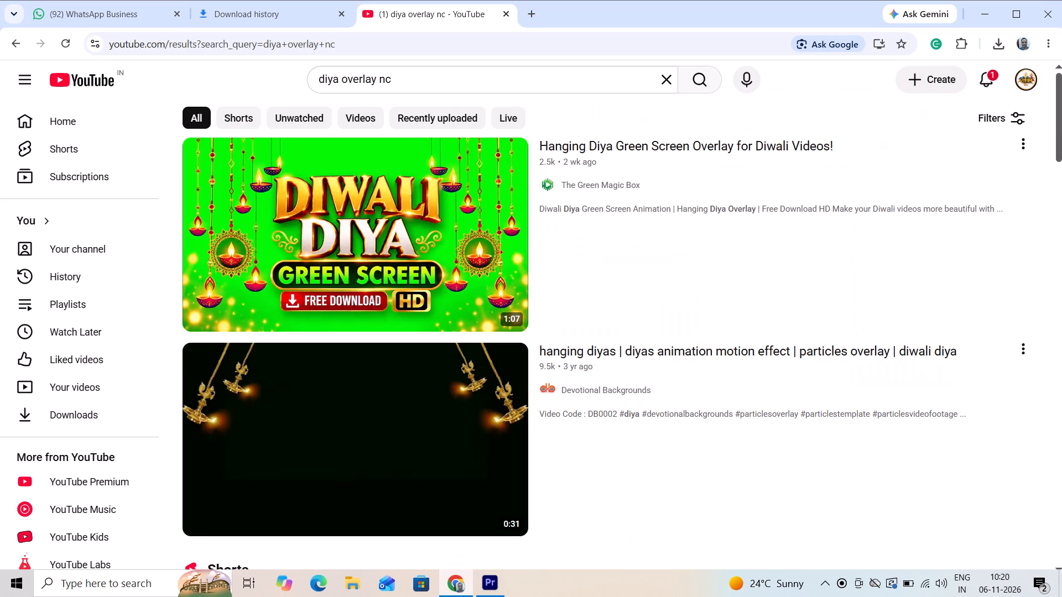
# Skim the preview of the "hanging diyas | diyas animation motion effect" video by Devotional Backgrounds and open its page.
pyautogui.scroll(-2, 424, 301)
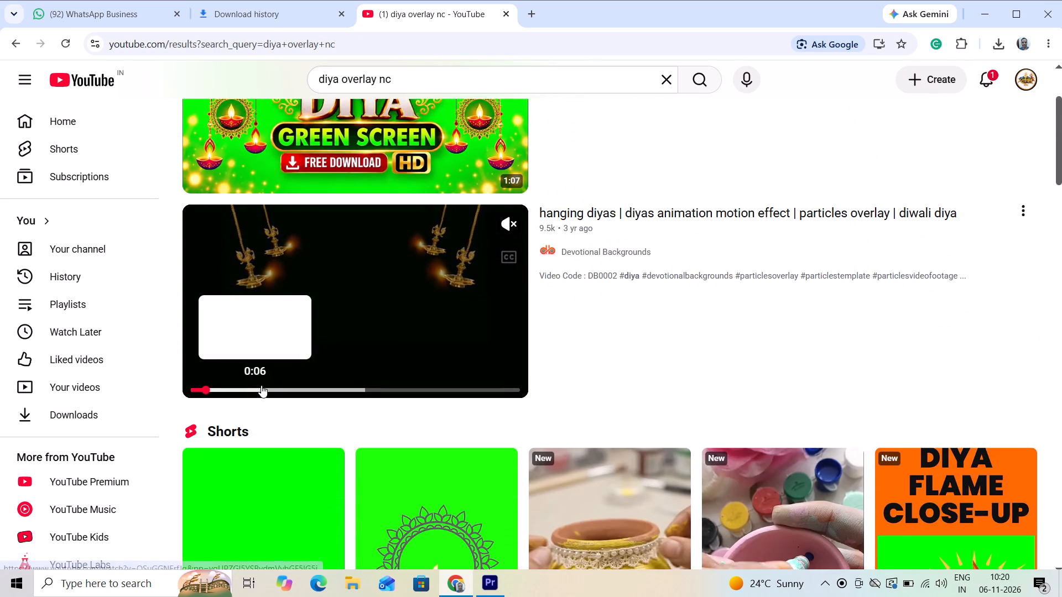
pyautogui.click(261, 385)
pyautogui.click(300, 386)
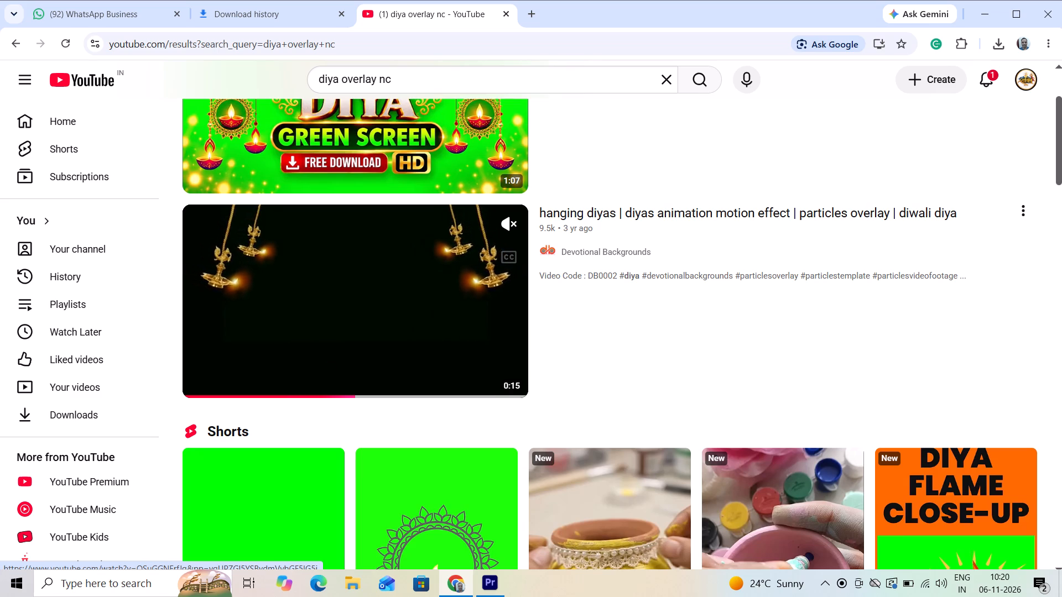
pyautogui.click(423, 375)
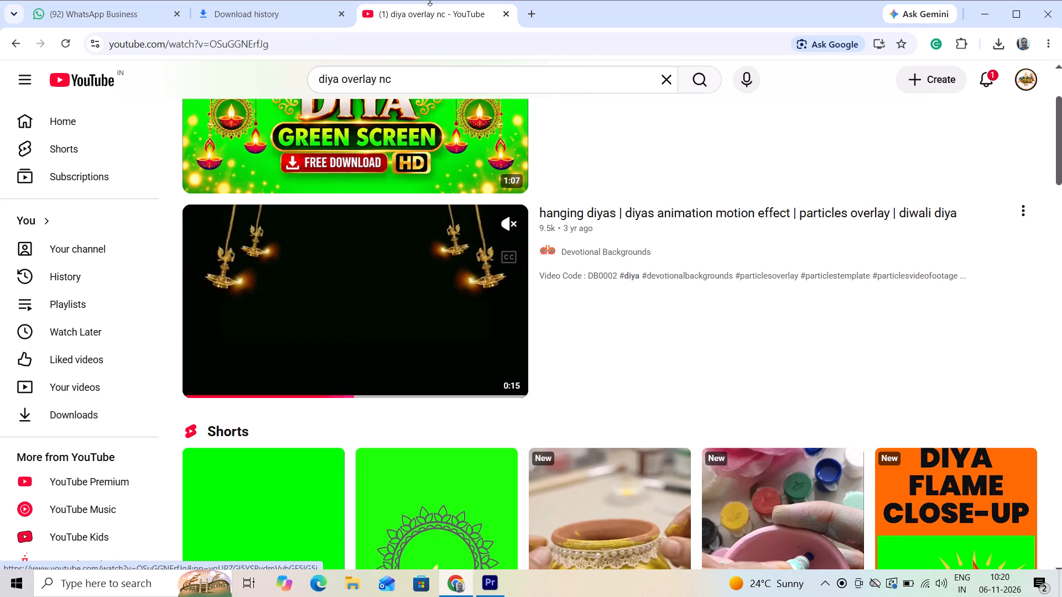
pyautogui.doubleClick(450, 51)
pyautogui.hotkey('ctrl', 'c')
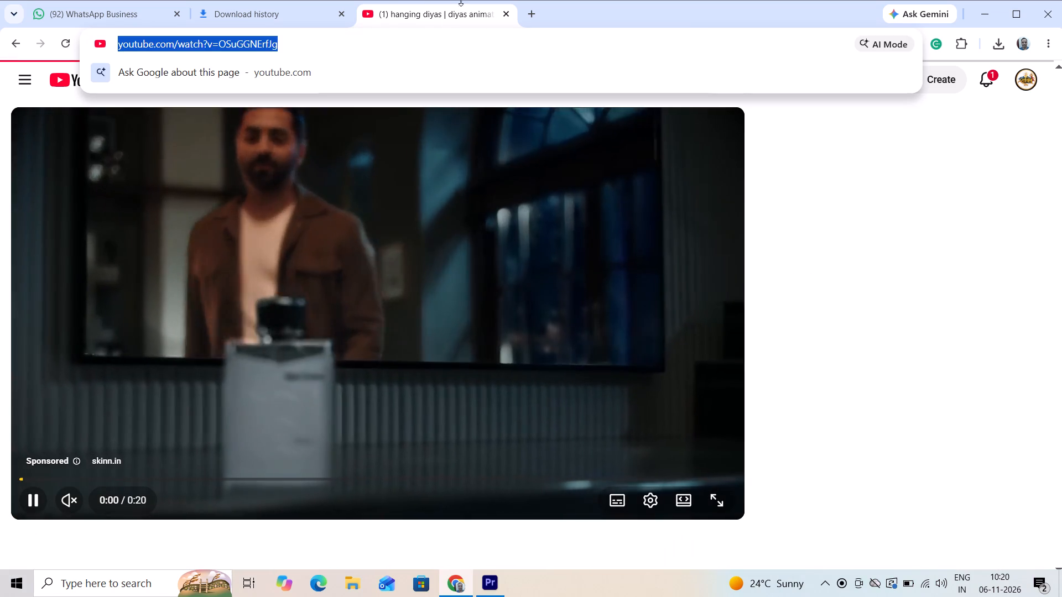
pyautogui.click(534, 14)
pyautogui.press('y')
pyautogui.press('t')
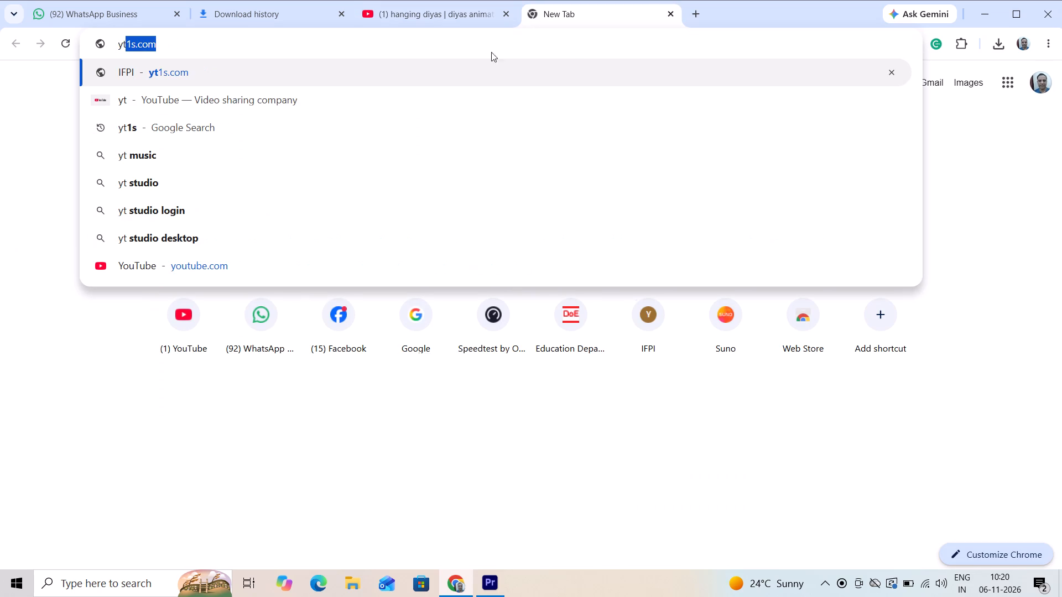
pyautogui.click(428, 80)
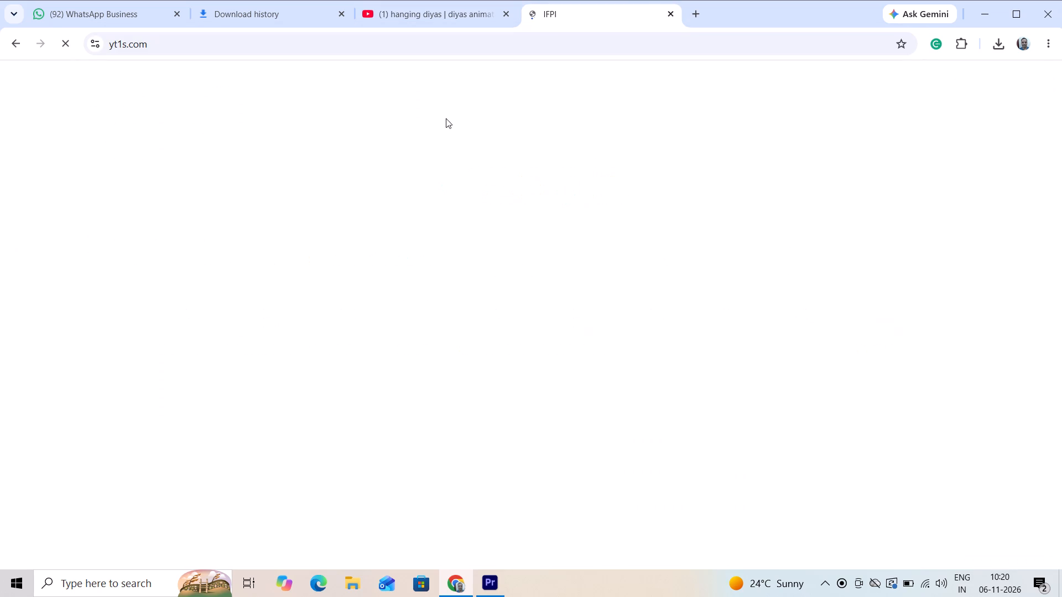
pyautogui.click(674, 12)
# Play the hanging diyas video past the advert and download it as an MP4 in 720p HD quality with Internet Download Manager.
pyautogui.click(263, 363)
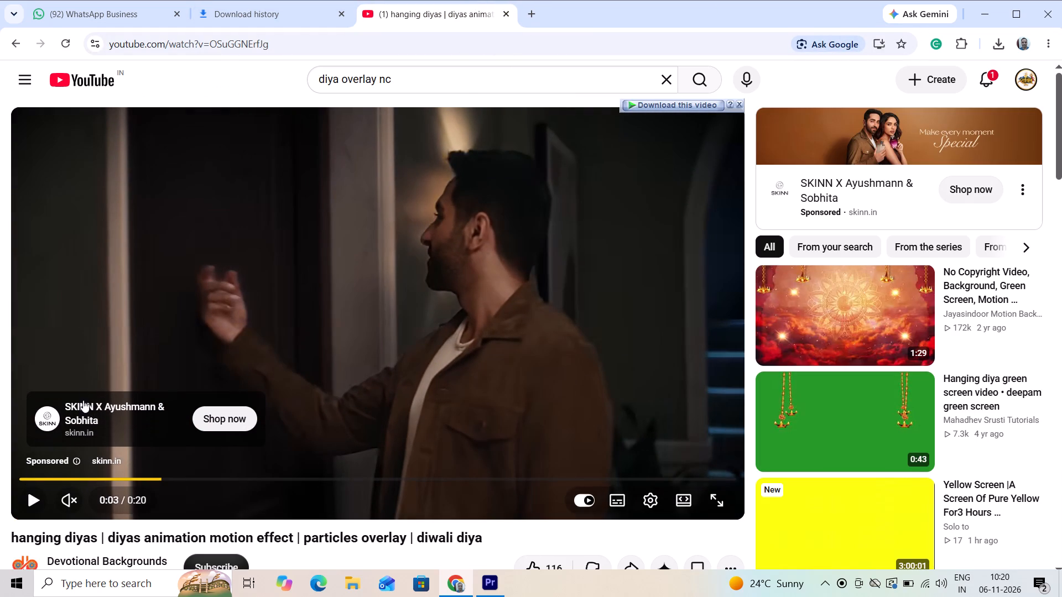
pyautogui.click(33, 504)
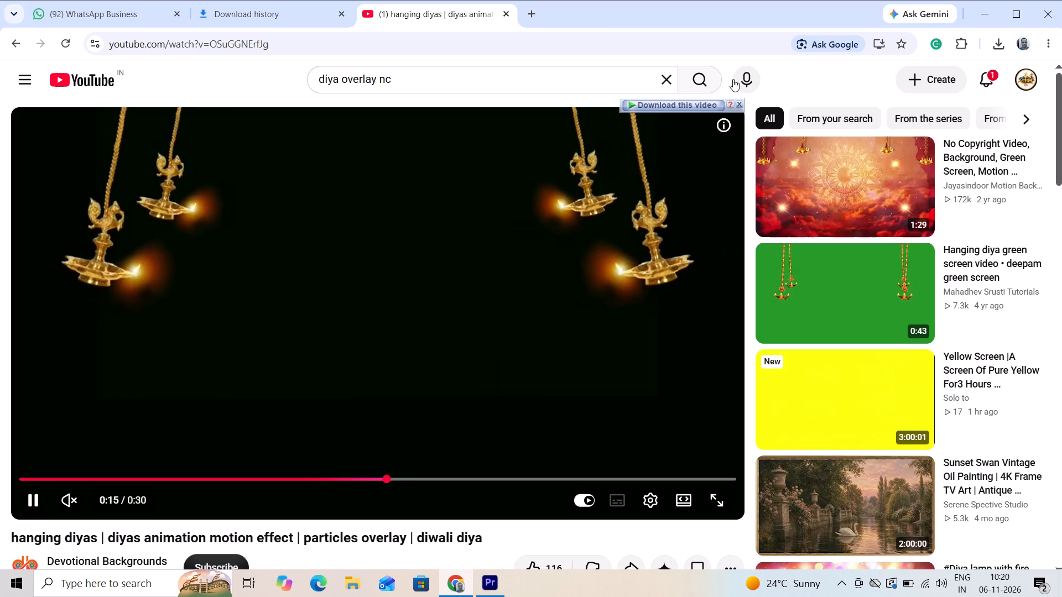
pyautogui.click(667, 109)
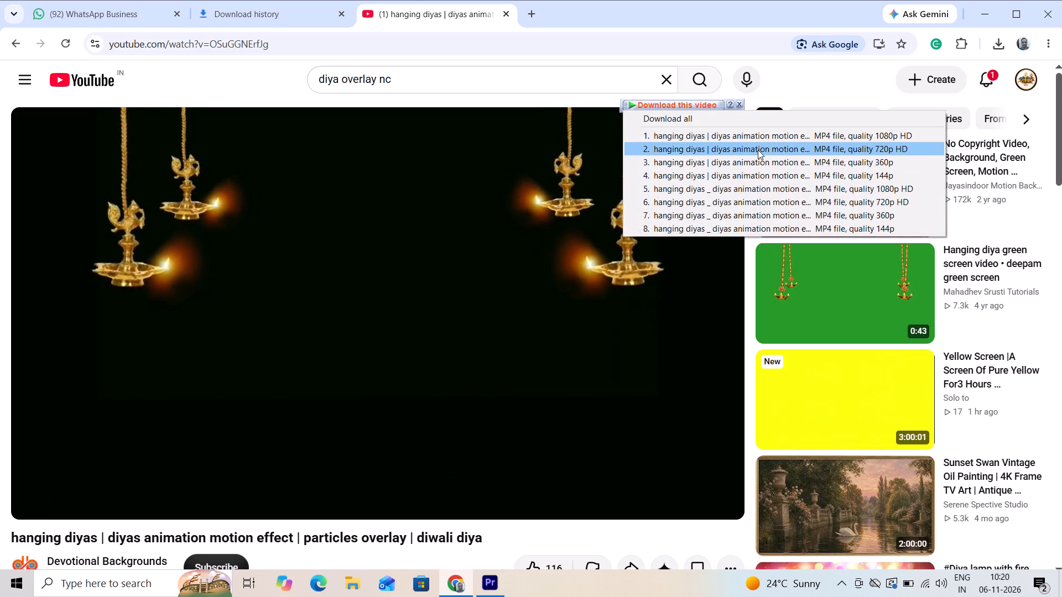
pyautogui.click(758, 150)
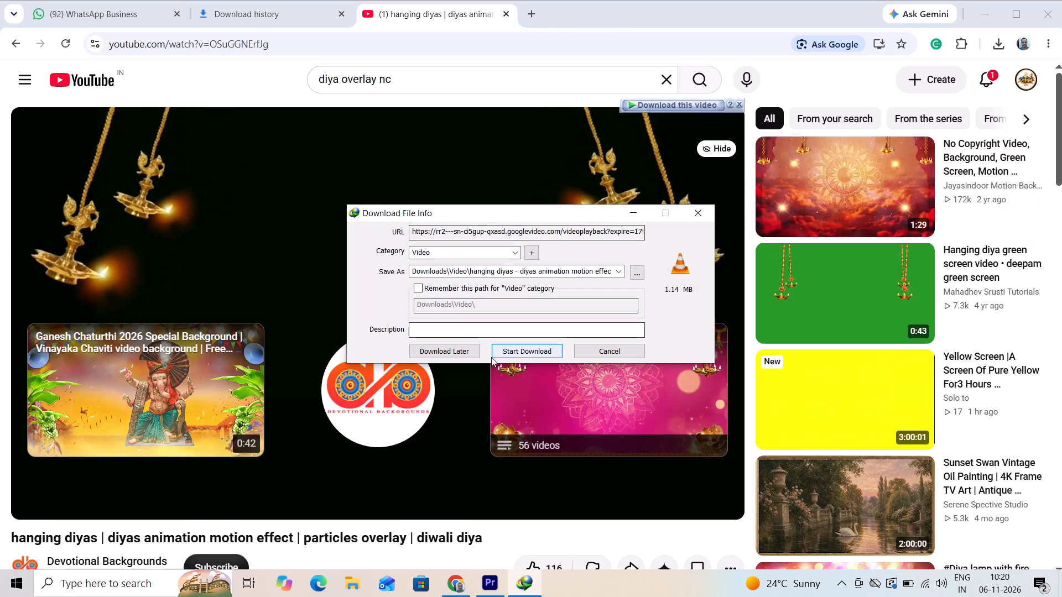
pyautogui.click(504, 354)
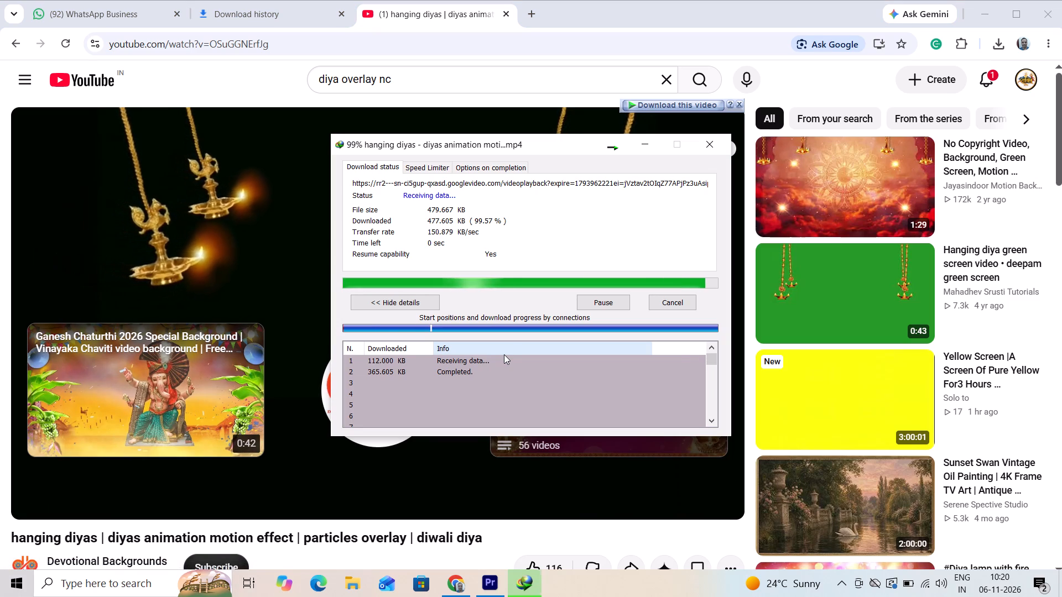
# Open the download folder, launch the hanging diyas clip to view it, and close the folder.
pyautogui.click(545, 329)
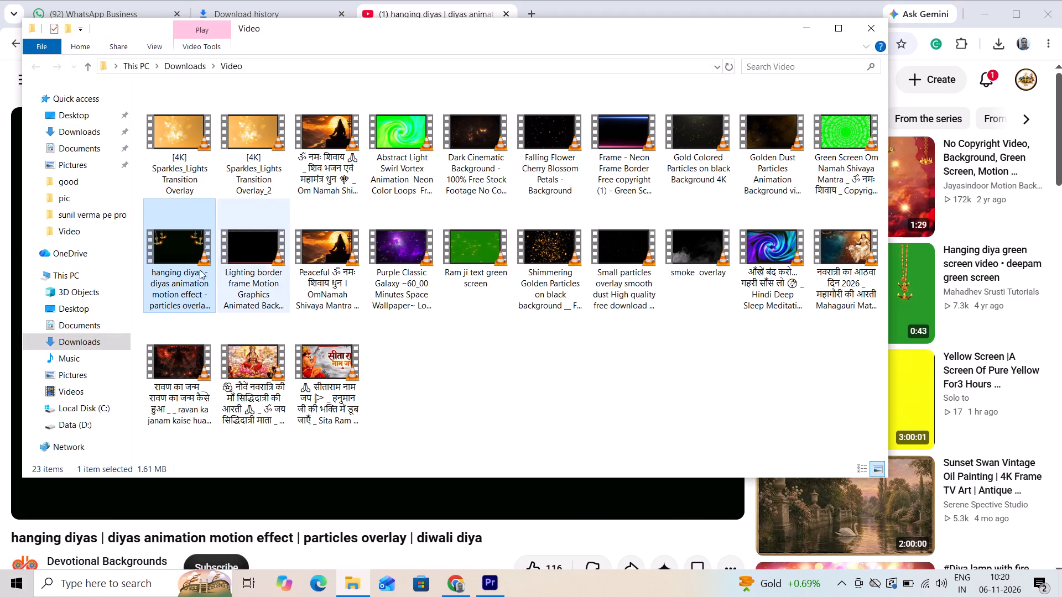
pyautogui.doubleClick(186, 250)
pyautogui.click(879, 28)
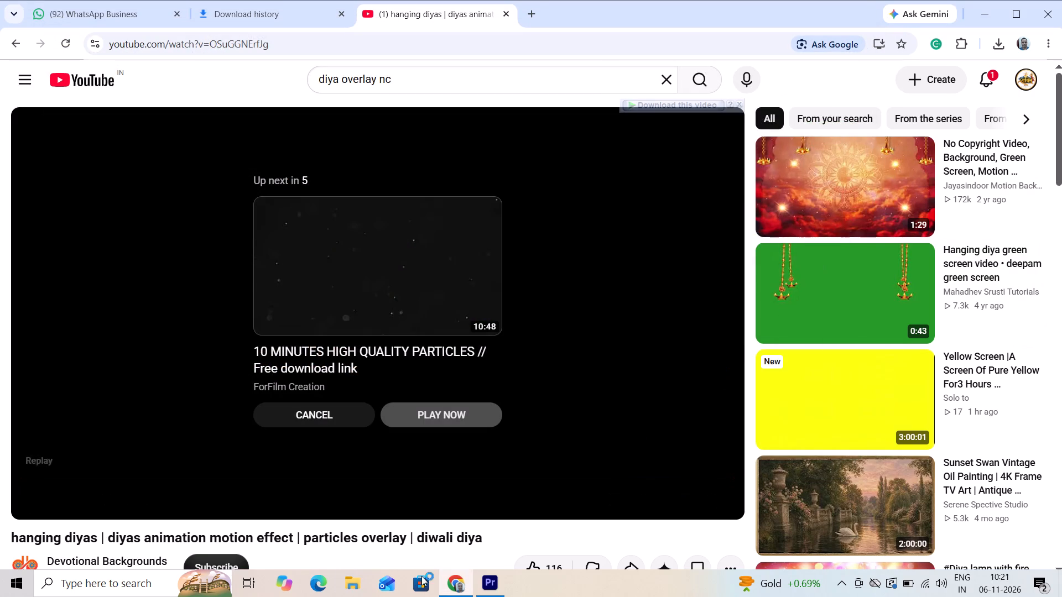
# Switch to Premiere Pro and import the hanging diyas overlay clip from the Video folder in Downloads into the ram project.
pyautogui.click(480, 591)
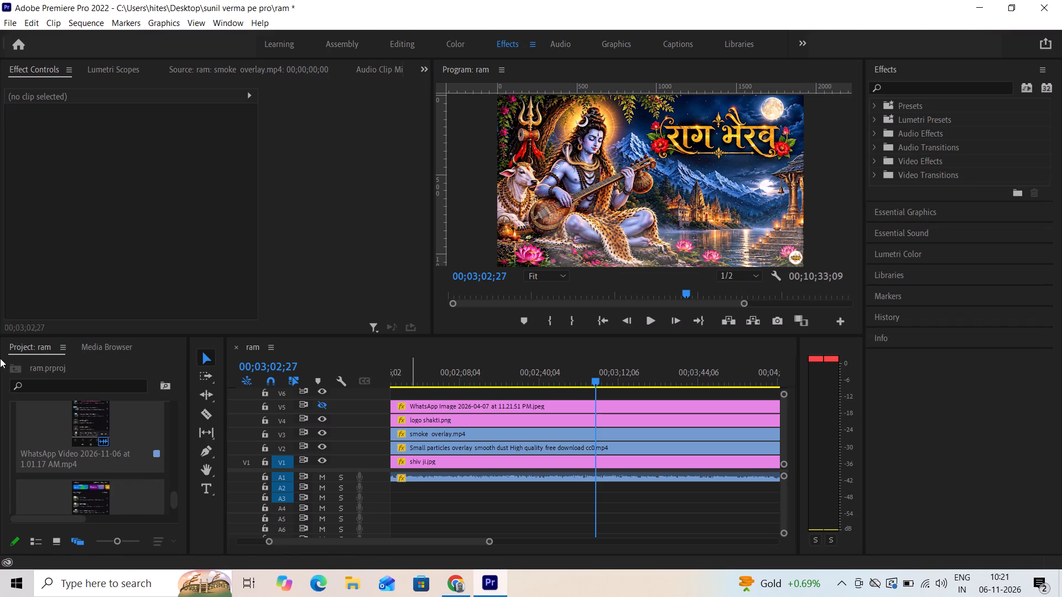
pyautogui.scroll(1, 90, 449)
pyautogui.scroll(-9, 90, 451)
pyautogui.doubleClick(141, 520)
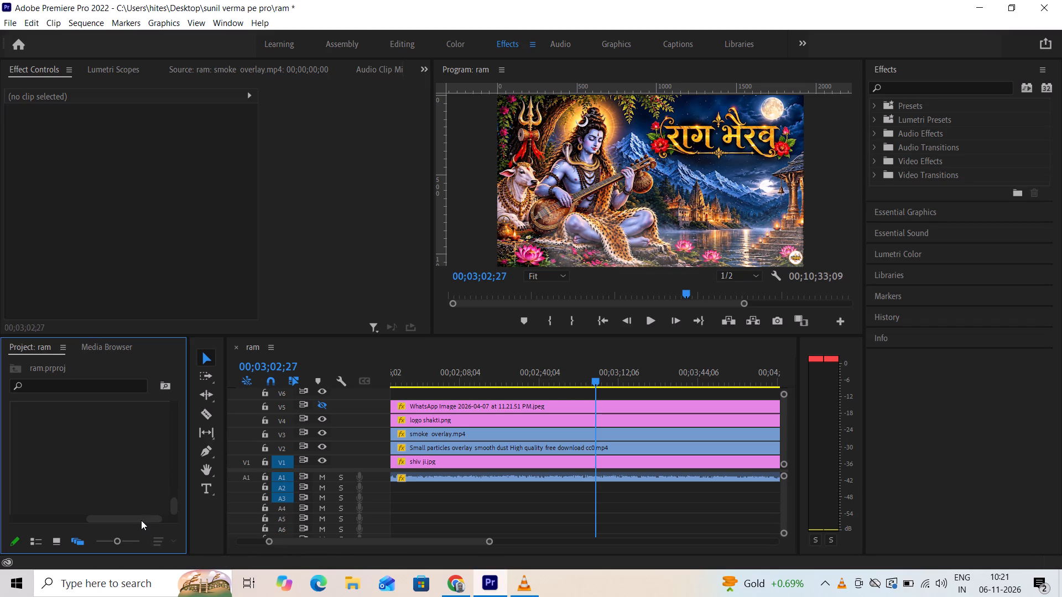
pyautogui.doubleClick(136, 483)
pyautogui.scroll(-1, 278, 252)
pyautogui.click(53, 269)
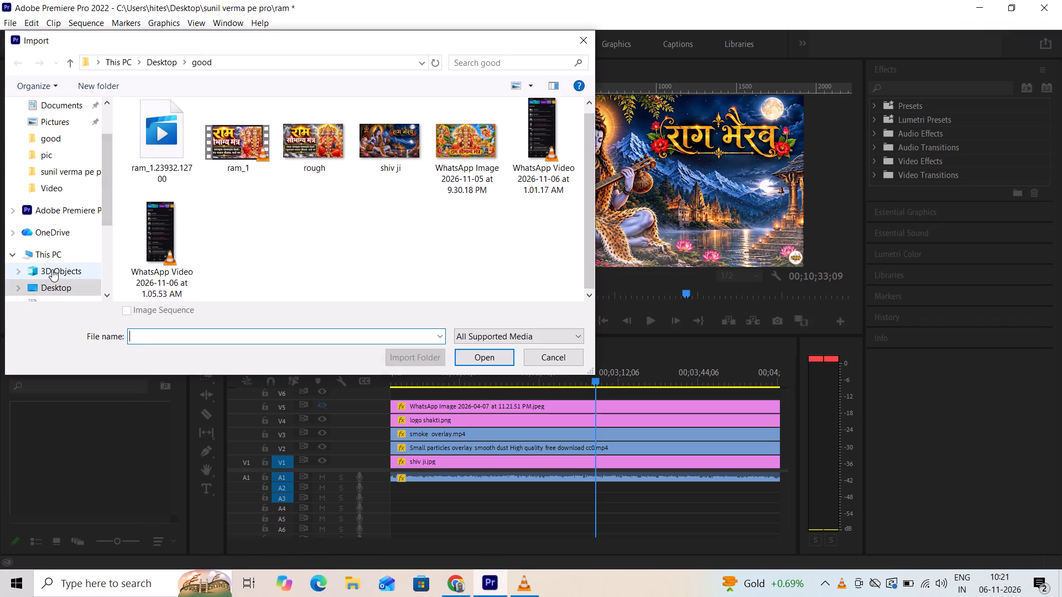
pyautogui.scroll(6, 55, 257)
pyautogui.click(67, 144)
pyautogui.click(154, 156)
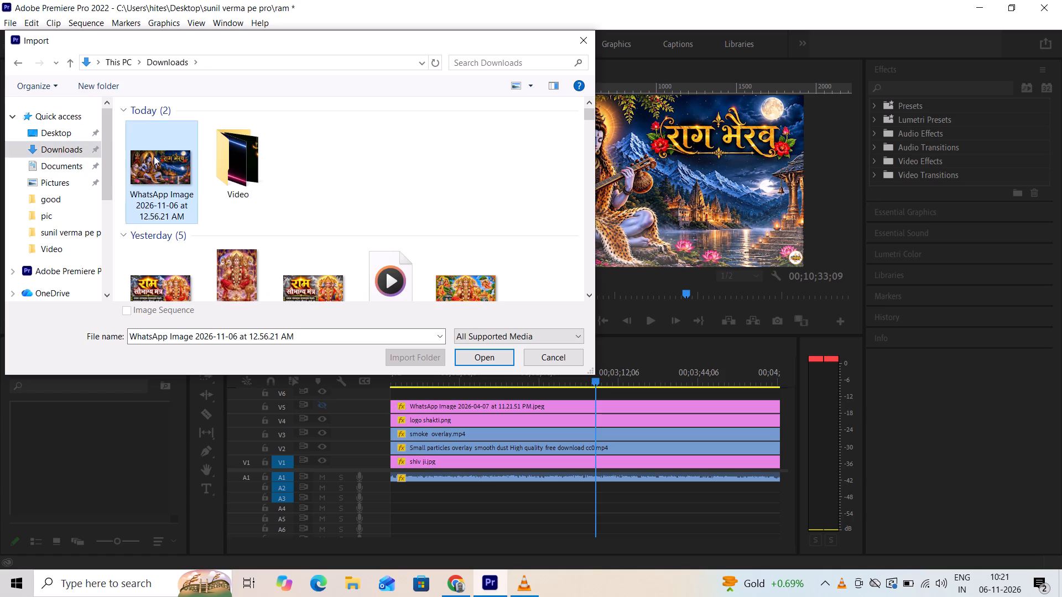
pyautogui.click(288, 172)
pyautogui.doubleClick(258, 172)
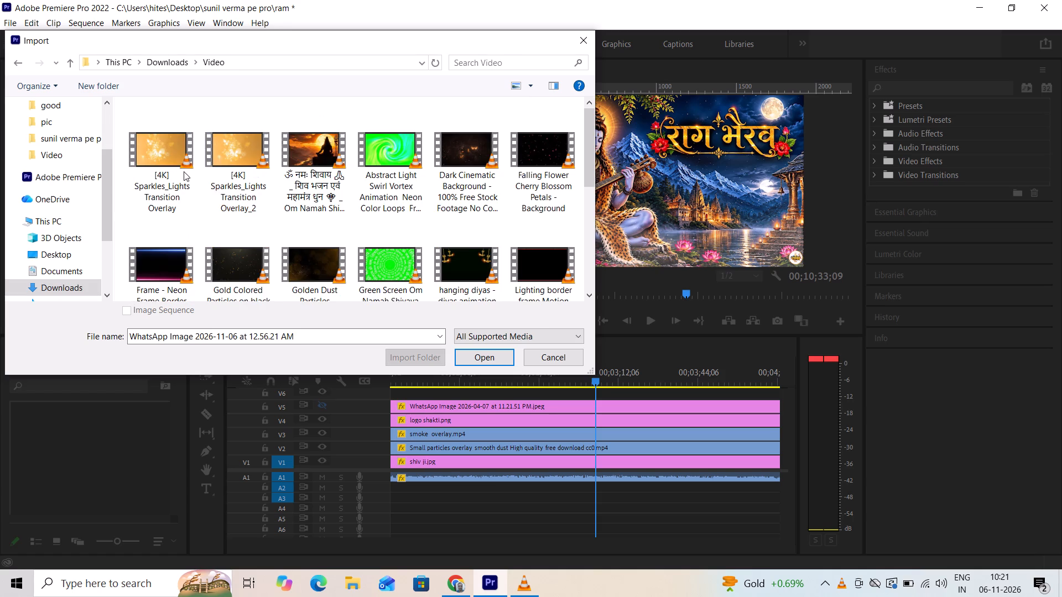
pyautogui.scroll(-3, 185, 174)
pyautogui.scroll(3, 181, 177)
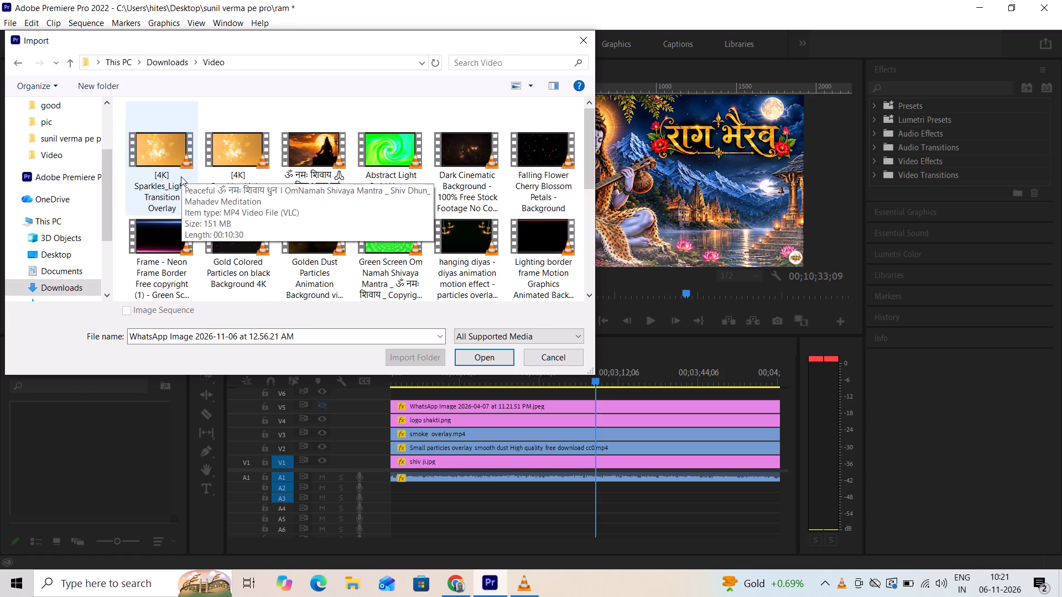
pyautogui.click(459, 218)
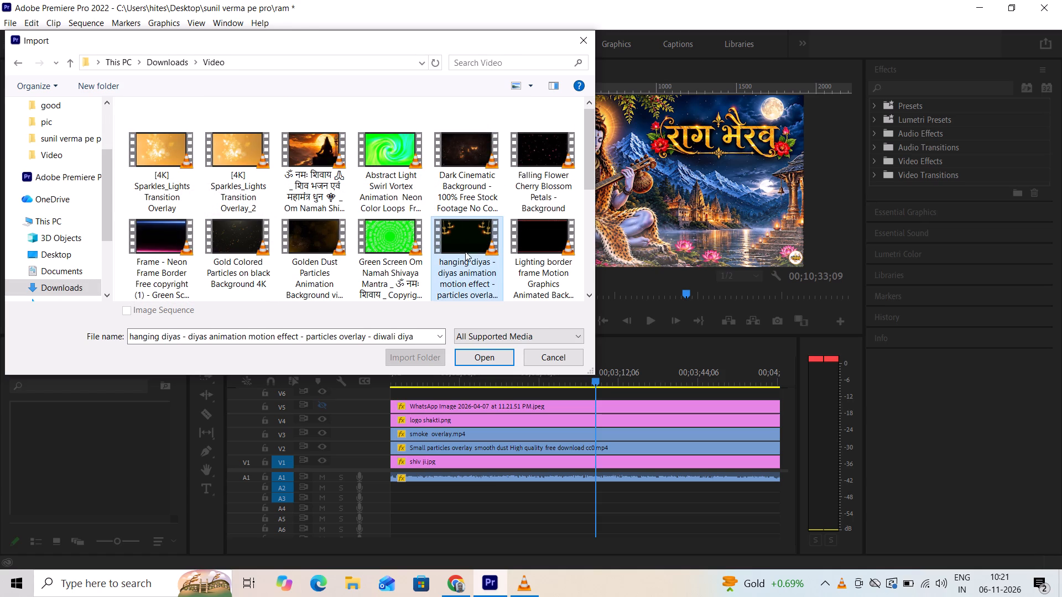
pyautogui.click(482, 368)
pyautogui.click(483, 363)
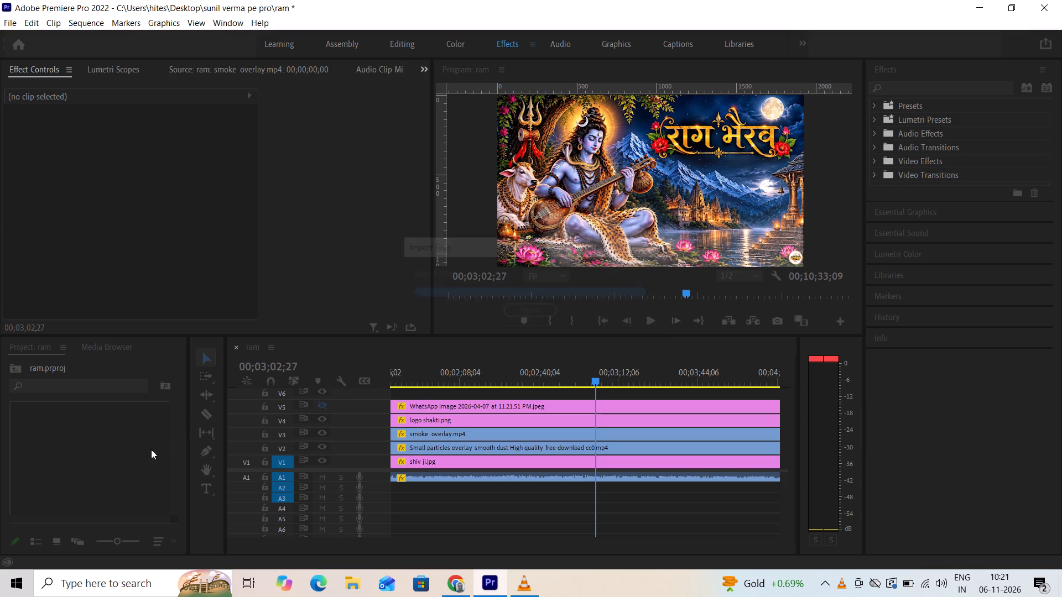
# Find the hanging diyas clip among the project media and place it on track V6 directly after the first Nested Sequence 01.
pyautogui.scroll(7, 145, 451)
pyautogui.scroll(14, 147, 444)
pyautogui.scroll(-1, 161, 464)
pyautogui.scroll(5, 161, 464)
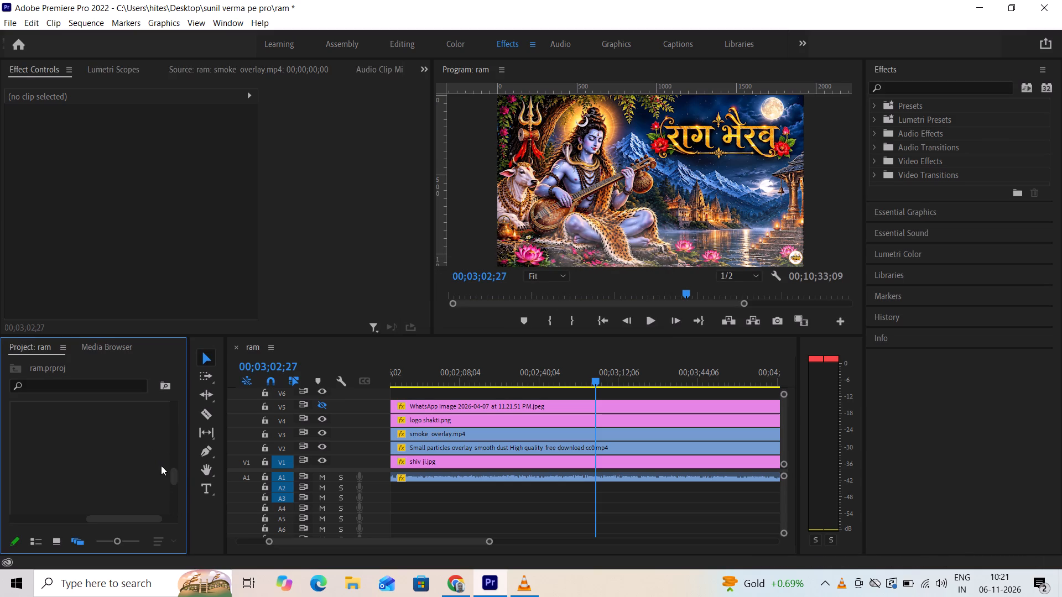
pyautogui.moveTo(174, 474); pyautogui.dragTo(173, 454)
pyautogui.moveTo(174, 459); pyautogui.dragTo(174, 465)
pyautogui.moveTo(174, 465); pyautogui.dragTo(173, 452)
pyautogui.moveTo(173, 452); pyautogui.dragTo(173, 396)
pyautogui.scroll(6, 173, 442)
pyautogui.moveTo(137, 519); pyautogui.dragTo(40, 515)
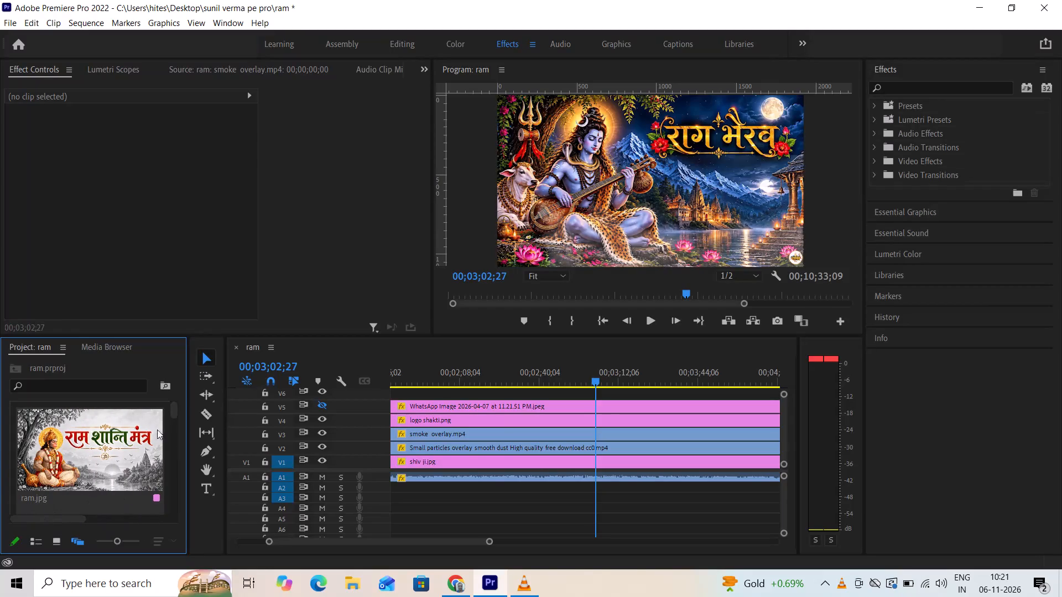
pyautogui.moveTo(175, 406); pyautogui.dragTo(175, 449)
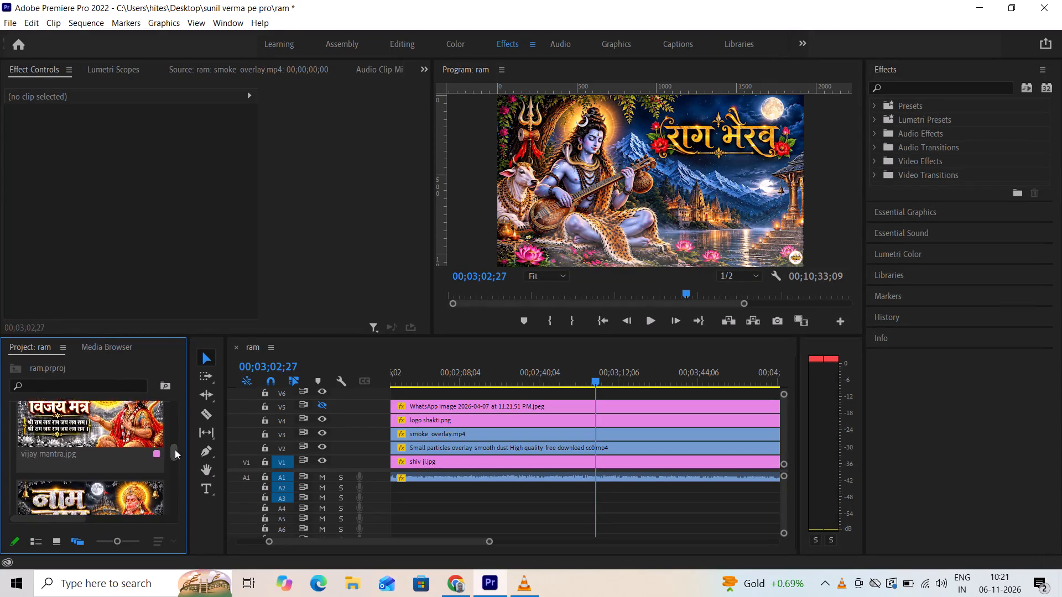
pyautogui.moveTo(175, 449); pyautogui.dragTo(175, 469)
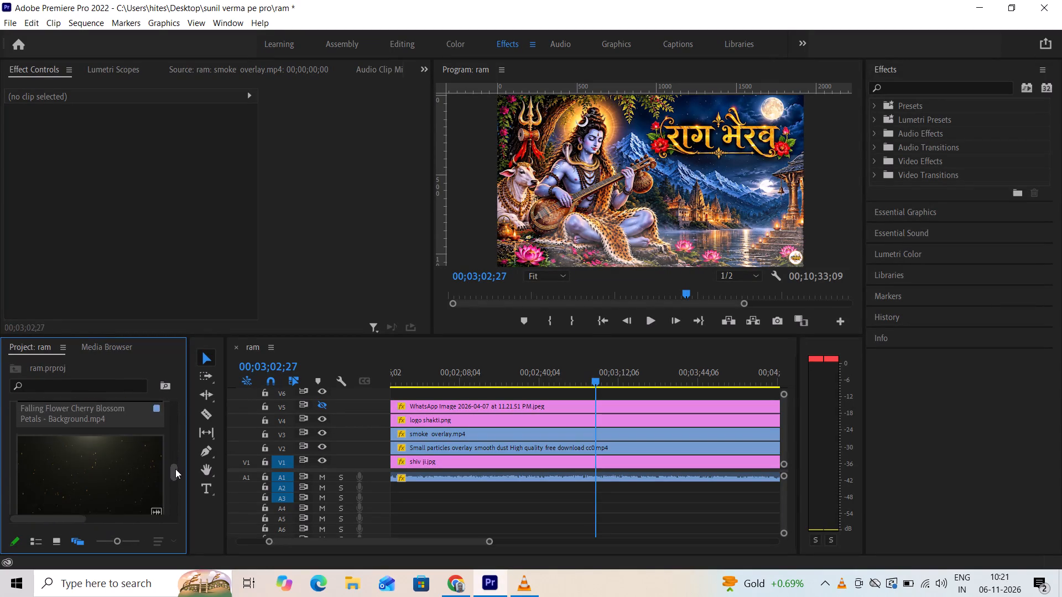
pyautogui.moveTo(175, 469); pyautogui.dragTo(175, 493)
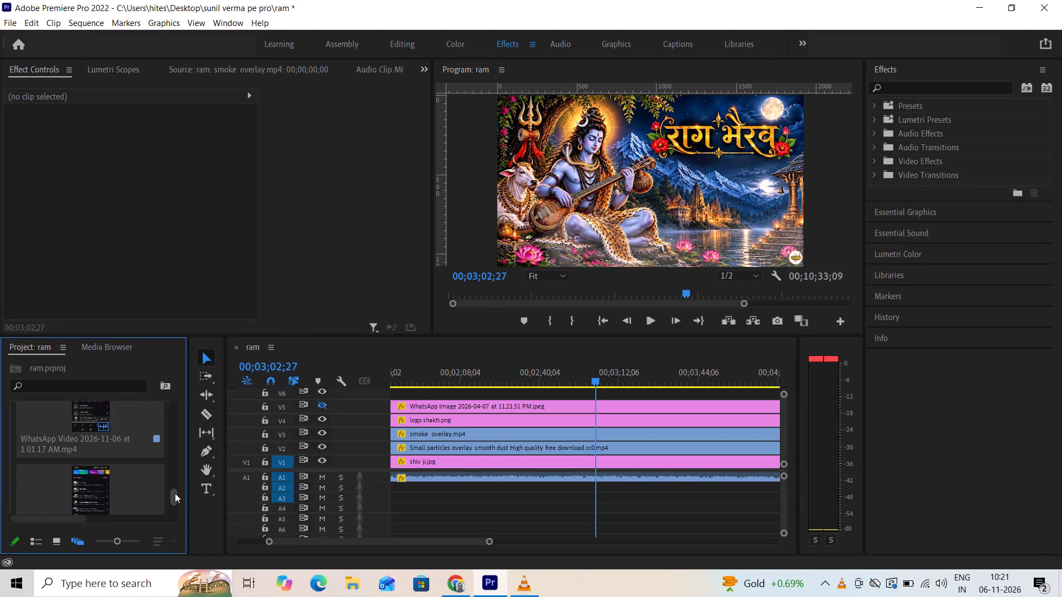
pyautogui.moveTo(175, 493); pyautogui.dragTo(175, 501)
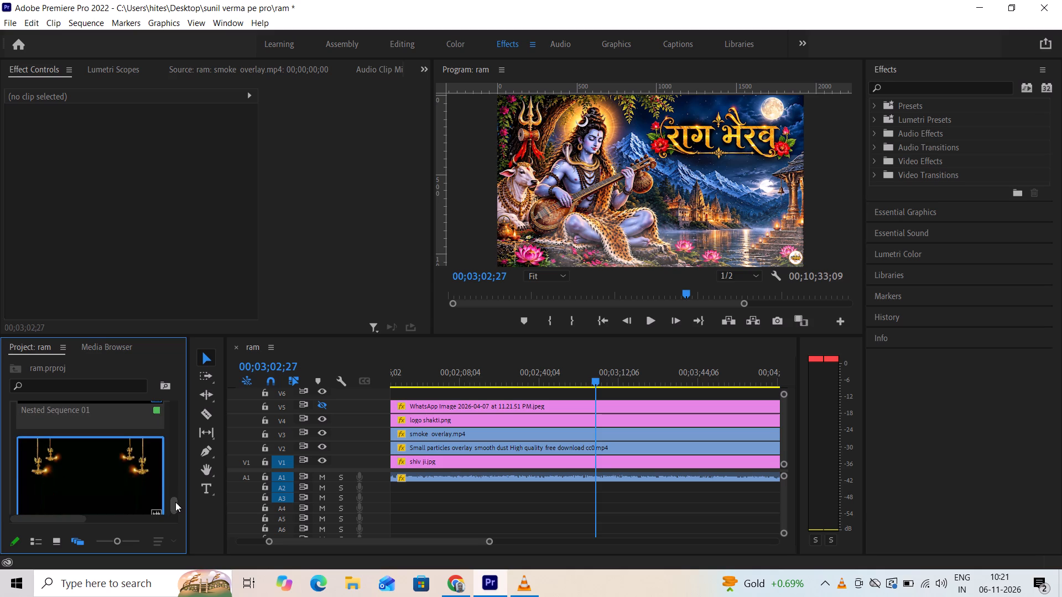
pyautogui.scroll(-1, 168, 478)
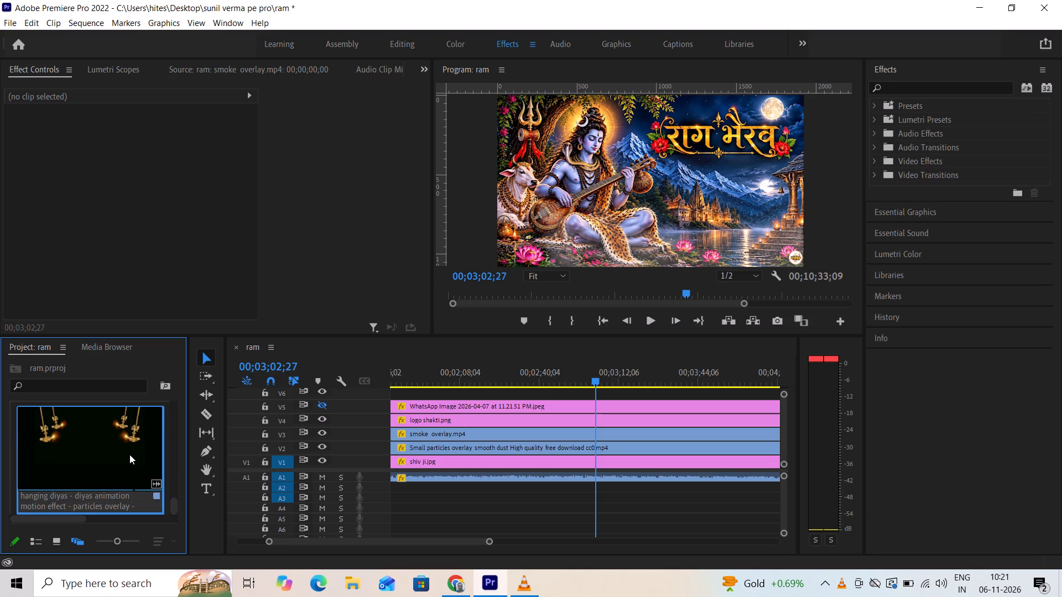
pyautogui.moveTo(129, 454); pyautogui.dragTo(389, 395)
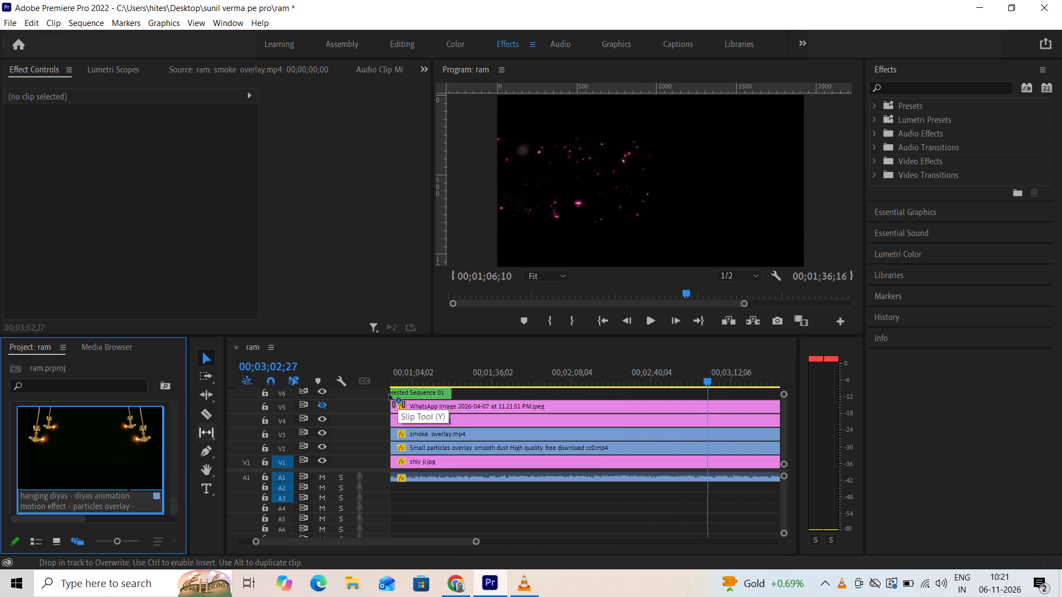
pyautogui.moveTo(389, 395); pyautogui.dragTo(486, 398)
# Move the hanging diyas clip up to track V7, earlier in time, so it sits above the first Nested Sequence 01.
pyautogui.moveTo(498, 334); pyautogui.dragTo(498, 312)
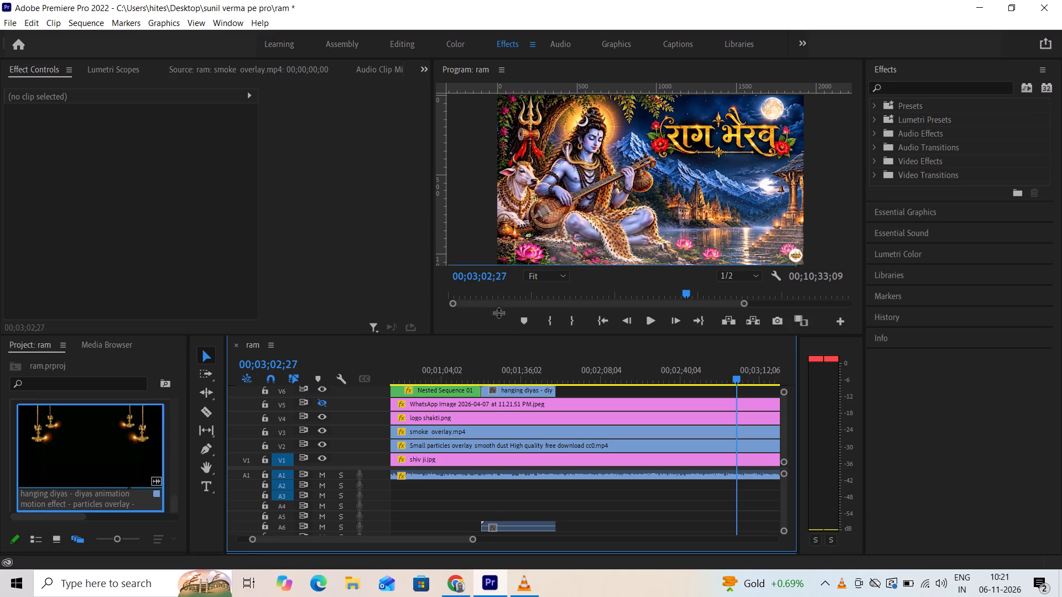
pyautogui.moveTo(498, 312); pyautogui.dragTo(499, 287)
pyautogui.moveTo(498, 369); pyautogui.dragTo(430, 349)
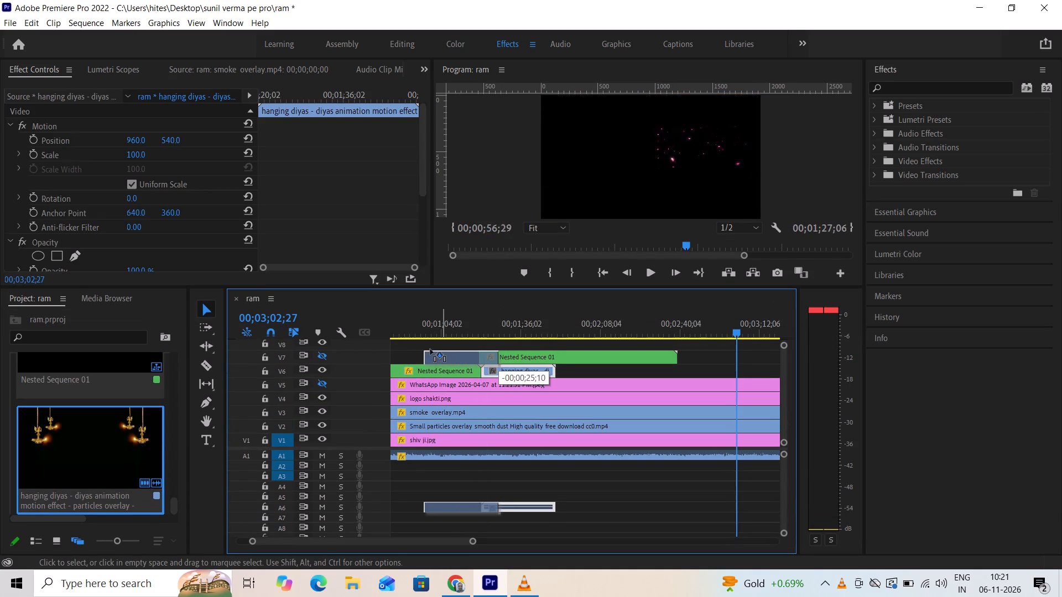
pyautogui.moveTo(430, 349); pyautogui.dragTo(408, 352)
# Move the second Nested Sequence 01 from track V7 down to V6, directly after the first one.
pyautogui.moveTo(505, 357); pyautogui.dragTo(505, 364)
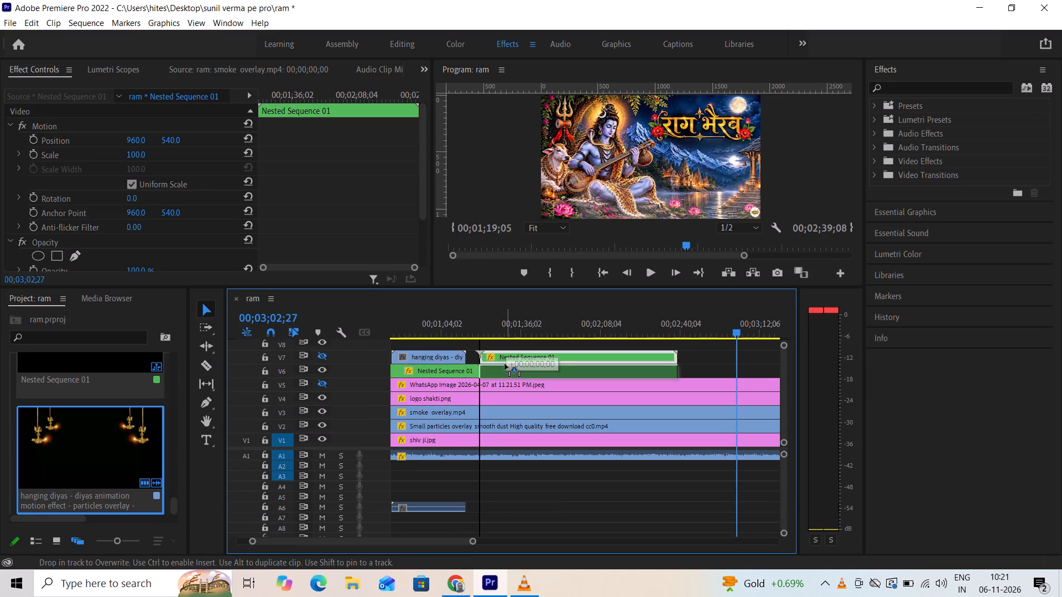
pyautogui.moveTo(505, 364); pyautogui.dragTo(505, 365)
pyautogui.click(496, 479)
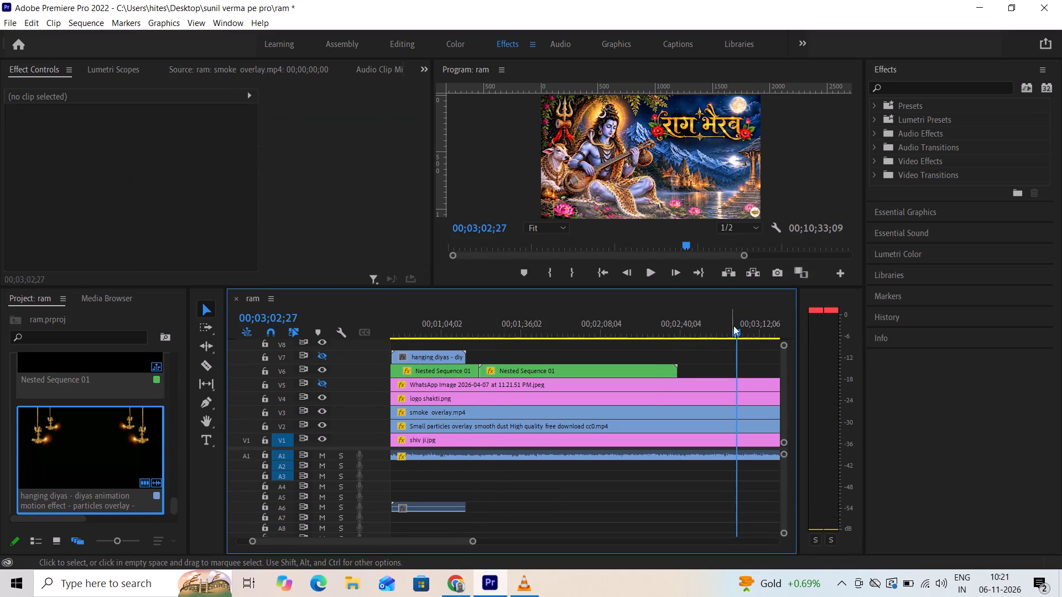
# Scrub back and forth through the part of the sequence under the hanging diyas clip to check the overlay.
pyautogui.moveTo(734, 325); pyautogui.dragTo(417, 329)
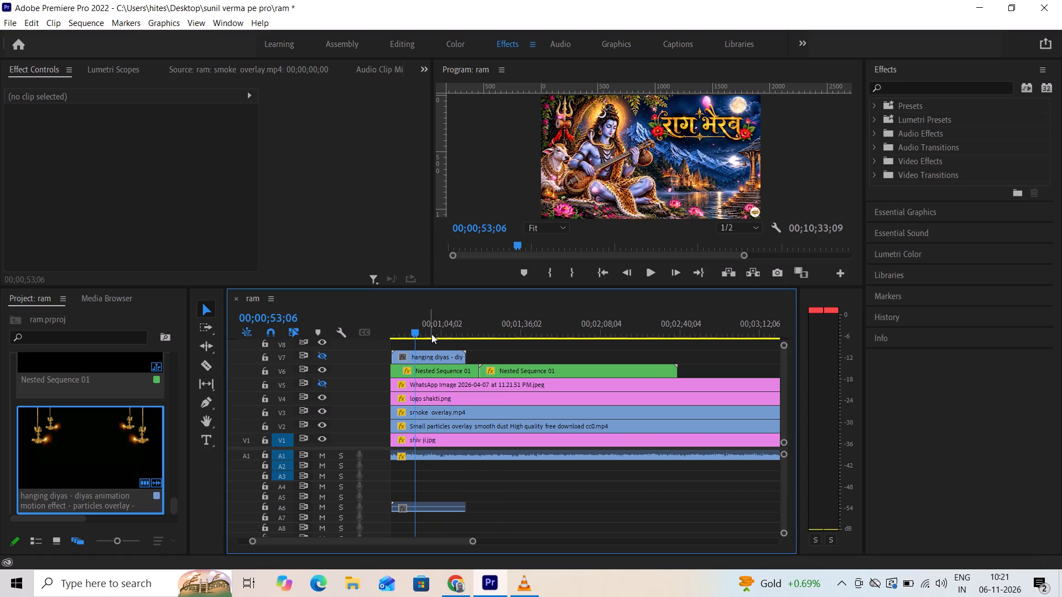
pyautogui.click(436, 351)
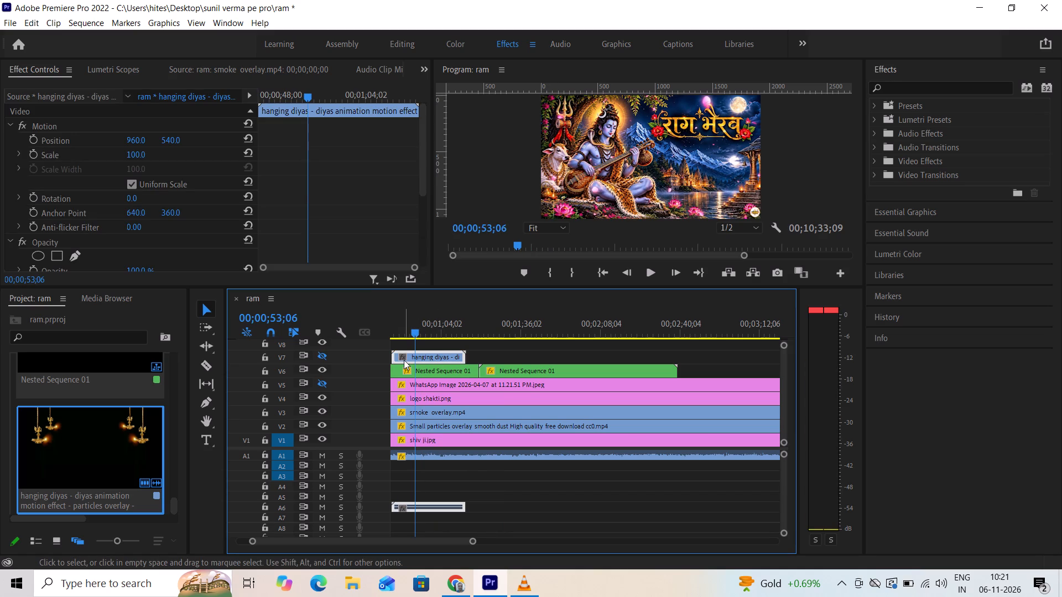
pyautogui.moveTo(417, 331); pyautogui.dragTo(422, 328)
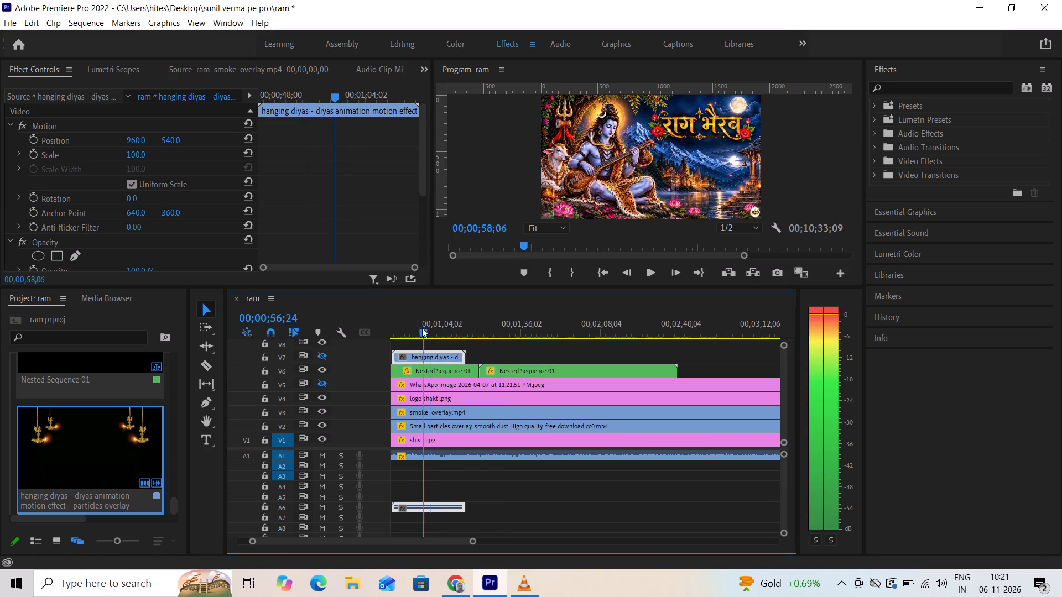
pyautogui.moveTo(422, 328); pyautogui.dragTo(419, 322)
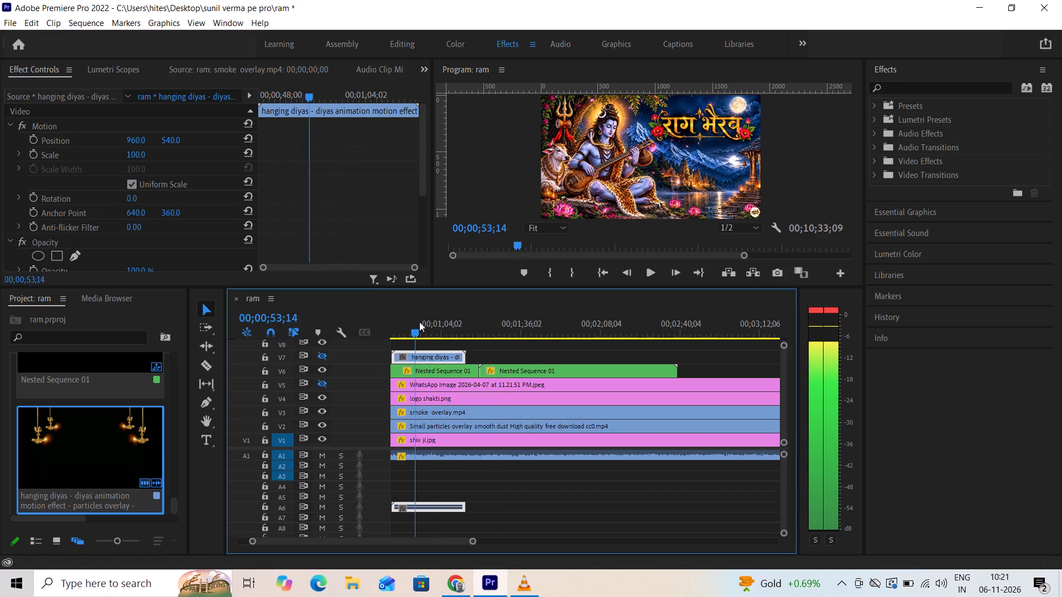
pyautogui.moveTo(419, 322); pyautogui.dragTo(404, 319)
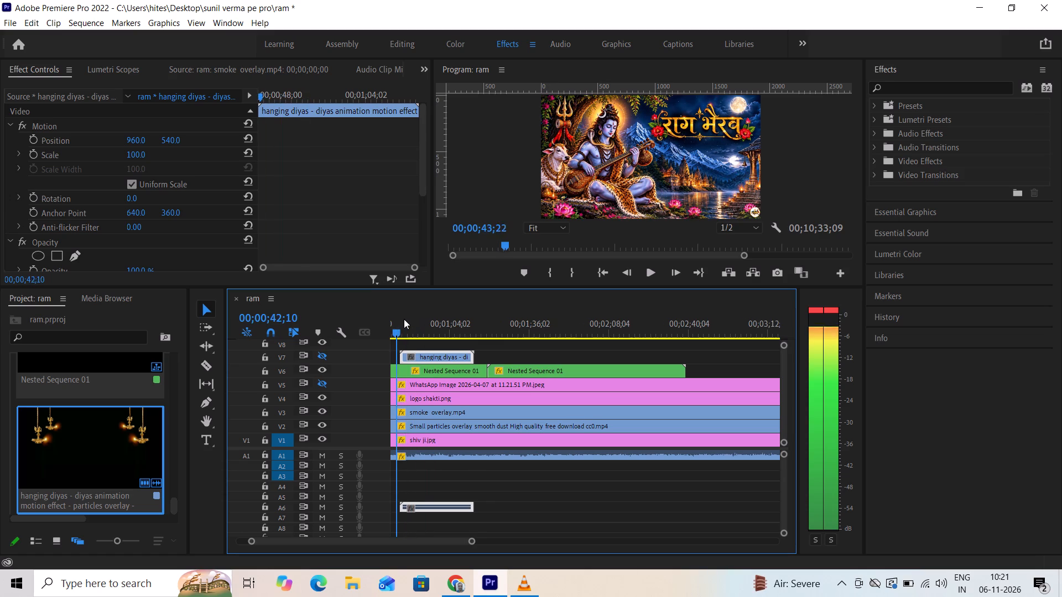
pyautogui.moveTo(404, 319); pyautogui.dragTo(435, 308)
# Move the hanging diyas clip on track V7 to the very start of the sequence at 00;00;00;00.
pyautogui.moveTo(437, 349); pyautogui.dragTo(411, 350)
pyautogui.moveTo(422, 354); pyautogui.dragTo(414, 354)
pyautogui.moveTo(429, 332); pyautogui.dragTo(373, 329)
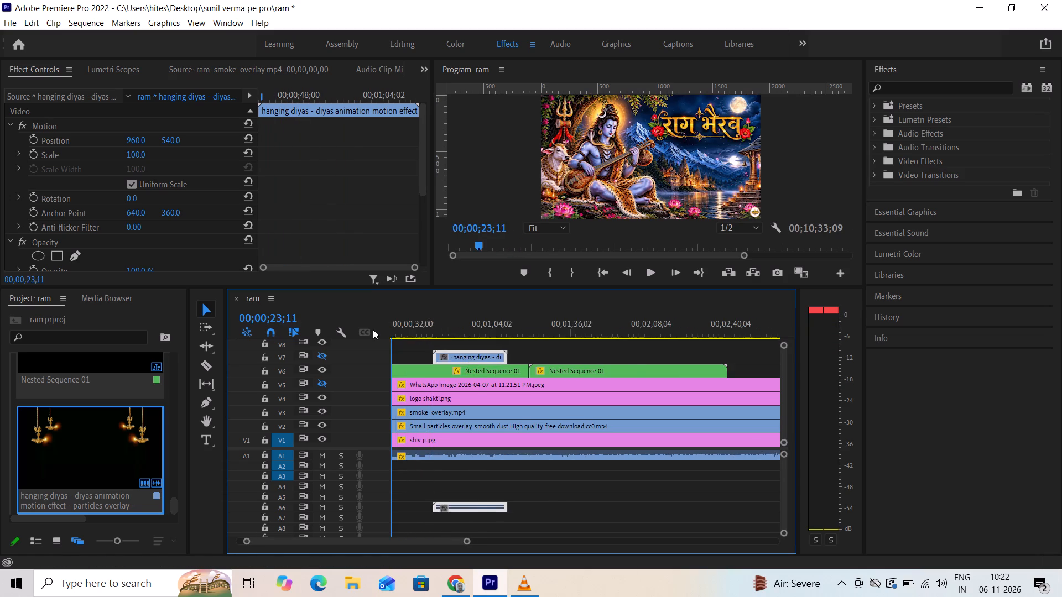
pyautogui.moveTo(373, 329); pyautogui.dragTo(330, 328)
pyautogui.moveTo(508, 355); pyautogui.dragTo(501, 356)
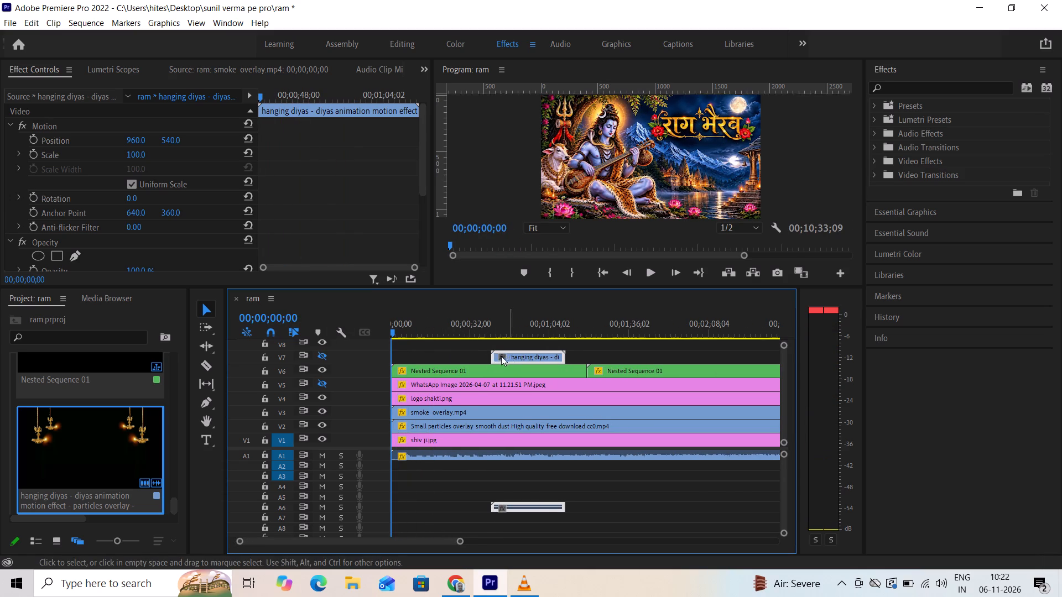
pyautogui.moveTo(501, 356); pyautogui.dragTo(382, 352)
# Enlarge the program preview, then scrub and play the opening seconds of the sequence to check the diyas overlay.
pyautogui.moveTo(390, 329); pyautogui.dragTo(419, 318)
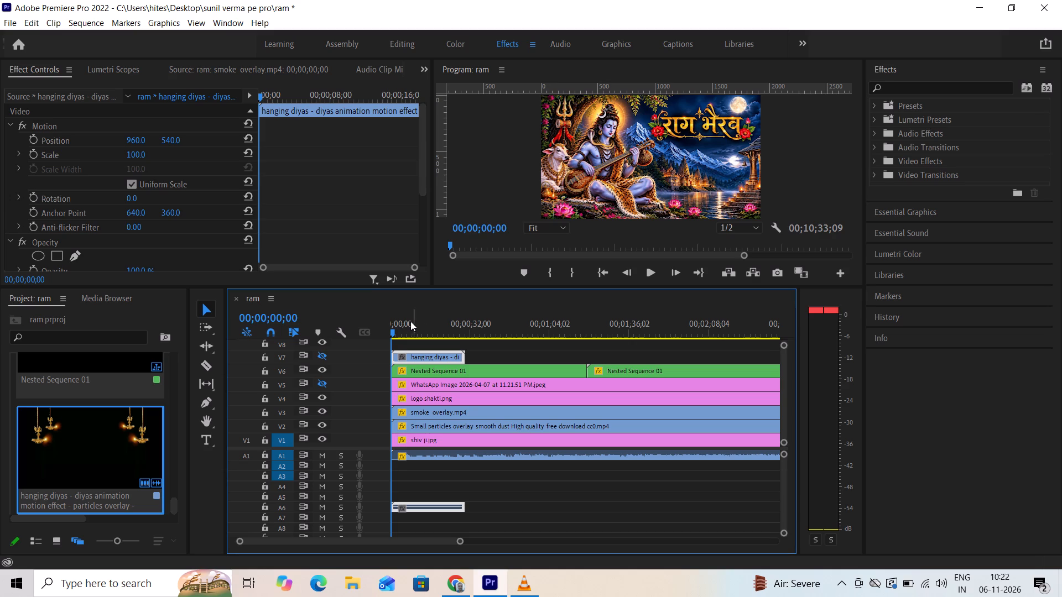
pyautogui.moveTo(395, 329); pyautogui.dragTo(424, 328)
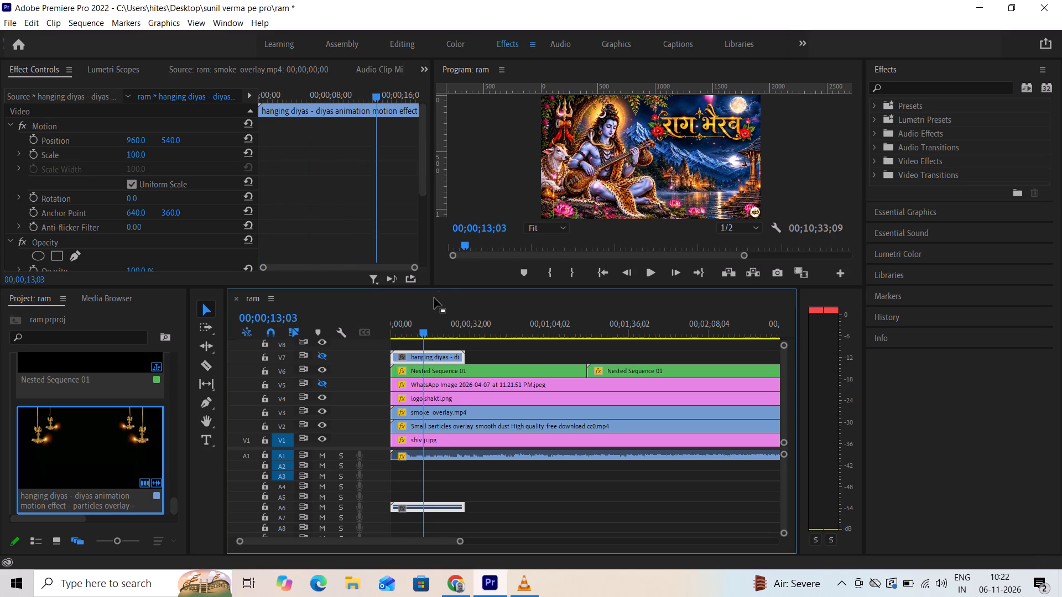
pyautogui.moveTo(447, 288); pyautogui.dragTo(433, 433)
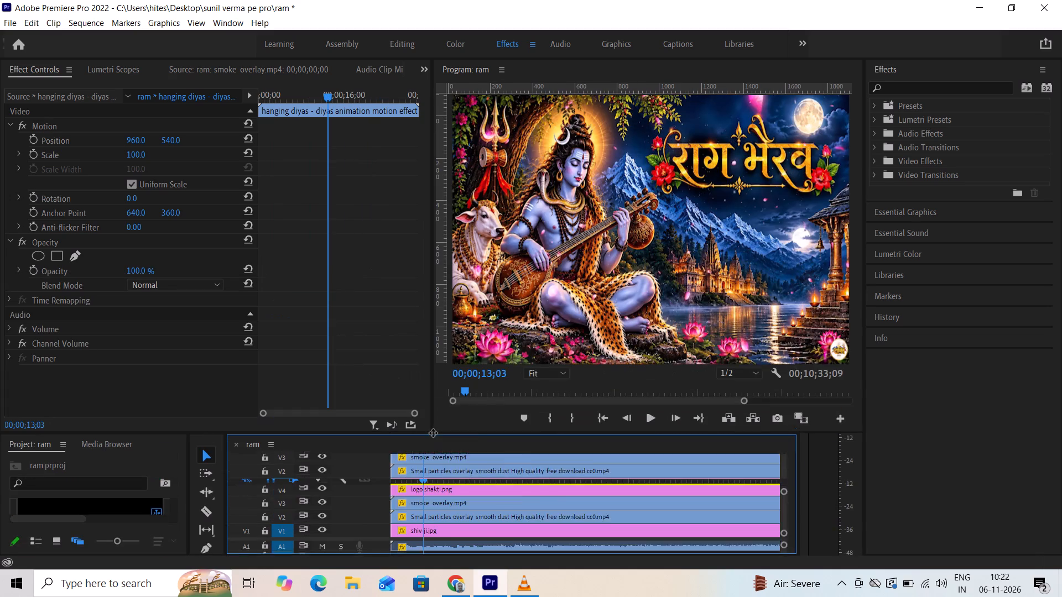
pyautogui.moveTo(422, 478); pyautogui.dragTo(387, 479)
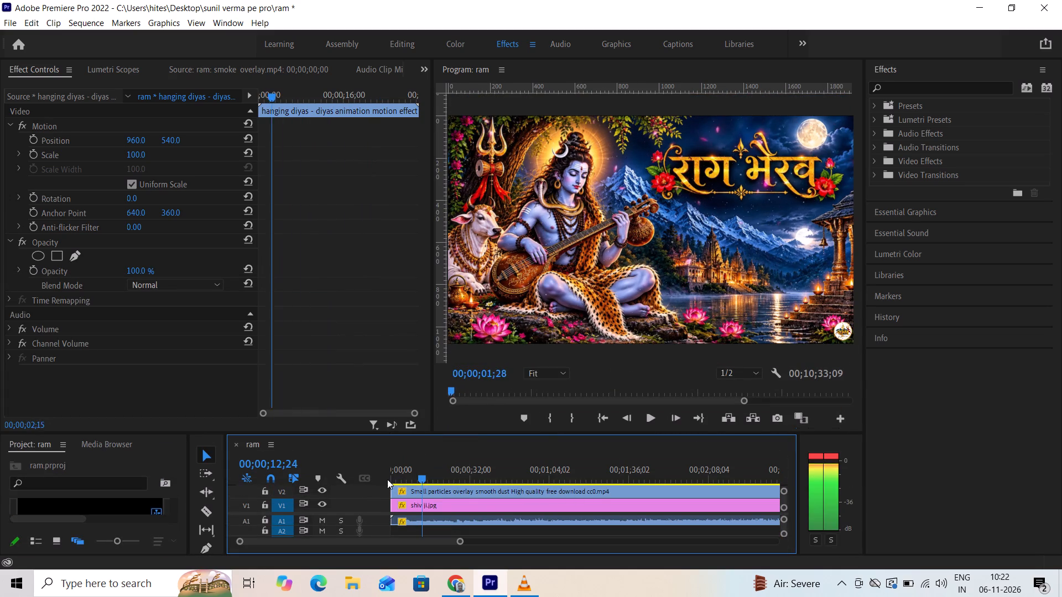
pyautogui.moveTo(387, 479); pyautogui.dragTo(384, 478)
pyautogui.click(648, 418)
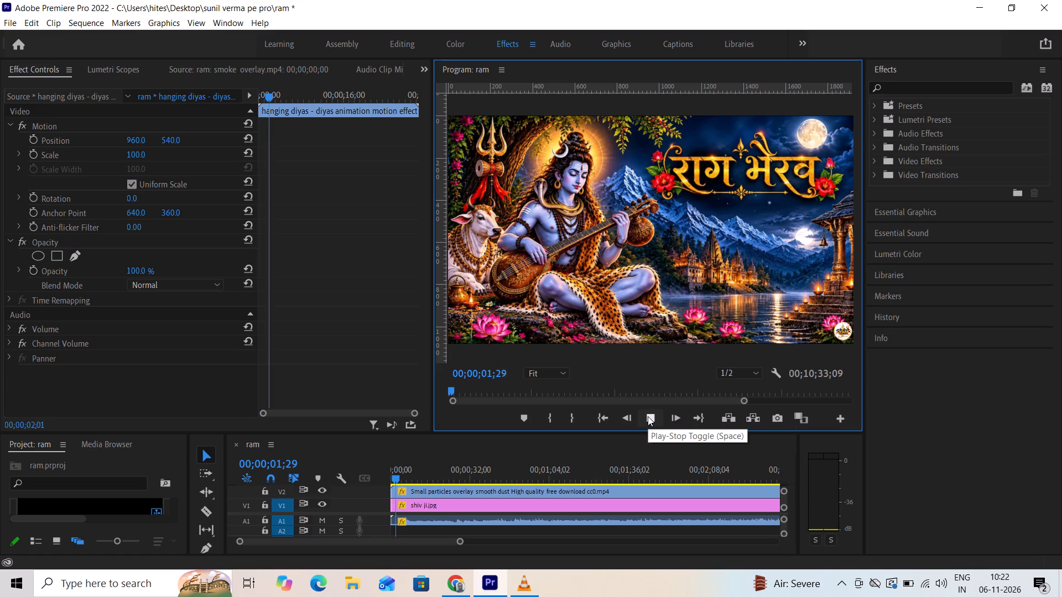
pyautogui.moveTo(618, 432); pyautogui.dragTo(603, 317)
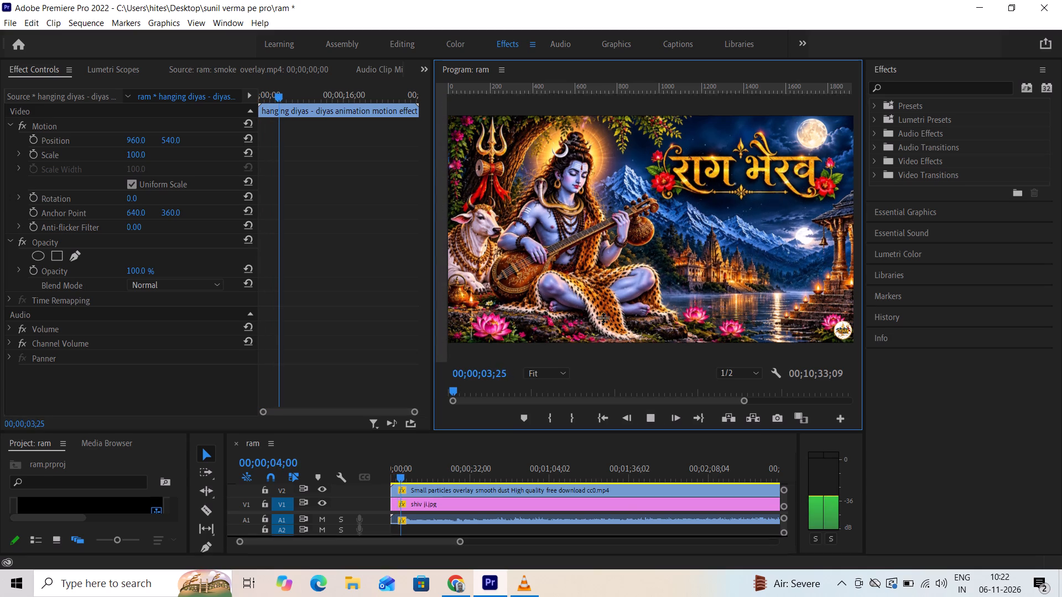
pyautogui.moveTo(603, 317); pyautogui.dragTo(598, 300)
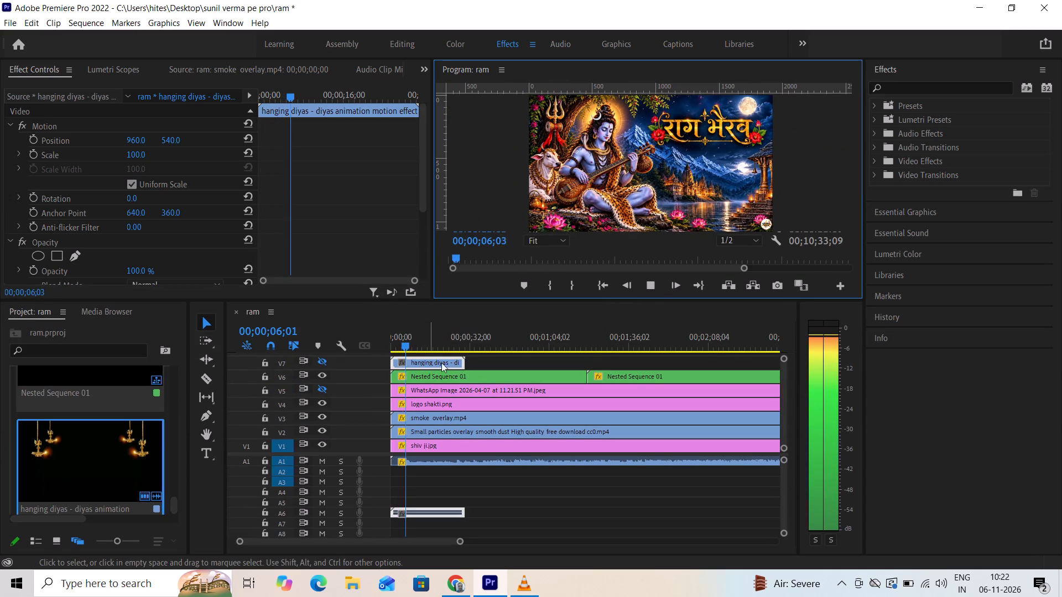
pyautogui.click(660, 282)
# Play the sequence from 00;01;39;23 in an enlarged preview to check the composite there.
pyautogui.press('-')
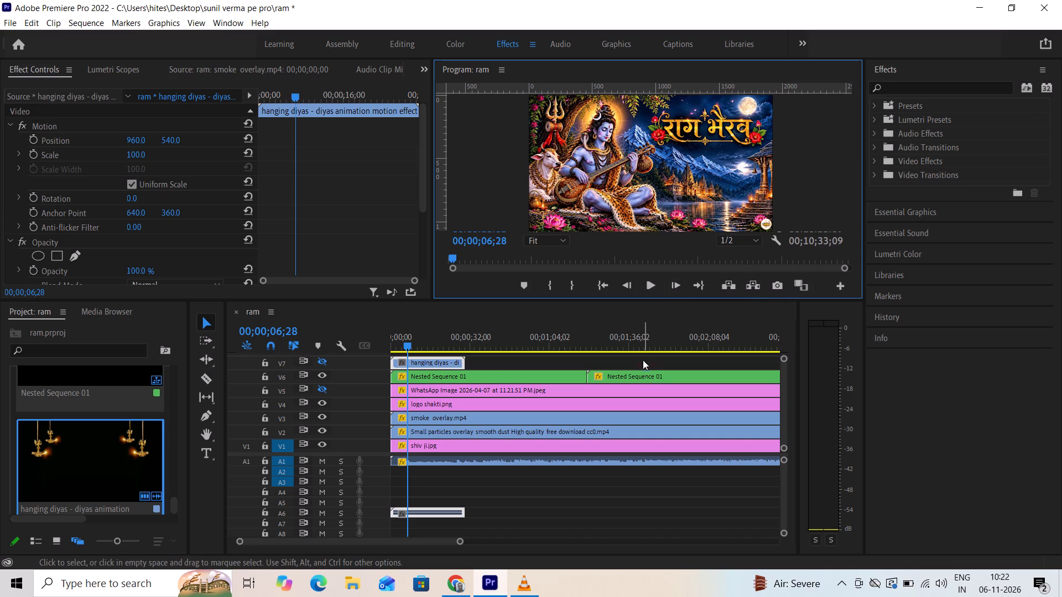
pyautogui.click(640, 324)
pyautogui.press('-')
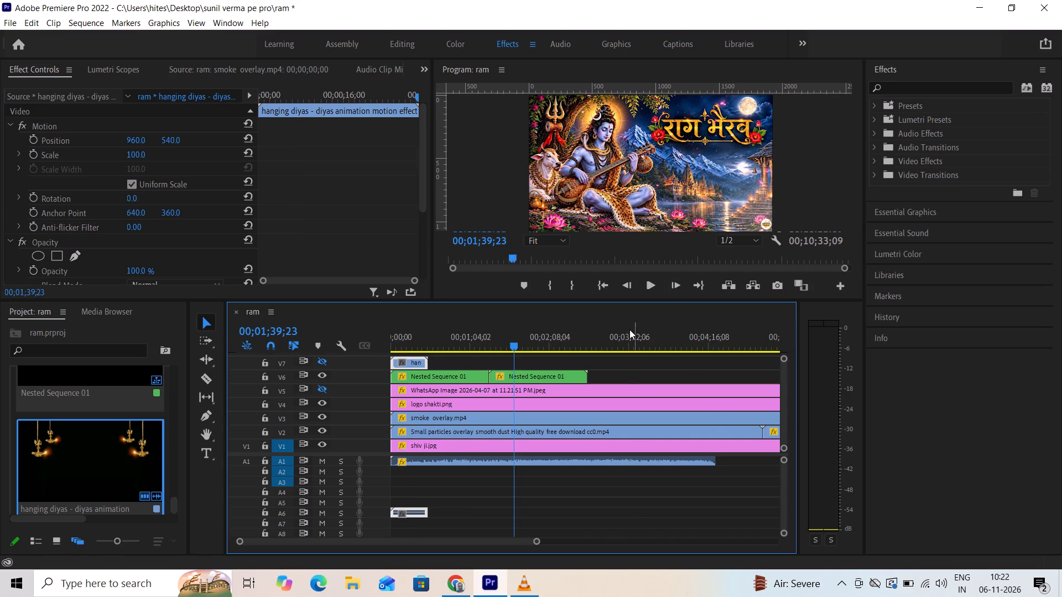
pyautogui.press('-')
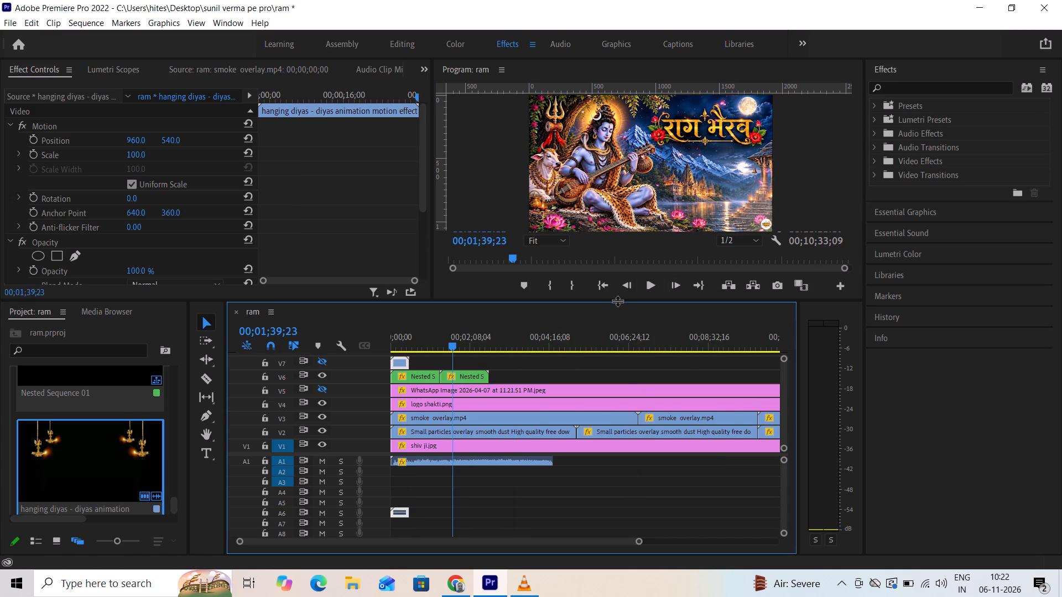
pyautogui.moveTo(617, 301); pyautogui.dragTo(592, 417)
pyautogui.click(644, 402)
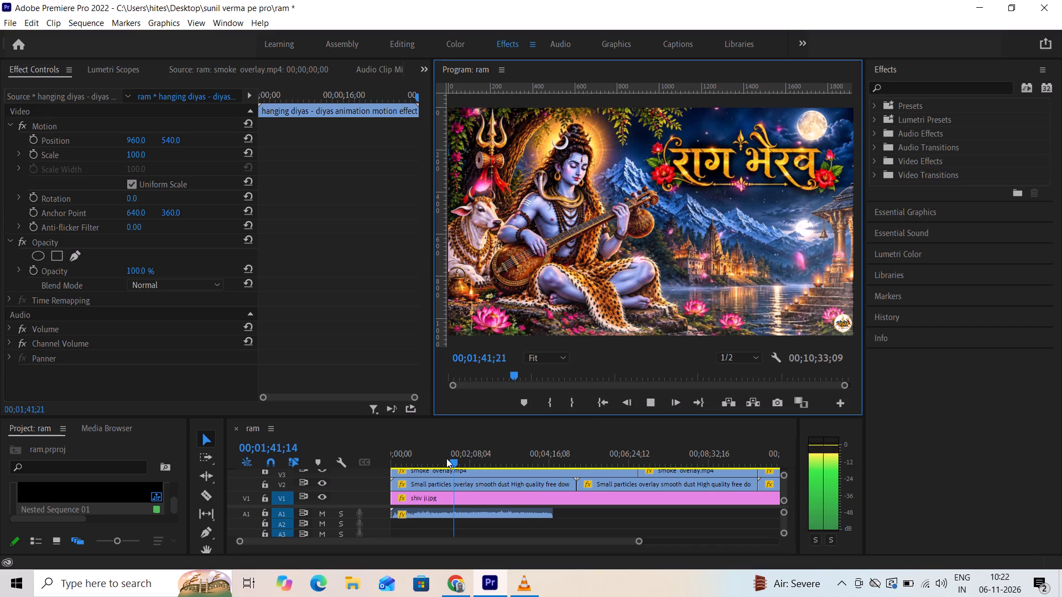
# Return to the start of the sequence and replay the first seconds, ending with all the video tracks in view.
pyautogui.moveTo(446, 458); pyautogui.dragTo(281, 474)
pyautogui.click(657, 396)
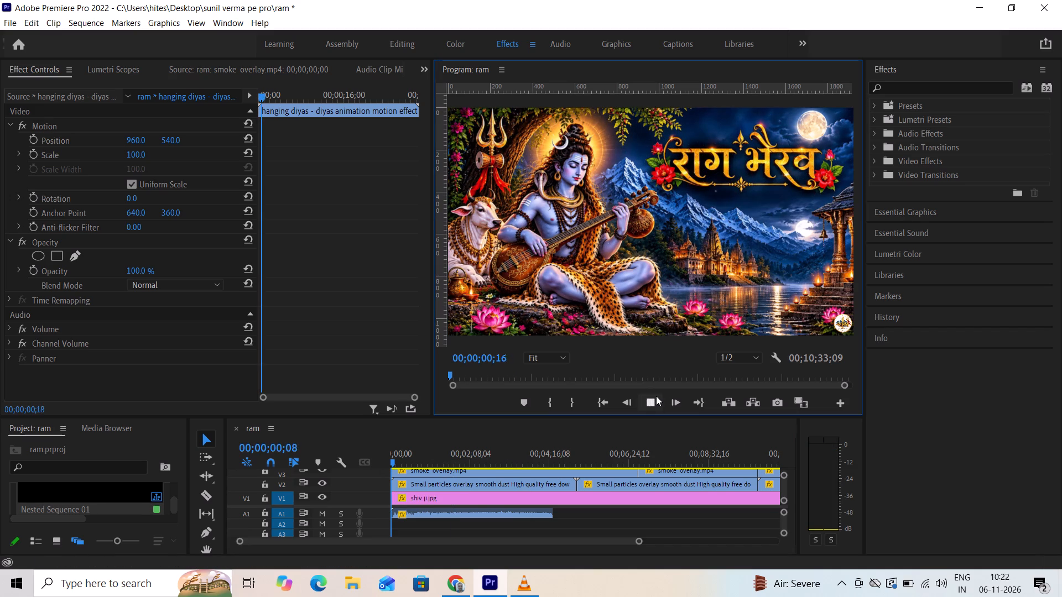
pyautogui.click(656, 396)
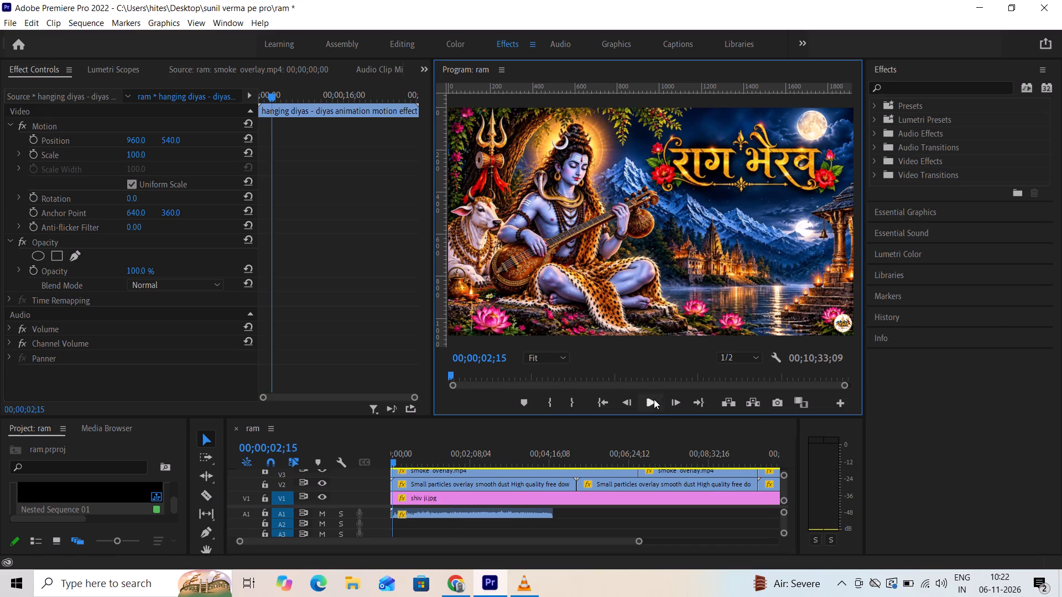
pyautogui.moveTo(652, 415); pyautogui.dragTo(645, 269)
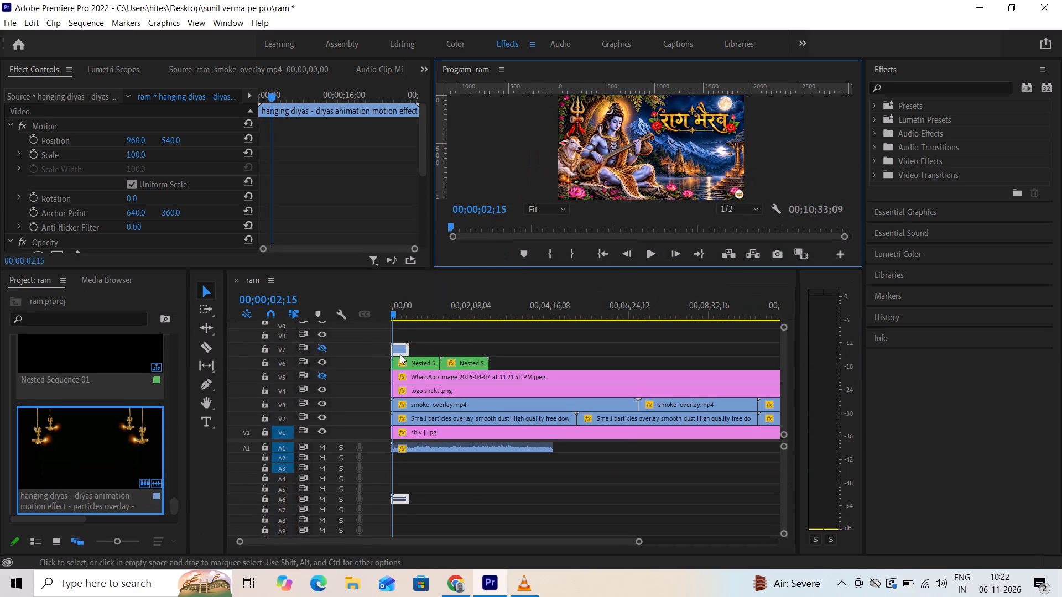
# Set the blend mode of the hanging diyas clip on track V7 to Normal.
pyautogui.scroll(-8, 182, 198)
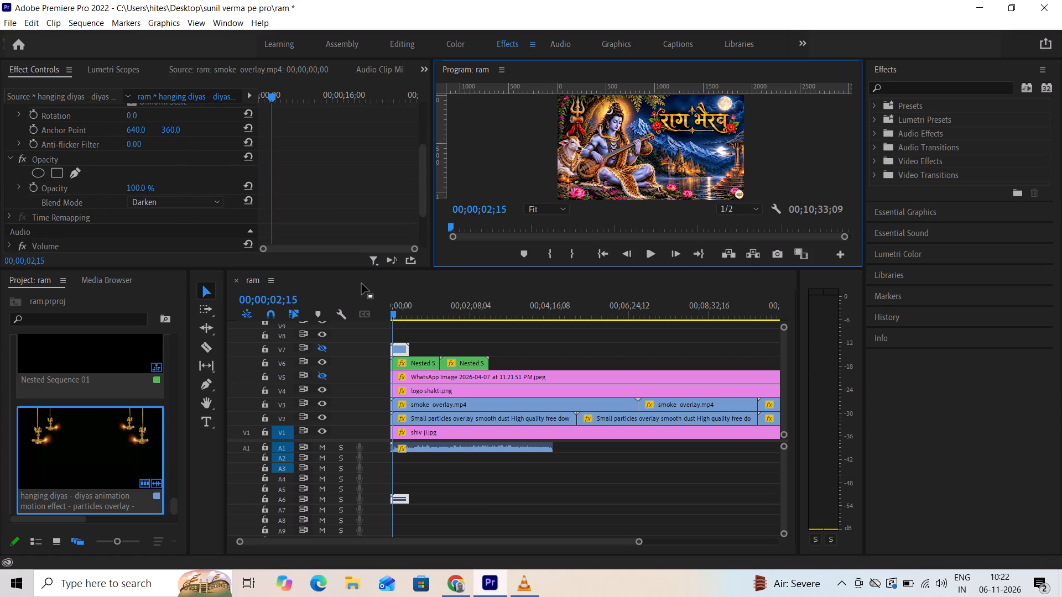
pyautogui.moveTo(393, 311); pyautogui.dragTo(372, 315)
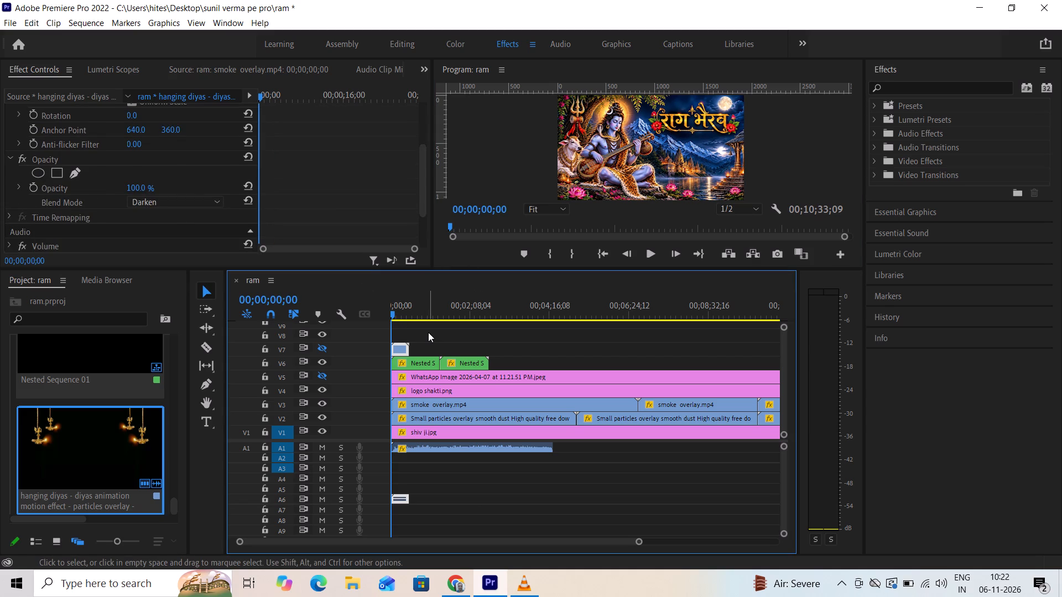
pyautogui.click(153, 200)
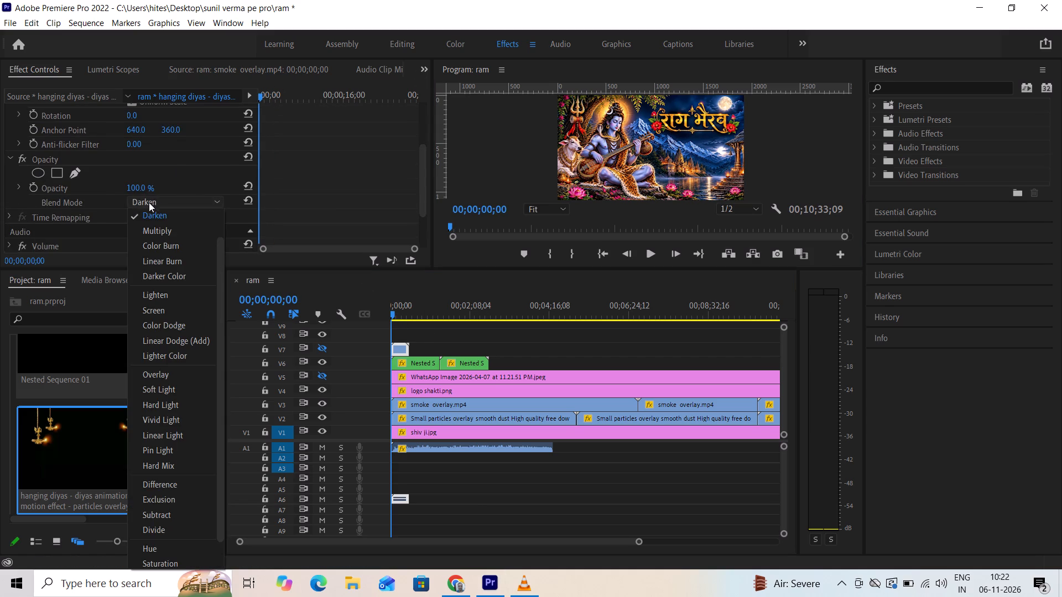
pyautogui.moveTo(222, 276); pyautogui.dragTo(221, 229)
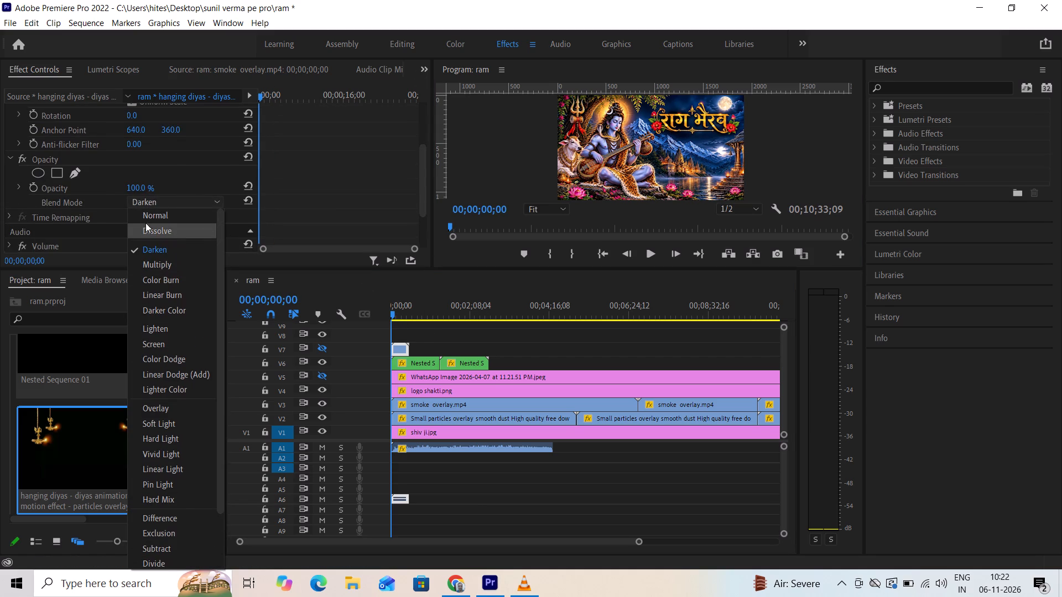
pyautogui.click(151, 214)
# Turn on the output of track V7 with the playhead at the sequence start.
pyautogui.click(387, 307)
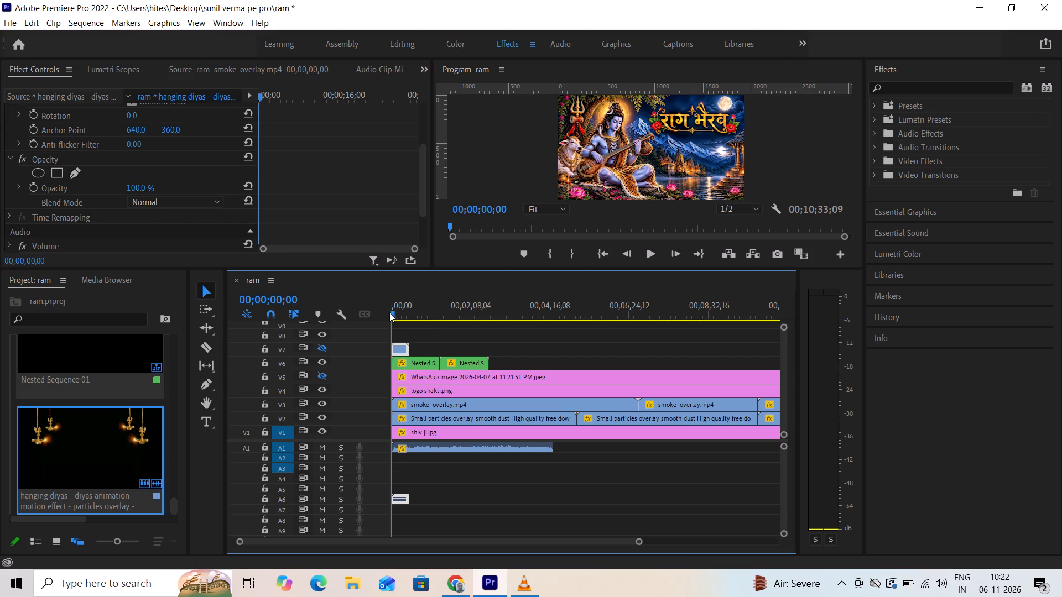
pyautogui.click(393, 312)
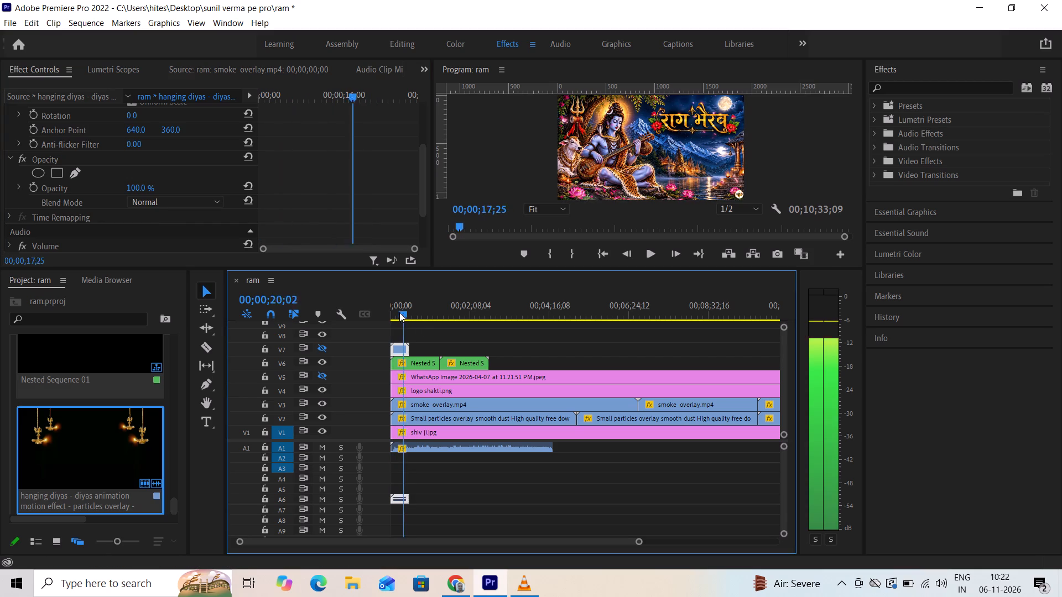
pyautogui.click(324, 350)
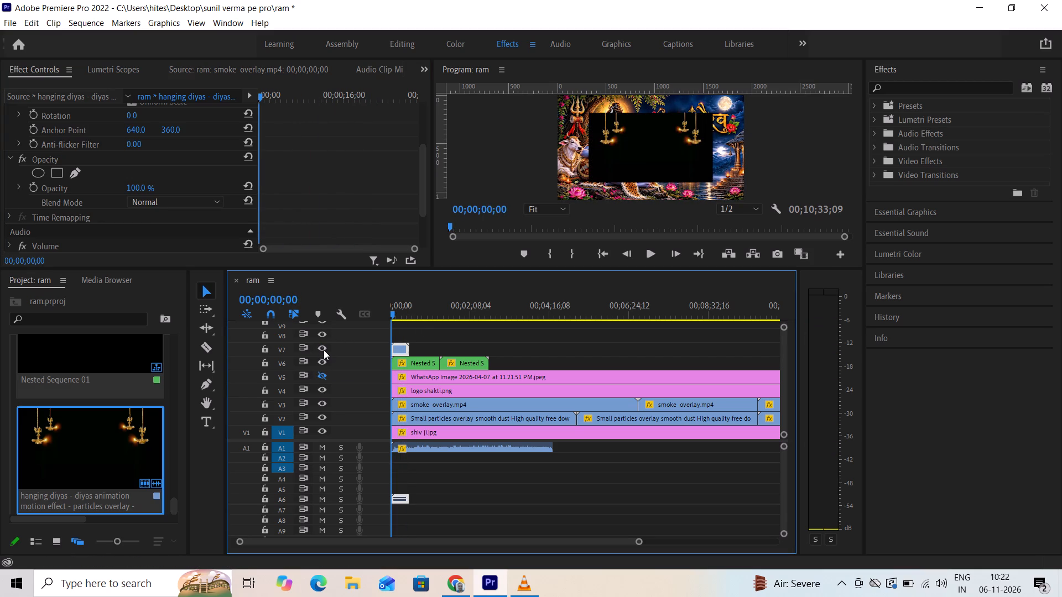
# Scale the hanging diyas clip to 118 and raise it to a vertical position of 354.
pyautogui.scroll(6, 96, 169)
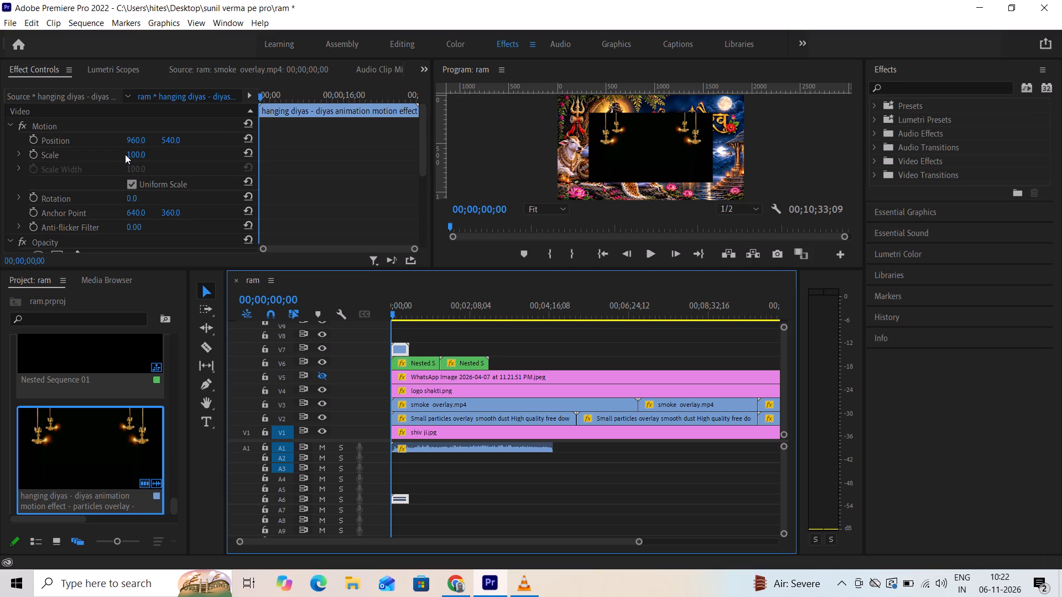
pyautogui.moveTo(140, 152); pyautogui.dragTo(175, 152)
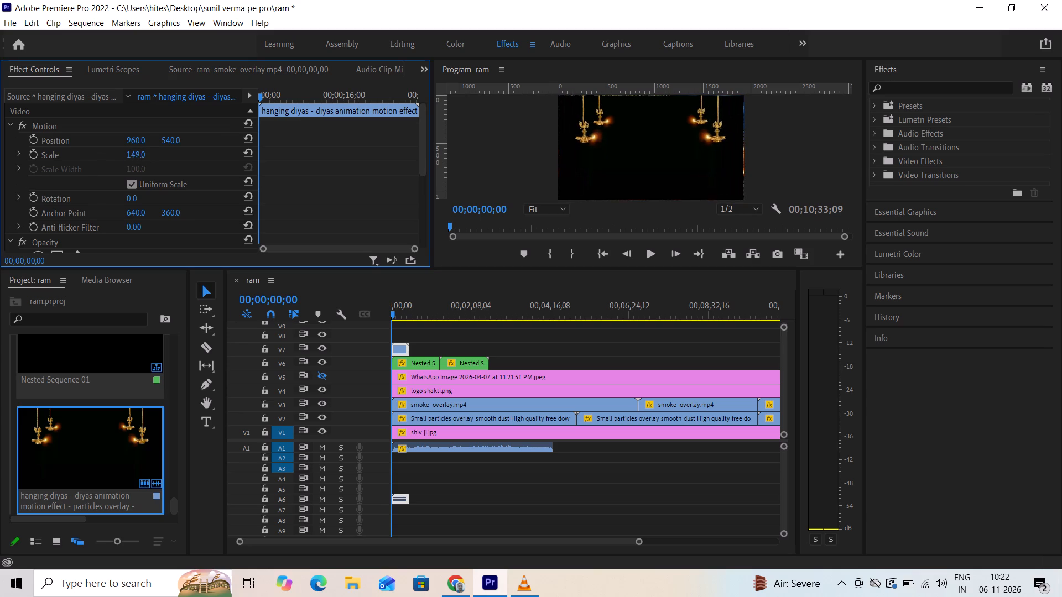
pyautogui.moveTo(175, 152); pyautogui.dragTo(159, 147)
pyautogui.moveTo(175, 135); pyautogui.dragTo(143, 142)
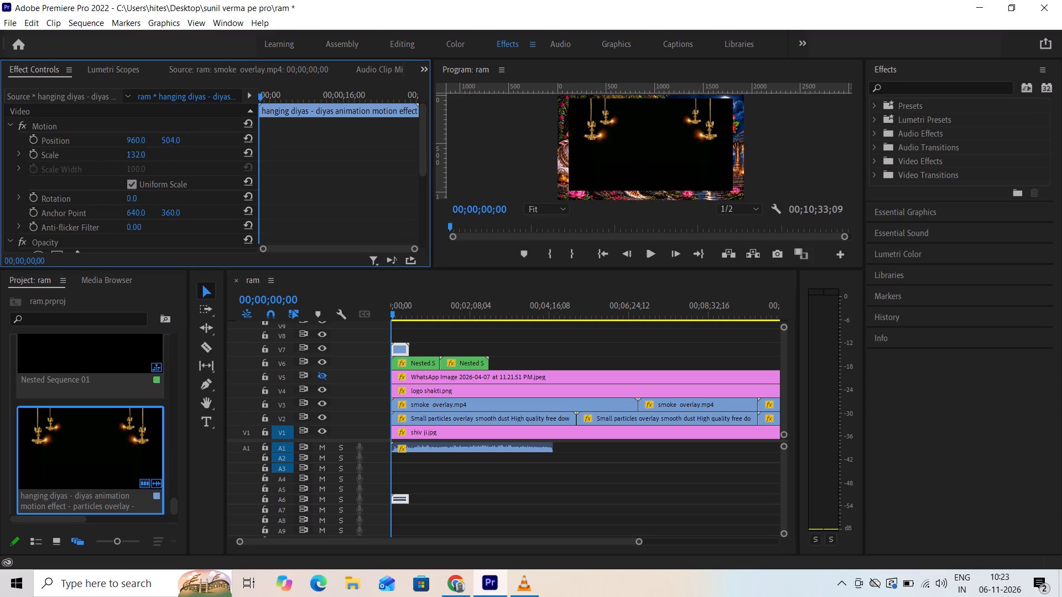
pyautogui.moveTo(143, 142); pyautogui.dragTo(49, 165)
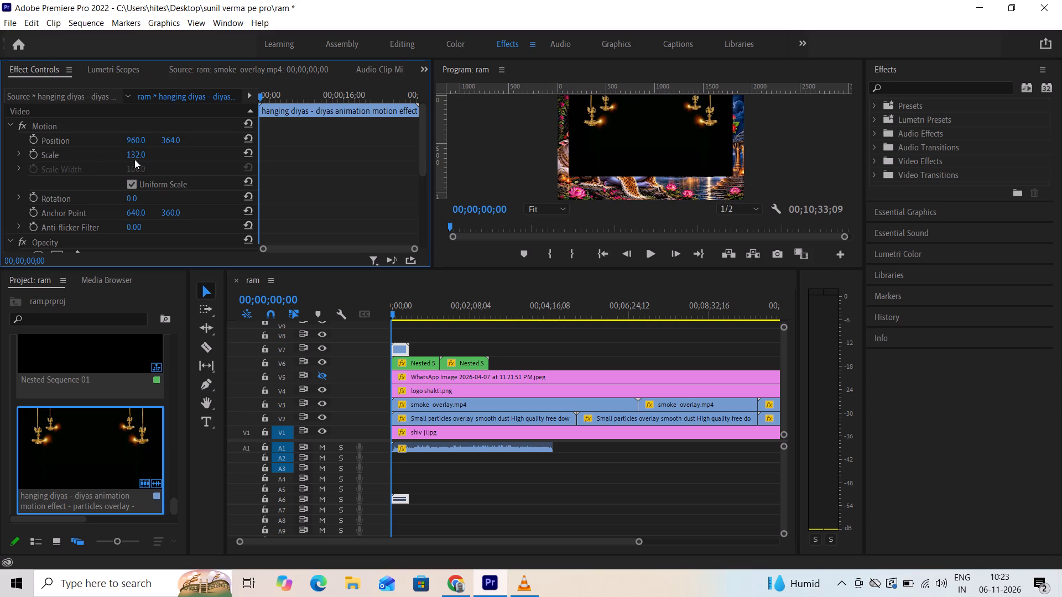
pyautogui.moveTo(136, 152); pyautogui.dragTo(126, 156)
pyautogui.moveTo(177, 142); pyautogui.dragTo(169, 142)
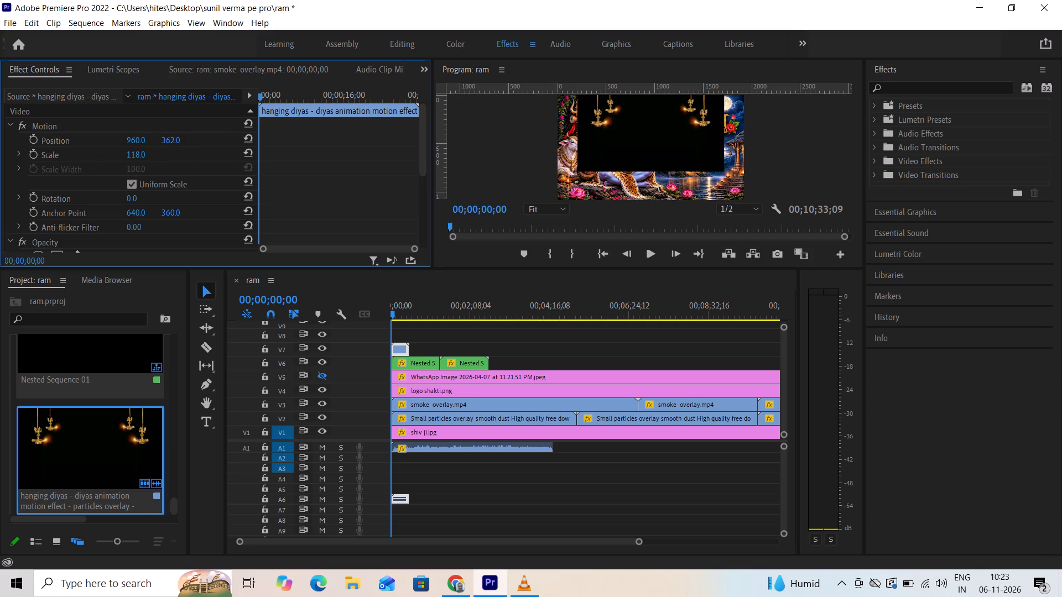
pyautogui.moveTo(169, 142); pyautogui.dragTo(166, 142)
# Set the hanging diyas clip's blend mode to Screen.
pyautogui.scroll(-9, 239, 220)
pyautogui.click(177, 154)
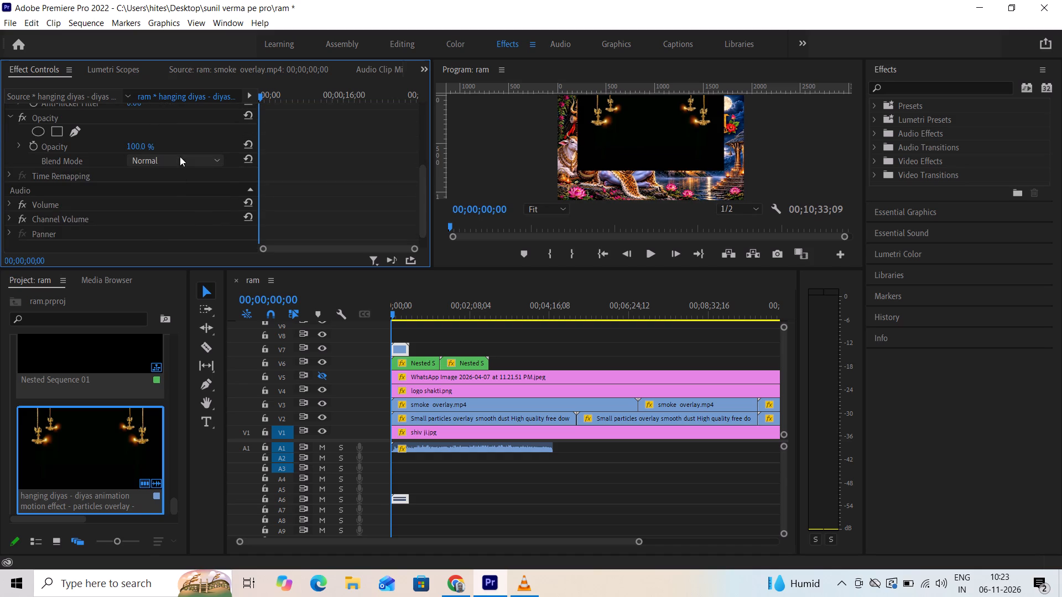
pyautogui.click(180, 156)
pyautogui.click(190, 301)
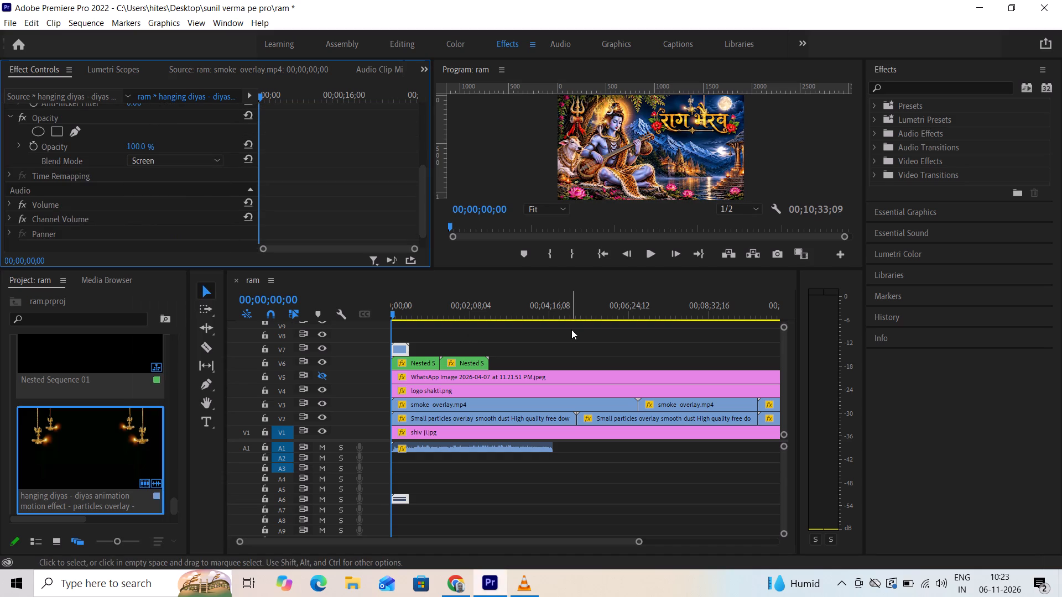
# Enlarge the hanging diyas clip to a scale of 167 and play the sequence from 00;00;14;14.
pyautogui.moveTo(391, 311); pyautogui.dragTo(407, 307)
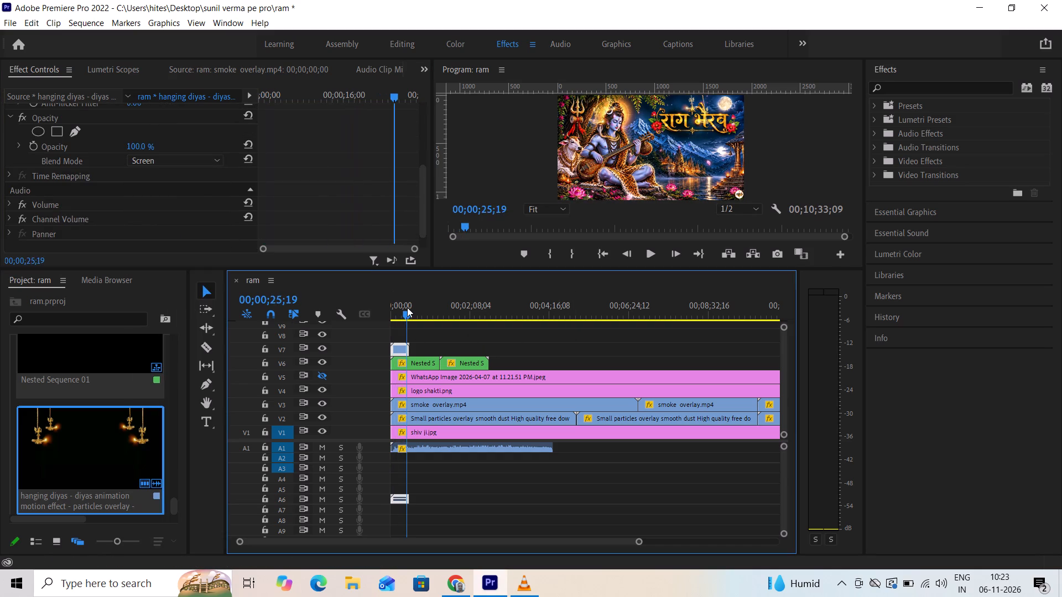
pyautogui.moveTo(407, 307); pyautogui.dragTo(400, 306)
pyautogui.scroll(11, 149, 203)
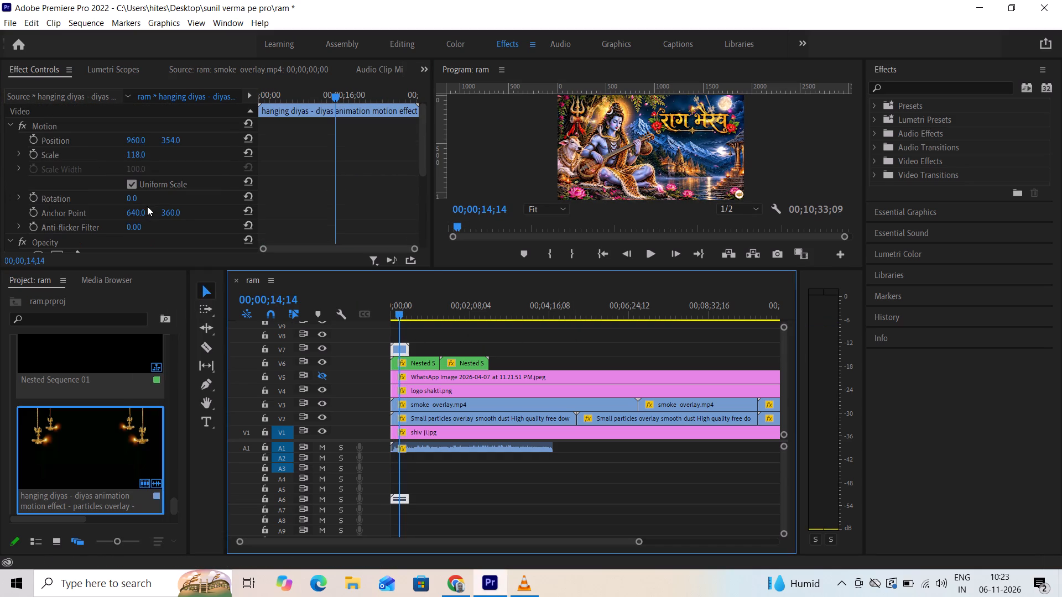
pyautogui.scroll(3, 147, 206)
pyautogui.moveTo(138, 155); pyautogui.dragTo(182, 146)
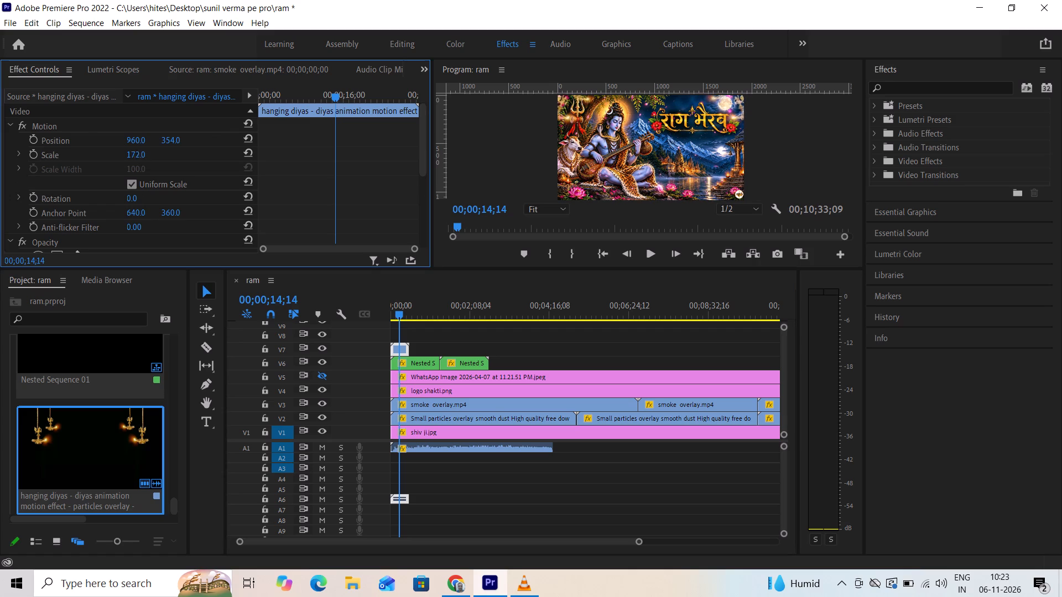
pyautogui.moveTo(182, 146); pyautogui.dragTo(179, 146)
pyautogui.click(643, 247)
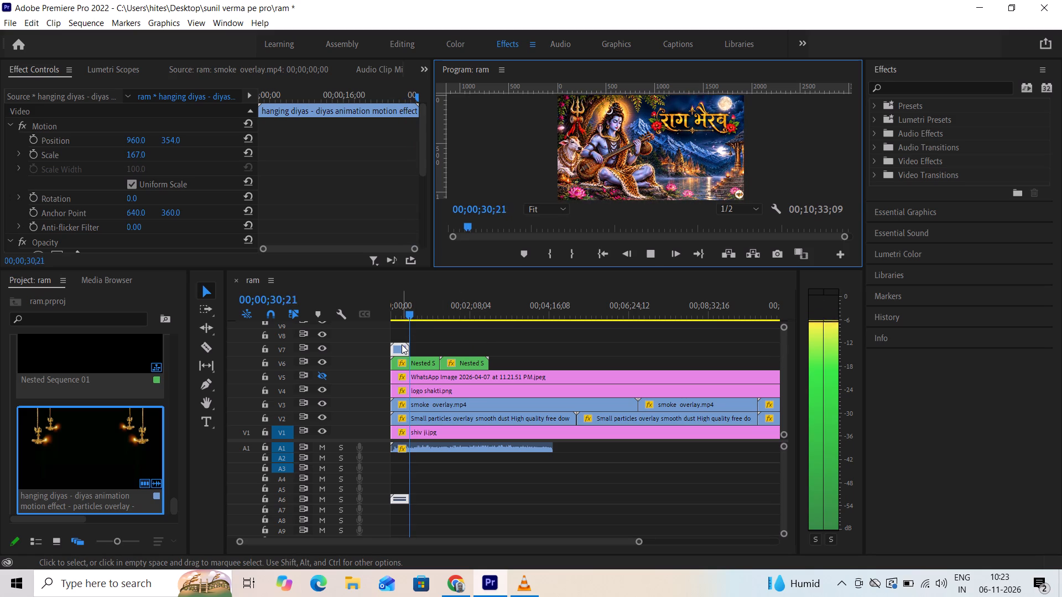
# Duplicate the hanging diyas clip on track V7 and place the copy directly against the end of the original.
pyautogui.keyDown('alt'); pyautogui.moveTo(407, 343); pyautogui.dragTo(417, 344); pyautogui.keyUp('alt')
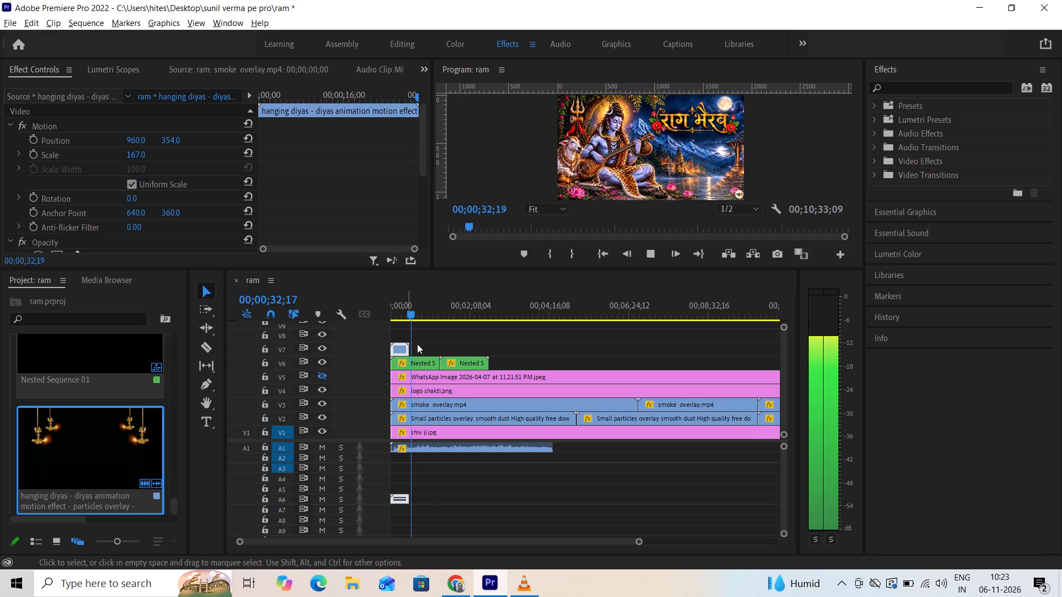
pyautogui.keyDown('alt'); pyautogui.moveTo(417, 344); pyautogui.dragTo(423, 349); pyautogui.keyUp('alt')
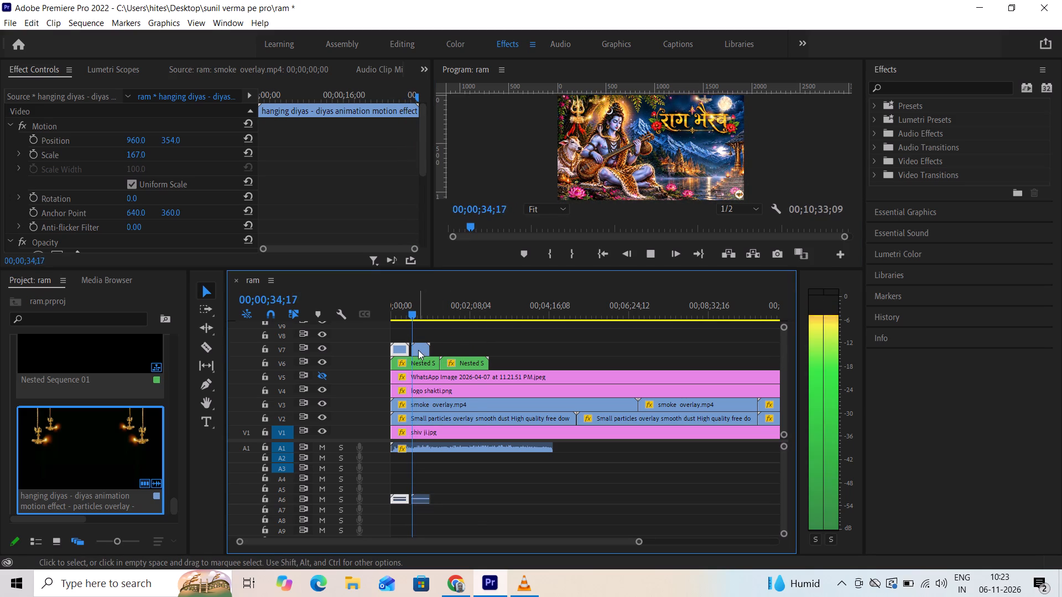
pyautogui.press('=')
pyautogui.press('=')
pyautogui.moveTo(503, 347); pyautogui.dragTo(487, 347)
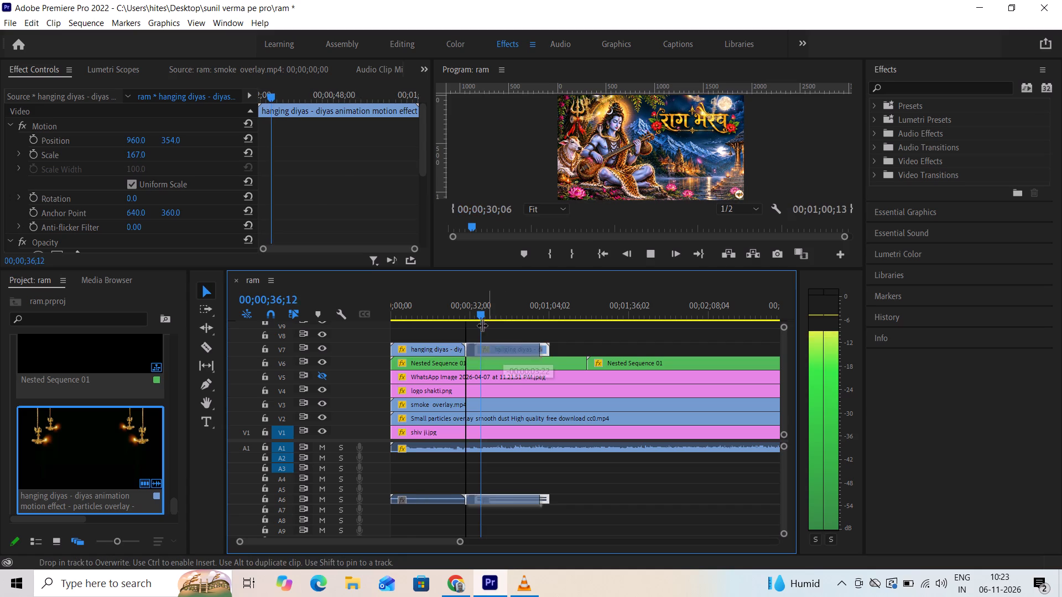
# Check the join between the two diyas clips and trim the end of the first one back to about 00;00;29;00.
pyautogui.moveTo(482, 318); pyautogui.dragTo(445, 315)
pyautogui.press('space')
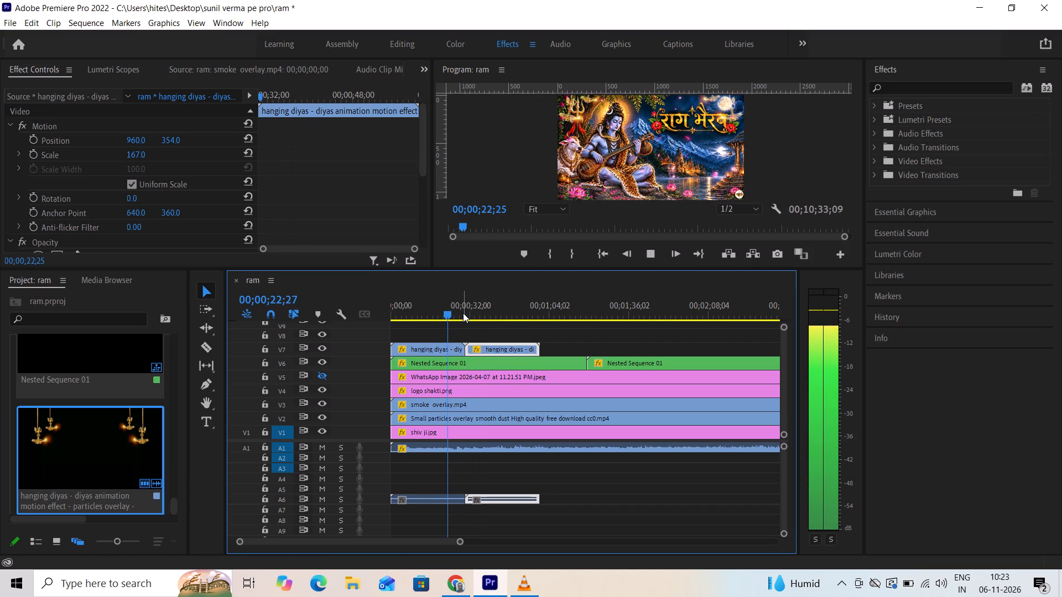
pyautogui.press('space')
pyautogui.moveTo(449, 314); pyautogui.dragTo(461, 321)
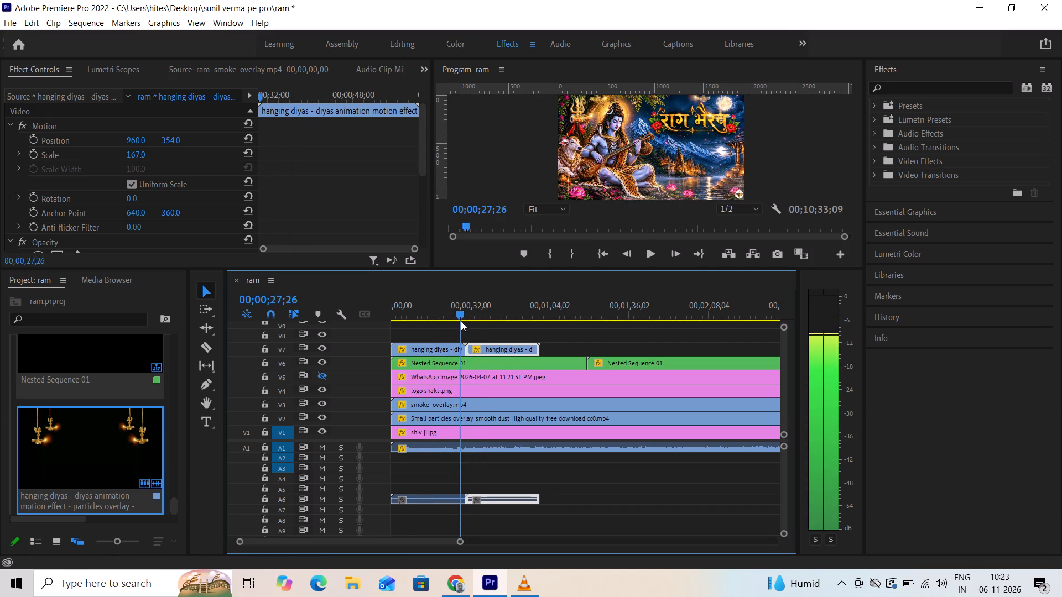
pyautogui.moveTo(461, 321); pyautogui.dragTo(465, 326)
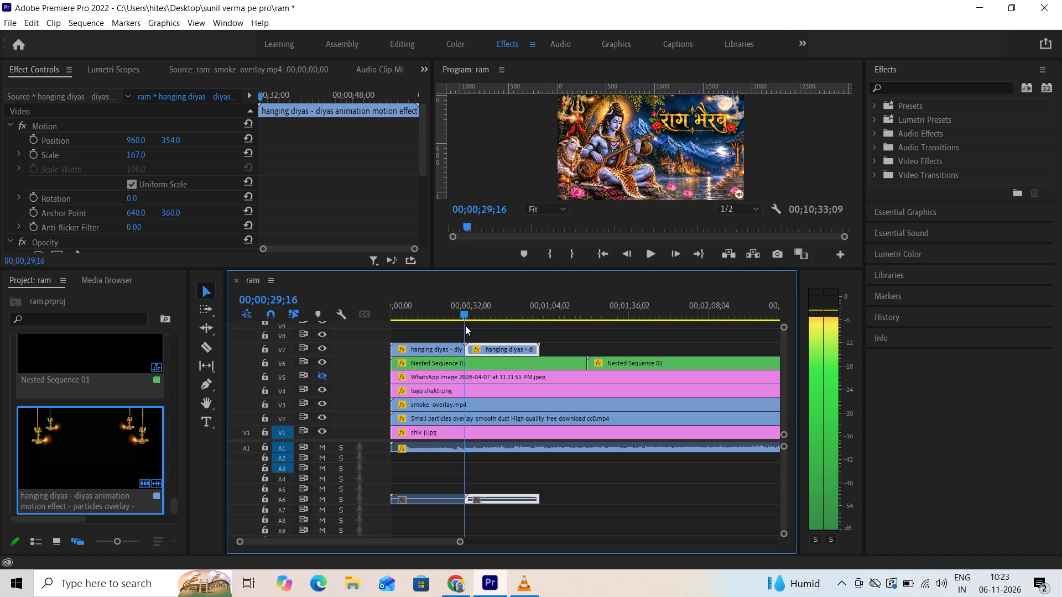
pyautogui.moveTo(465, 326); pyautogui.dragTo(466, 324)
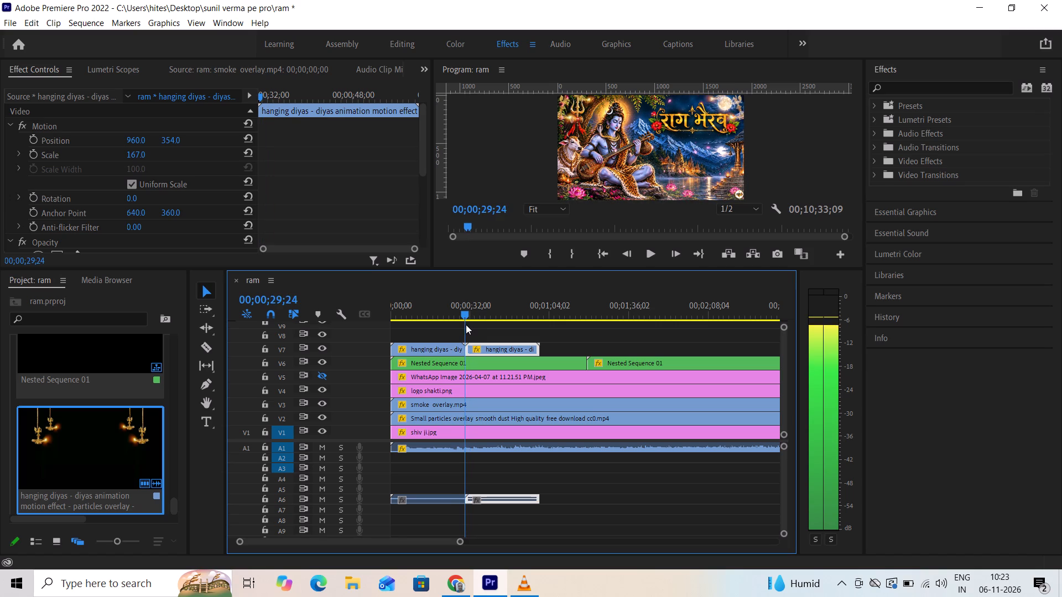
pyautogui.moveTo(466, 324); pyautogui.dragTo(464, 326)
pyautogui.click(453, 339)
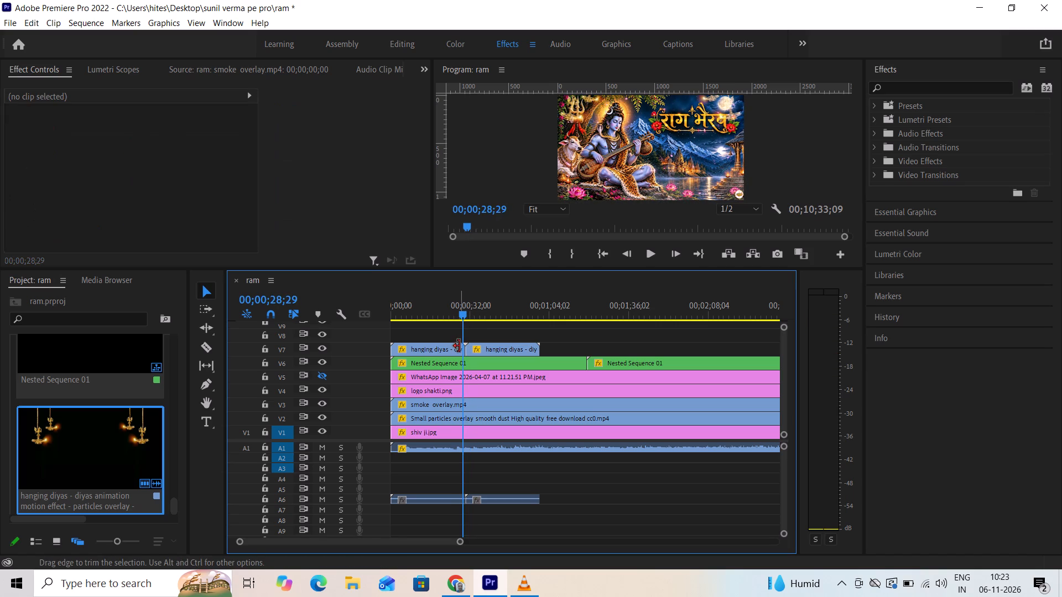
pyautogui.click(459, 346)
pyautogui.moveTo(461, 348); pyautogui.dragTo(455, 349)
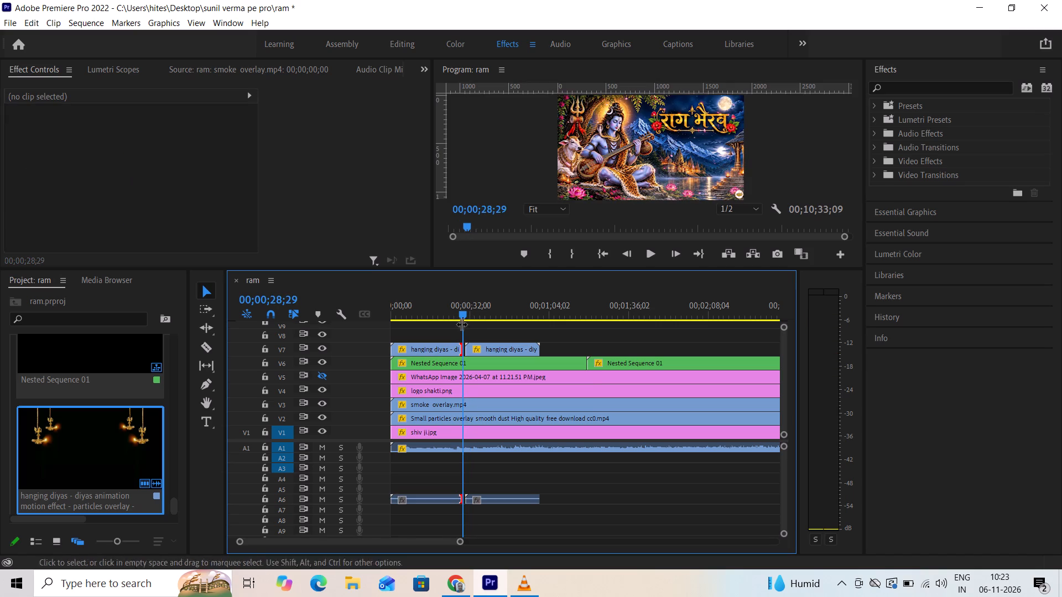
# Move the second diyas clip earlier to close the gap after the first clip, with the sequence playing through the join.
pyautogui.moveTo(461, 321); pyautogui.dragTo(449, 320)
pyautogui.press('space')
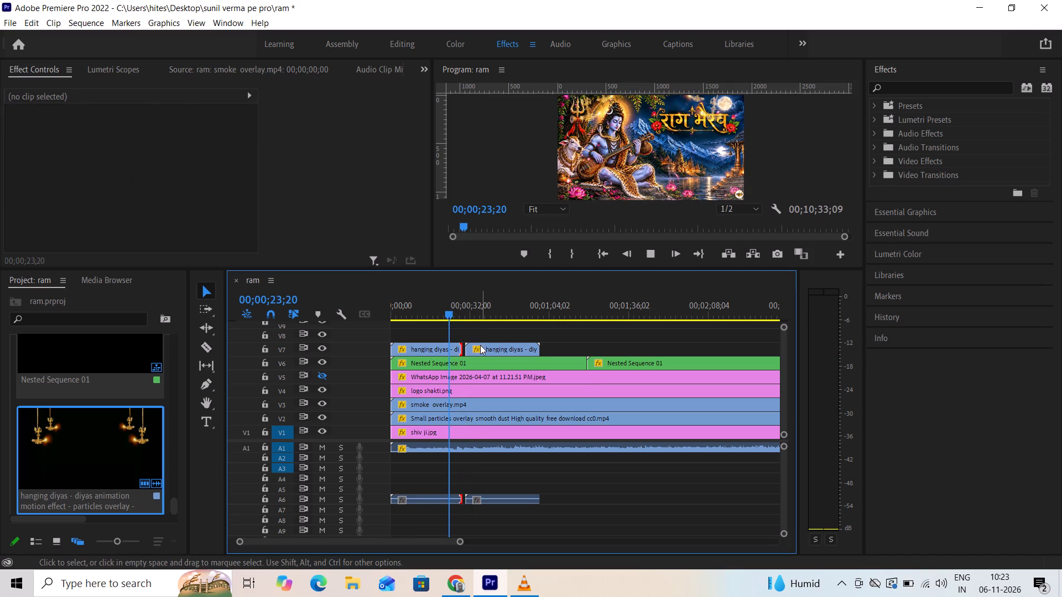
pyautogui.moveTo(480, 345); pyautogui.dragTo(474, 345)
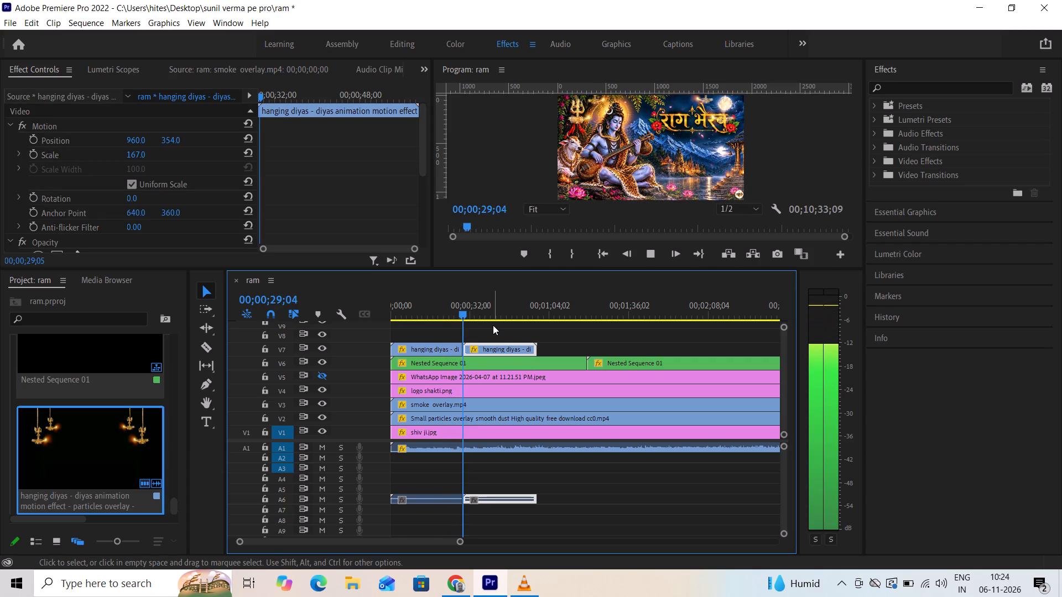
pyautogui.press('space')
# Trim the start of the second diyas clip to 00;00;33;28 and move it back against the end of the first clip.
pyautogui.press('=')
pyautogui.press('=')
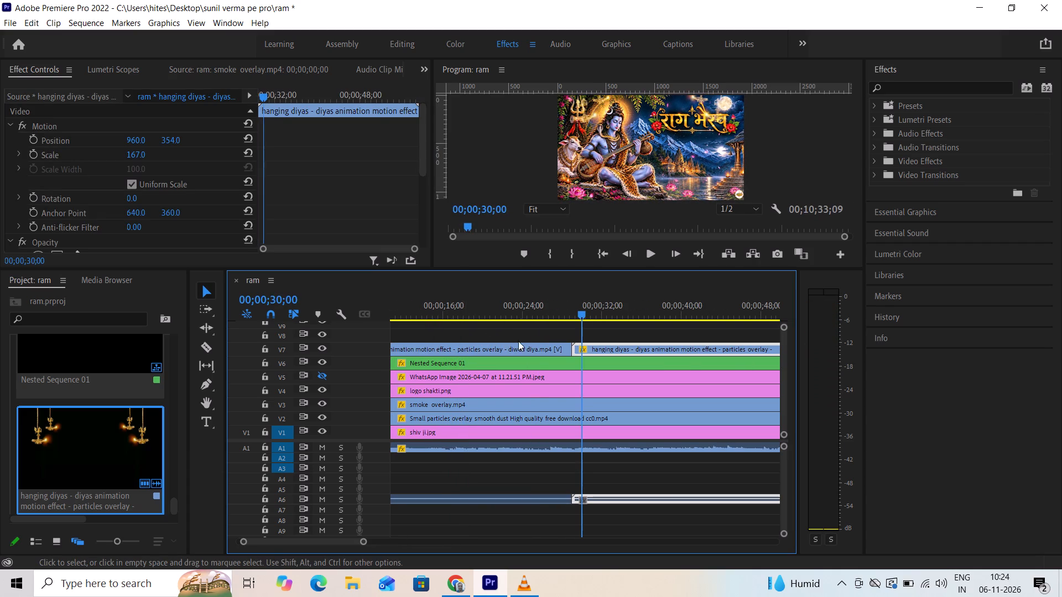
pyautogui.moveTo(581, 309); pyautogui.dragTo(560, 305)
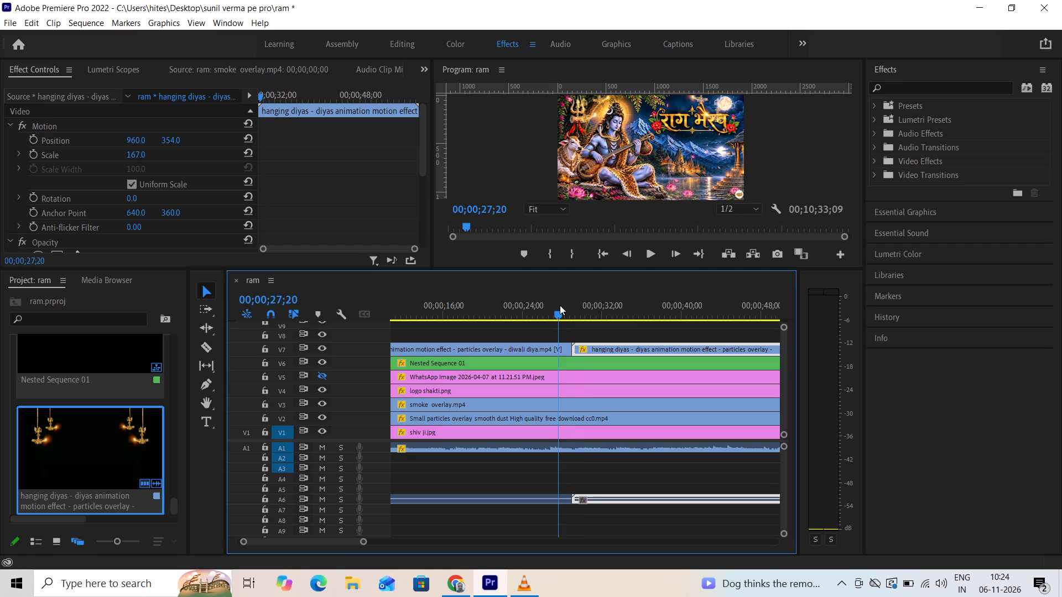
pyautogui.moveTo(560, 305); pyautogui.dragTo(622, 301)
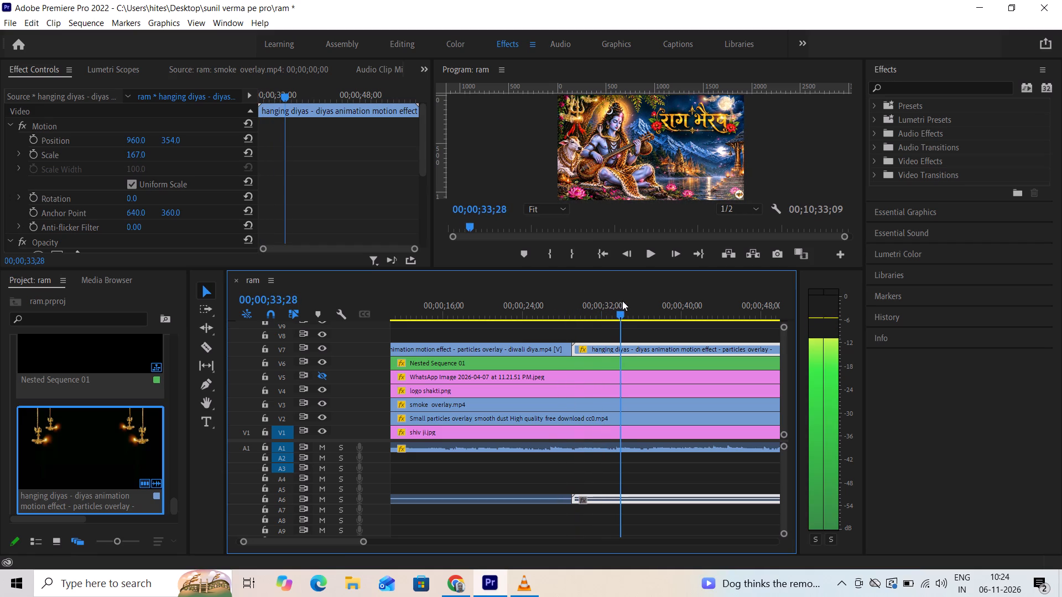
pyautogui.moveTo(576, 349); pyautogui.dragTo(622, 348)
pyautogui.moveTo(634, 349); pyautogui.dragTo(586, 349)
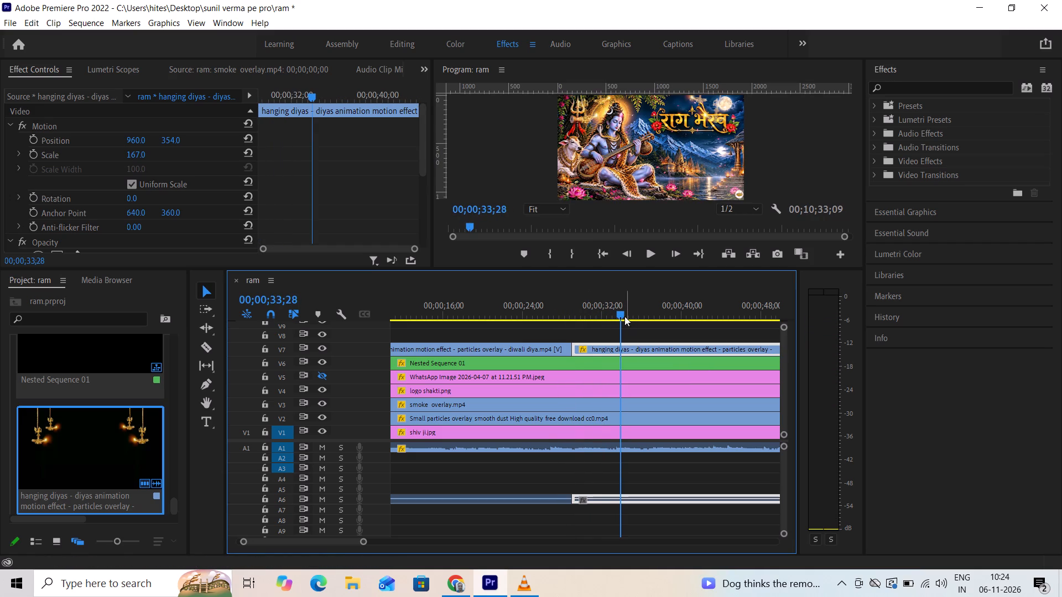
# Scrub across the join of the two diyas clips to check how the motion continues.
pyautogui.moveTo(623, 316); pyautogui.dragTo(573, 326)
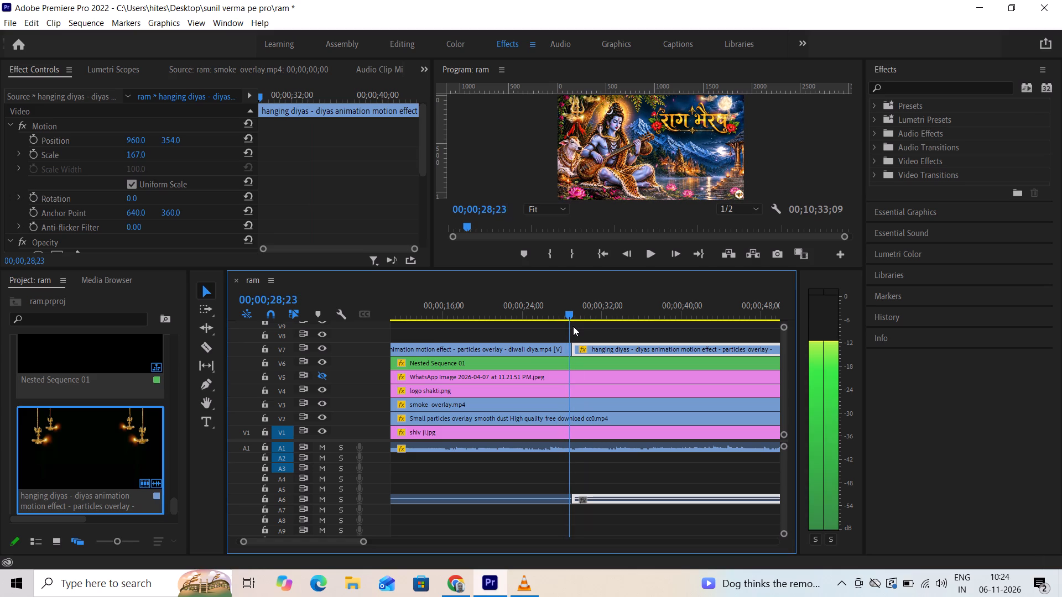
pyautogui.moveTo(573, 326); pyautogui.dragTo(577, 326)
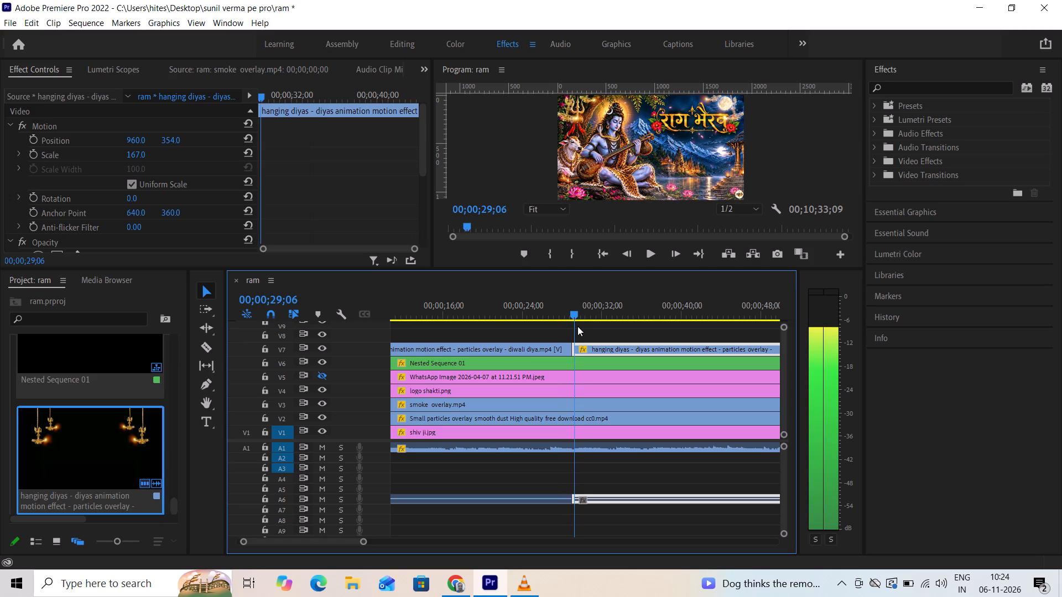
# Scrub from the join of the two diyas clips on through the second clip to about 00;00;35;27.
pyautogui.moveTo(577, 326); pyautogui.dragTo(588, 327)
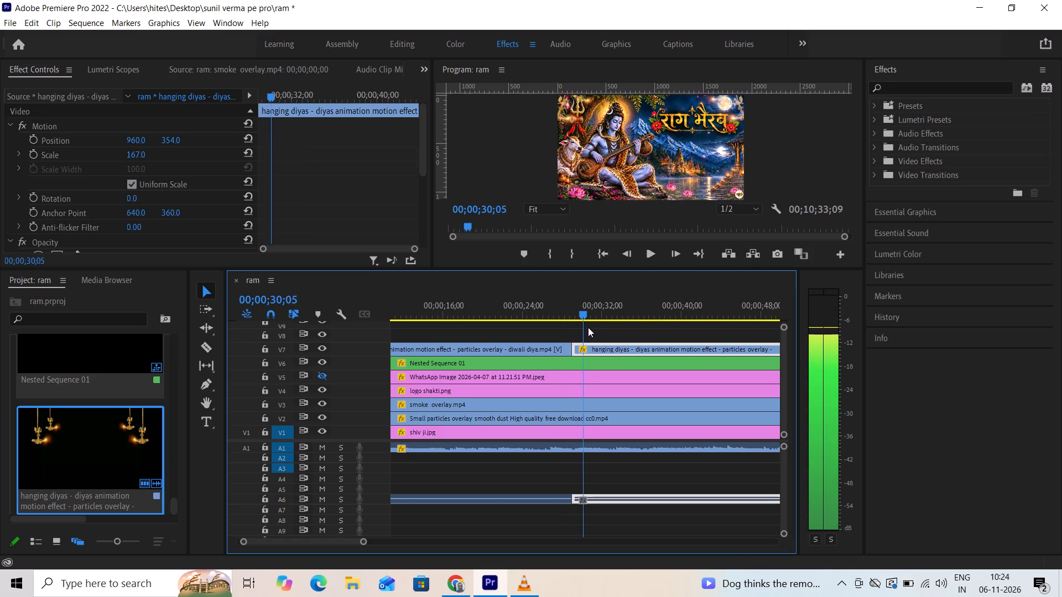
pyautogui.moveTo(588, 327); pyautogui.dragTo(644, 312)
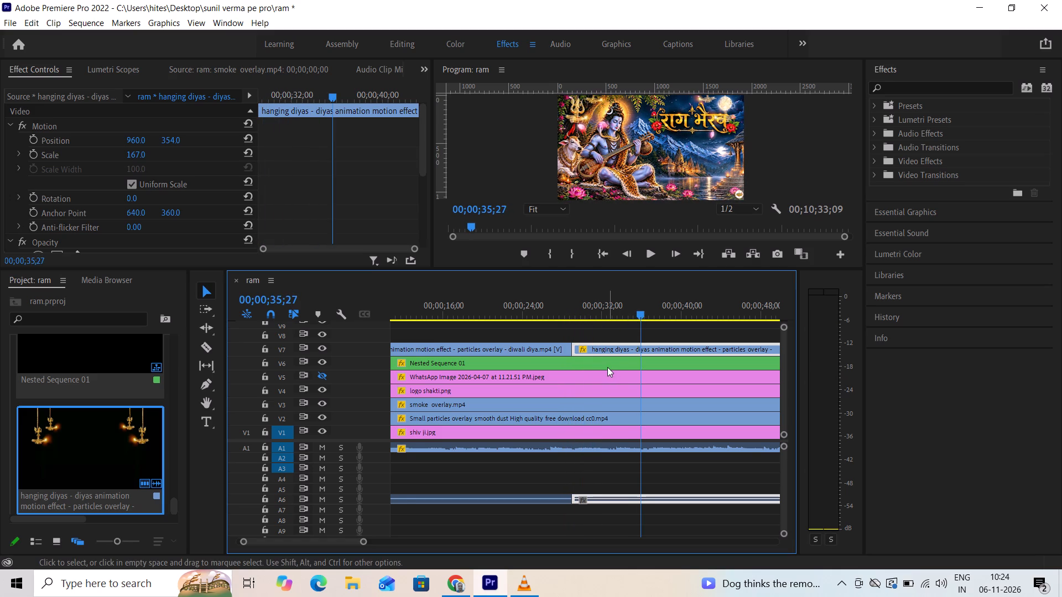
# Nest the two hanging diyas clips on V7 into a single sequence, keeping the default name.
pyautogui.press('-')
pyautogui.press('-')
pyautogui.click(560, 335)
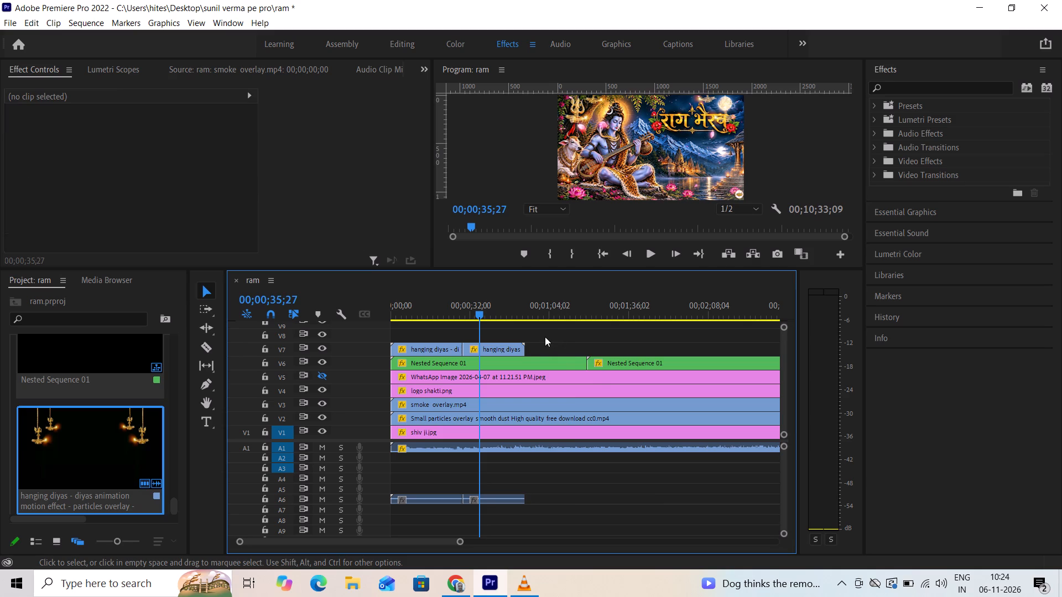
pyautogui.moveTo(546, 333); pyautogui.dragTo(446, 345)
pyautogui.rightClick(444, 347)
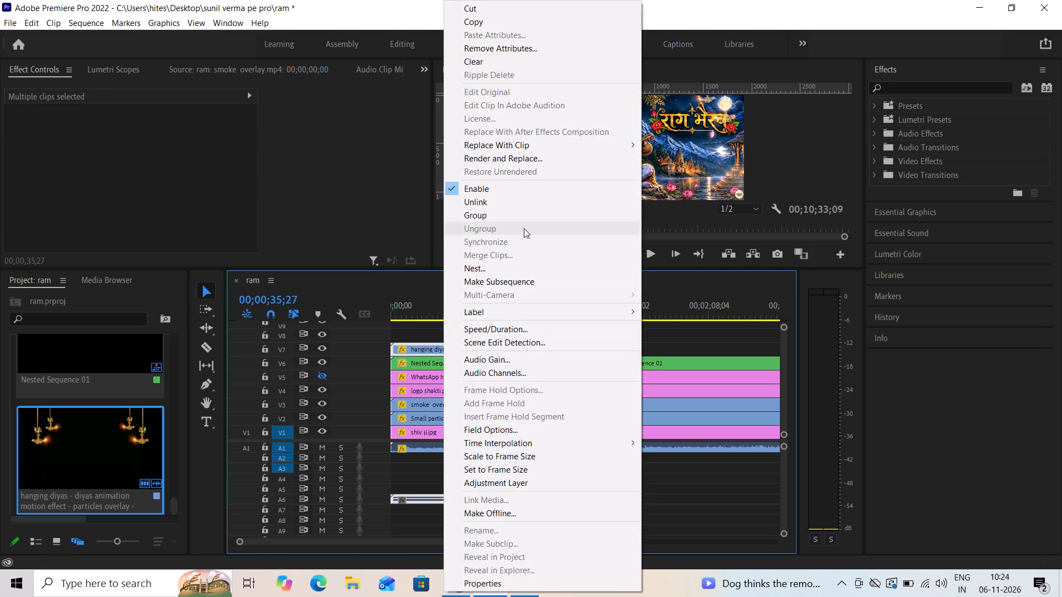
pyautogui.click(512, 270)
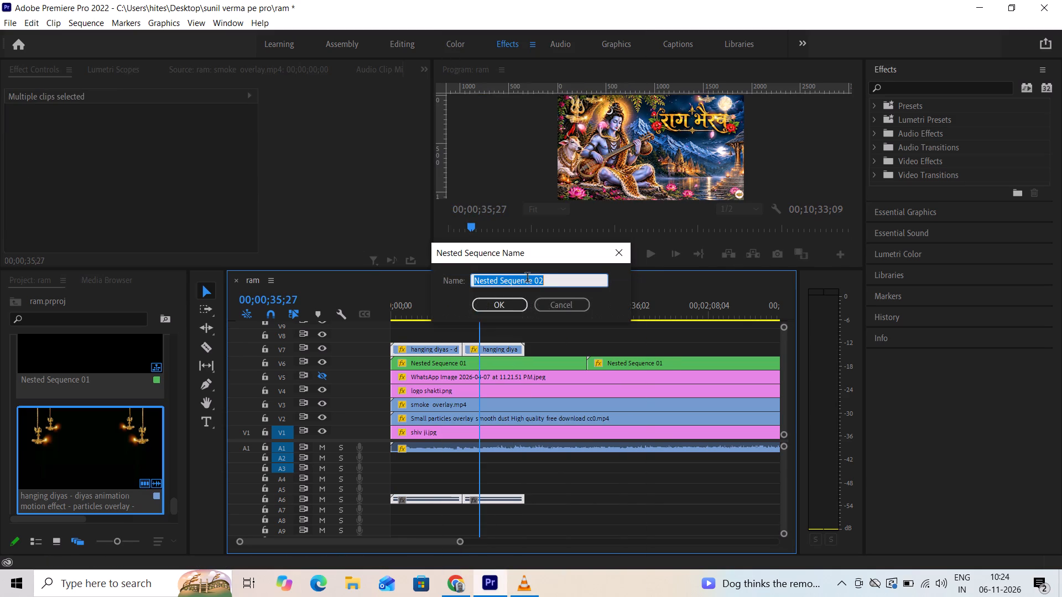
pyautogui.click(515, 309)
# Set the blend mode of the nested diyas clip on V7 to Screen.
pyautogui.click(461, 347)
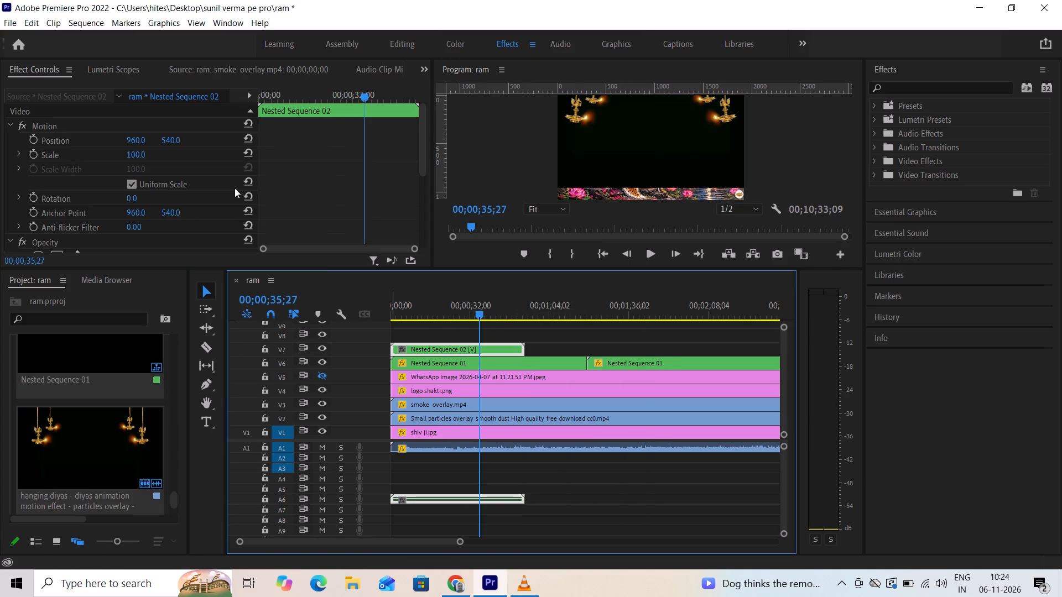
pyautogui.scroll(-10, 168, 224)
pyautogui.click(181, 134)
pyautogui.click(184, 138)
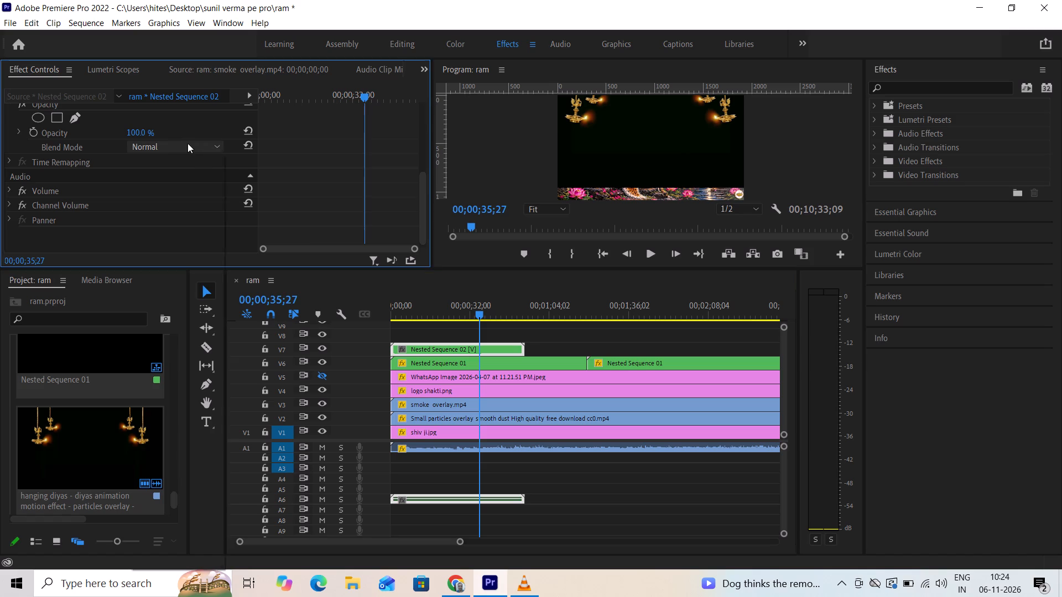
pyautogui.click(188, 143)
pyautogui.click(189, 285)
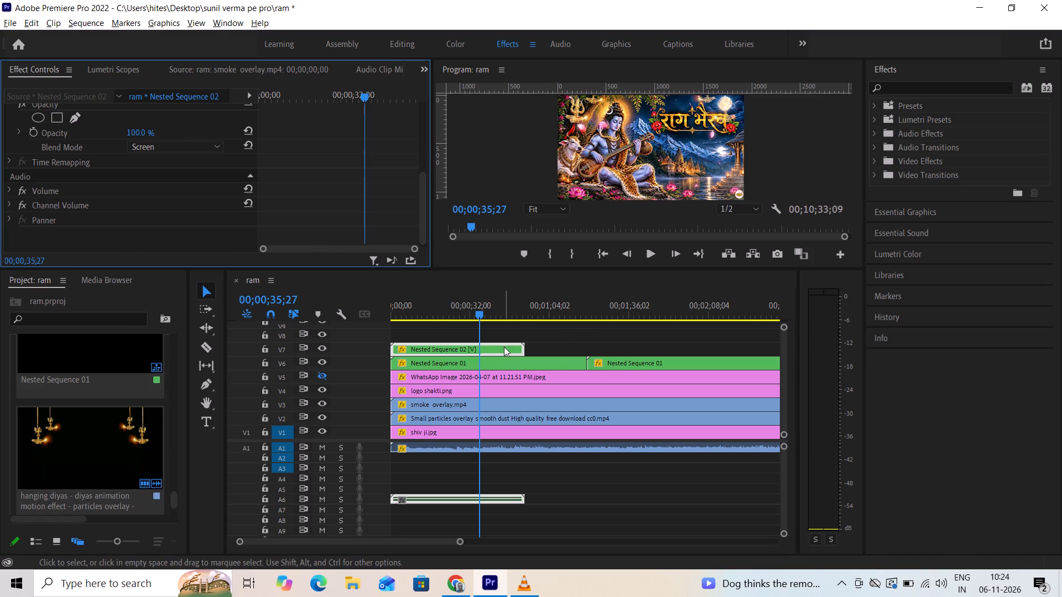
# Duplicate the nested diyas clip on V7 and place the copy directly after the original.
pyautogui.keyDown('alt'); pyautogui.moveTo(504, 347); pyautogui.dragTo(638, 345); pyautogui.keyUp('alt')
# Play and scrub across the join between the two nested diyas clips to examine how the motion continues.
pyautogui.press('space')
pyautogui.press('space')
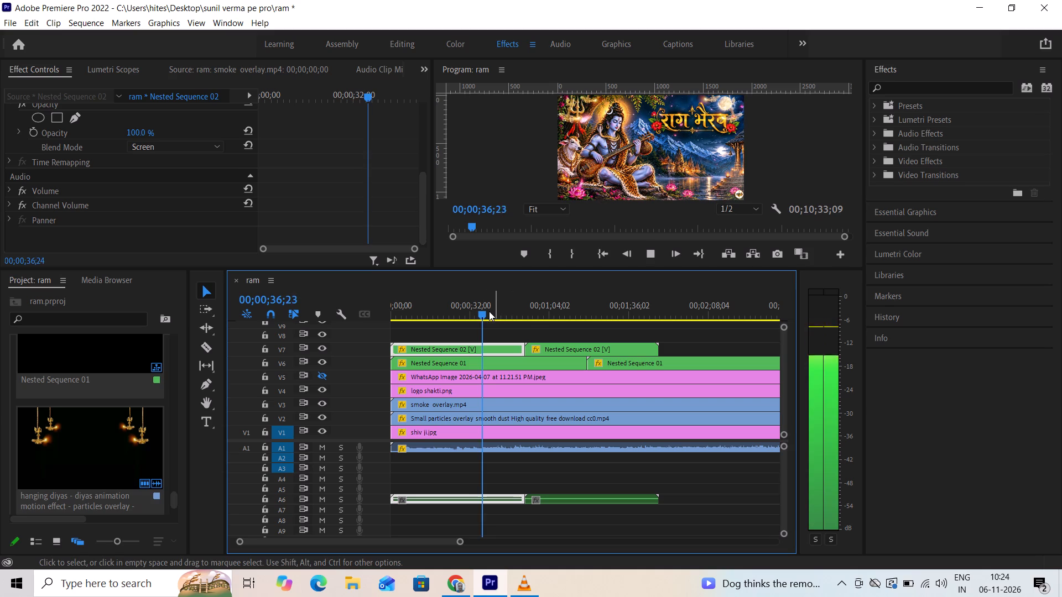
pyautogui.moveTo(483, 312); pyautogui.dragTo(522, 315)
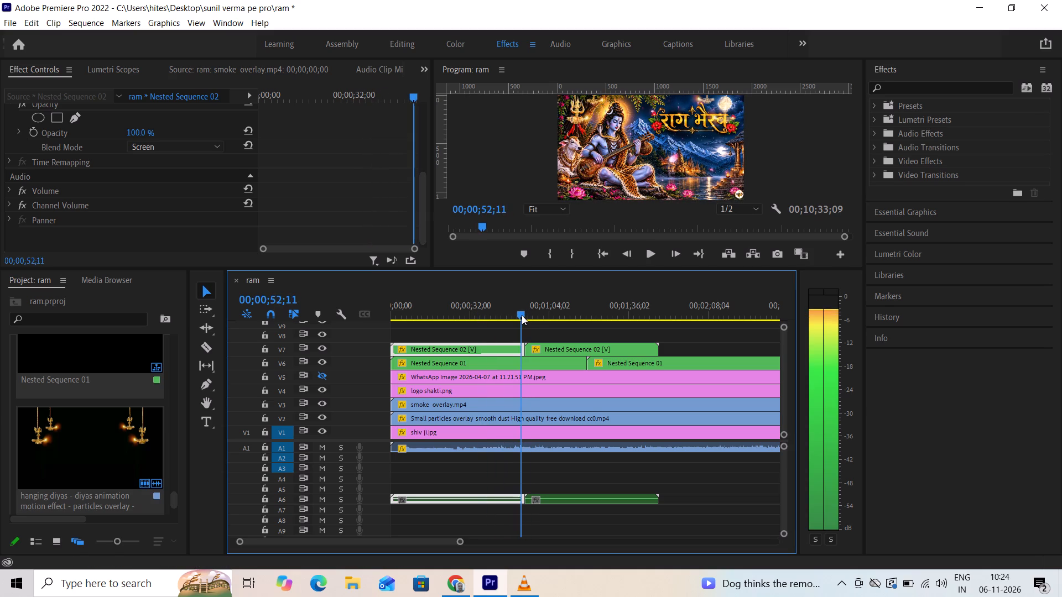
pyautogui.moveTo(522, 315); pyautogui.dragTo(520, 315)
pyautogui.press('space')
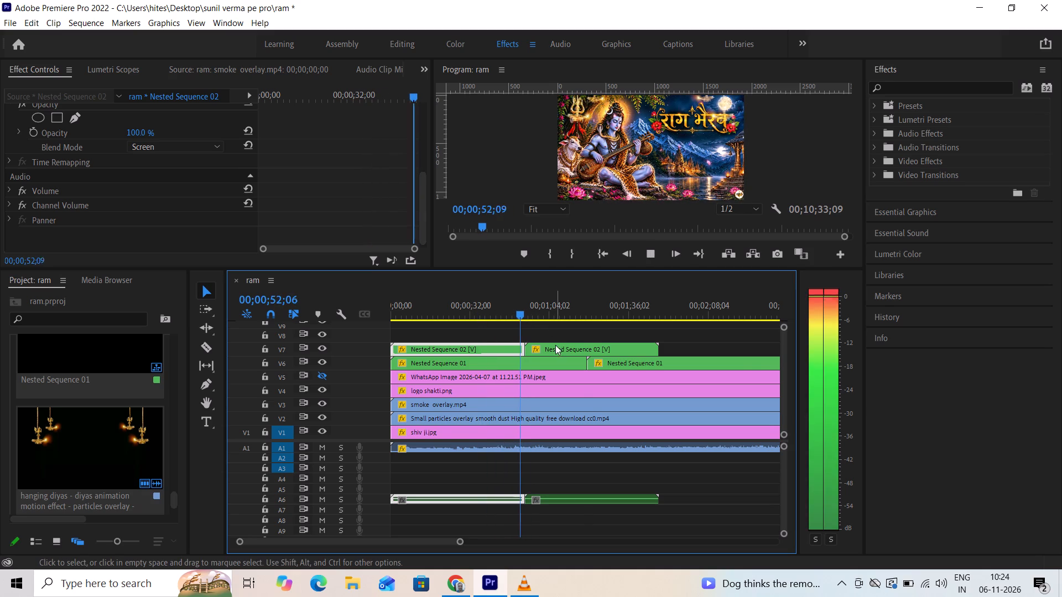
pyautogui.press('=')
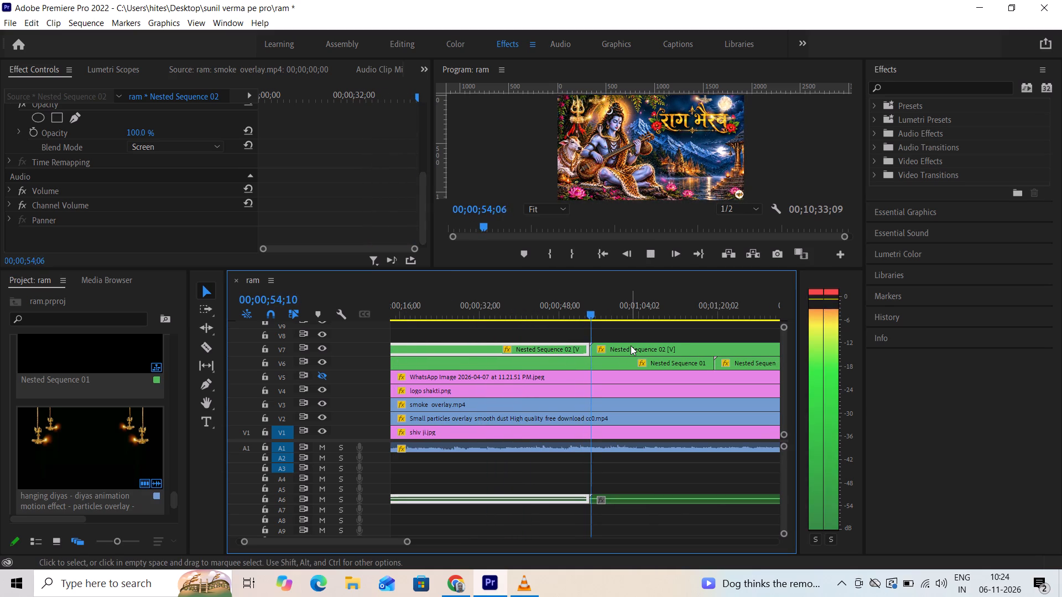
pyautogui.press('space')
pyautogui.moveTo(591, 313); pyautogui.dragTo(577, 313)
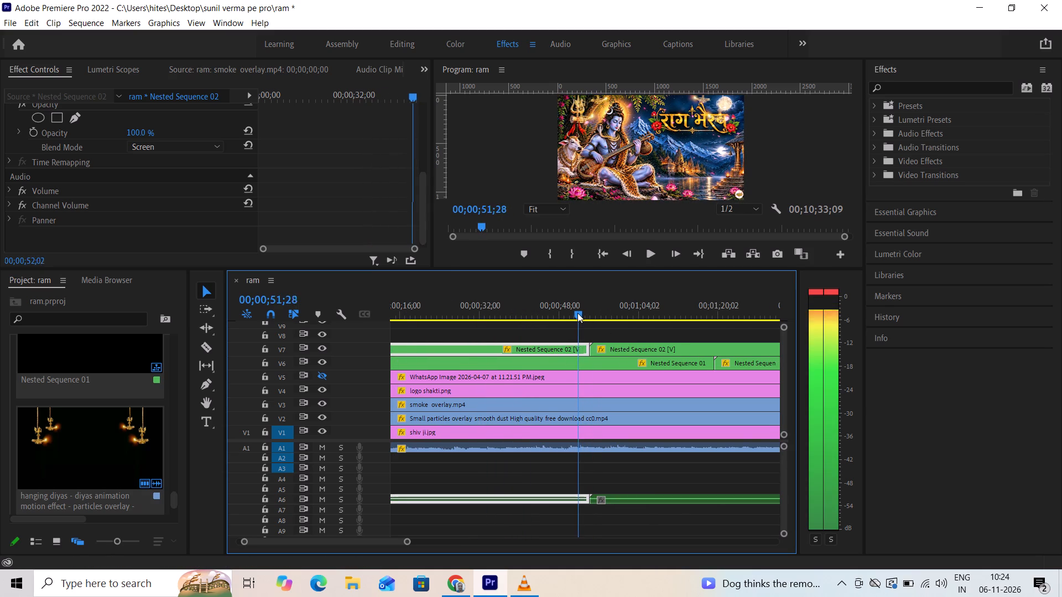
pyautogui.moveTo(577, 313); pyautogui.dragTo(592, 313)
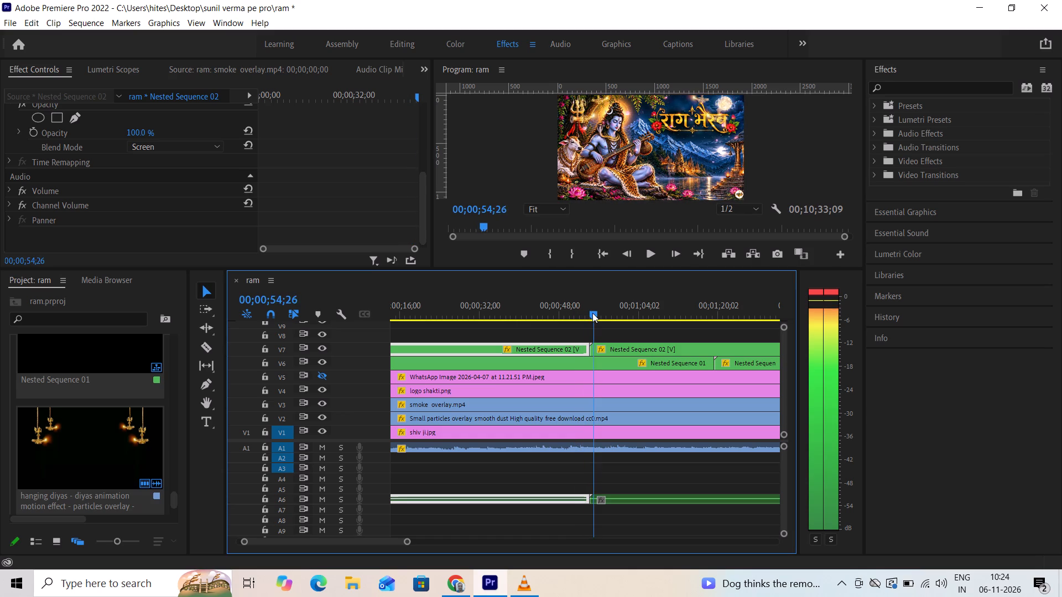
pyautogui.moveTo(592, 313); pyautogui.dragTo(585, 316)
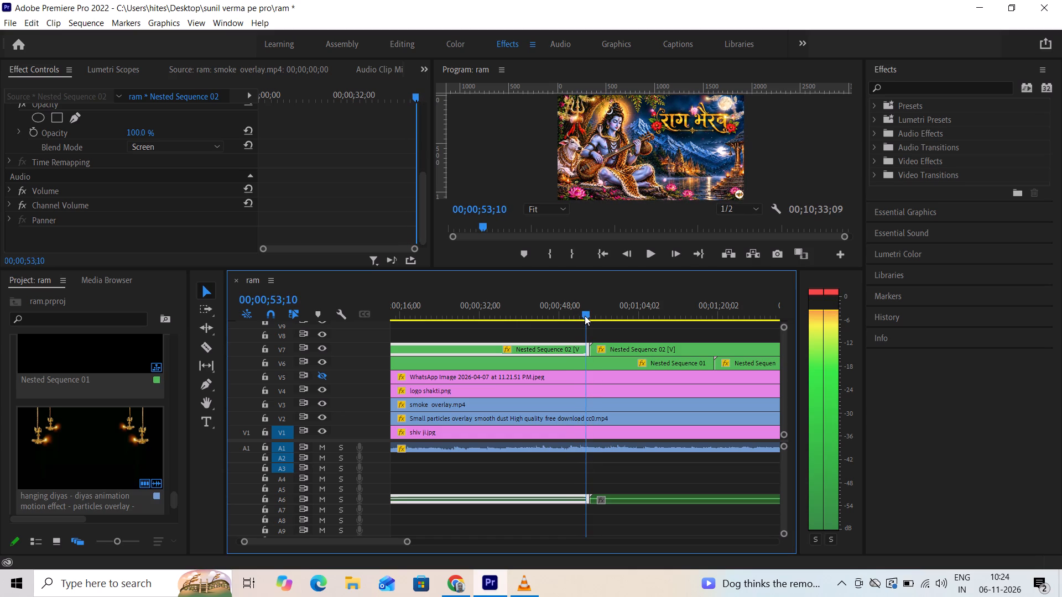
pyautogui.moveTo(585, 316); pyautogui.dragTo(623, 308)
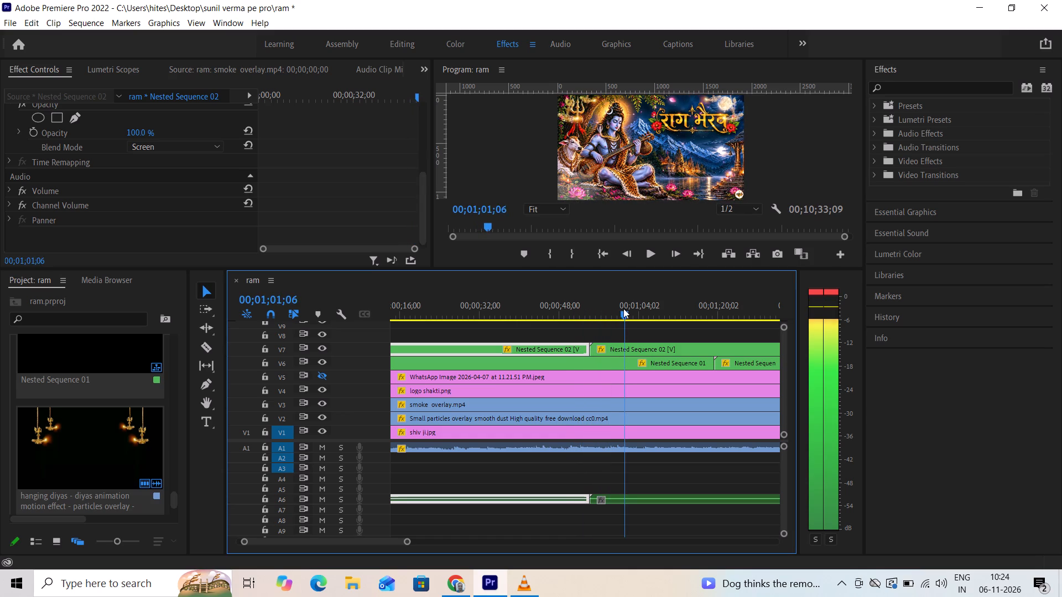
pyautogui.moveTo(623, 308); pyautogui.dragTo(615, 310)
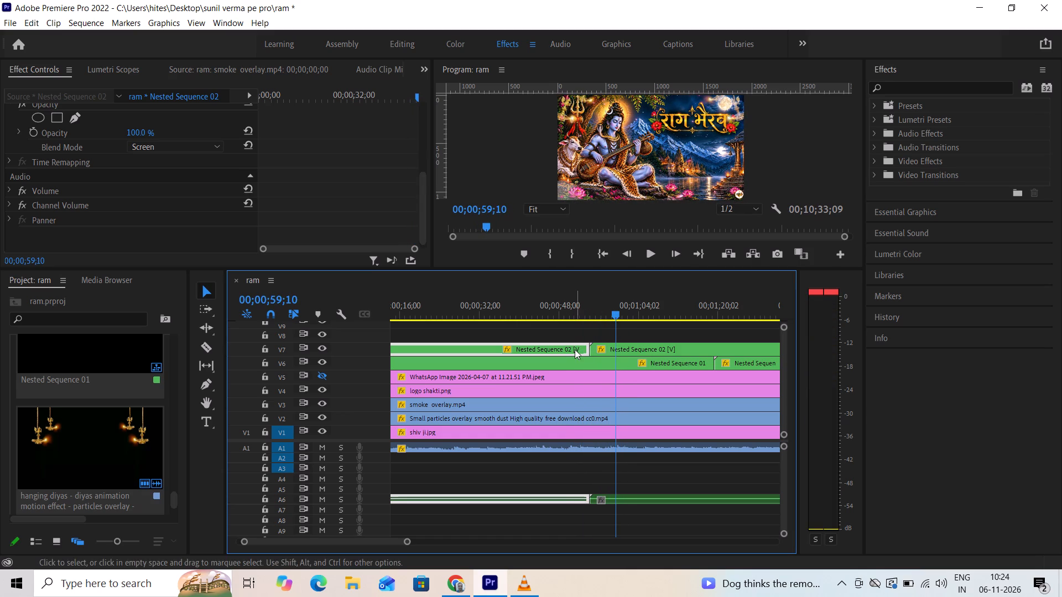
# Trim about 4 seconds off the start of the second nested diyas clip and move it back against the first.
pyautogui.moveTo(595, 349); pyautogui.dragTo(616, 343)
pyautogui.click(616, 343)
pyautogui.moveTo(620, 347); pyautogui.dragTo(611, 347)
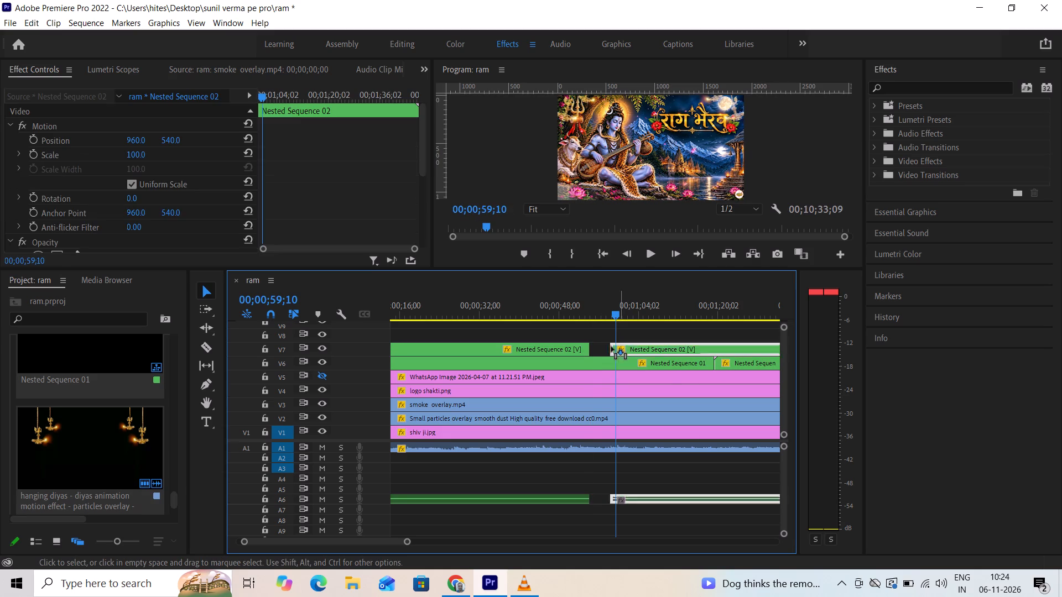
pyautogui.moveTo(611, 347); pyautogui.dragTo(606, 347)
# Check the join, trim the second nested diyas clip's start to about 00;00;54;26, and move it back against the first clip.
pyautogui.moveTo(615, 313); pyautogui.dragTo(583, 317)
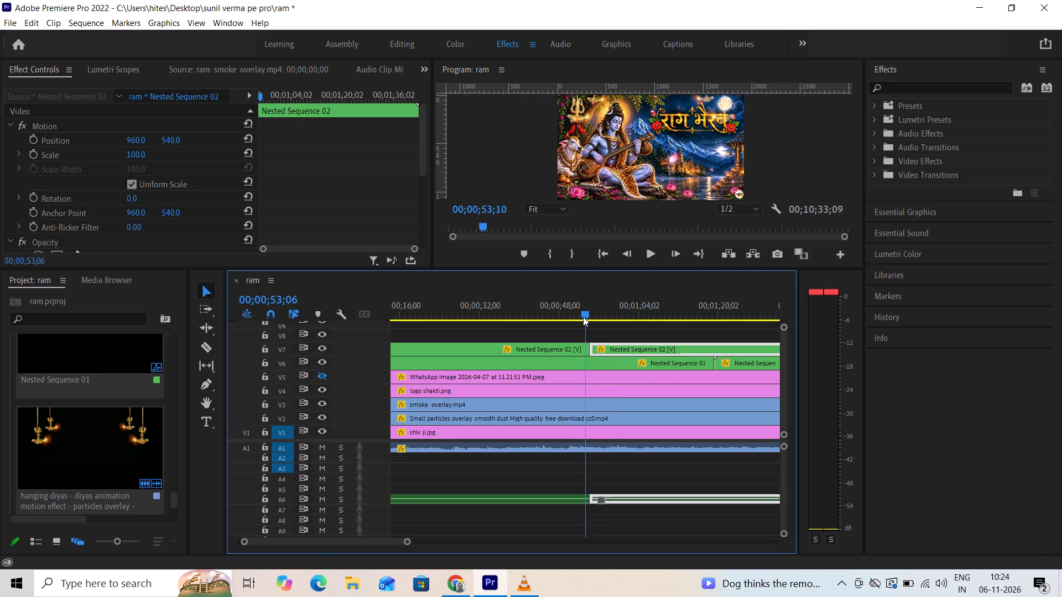
pyautogui.moveTo(583, 317); pyautogui.dragTo(589, 317)
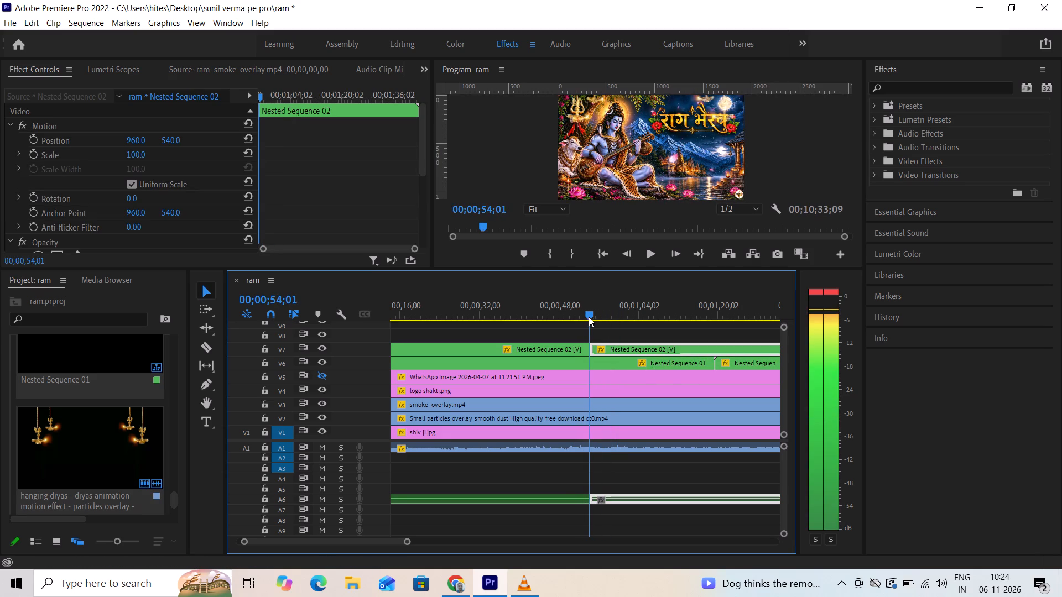
pyautogui.moveTo(589, 317); pyautogui.dragTo(591, 316)
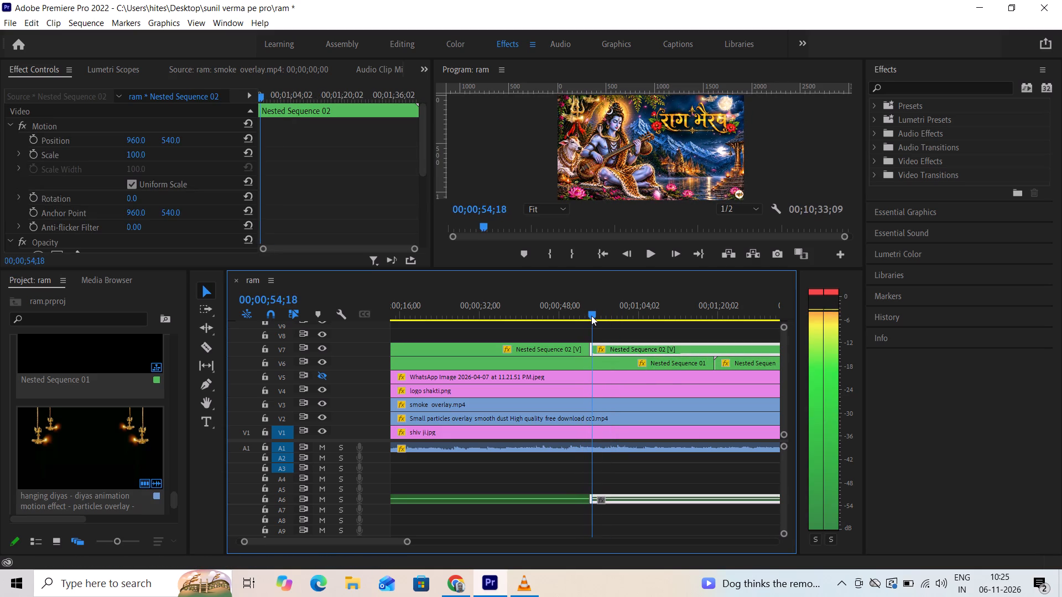
pyautogui.moveTo(591, 316); pyautogui.dragTo(592, 315)
pyautogui.moveTo(592, 345); pyautogui.dragTo(597, 347)
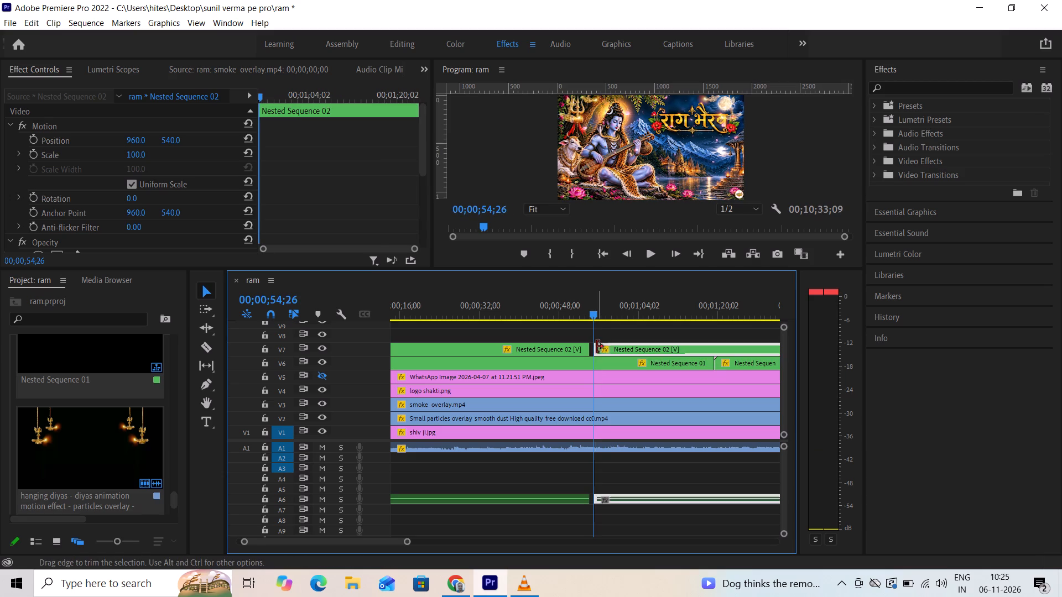
pyautogui.moveTo(603, 347); pyautogui.dragTo(597, 348)
# Trim the start of the second nested diyas clip to 00;00;55;08 and move it back against the first clip.
pyautogui.click(596, 317)
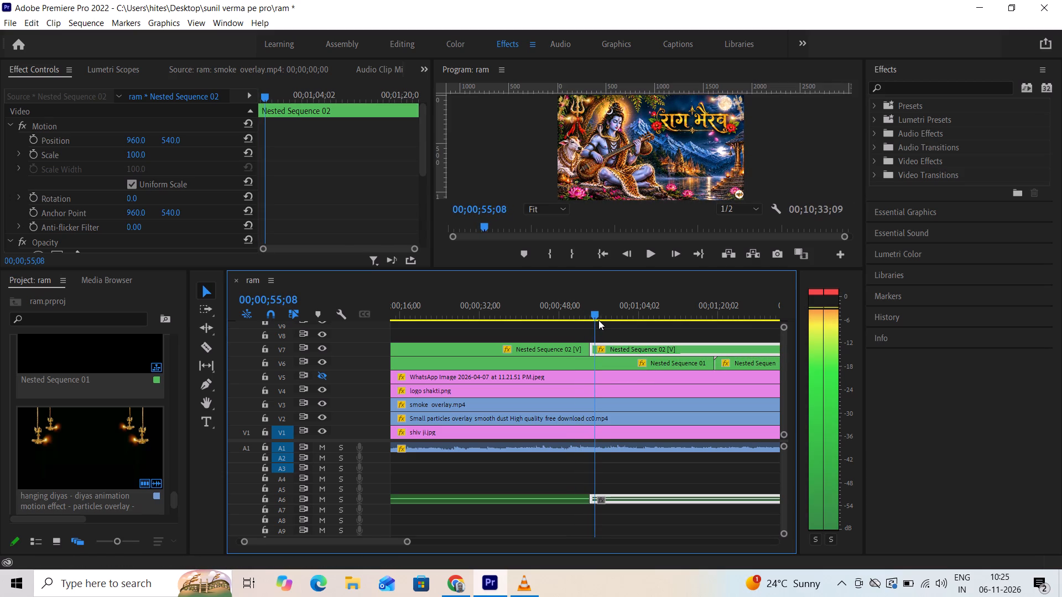
pyautogui.moveTo(590, 344); pyautogui.dragTo(597, 344)
pyautogui.click(602, 345)
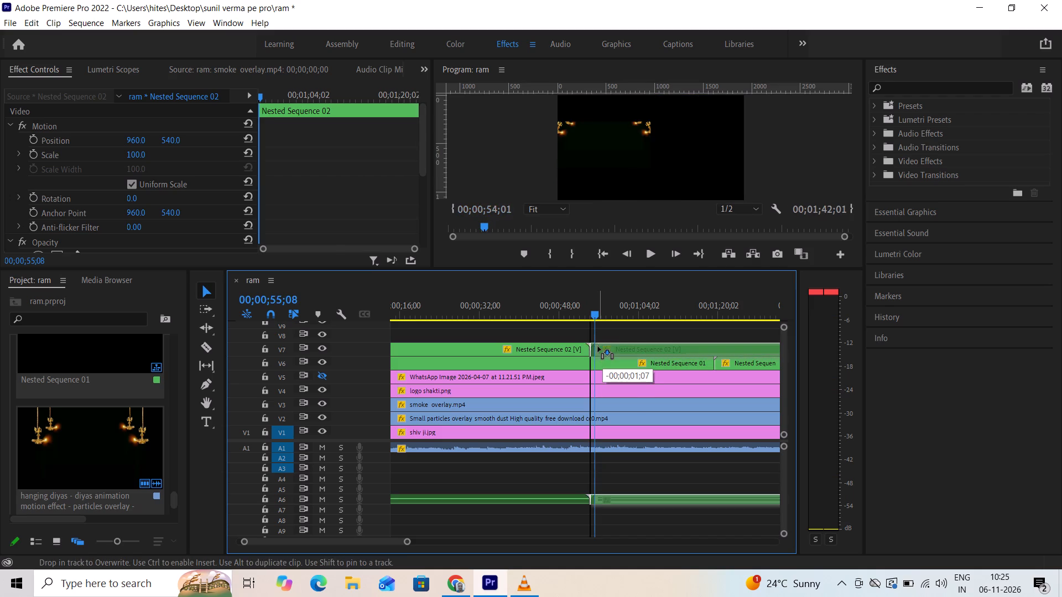
# Scrub across the join of the two nested diyas clips to check how the motion continues.
pyautogui.moveTo(594, 314); pyautogui.dragTo(598, 310)
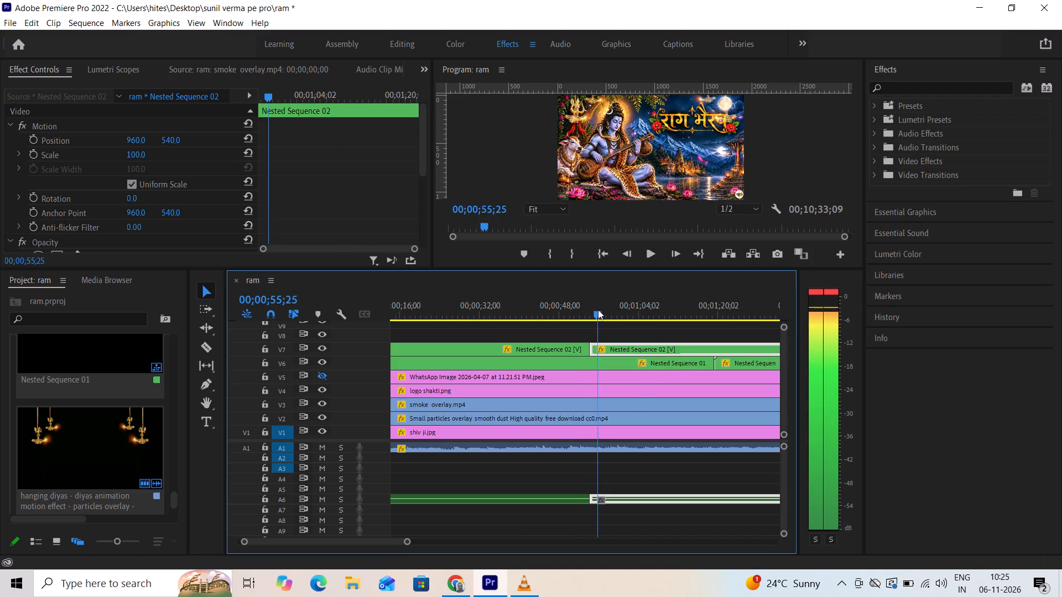
pyautogui.moveTo(598, 310); pyautogui.dragTo(592, 312)
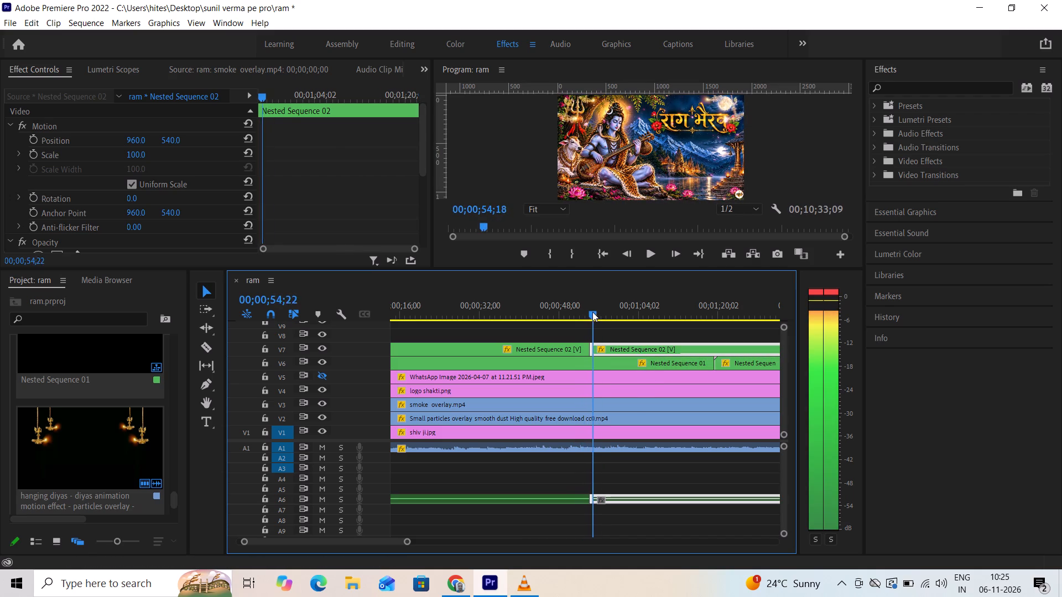
pyautogui.moveTo(592, 312); pyautogui.dragTo(649, 316)
# Nest the two nested diyas clips on V7 together into one longer sequence, keeping the default name.
pyautogui.scroll(-3, 615, 349)
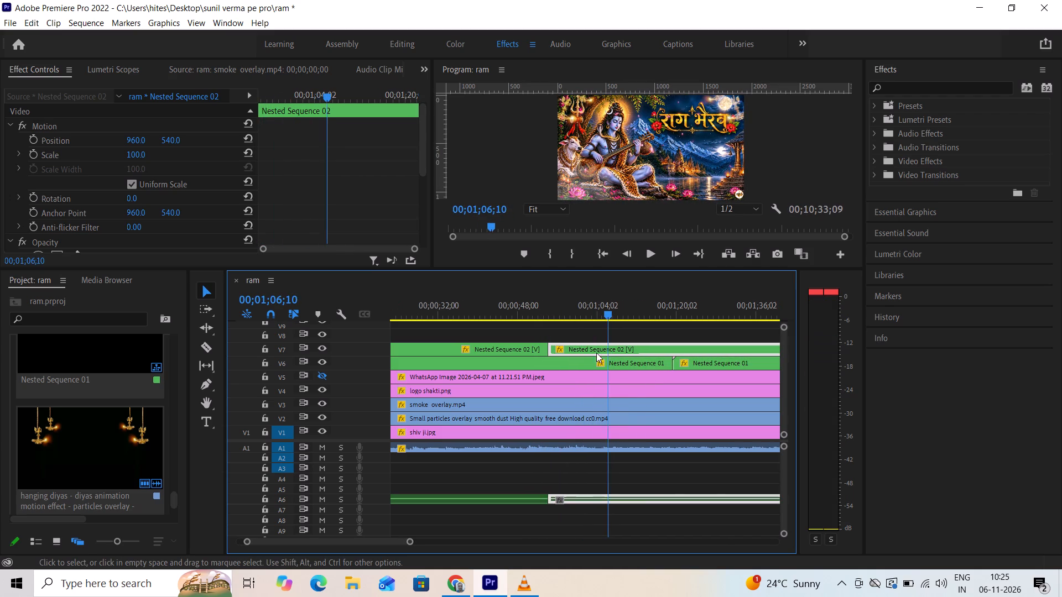
pyautogui.scroll(-2, 596, 353)
pyautogui.press('-')
pyautogui.press('-')
pyautogui.moveTo(591, 331); pyautogui.dragTo(441, 350)
pyautogui.rightClick(441, 350)
pyautogui.click(509, 268)
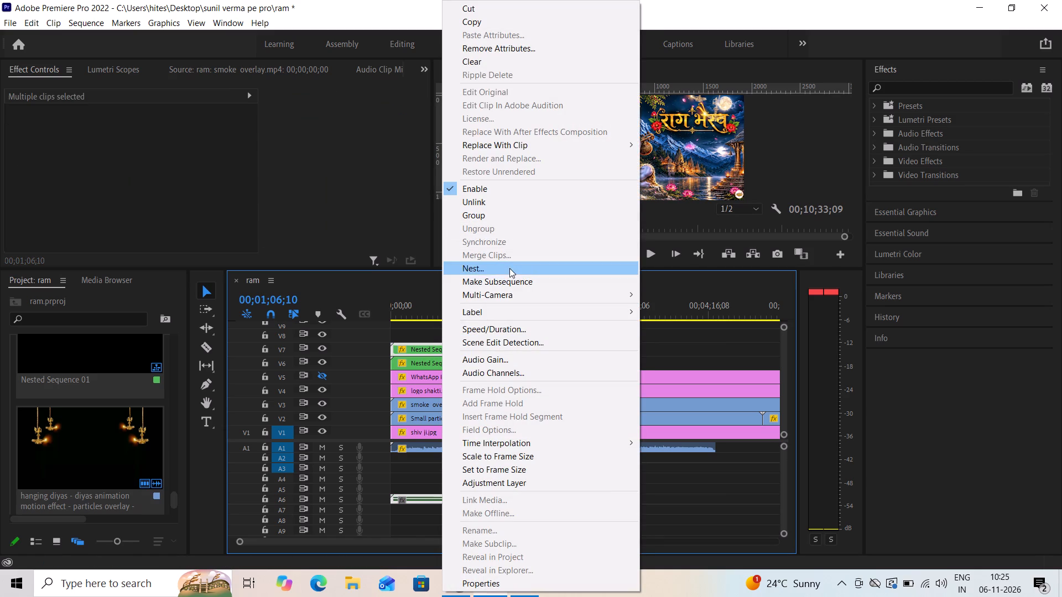
pyautogui.click(523, 294)
pyautogui.click(523, 299)
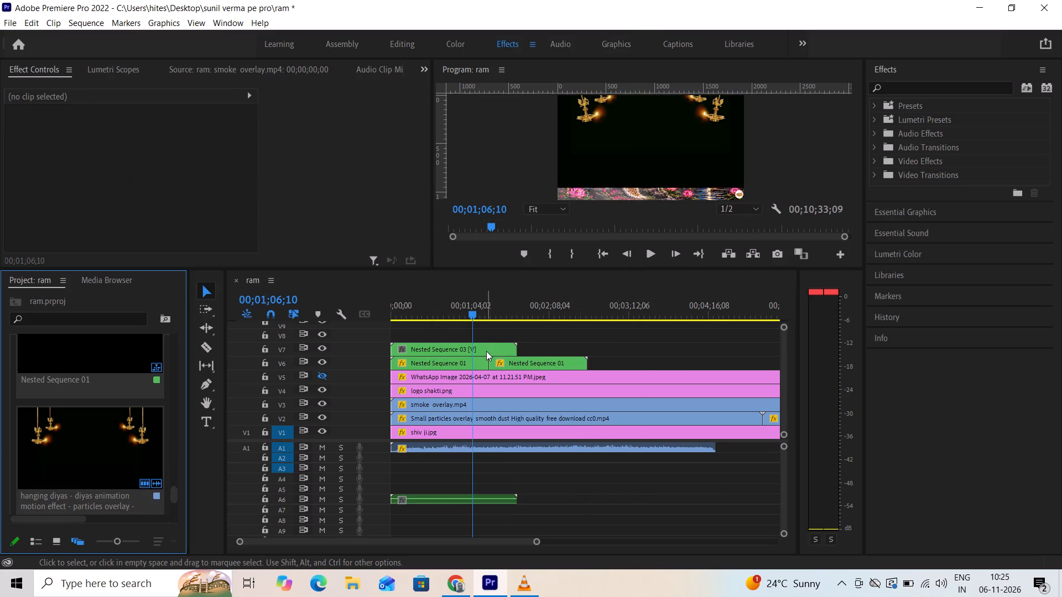
# Set the blend mode of the new, longer nested diyas clip on V7 to Screen.
pyautogui.click(486, 351)
pyautogui.scroll(-8, 75, 181)
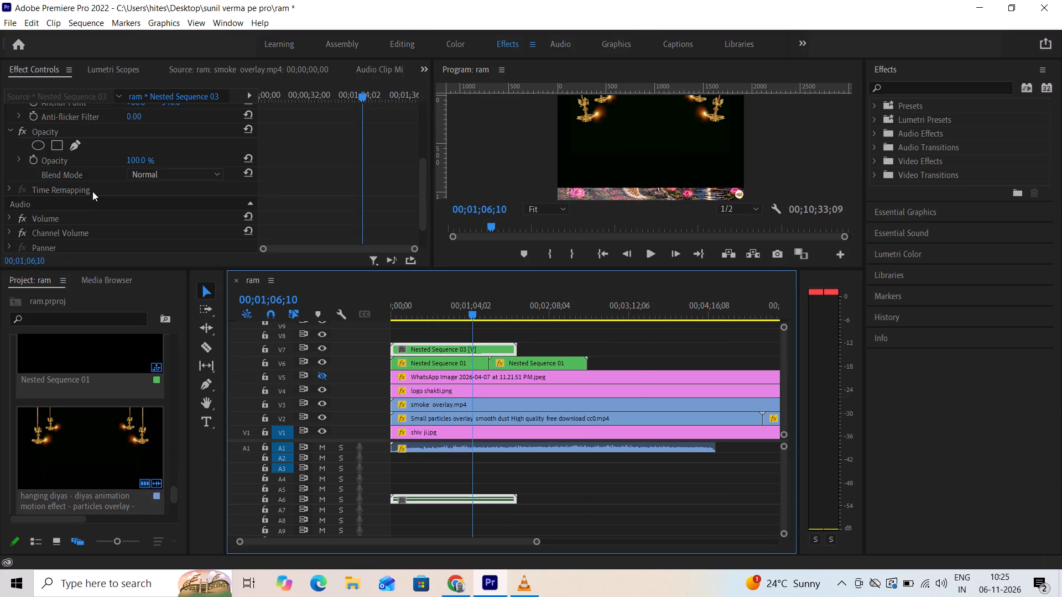
pyautogui.click(149, 174)
pyautogui.click(169, 175)
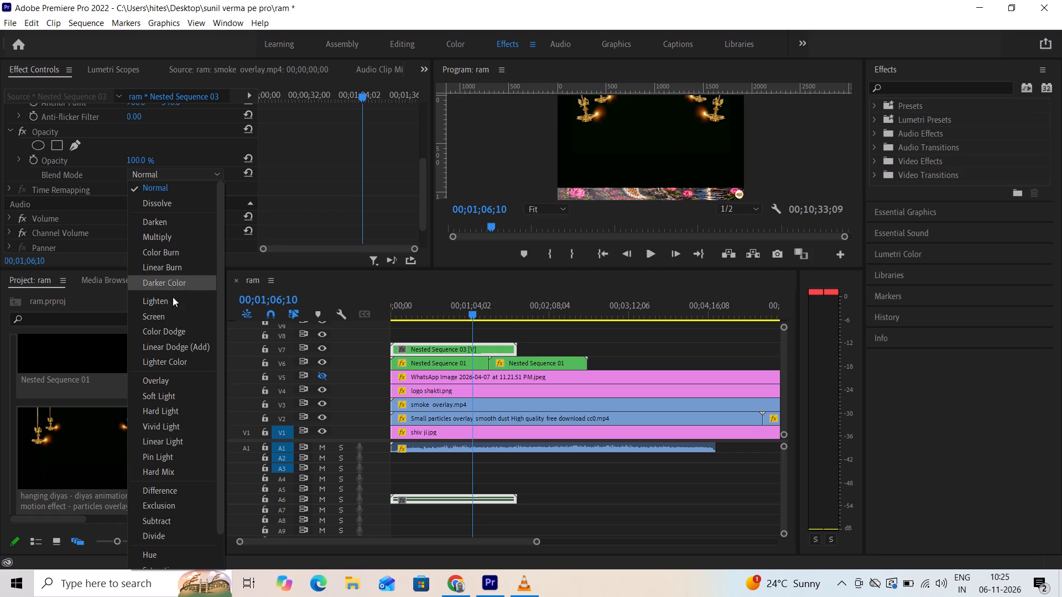
pyautogui.click(177, 317)
pyautogui.click(701, 365)
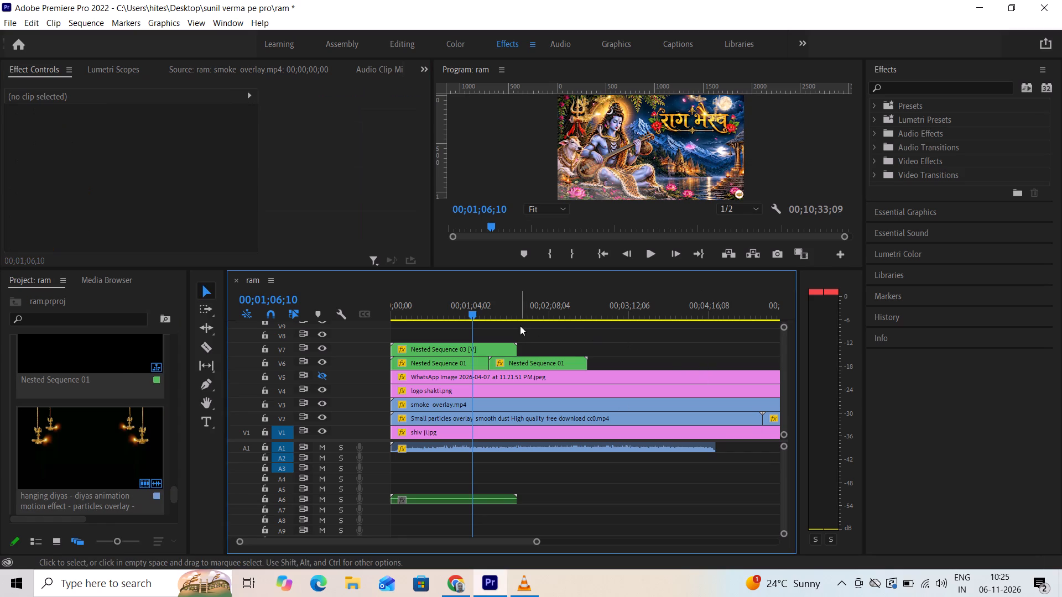
# Play the ram sequence from its start with the program view maximized to review the composite.
pyautogui.press('=')
pyautogui.press('=')
pyautogui.moveTo(581, 310); pyautogui.dragTo(28, 315)
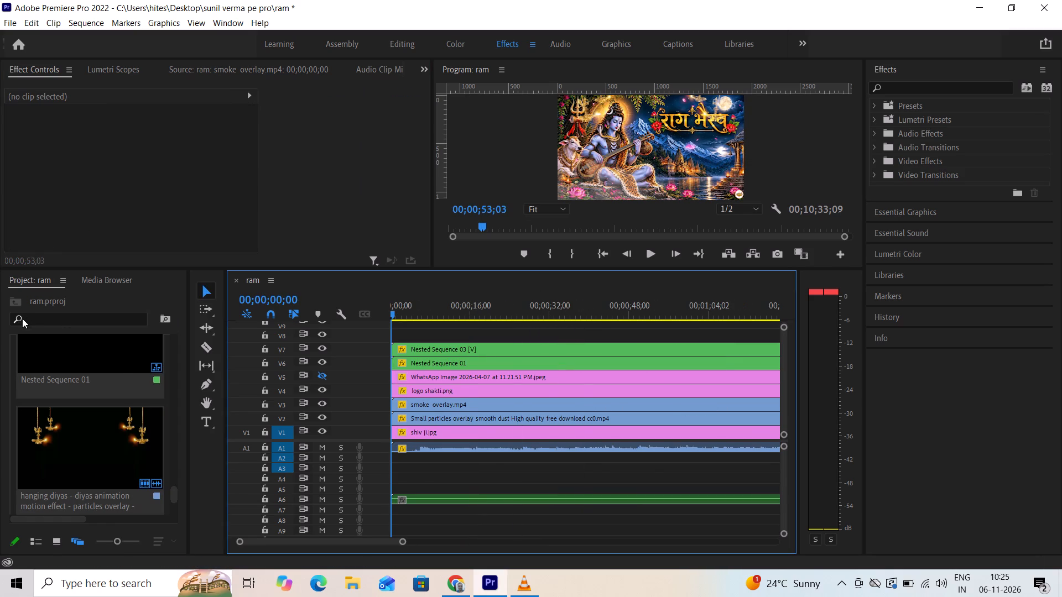
pyautogui.press('space')
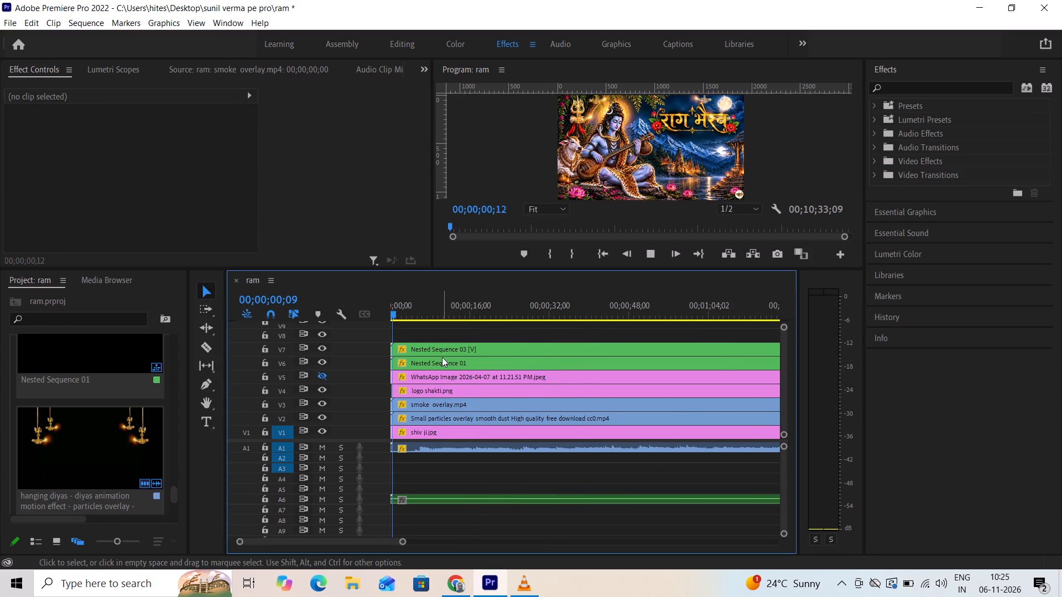
pyautogui.click(501, 260)
pyautogui.press('`')
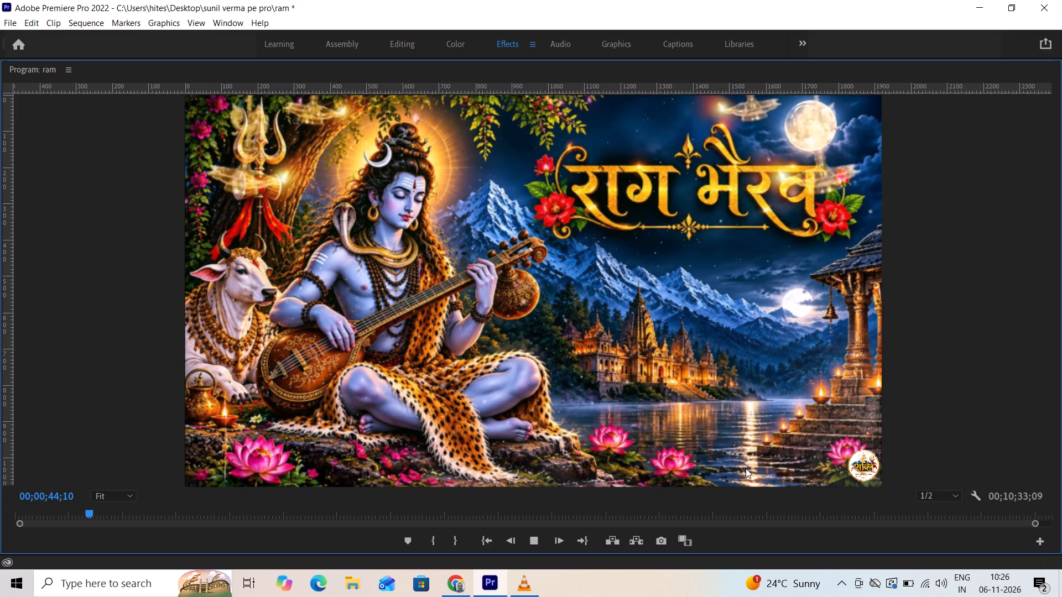
# Delete the Screen-blended nested diyas clip on V7 together with its linked audio.
pyautogui.press('`')
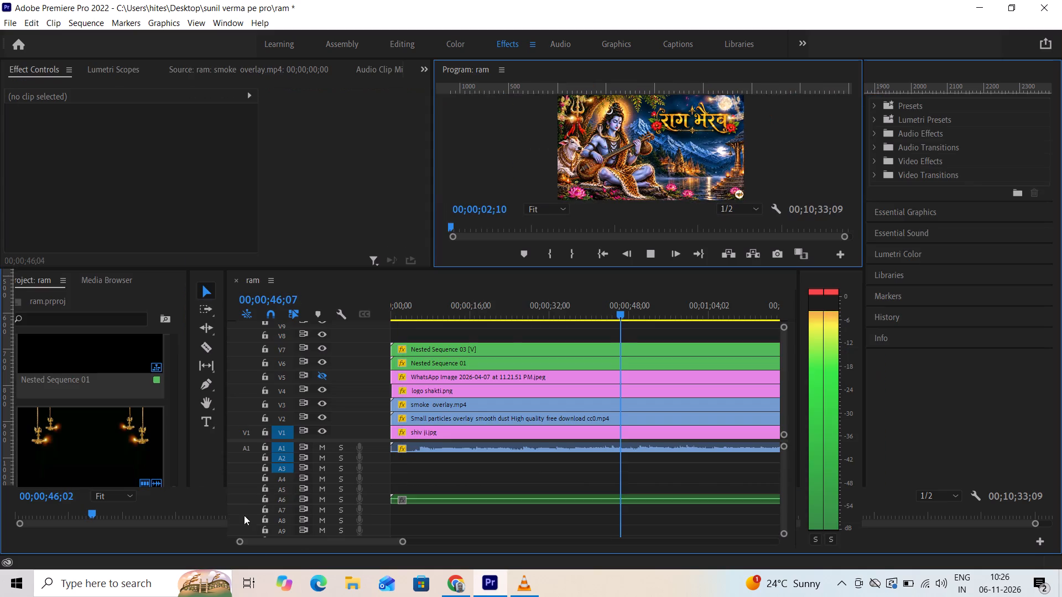
pyautogui.moveTo(517, 325); pyautogui.dragTo(533, 350)
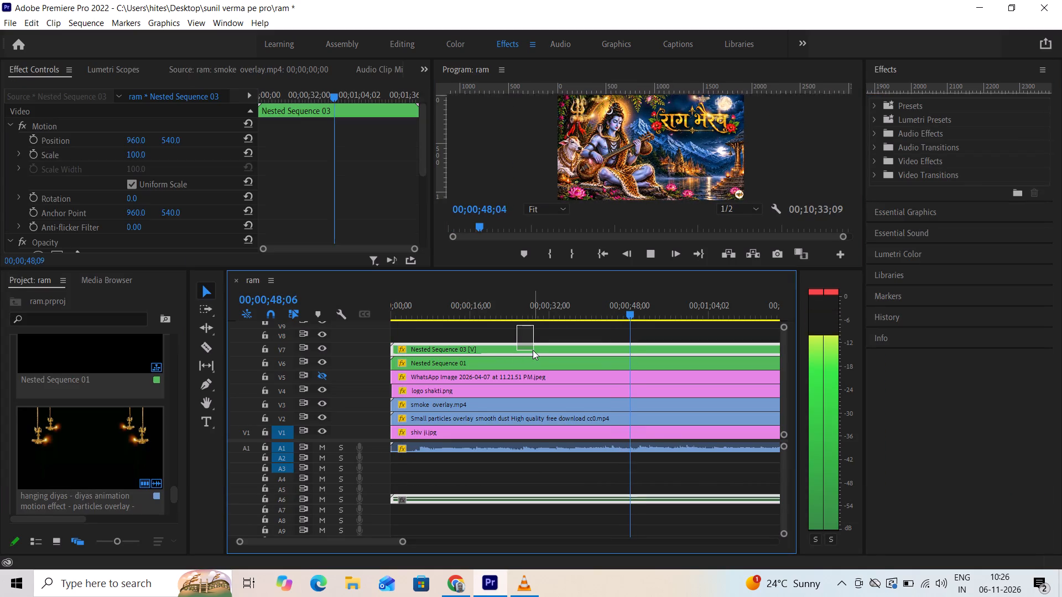
pyautogui.press('Delete')
# Enlarge the program view and scrub the ram sequence from its start to about 19 seconds to check the composite.
pyautogui.moveTo(627, 311); pyautogui.dragTo(304, 337)
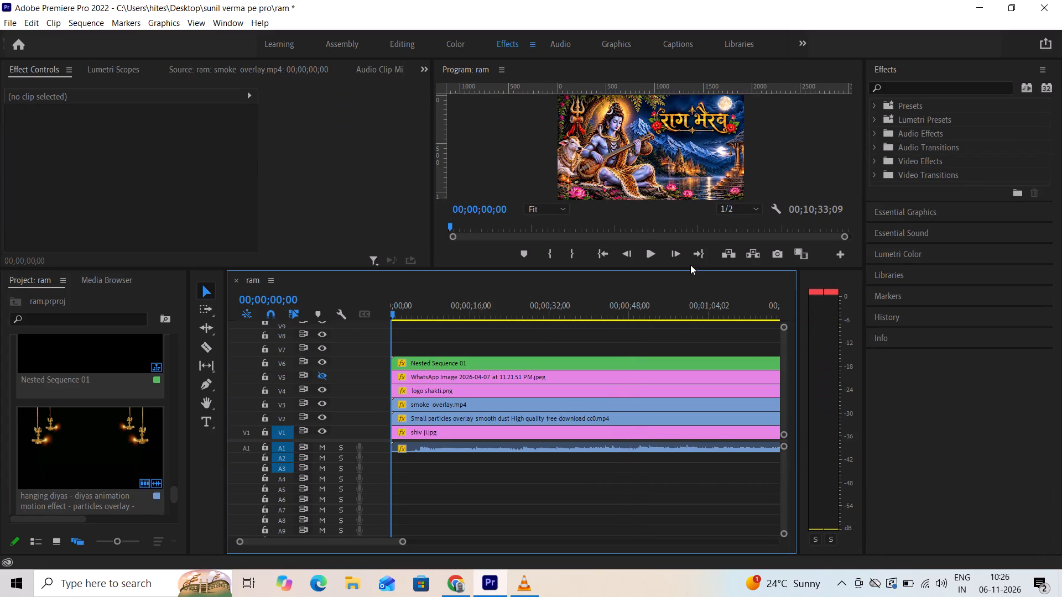
pyautogui.moveTo(689, 269); pyautogui.dragTo(672, 339)
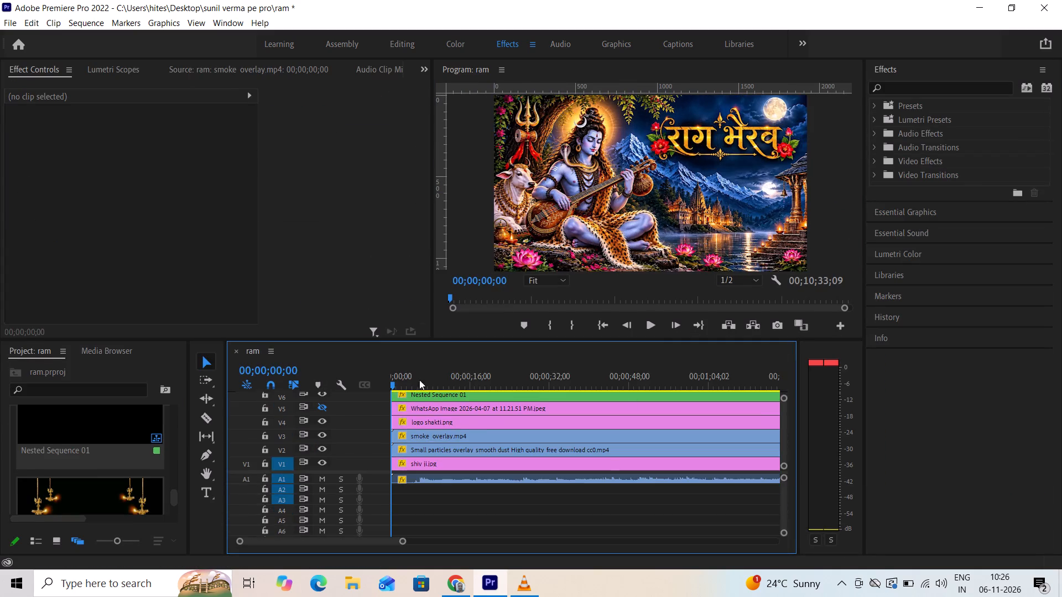
pyautogui.moveTo(393, 380); pyautogui.dragTo(489, 387)
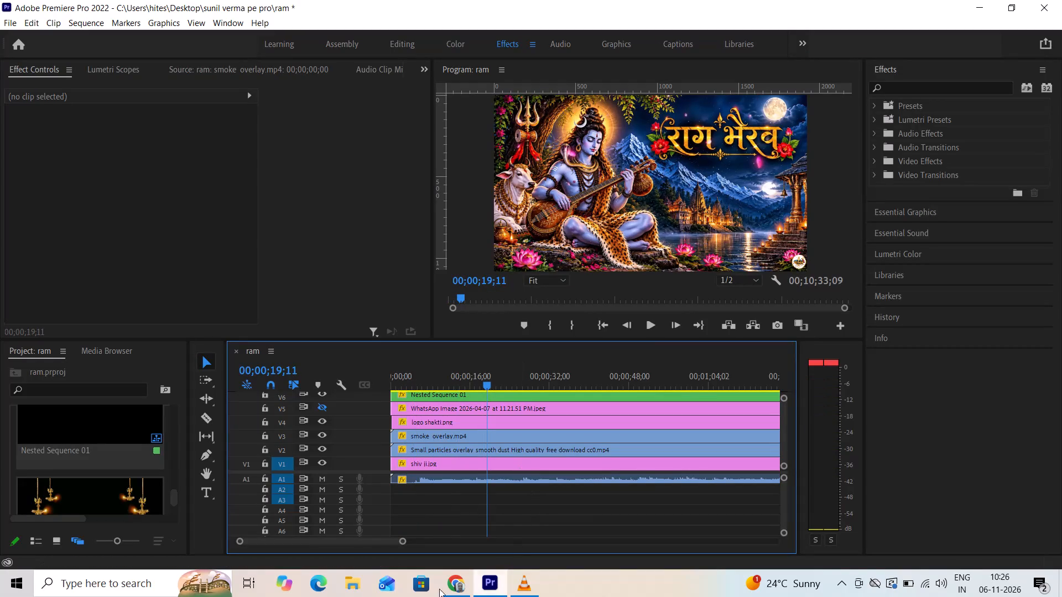
# Switch to Chrome and search YouTube for "diya flame overlay".
pyautogui.click(427, 590)
pyautogui.click(439, 591)
pyautogui.click(449, 588)
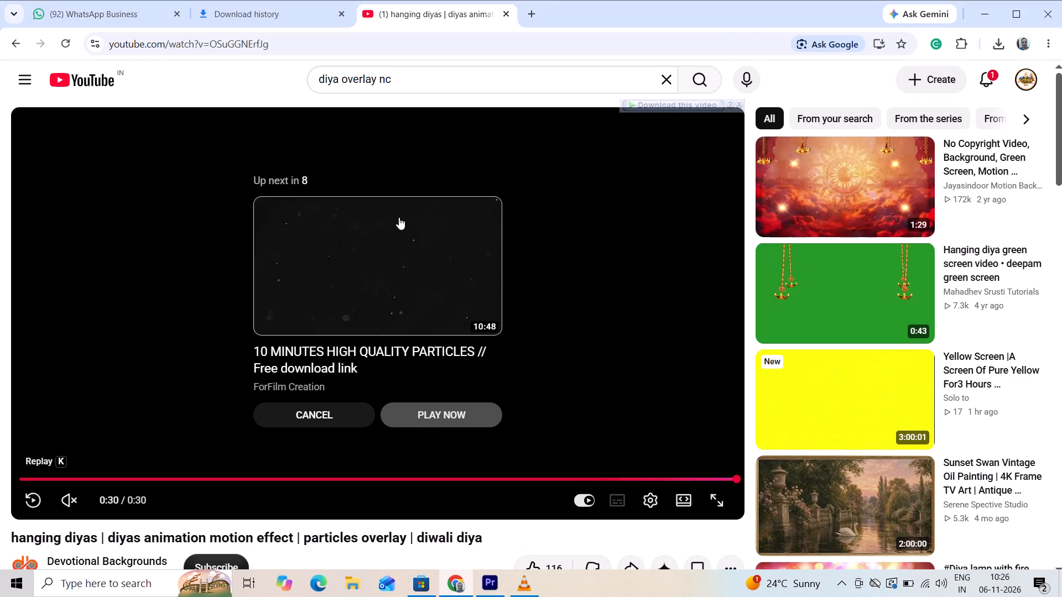
pyautogui.click(730, 13)
pyautogui.click(618, 76)
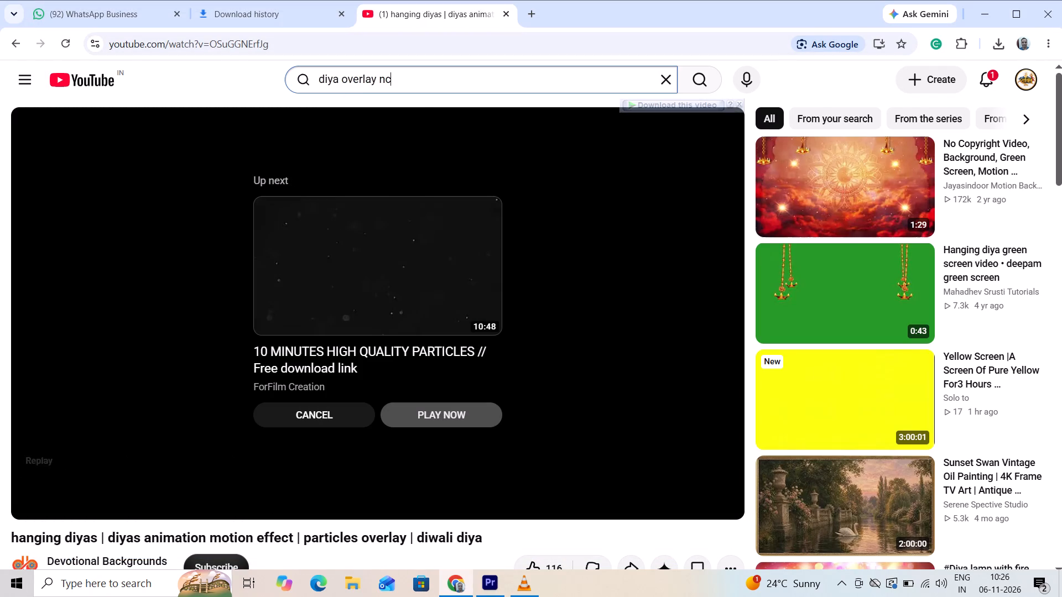
pyautogui.moveTo(594, 78); pyautogui.dragTo(340, 71)
pyautogui.write('flame o')
pyautogui.write('ver')
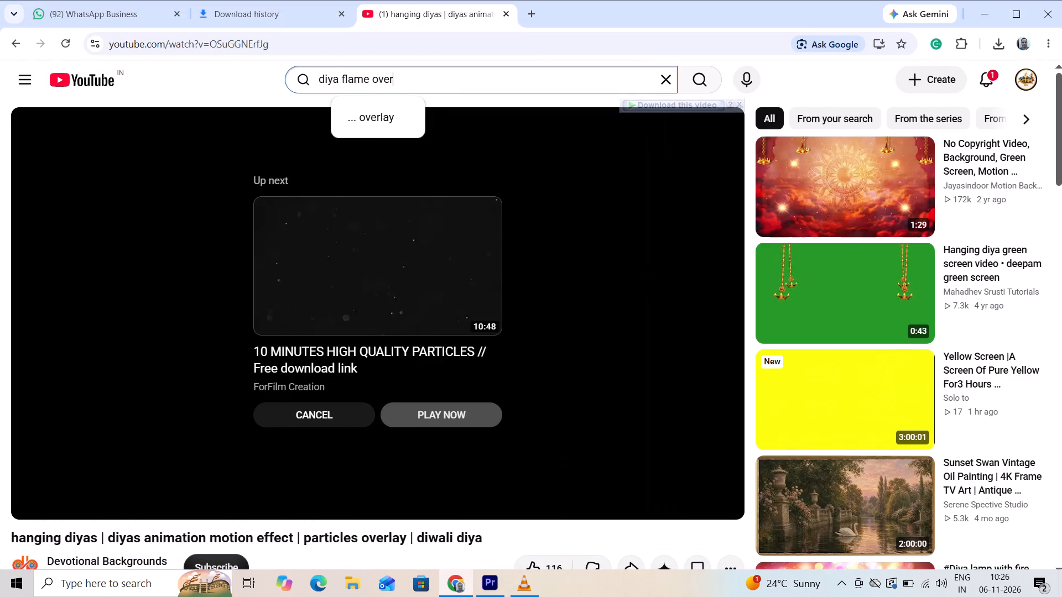
pyautogui.write('lay')
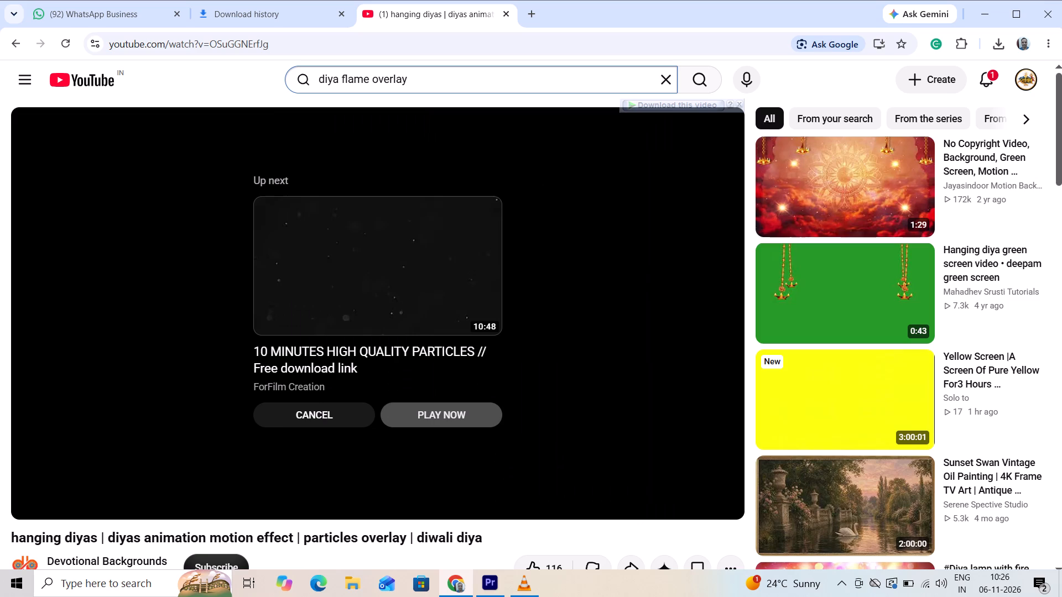
pyautogui.press('Return')
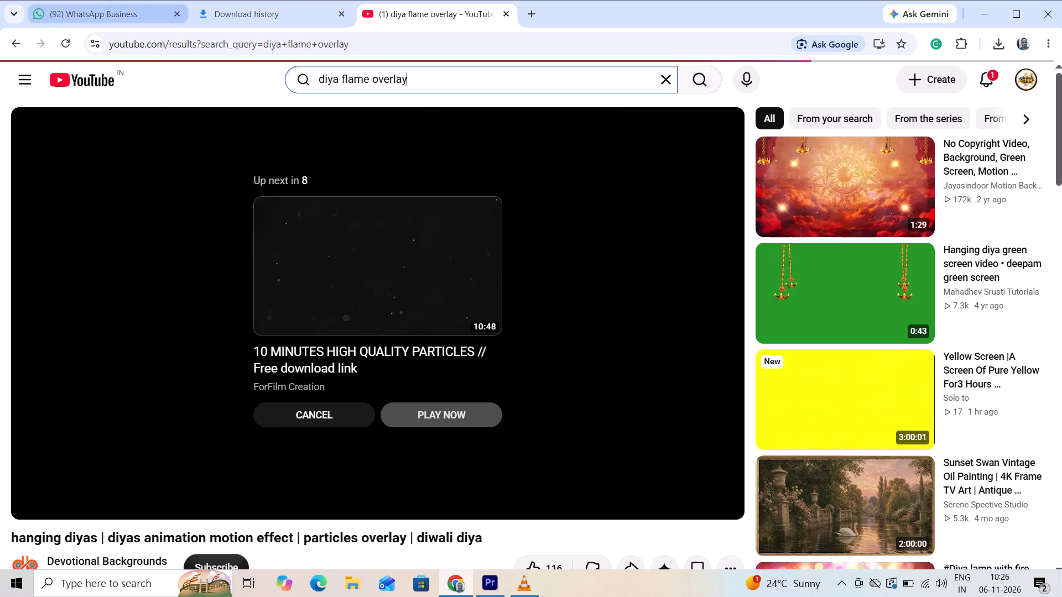
# Browse the flame overlay results and open the "Candle Flame Green Screen" video from Green Screen & Alpha Elements.
pyautogui.scroll(-1, 211, 183)
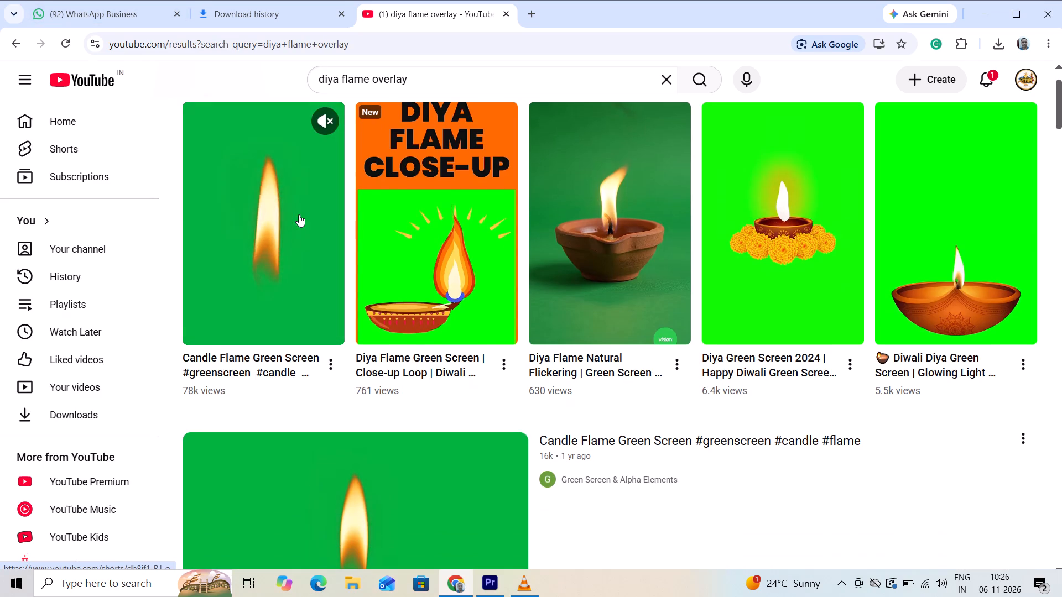
pyautogui.scroll(-2, 299, 214)
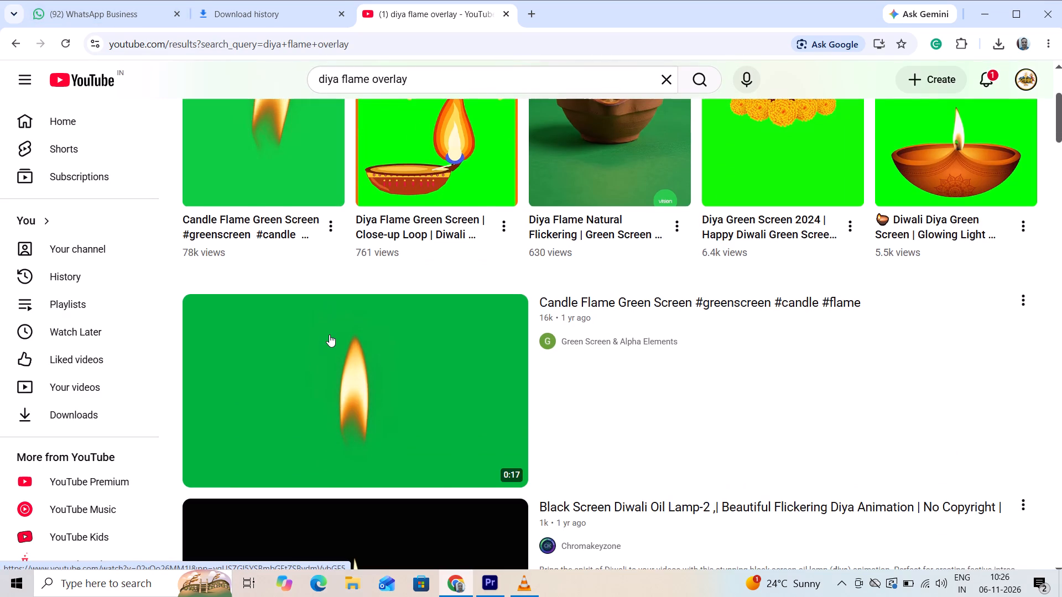
pyautogui.scroll(-3, 329, 334)
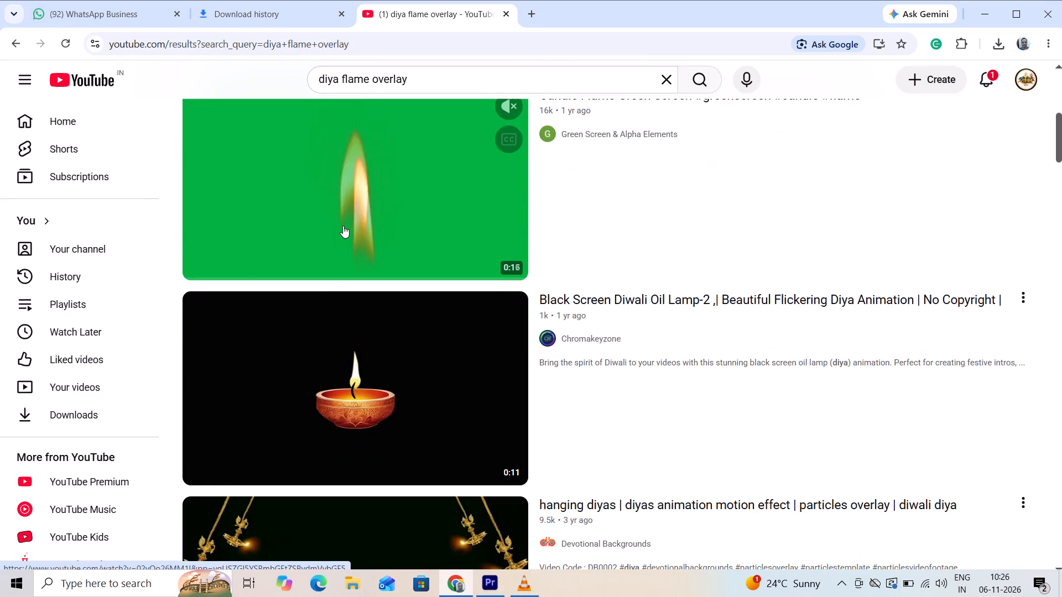
pyautogui.click(343, 226)
pyautogui.click(459, 55)
pyautogui.doubleClick(461, 49)
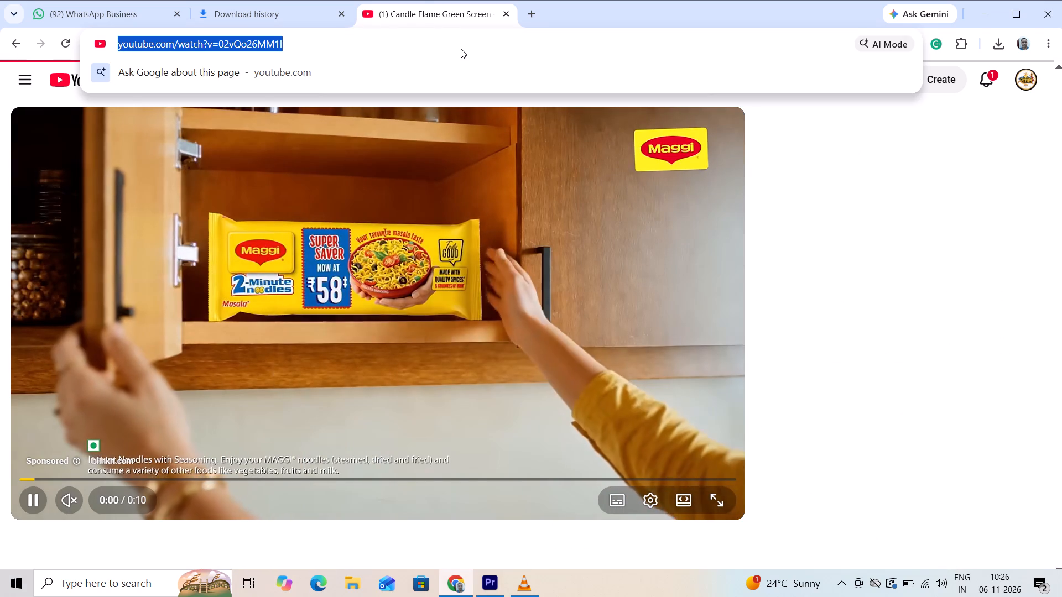
pyautogui.click(58, 85)
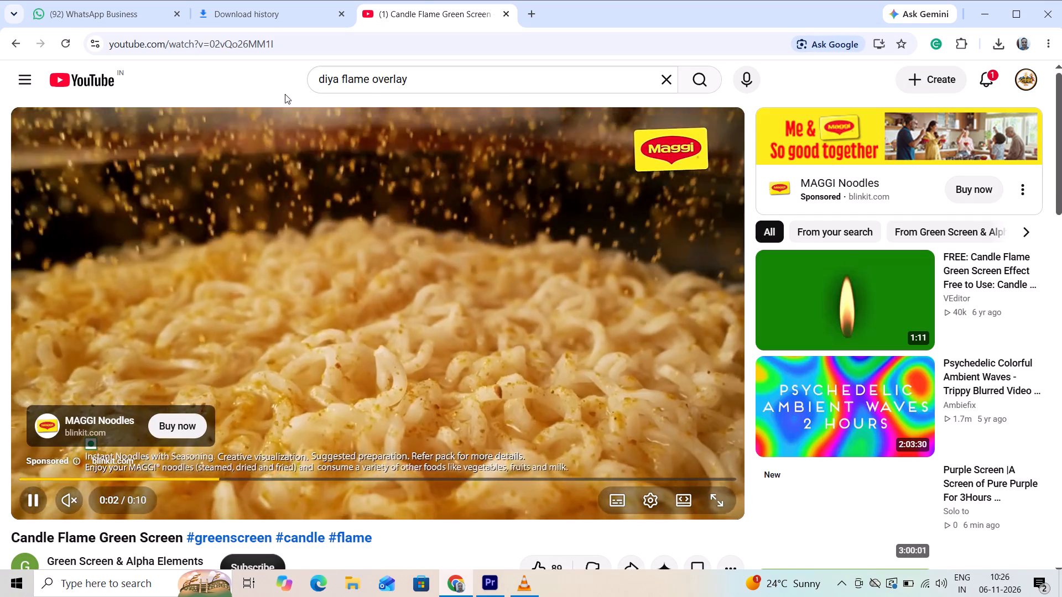
pyautogui.click(17, 46)
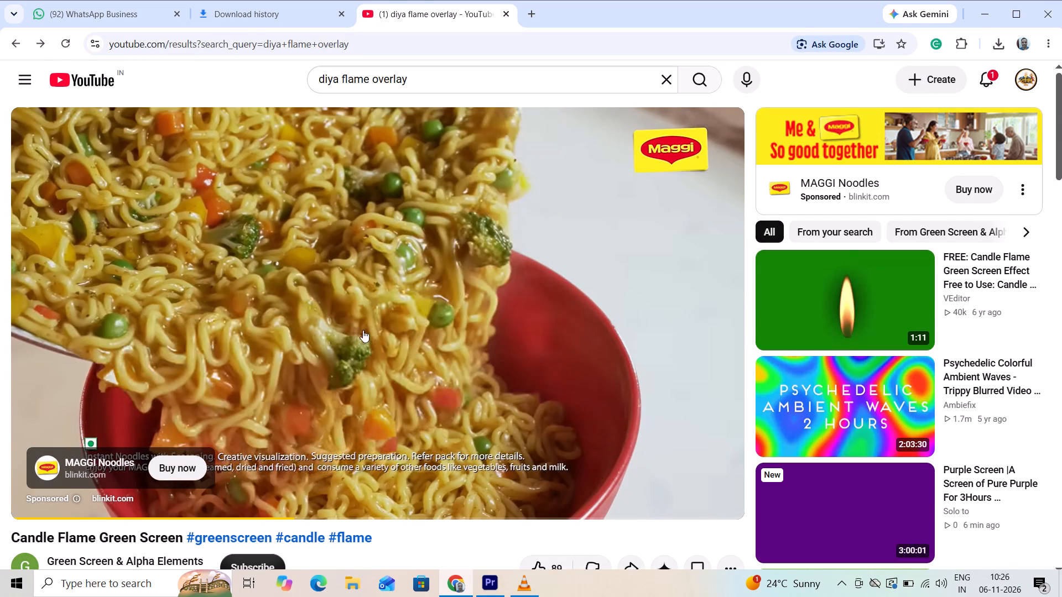
pyautogui.click(314, 214)
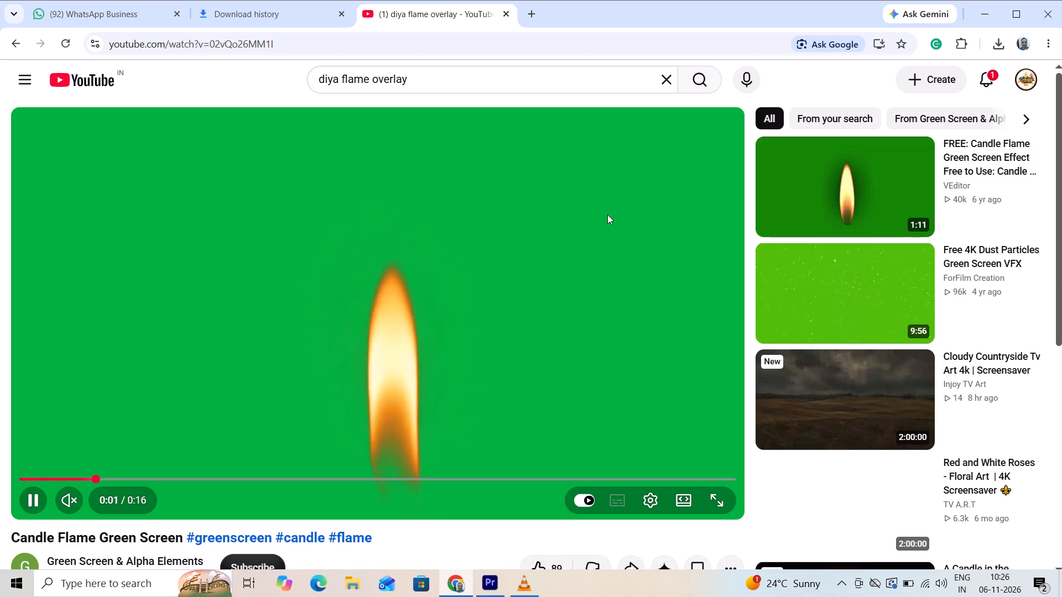
# Check the candle flame video and its page for a download option.
pyautogui.rightClick(612, 214)
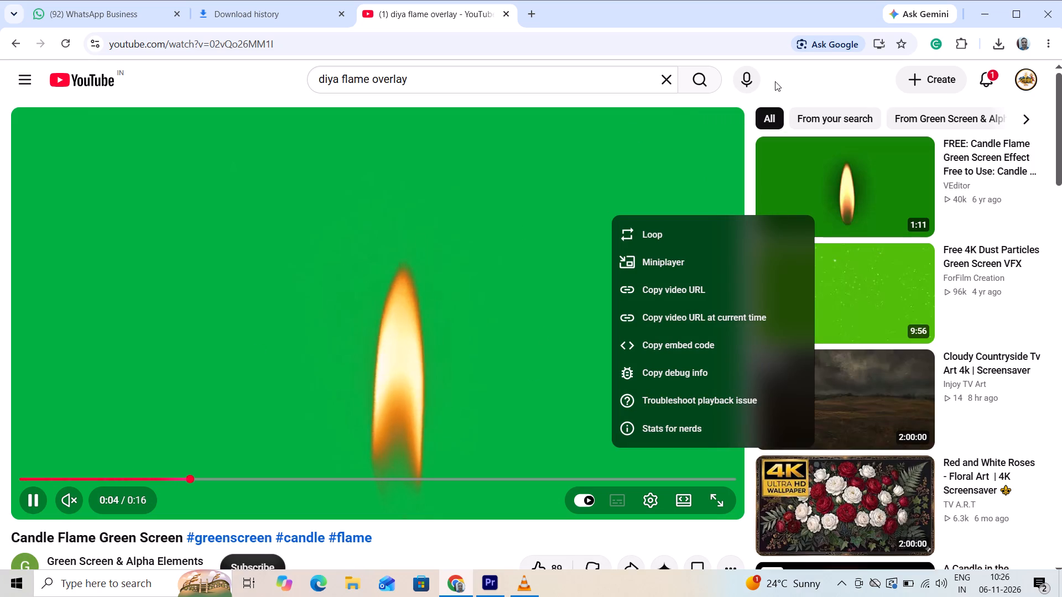
pyautogui.click(783, 88)
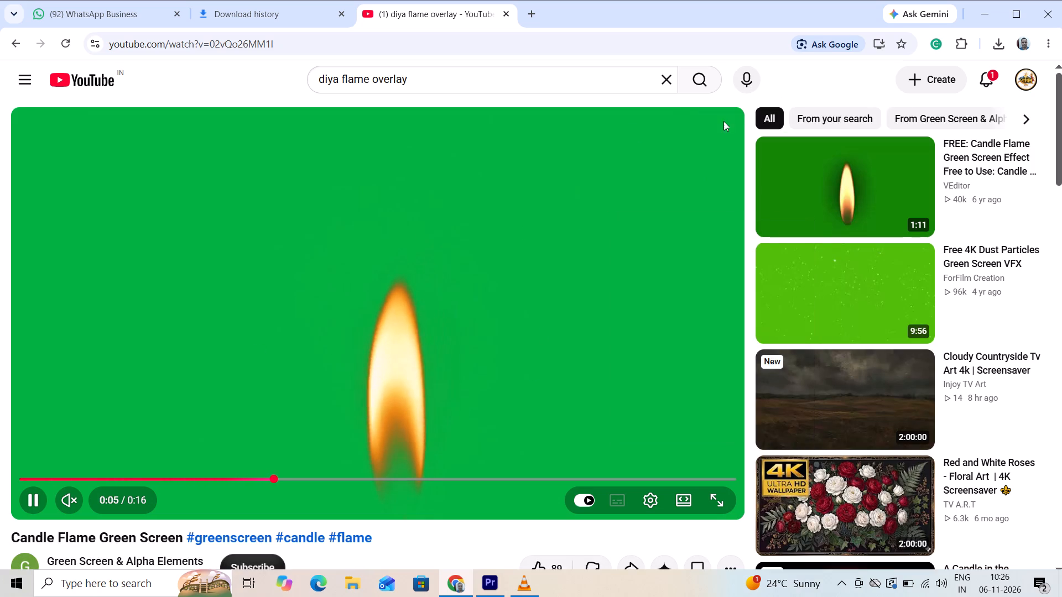
pyautogui.scroll(-4, 603, 275)
pyautogui.scroll(7, 591, 281)
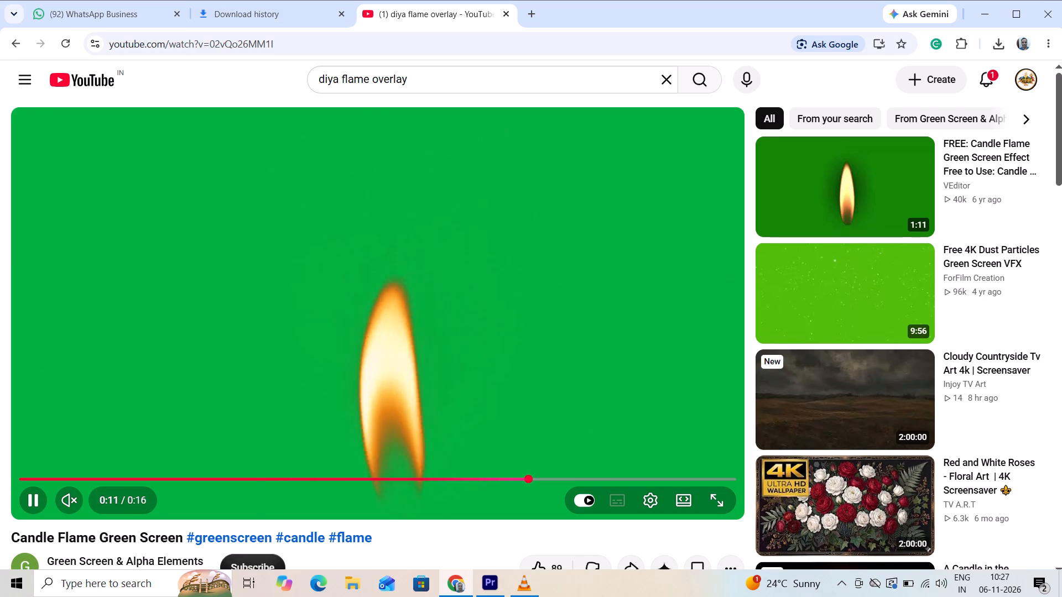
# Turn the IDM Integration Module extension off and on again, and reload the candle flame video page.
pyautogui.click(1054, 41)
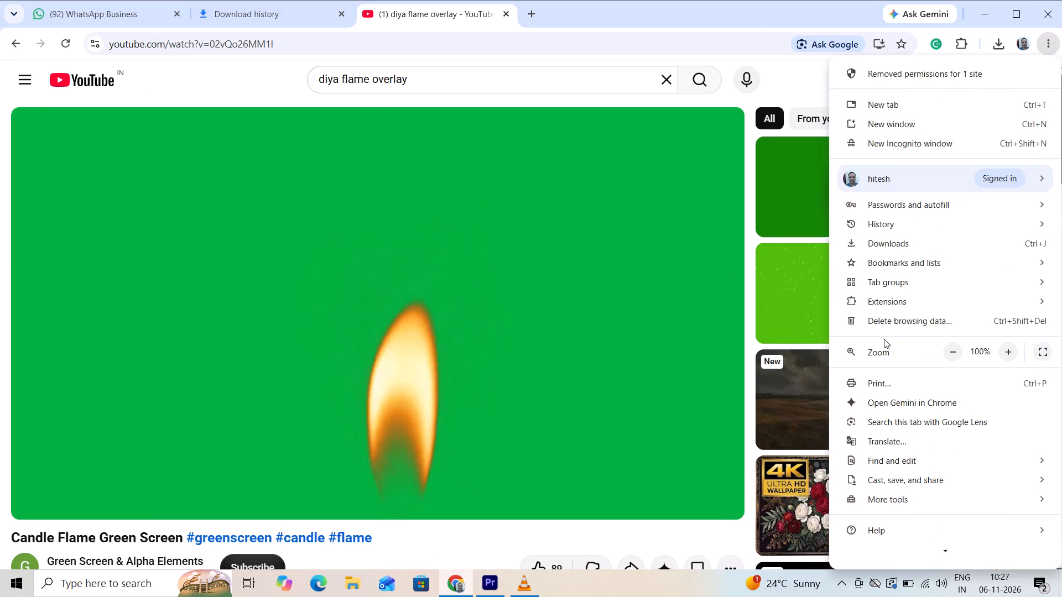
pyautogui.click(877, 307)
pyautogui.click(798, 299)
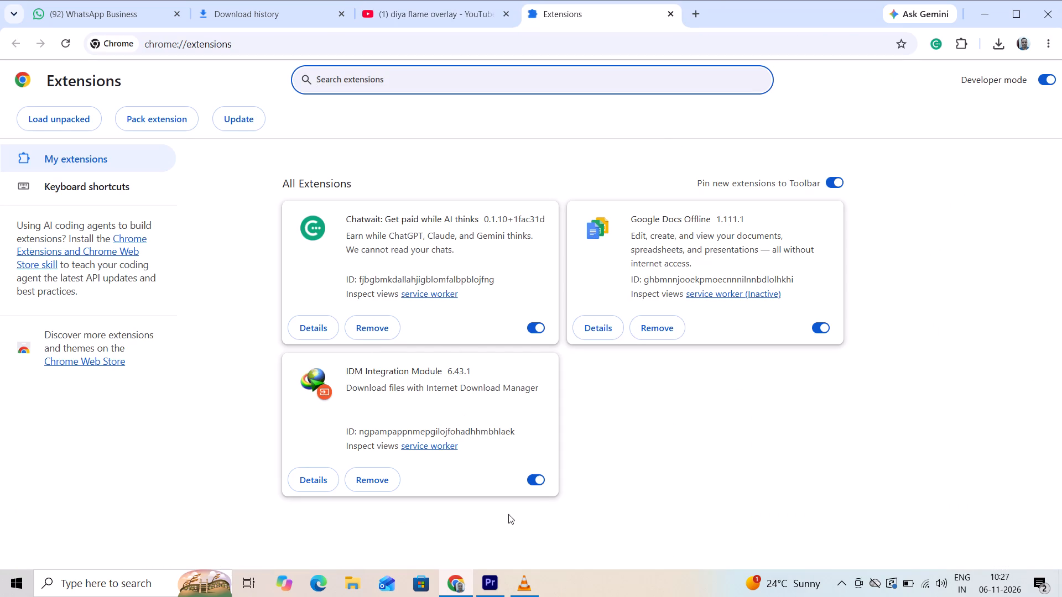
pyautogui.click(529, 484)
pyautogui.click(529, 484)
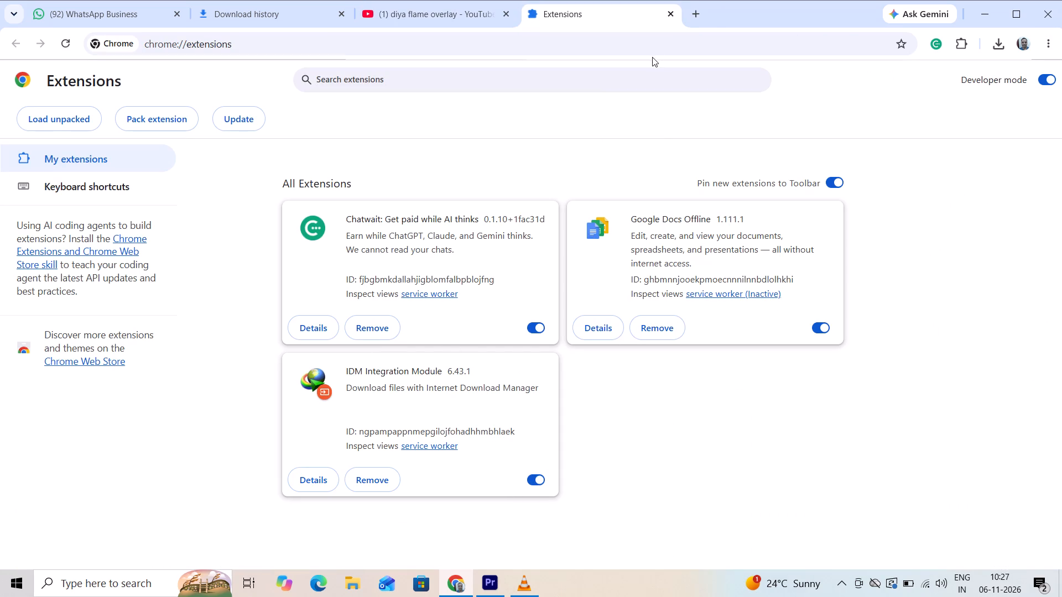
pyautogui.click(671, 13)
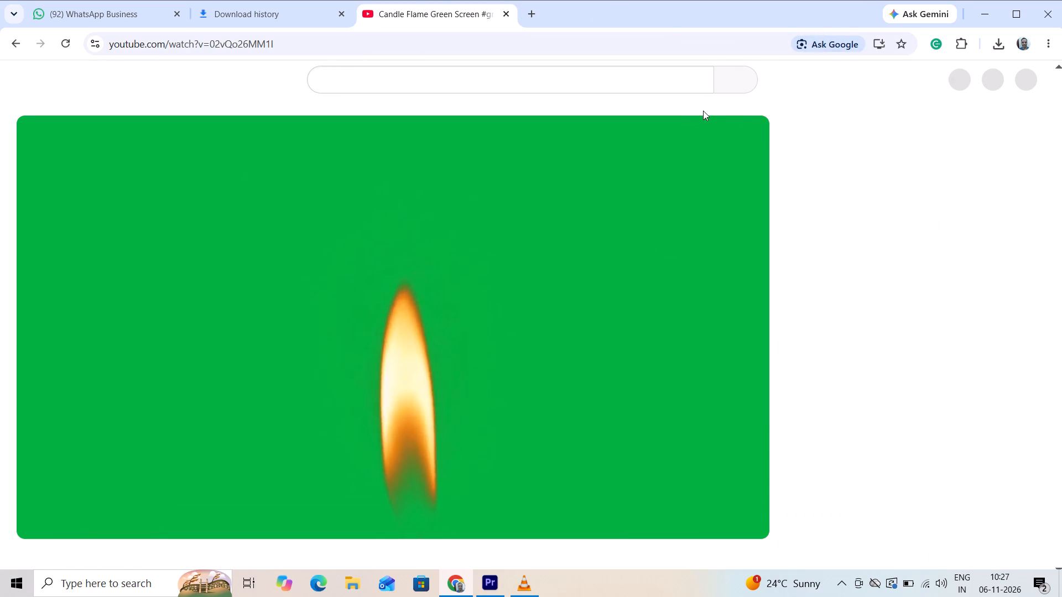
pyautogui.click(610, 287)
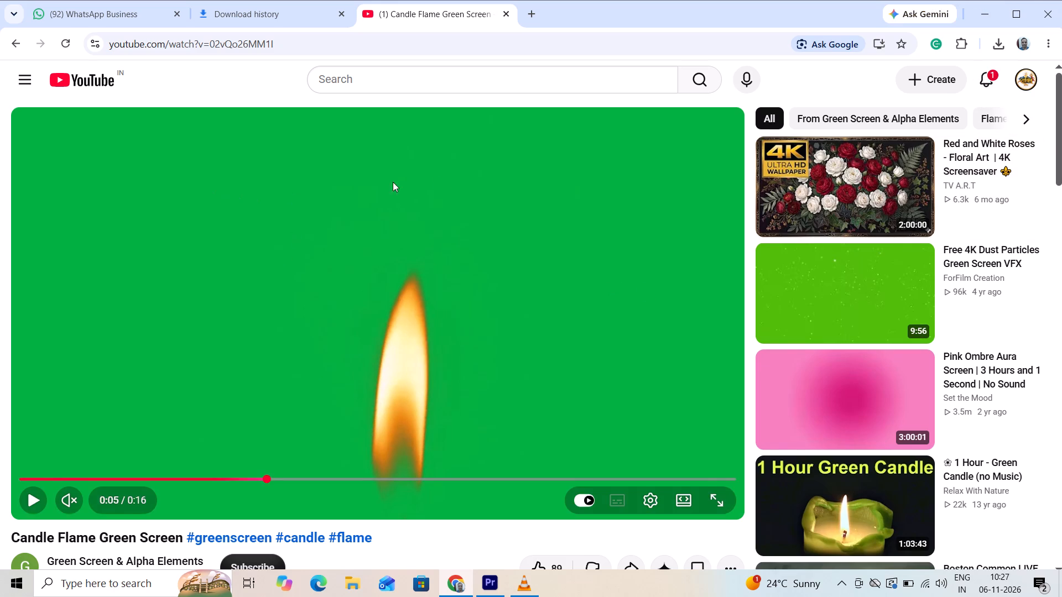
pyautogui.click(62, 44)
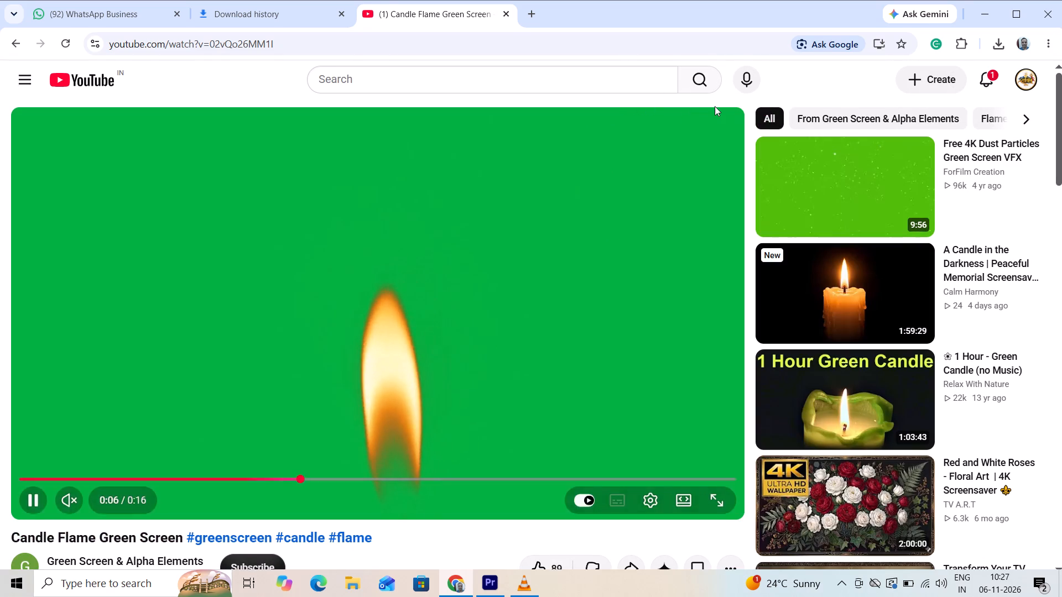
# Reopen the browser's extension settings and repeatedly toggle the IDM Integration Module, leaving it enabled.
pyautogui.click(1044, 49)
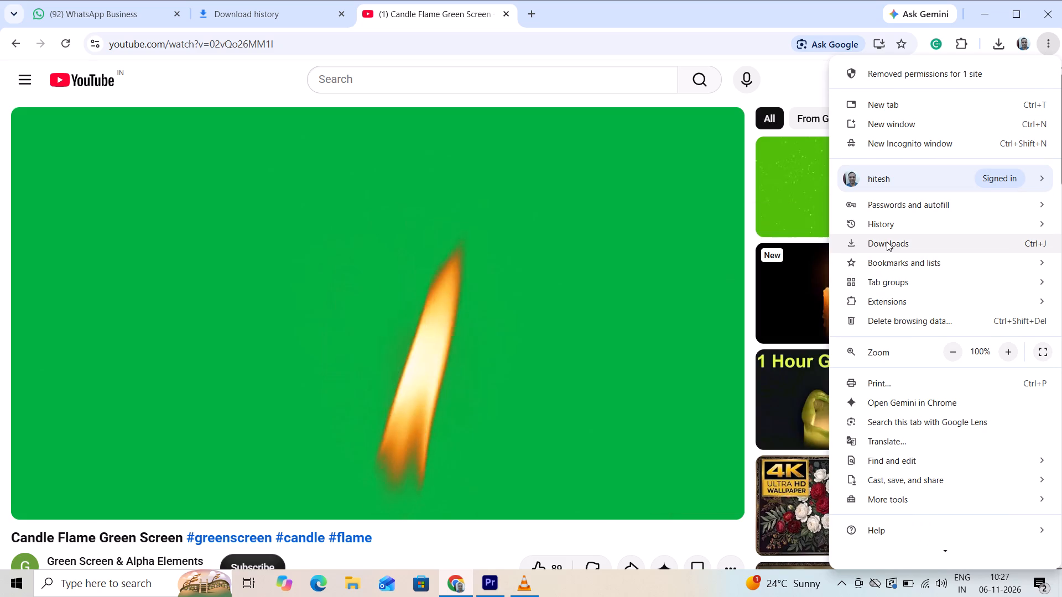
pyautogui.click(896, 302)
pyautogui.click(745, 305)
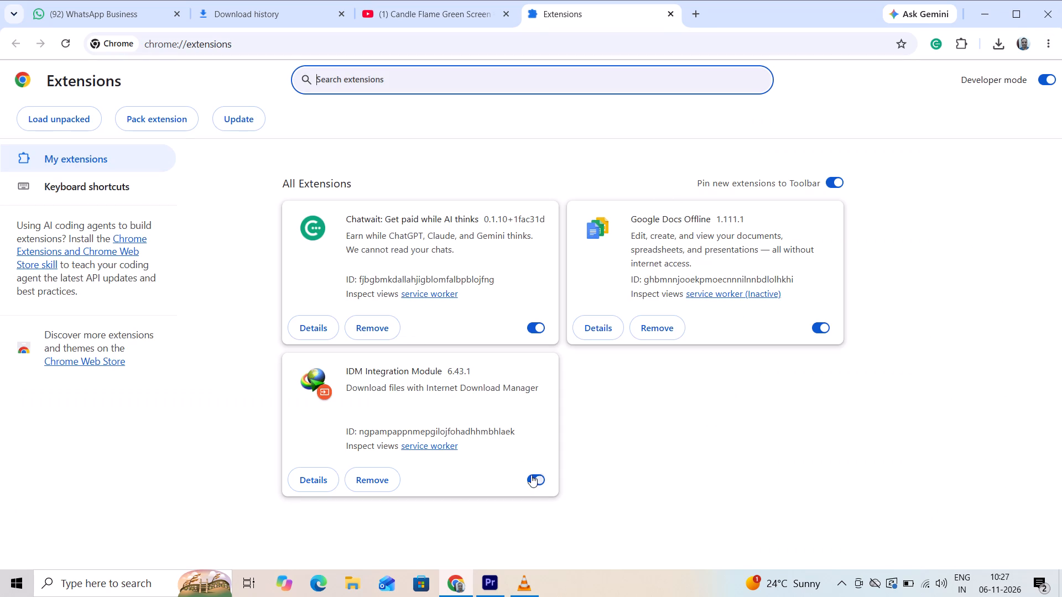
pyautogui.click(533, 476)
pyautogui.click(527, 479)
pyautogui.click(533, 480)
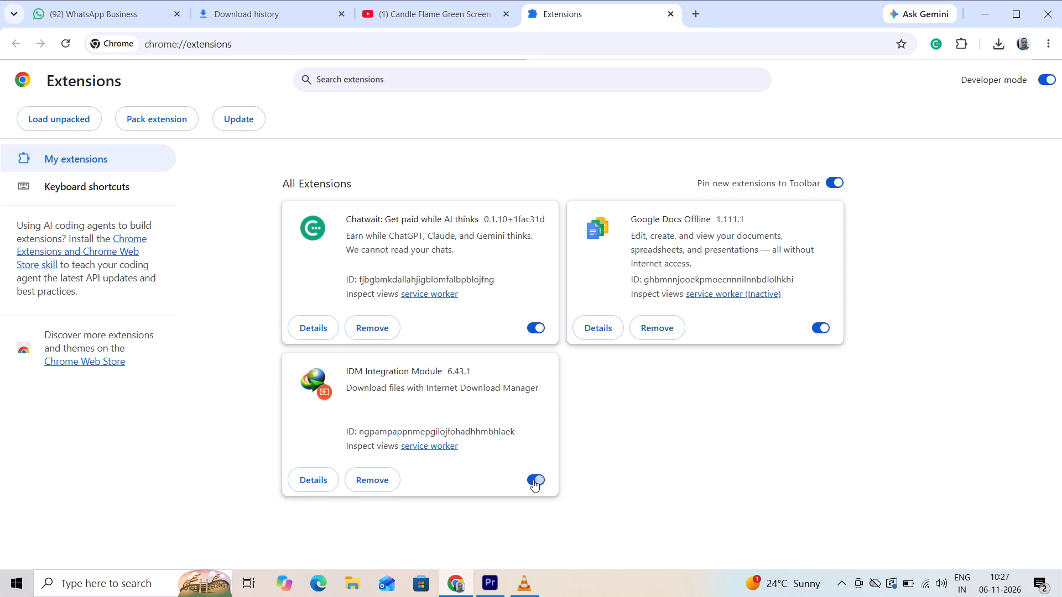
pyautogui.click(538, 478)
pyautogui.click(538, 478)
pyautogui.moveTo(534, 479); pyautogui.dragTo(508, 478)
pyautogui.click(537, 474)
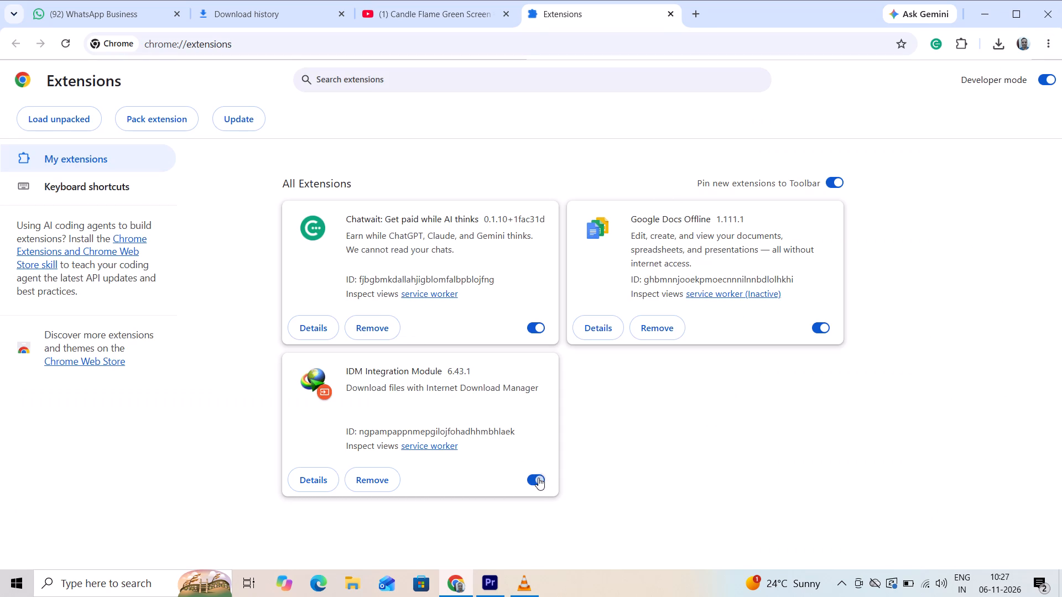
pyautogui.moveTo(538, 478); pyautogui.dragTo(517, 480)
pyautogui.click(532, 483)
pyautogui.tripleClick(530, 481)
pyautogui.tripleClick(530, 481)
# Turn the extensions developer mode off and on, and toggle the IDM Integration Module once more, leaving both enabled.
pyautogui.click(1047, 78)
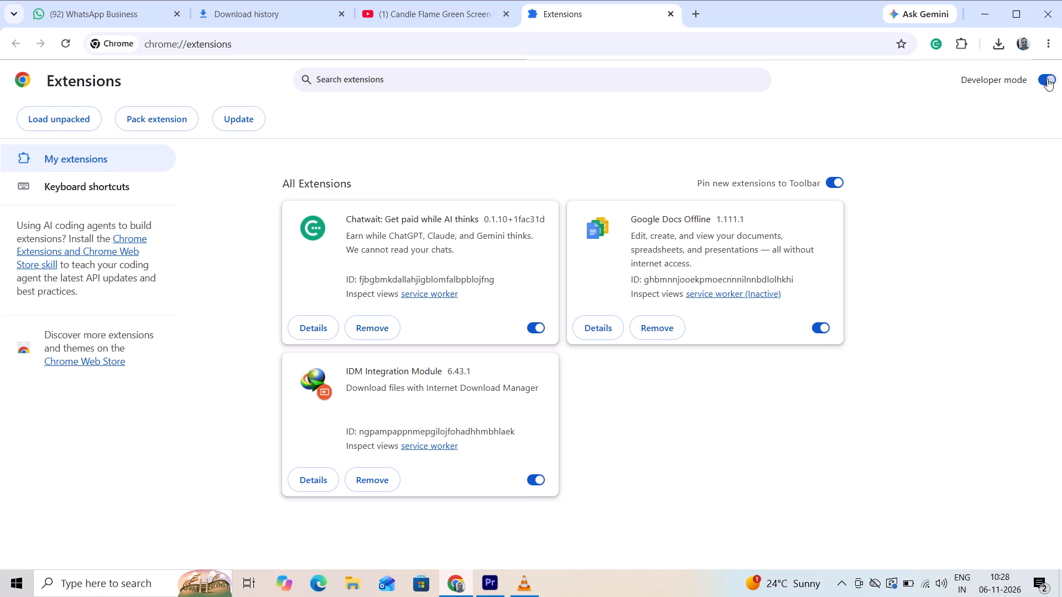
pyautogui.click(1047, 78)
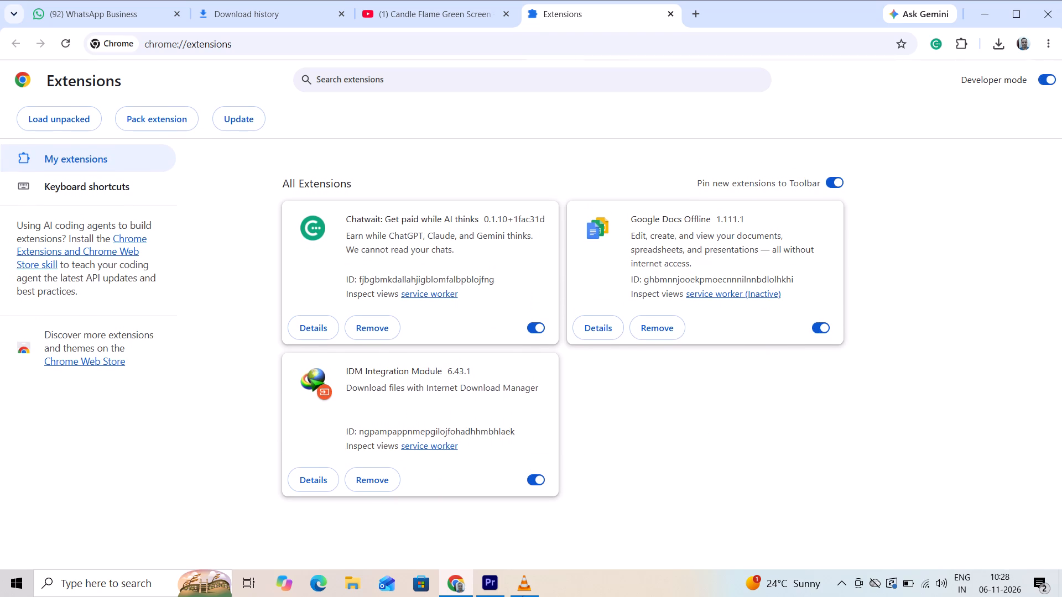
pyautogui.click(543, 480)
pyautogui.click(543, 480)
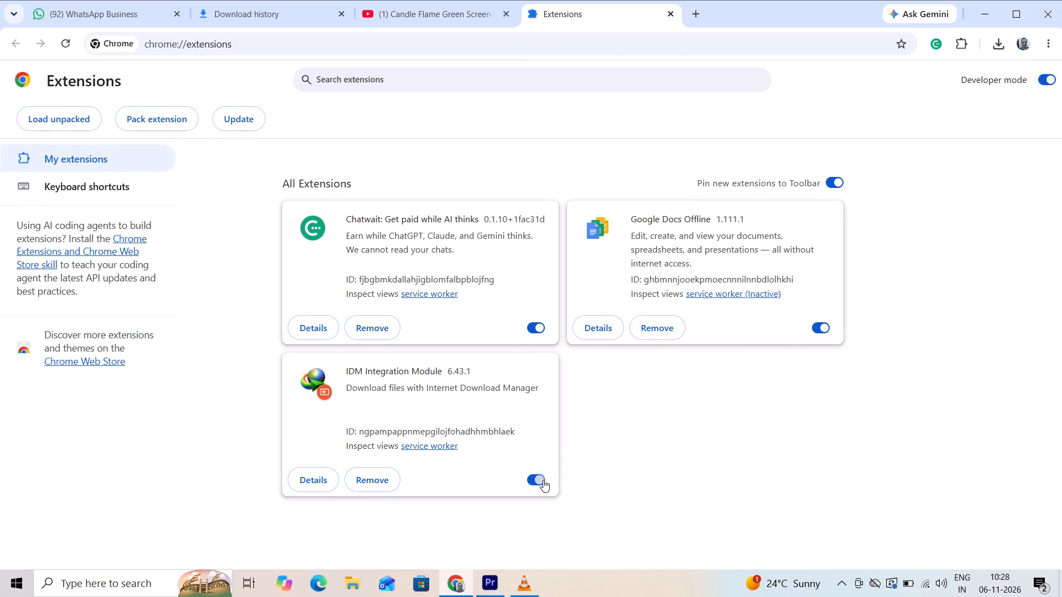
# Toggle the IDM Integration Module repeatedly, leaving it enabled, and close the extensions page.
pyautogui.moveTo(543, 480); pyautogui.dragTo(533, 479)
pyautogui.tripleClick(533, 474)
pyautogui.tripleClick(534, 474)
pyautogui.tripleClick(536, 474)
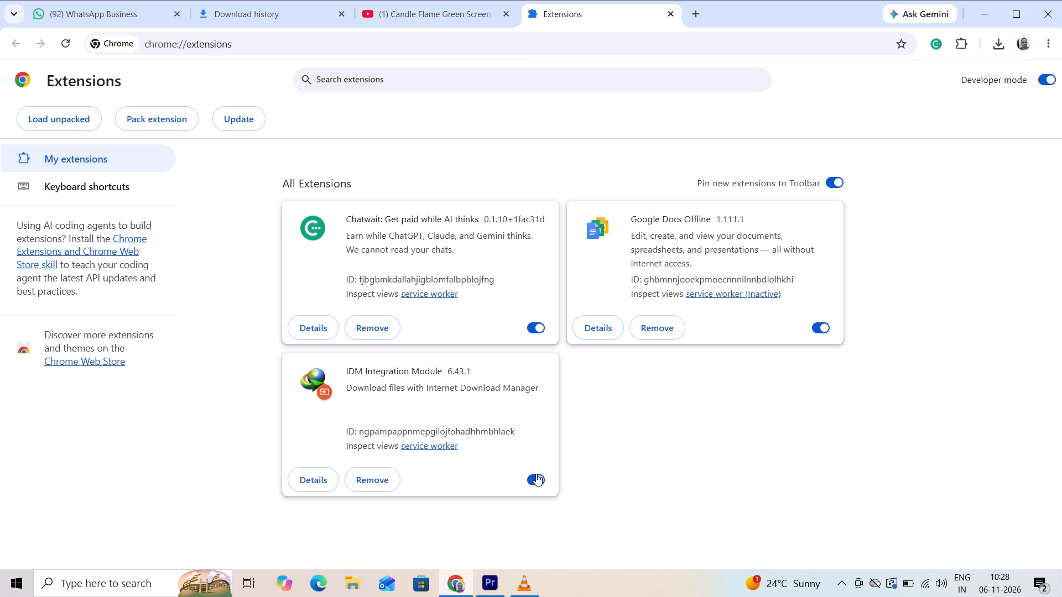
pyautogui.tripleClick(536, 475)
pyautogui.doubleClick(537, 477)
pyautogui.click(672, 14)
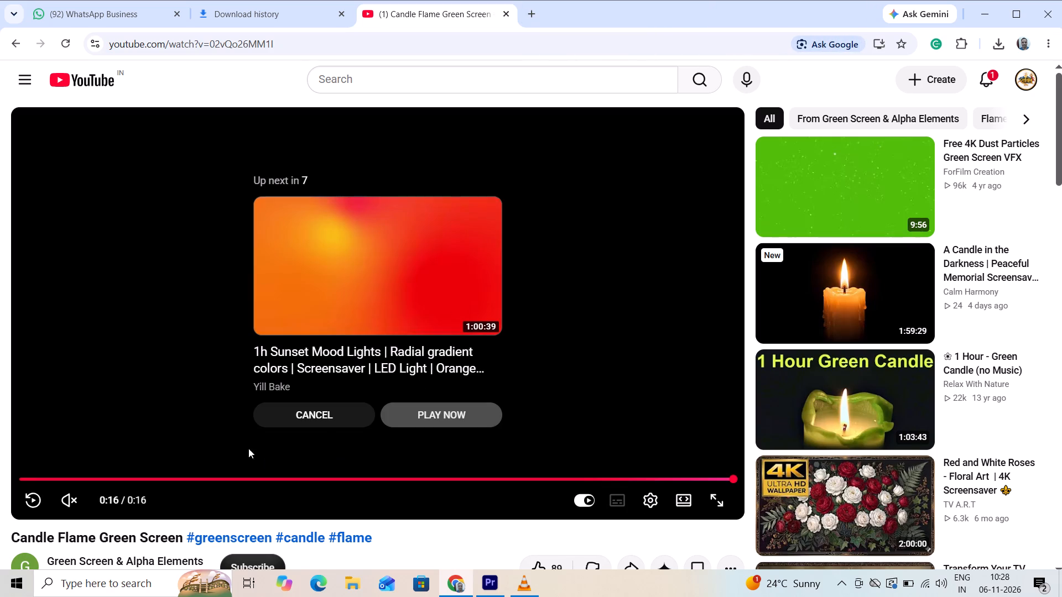
# Cancel the upcoming autoplay video and replay the candle flame green screen video.
pyautogui.click(325, 415)
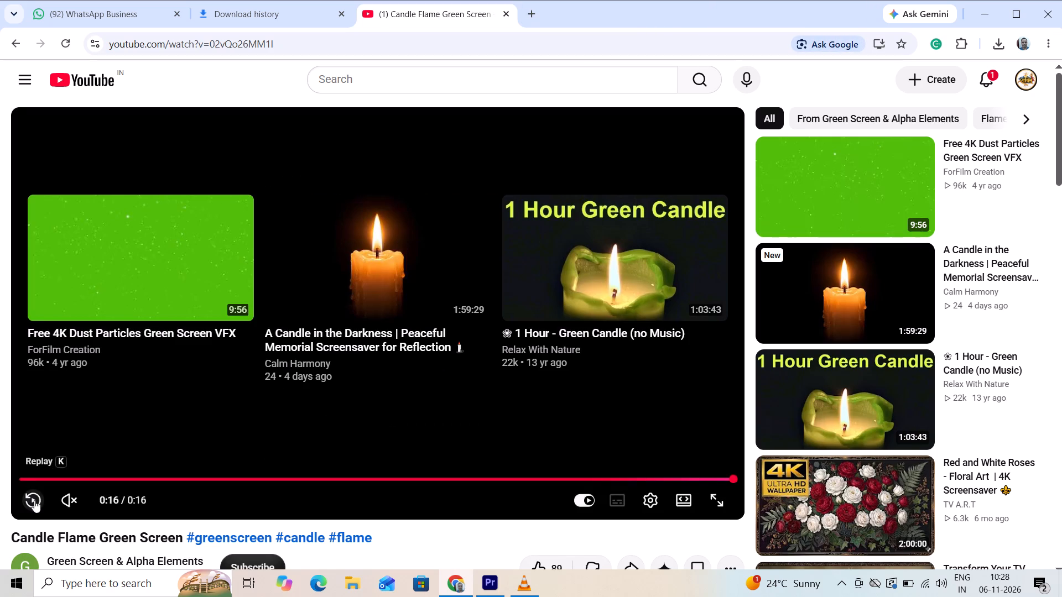
pyautogui.click(34, 500)
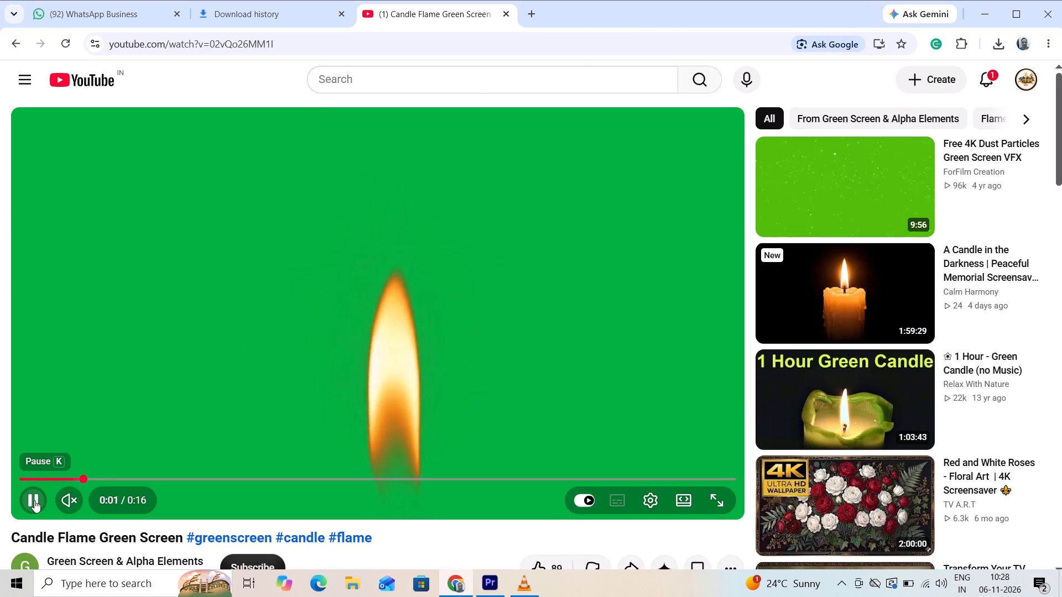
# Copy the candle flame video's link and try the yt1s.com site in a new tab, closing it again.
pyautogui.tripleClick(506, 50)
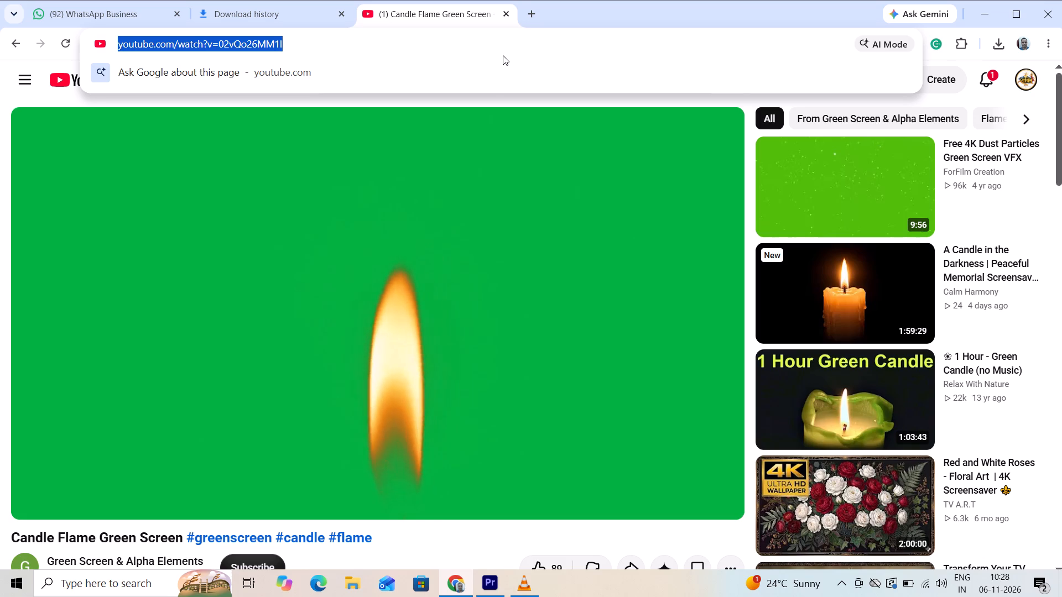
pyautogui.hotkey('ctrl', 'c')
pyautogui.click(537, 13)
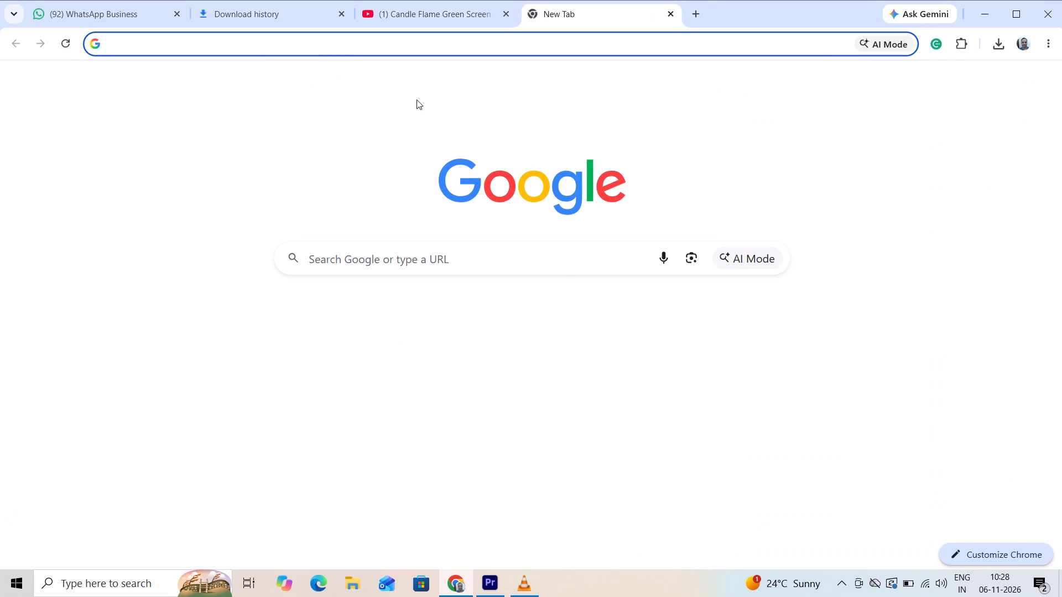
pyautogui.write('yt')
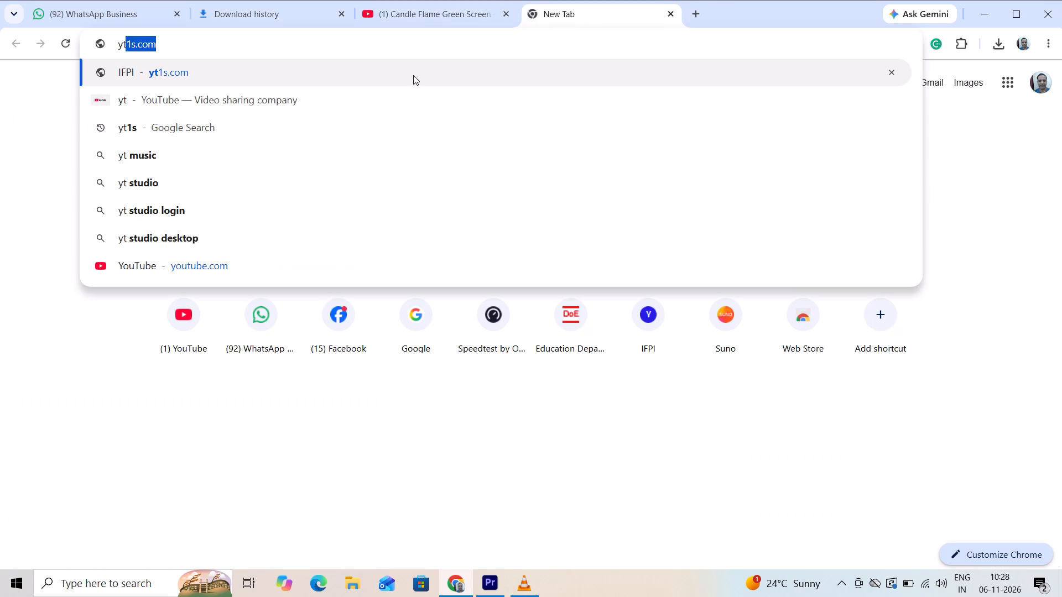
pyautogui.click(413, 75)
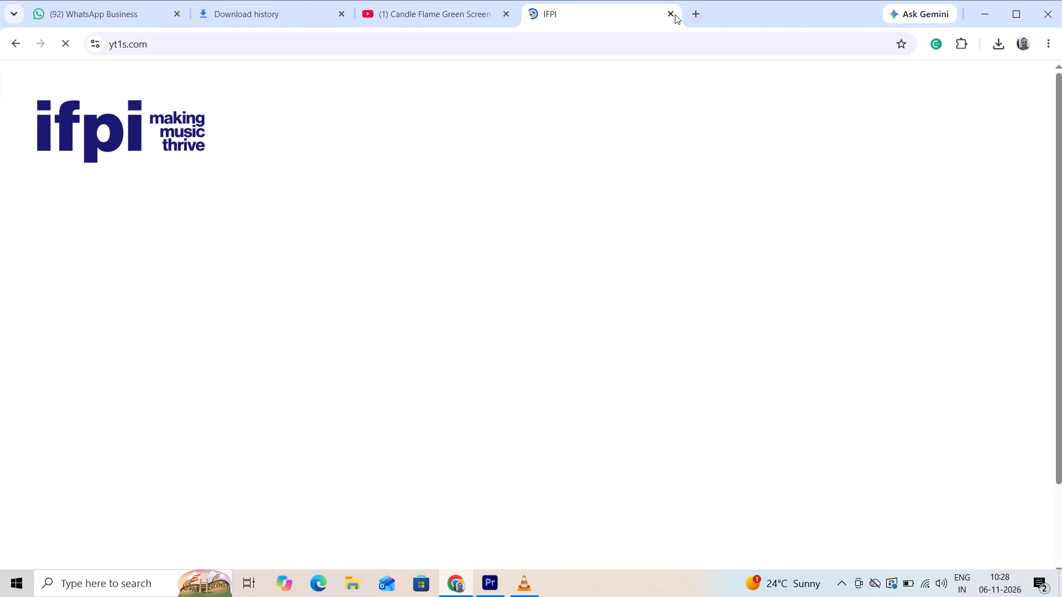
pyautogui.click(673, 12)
# Search Google for yt1s in a new tab and open the YT1s YouTube downloader at yt1s.blog.
pyautogui.click(527, 19)
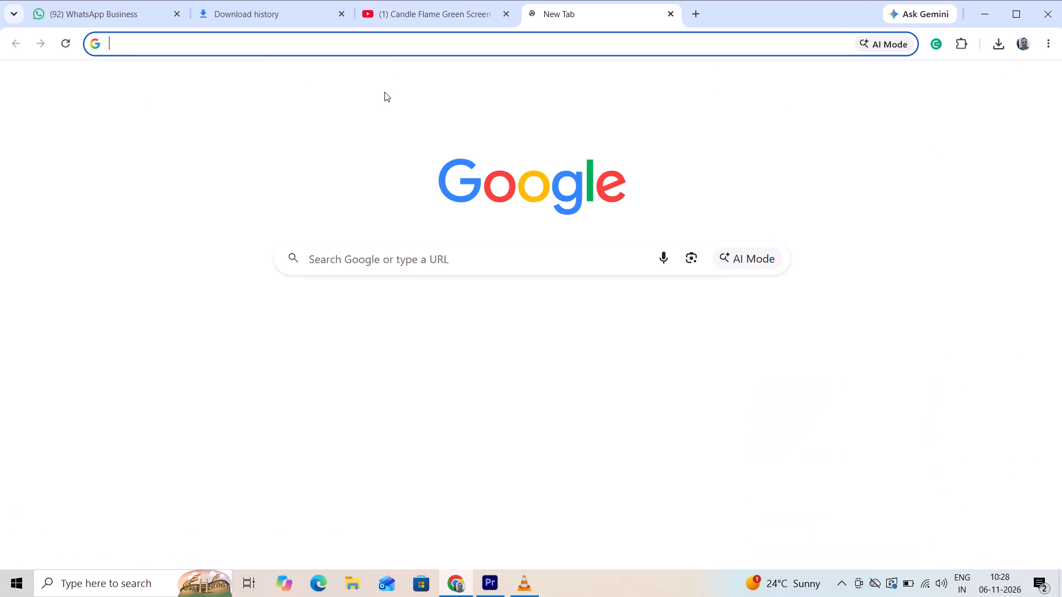
pyautogui.write('yt')
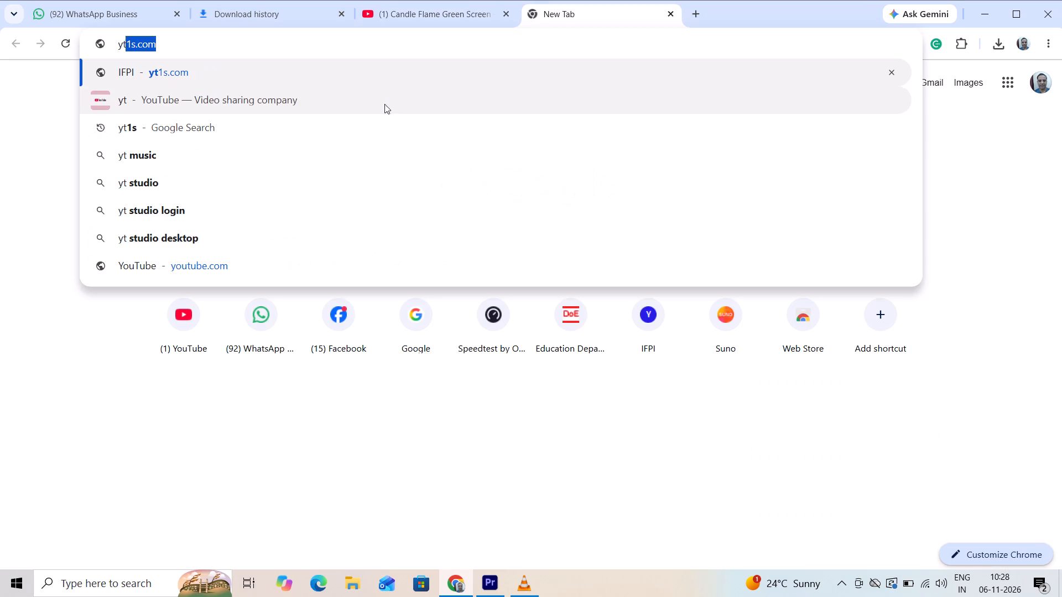
pyautogui.click(386, 135)
pyautogui.click(306, 211)
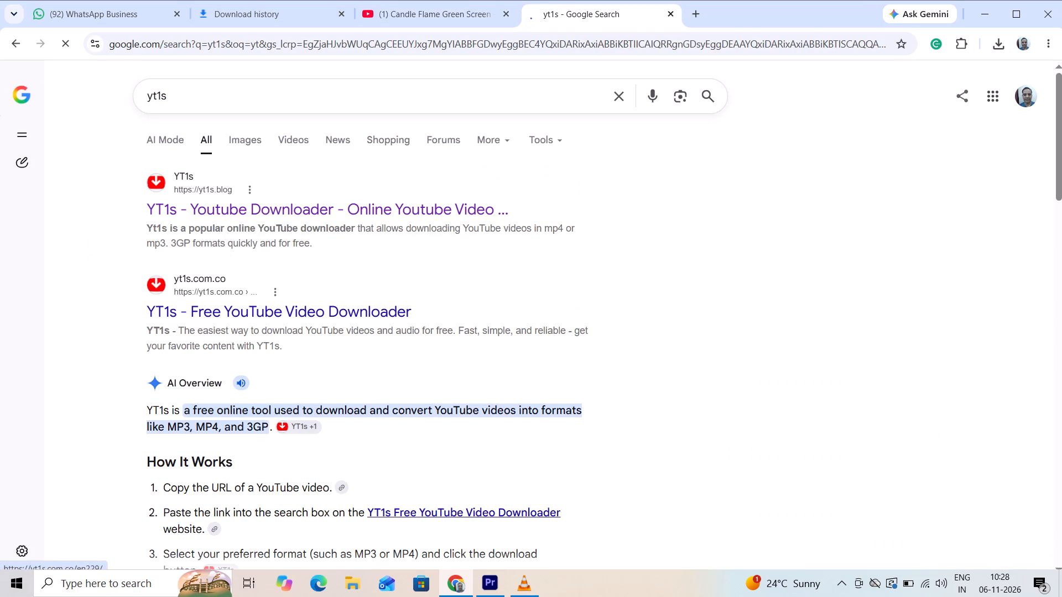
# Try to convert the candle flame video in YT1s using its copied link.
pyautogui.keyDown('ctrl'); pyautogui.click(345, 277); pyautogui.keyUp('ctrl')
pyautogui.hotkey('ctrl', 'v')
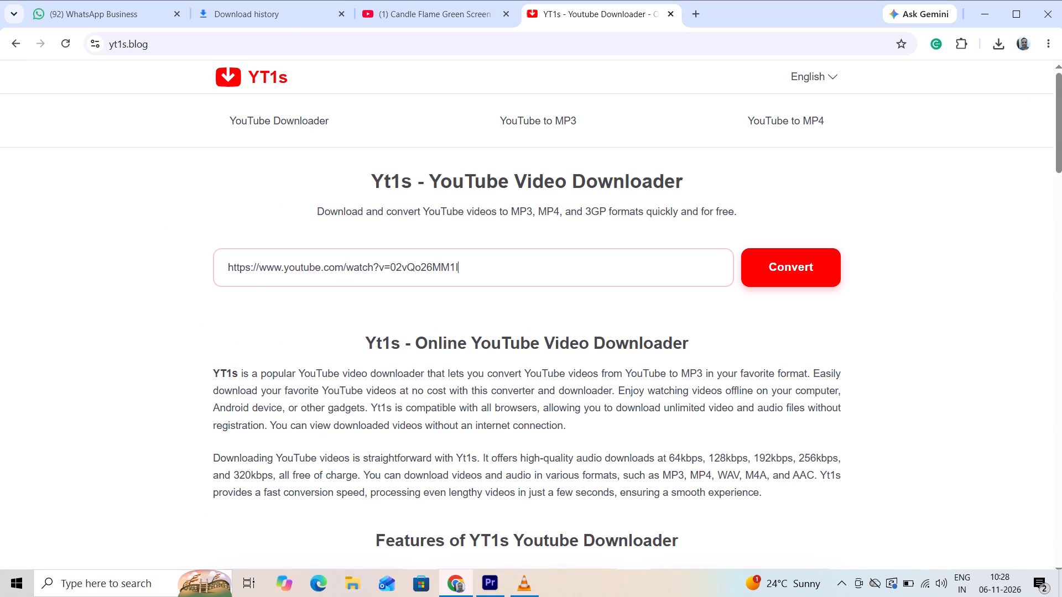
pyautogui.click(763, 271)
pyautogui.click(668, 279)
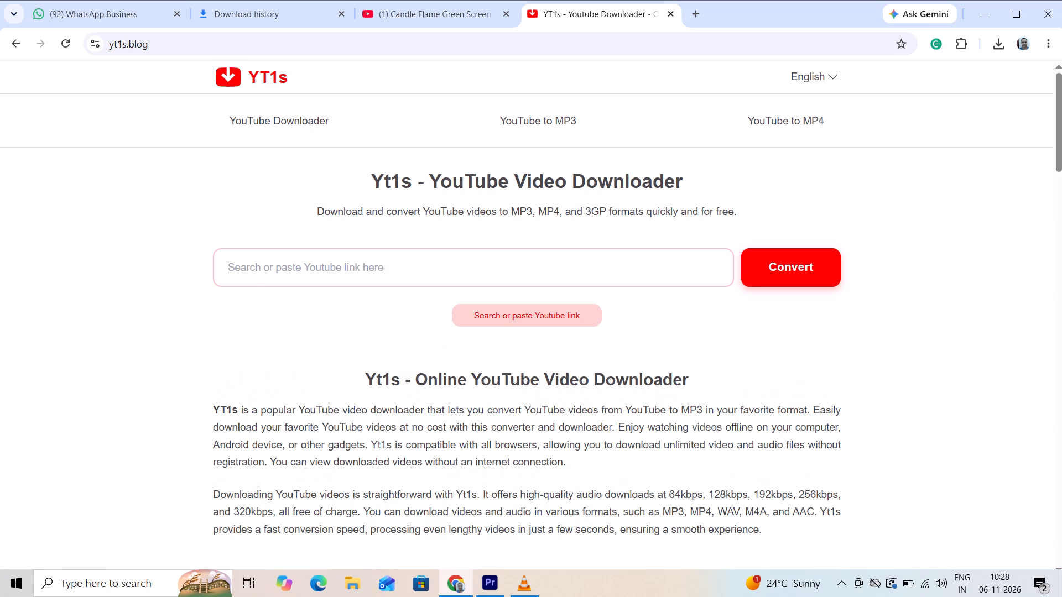
# Copy the candle flame video's link again from its YouTube page and submit it to YT1s for conversion.
pyautogui.click(449, 0)
pyautogui.click(419, 19)
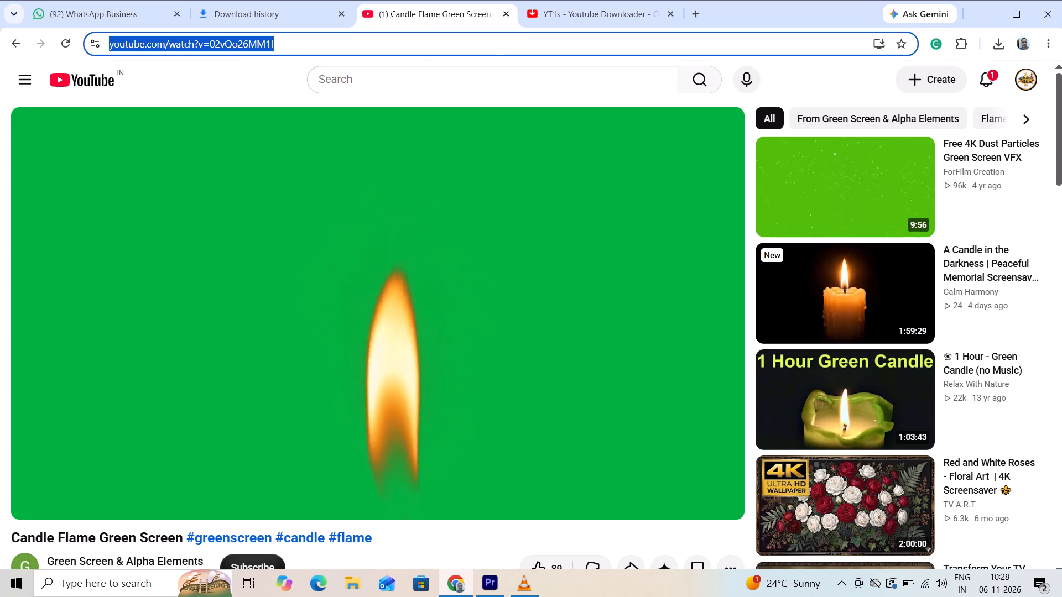
pyautogui.tripleClick(502, 45)
pyautogui.hotkey('ctrl', 'c')
pyautogui.hotkey('ctrl', 'c')
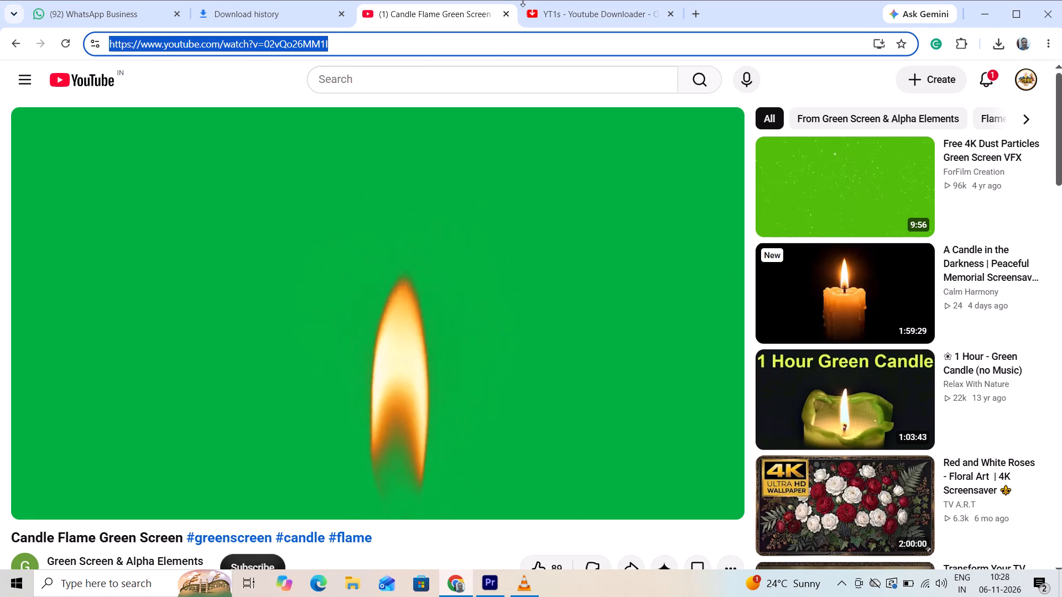
pyautogui.click(523, 1)
pyautogui.click(545, 0)
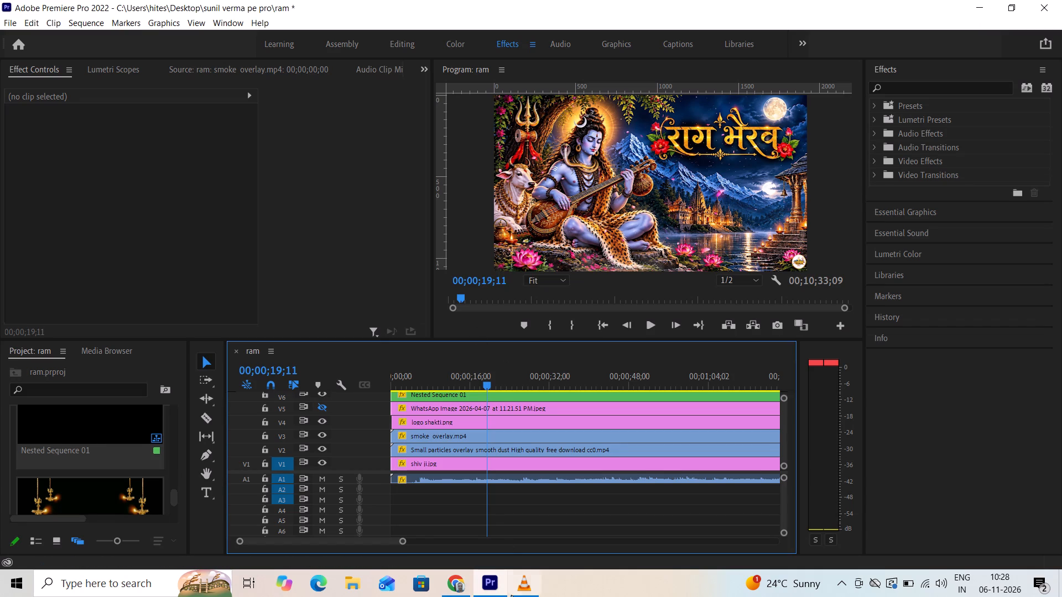
pyautogui.click(463, 582)
pyautogui.click(577, 0)
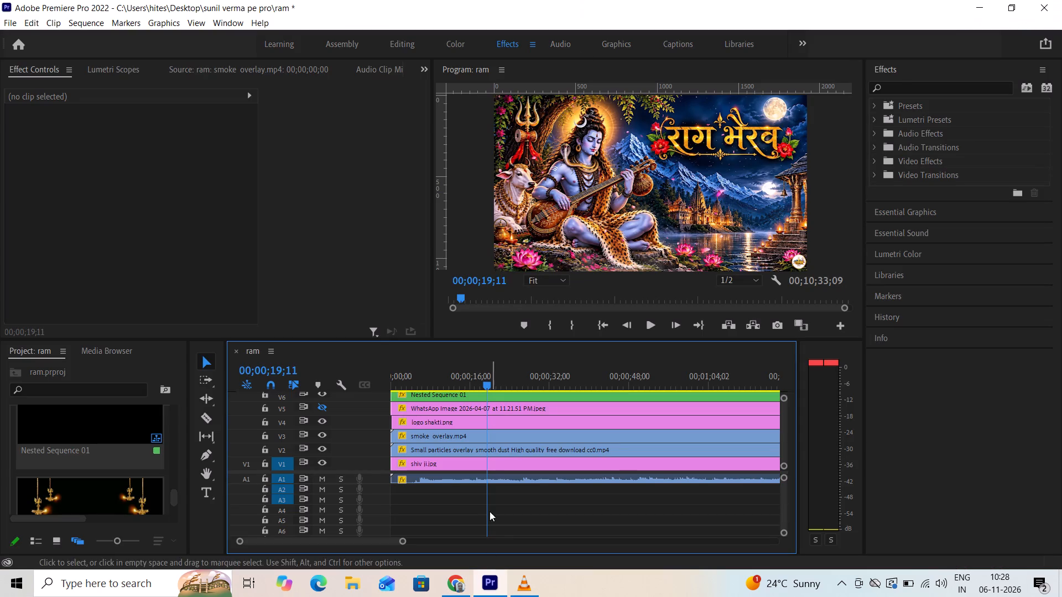
pyautogui.click(468, 573)
pyautogui.click(580, 25)
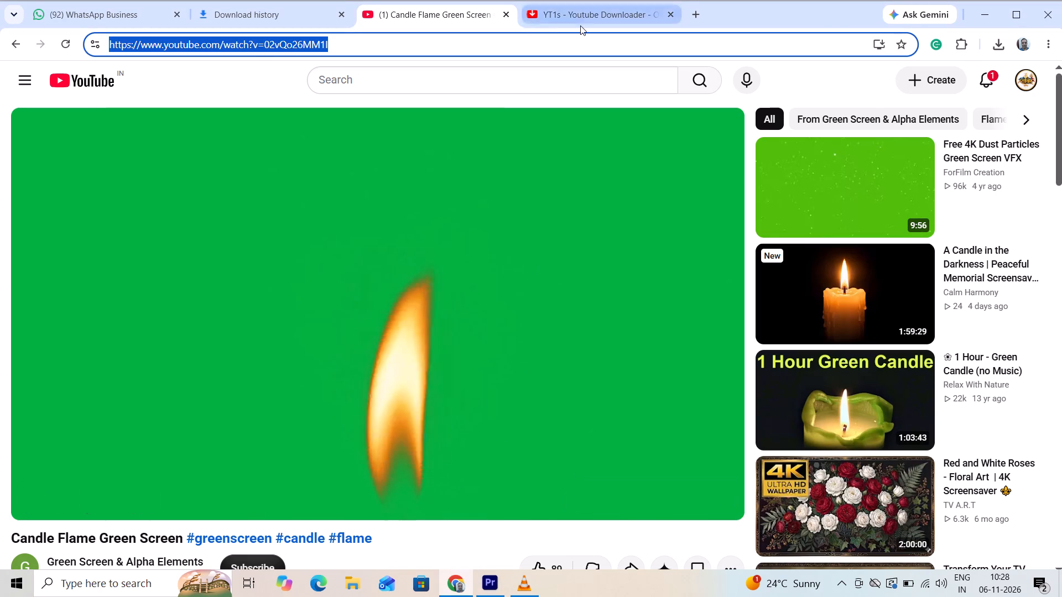
pyautogui.keyDown('ctrl'); pyautogui.click(556, 269); pyautogui.keyUp('ctrl')
pyautogui.hotkey('ctrl', 'v')
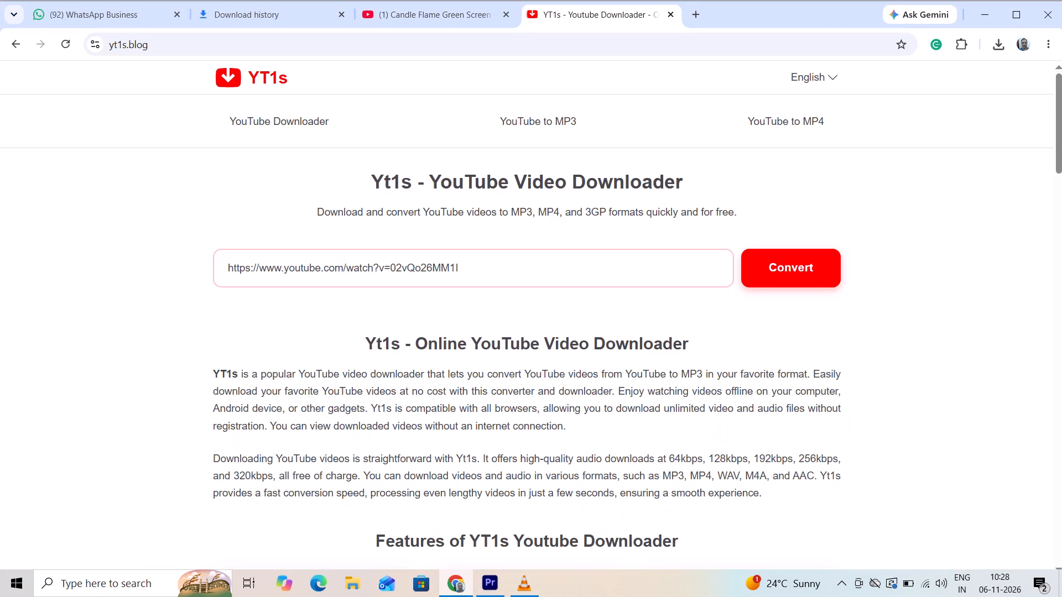
pyautogui.click(785, 277)
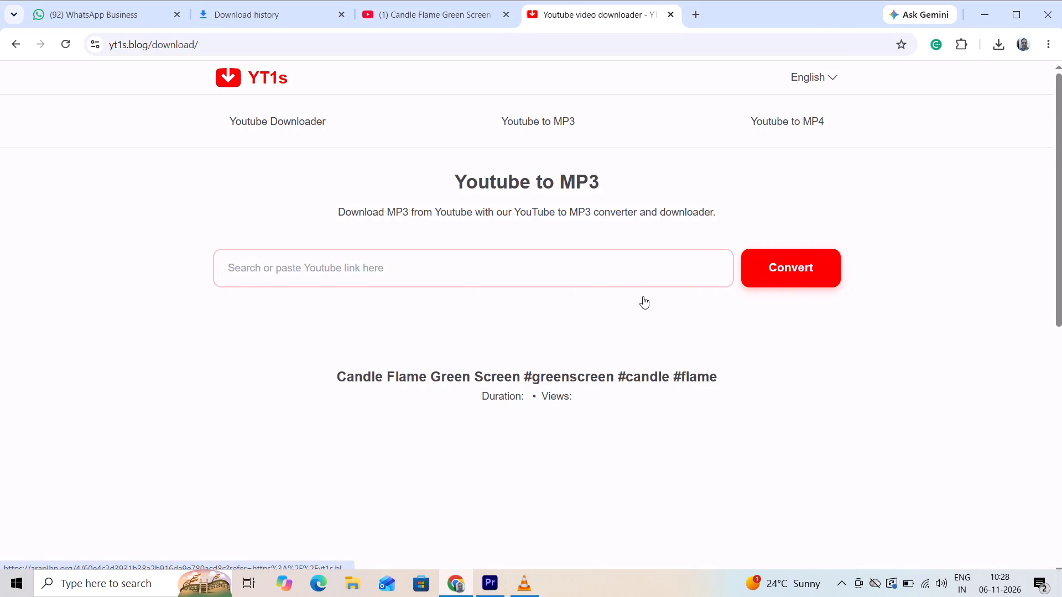
# Switch the candle flame video's download options to MP4, closing the advertising tabs that open.
pyautogui.scroll(-4, 641, 310)
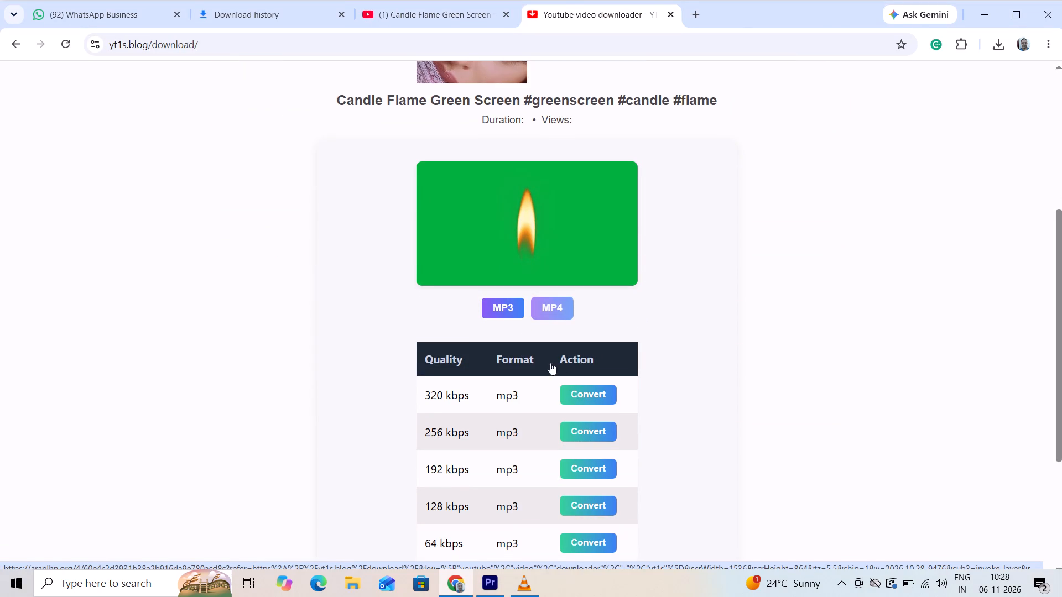
pyautogui.click(530, 297)
pyautogui.click(633, 0)
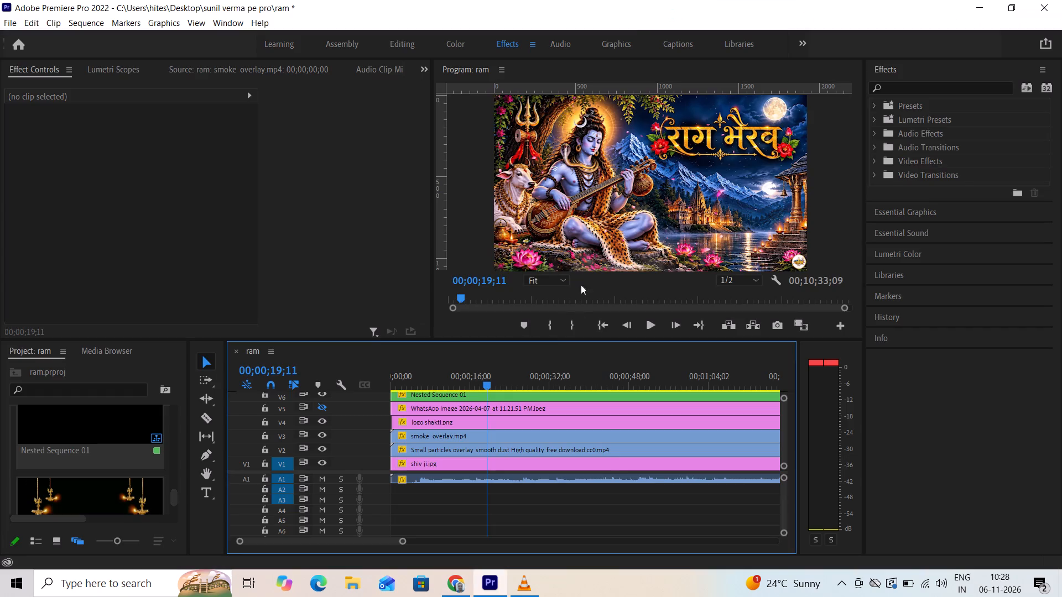
pyautogui.click(461, 583)
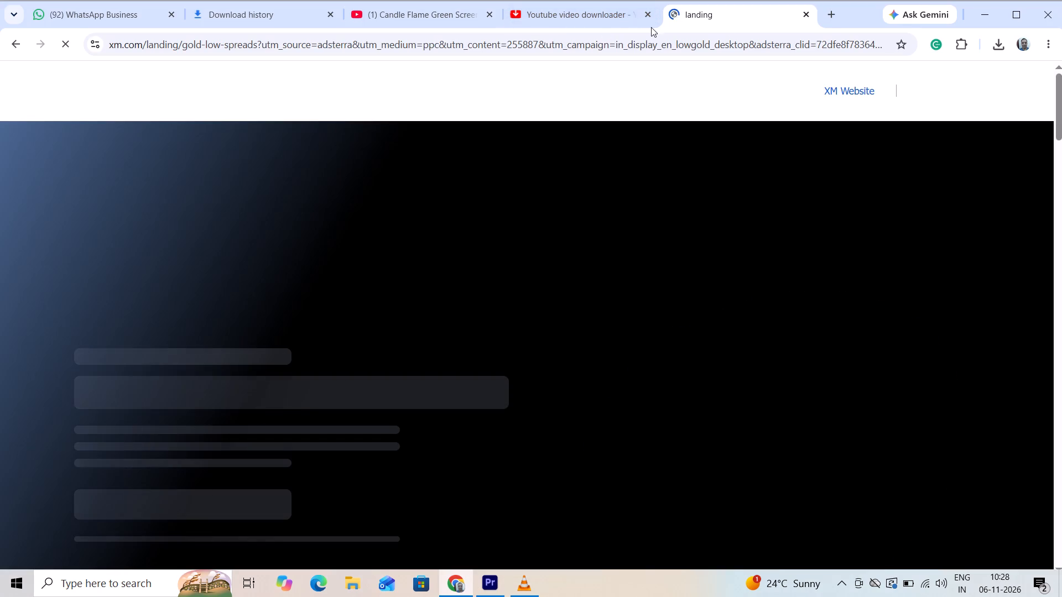
pyautogui.click(1007, 4)
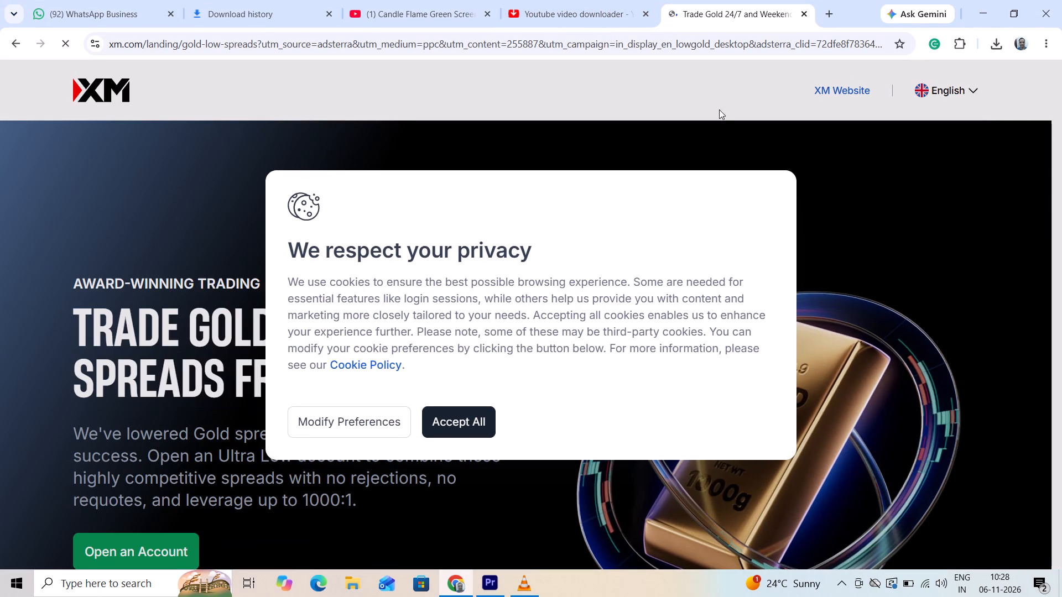
pyautogui.click(605, 0)
pyautogui.click(806, 15)
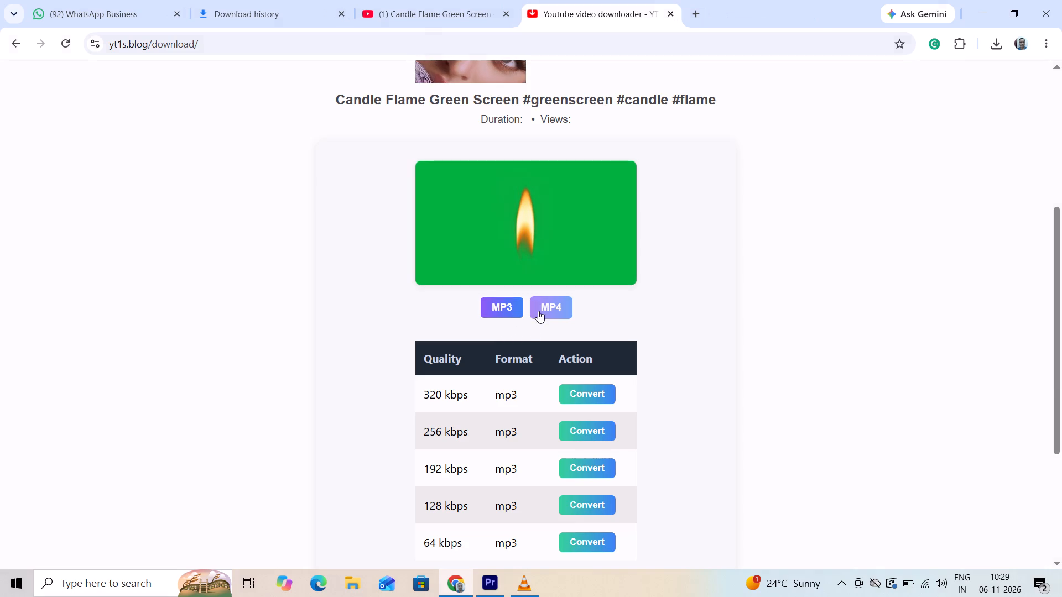
pyautogui.click(538, 311)
pyautogui.click(572, 0)
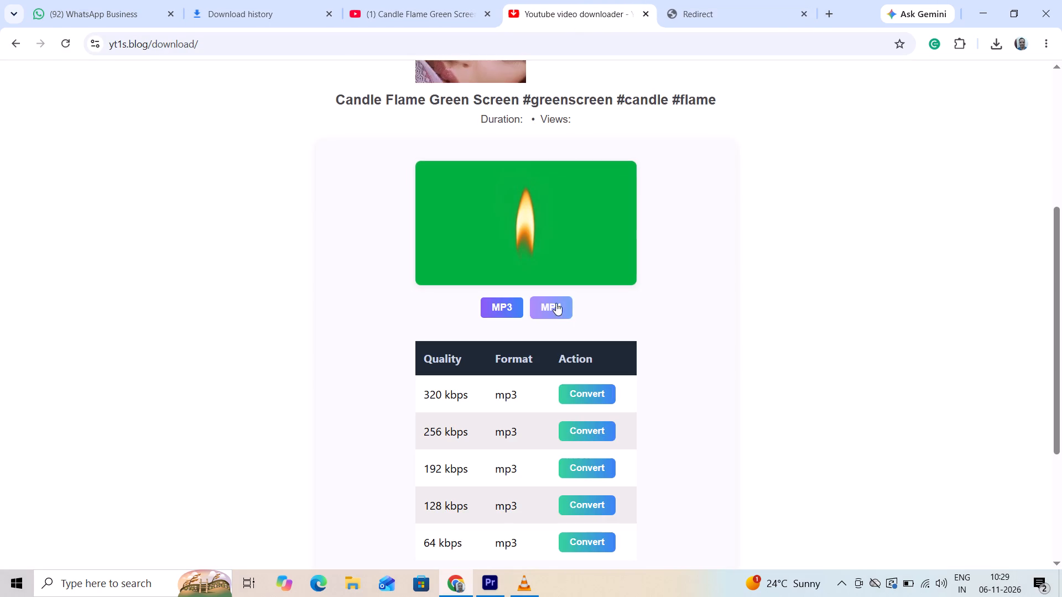
pyautogui.click(553, 296)
pyautogui.click(574, 395)
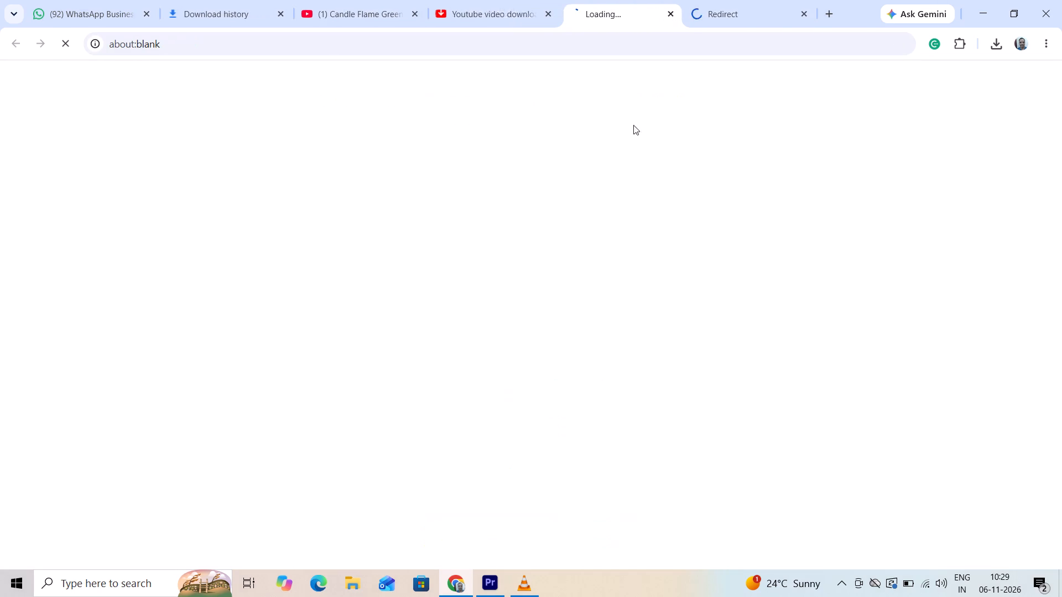
pyautogui.click(672, 18)
pyautogui.click(672, 18)
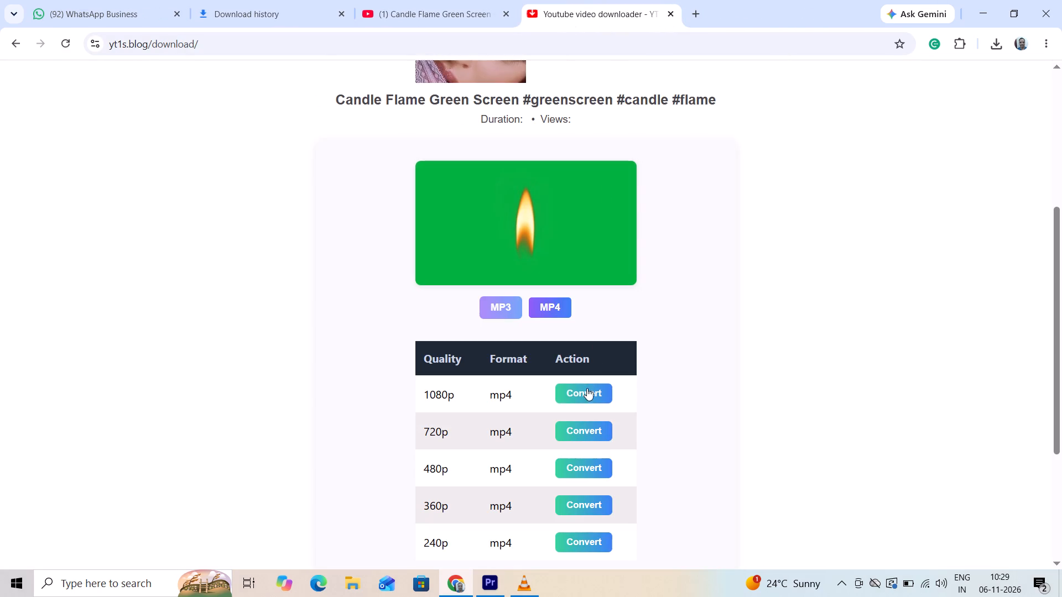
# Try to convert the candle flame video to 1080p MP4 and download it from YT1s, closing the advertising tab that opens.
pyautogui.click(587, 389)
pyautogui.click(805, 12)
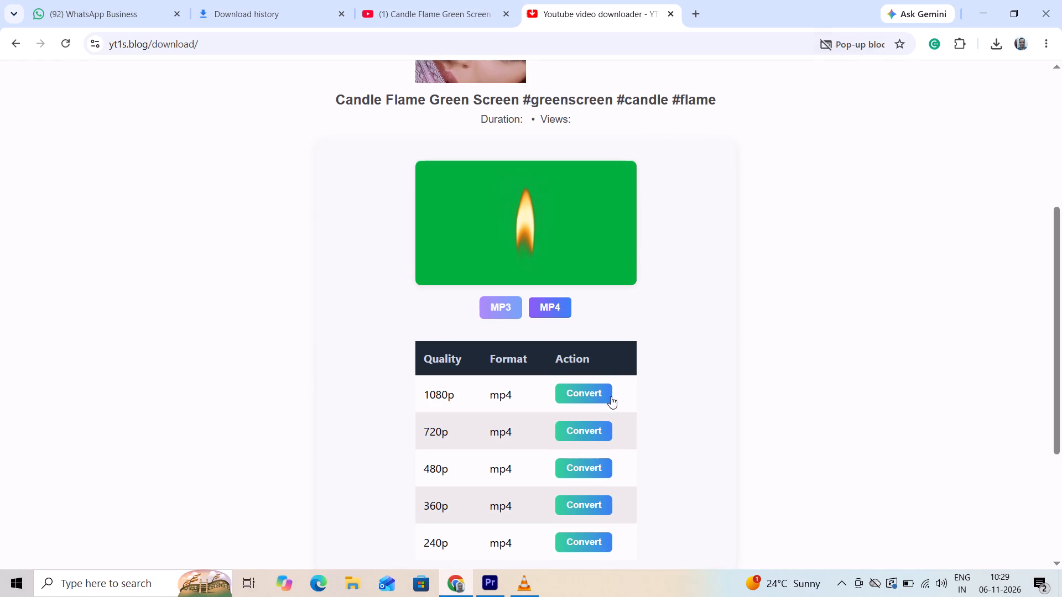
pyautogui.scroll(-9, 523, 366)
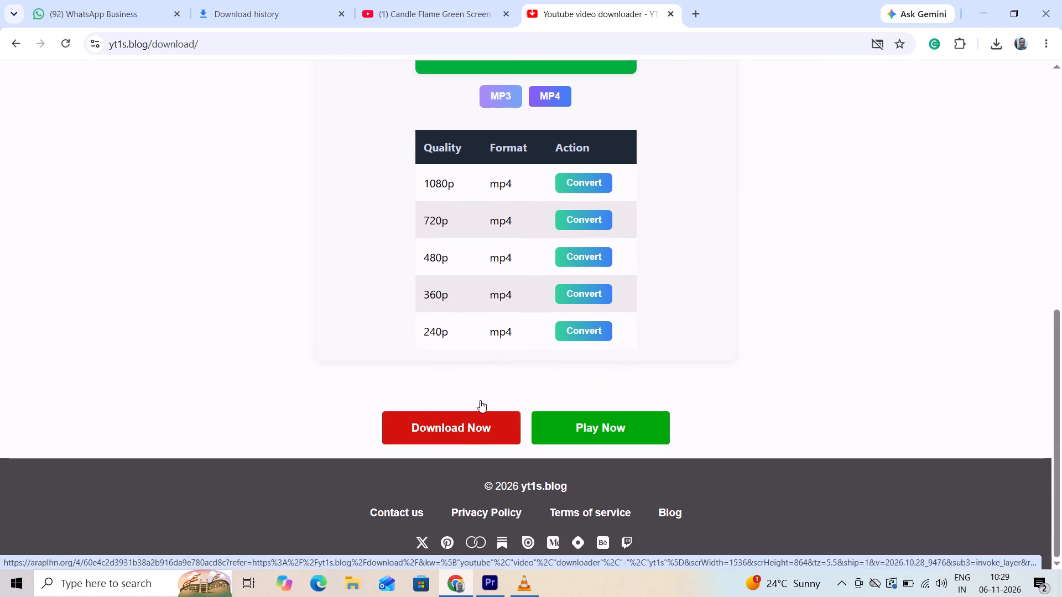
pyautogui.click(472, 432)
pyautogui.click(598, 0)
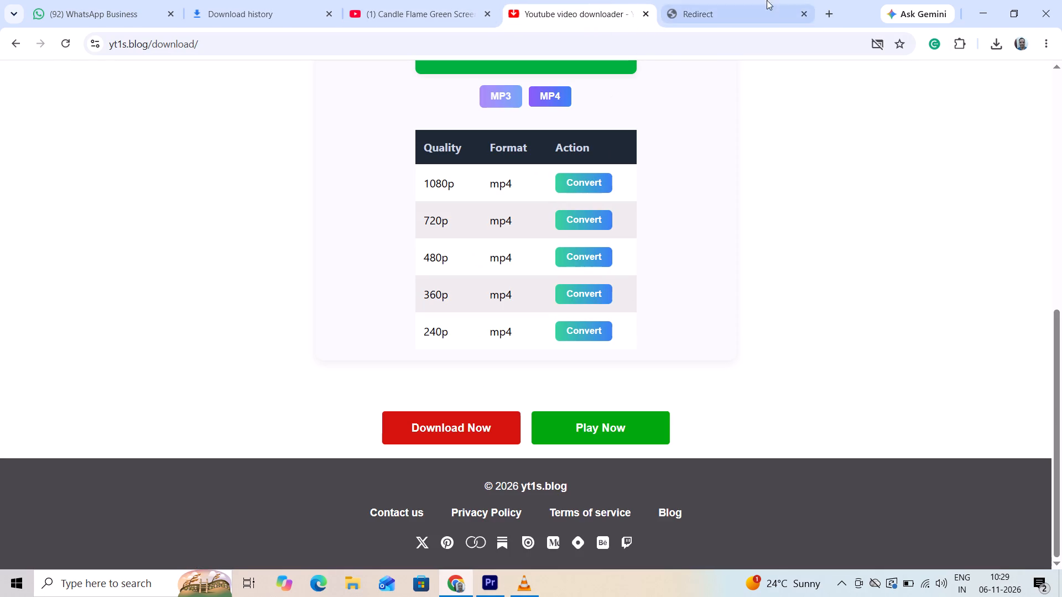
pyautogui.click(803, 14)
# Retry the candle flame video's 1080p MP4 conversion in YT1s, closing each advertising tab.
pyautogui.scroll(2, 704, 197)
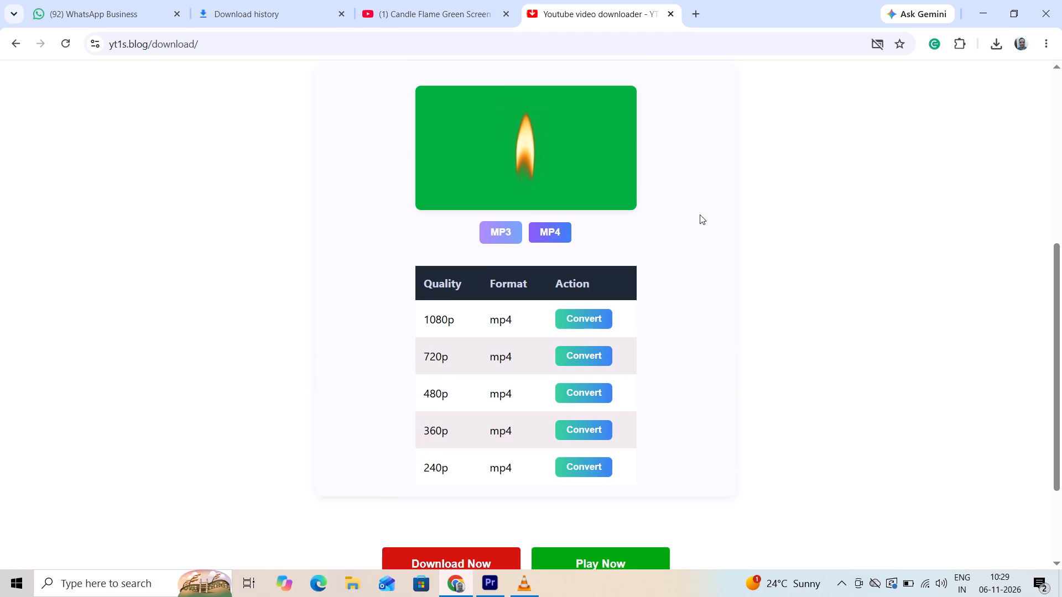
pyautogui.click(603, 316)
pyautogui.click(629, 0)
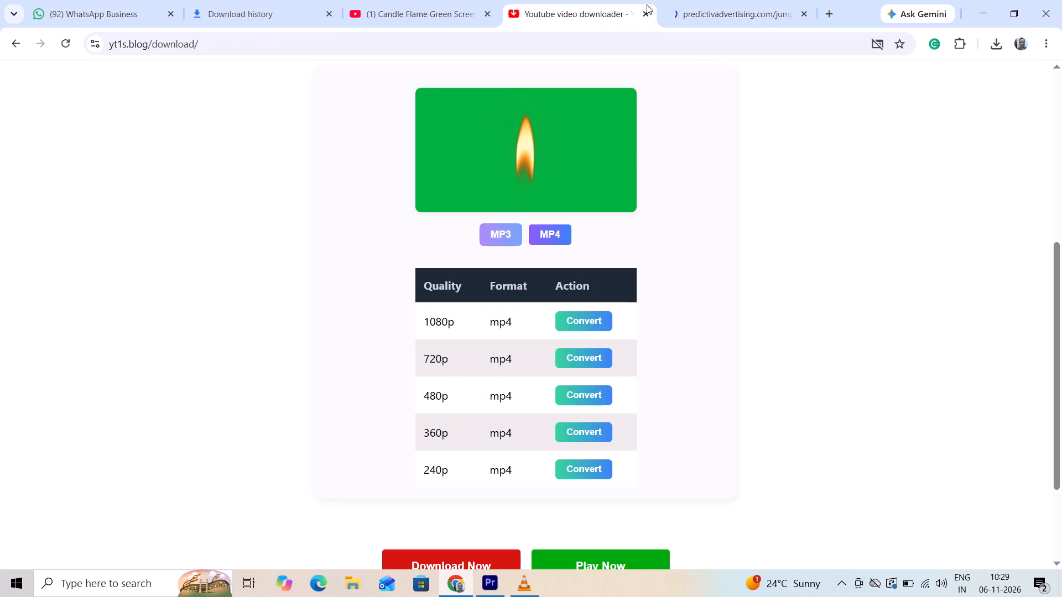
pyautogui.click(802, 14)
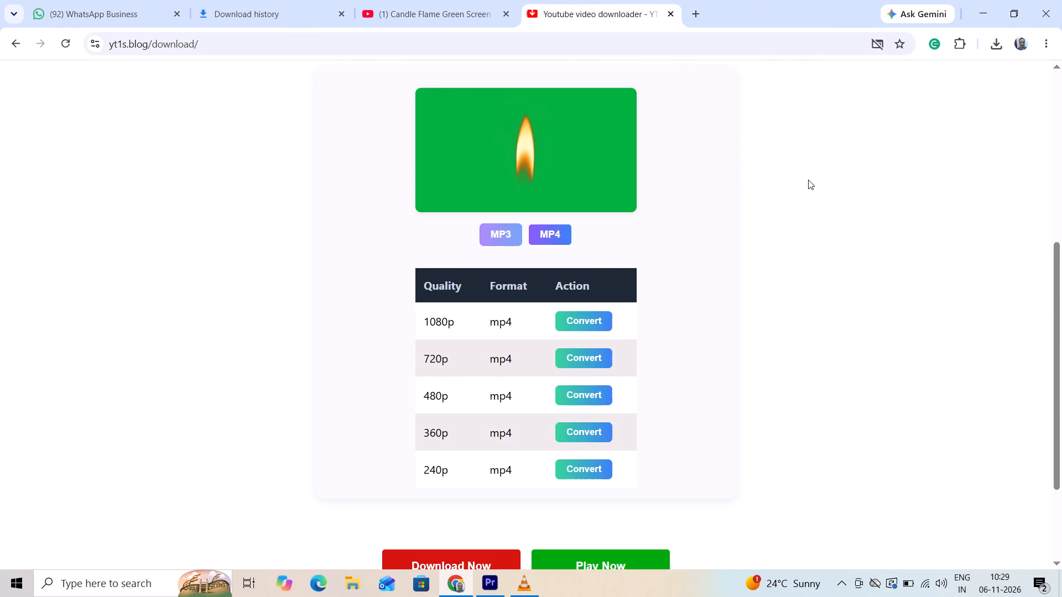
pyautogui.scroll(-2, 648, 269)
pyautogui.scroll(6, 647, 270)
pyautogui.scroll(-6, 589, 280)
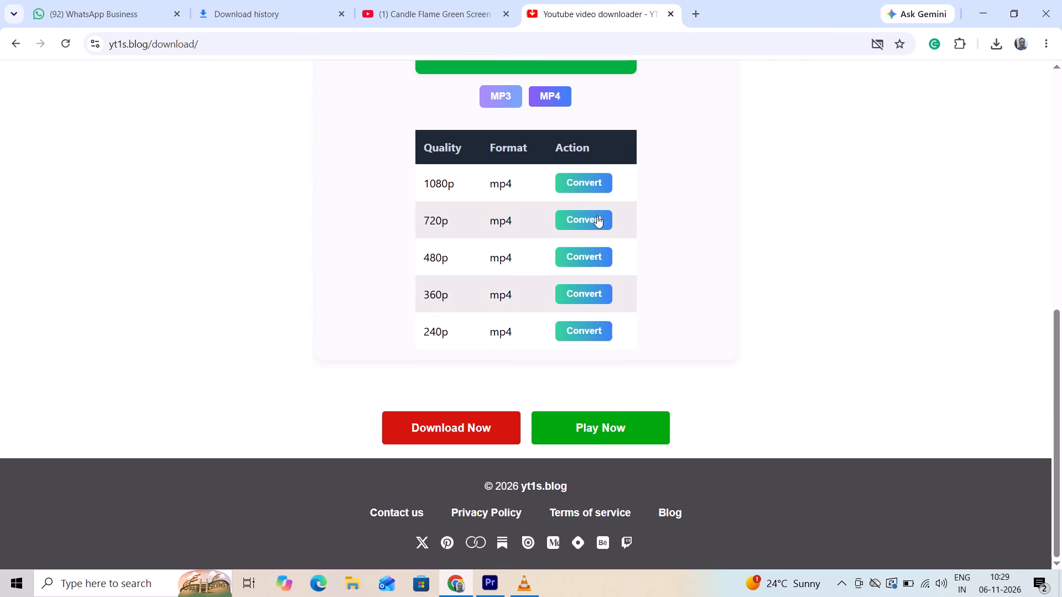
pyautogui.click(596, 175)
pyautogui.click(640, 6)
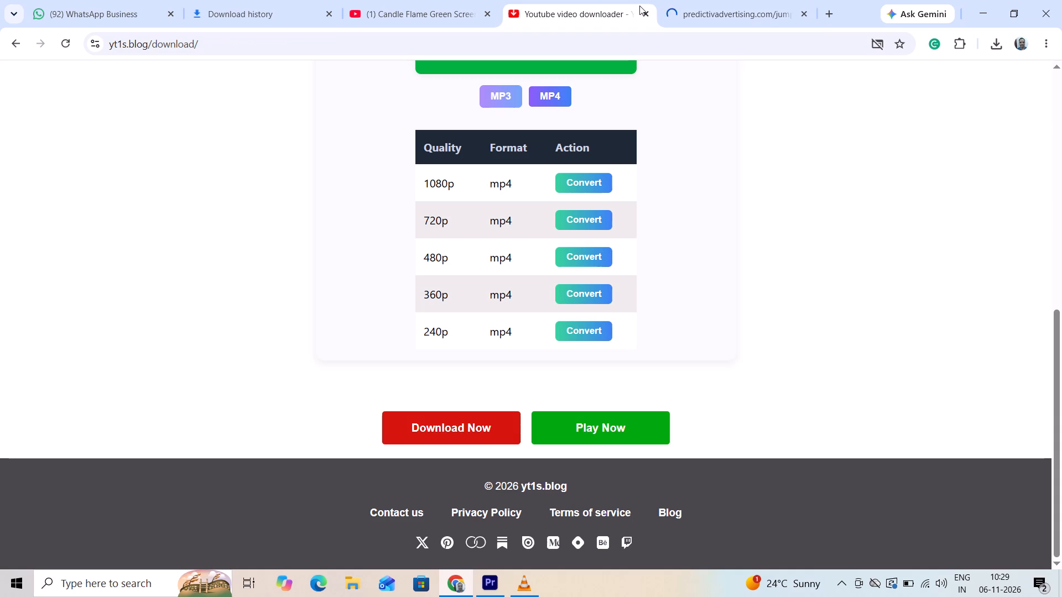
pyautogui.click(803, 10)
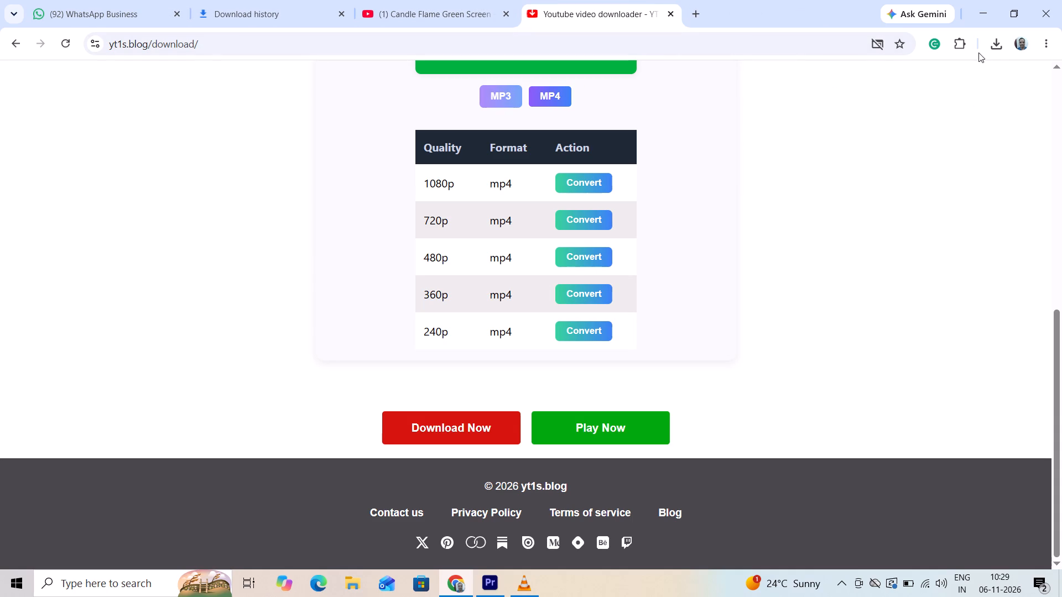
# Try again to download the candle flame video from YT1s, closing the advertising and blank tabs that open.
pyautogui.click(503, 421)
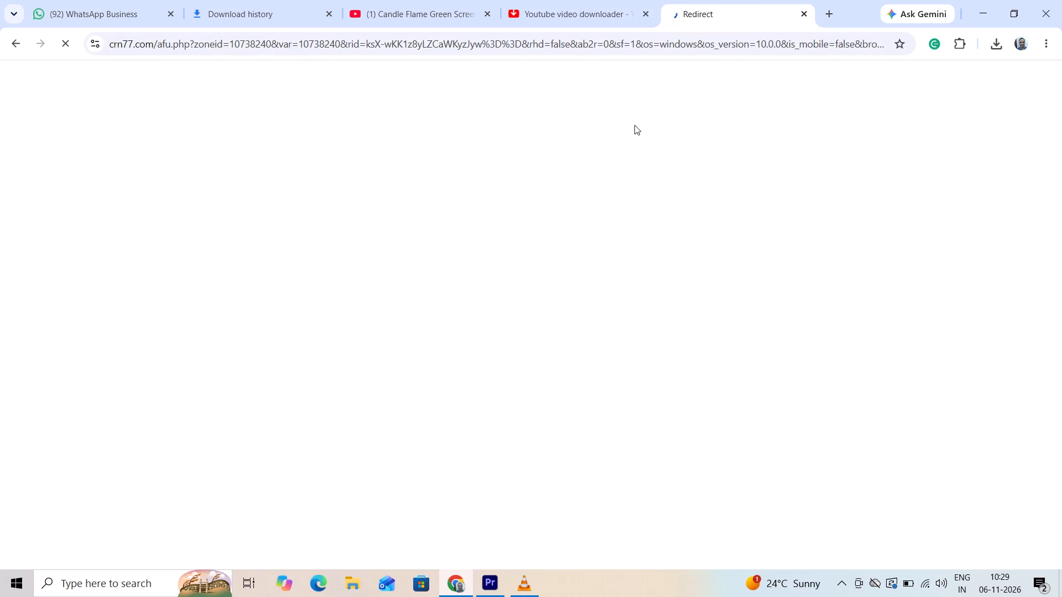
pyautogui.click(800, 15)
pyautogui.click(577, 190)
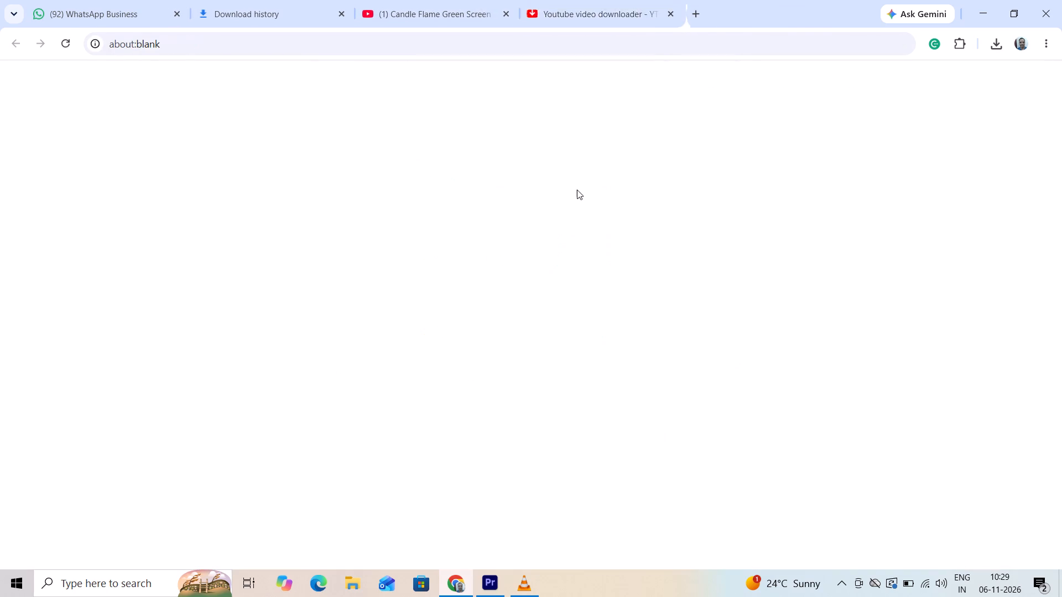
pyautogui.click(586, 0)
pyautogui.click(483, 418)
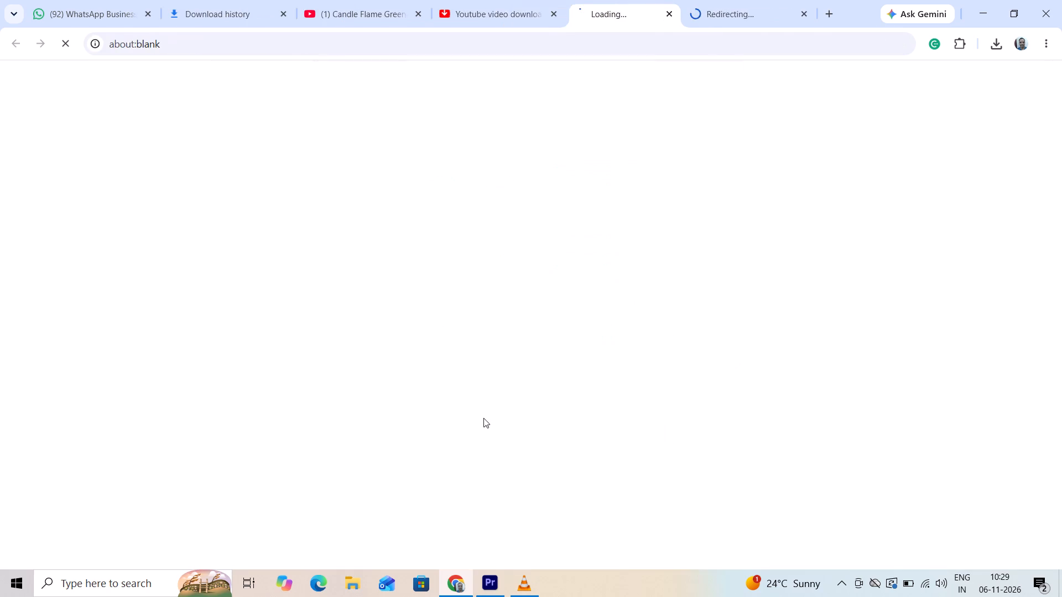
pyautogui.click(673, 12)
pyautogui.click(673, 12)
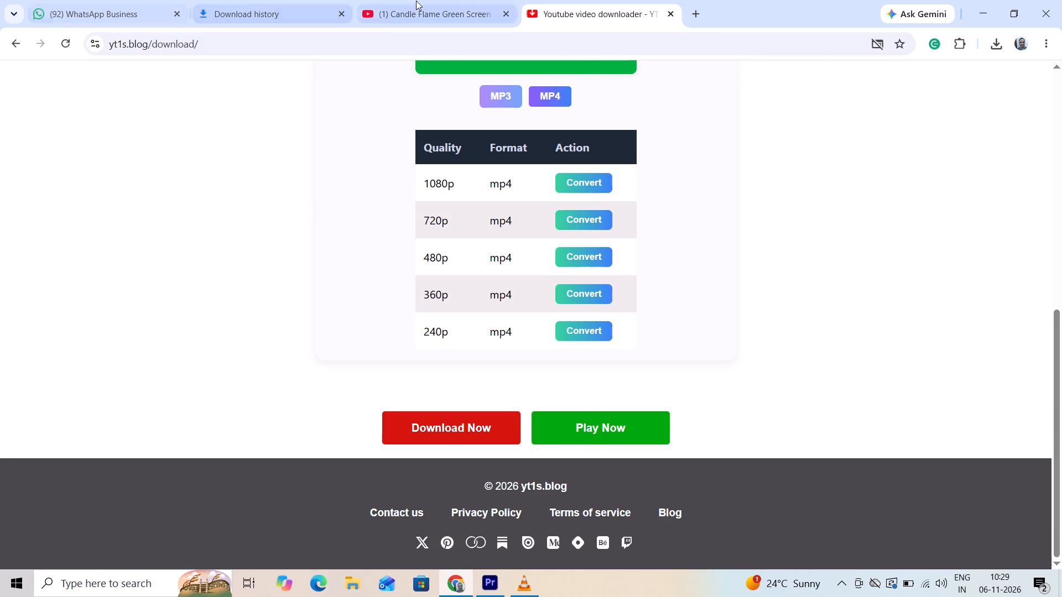
# Copy the candle flame video's YouTube link and open it in a maximized Microsoft Edge window.
pyautogui.click(439, 4)
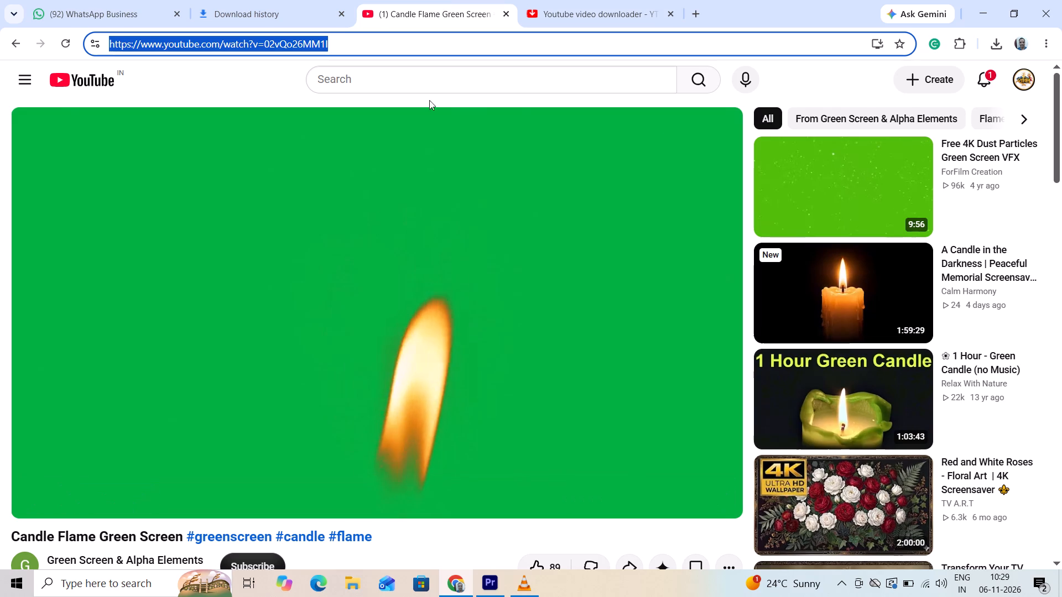
pyautogui.rightClick(284, 45)
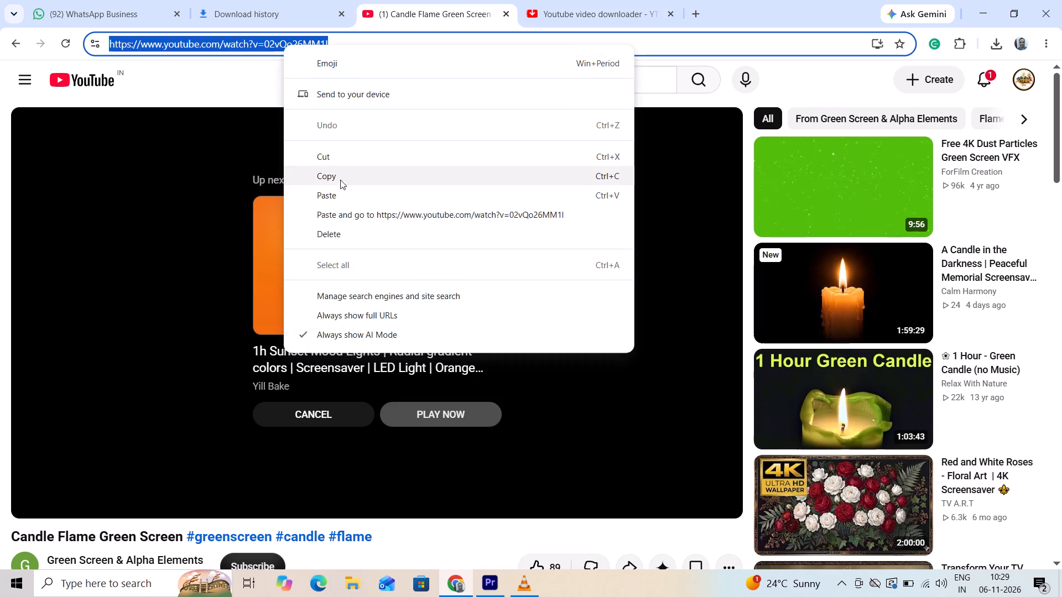
pyautogui.click(336, 174)
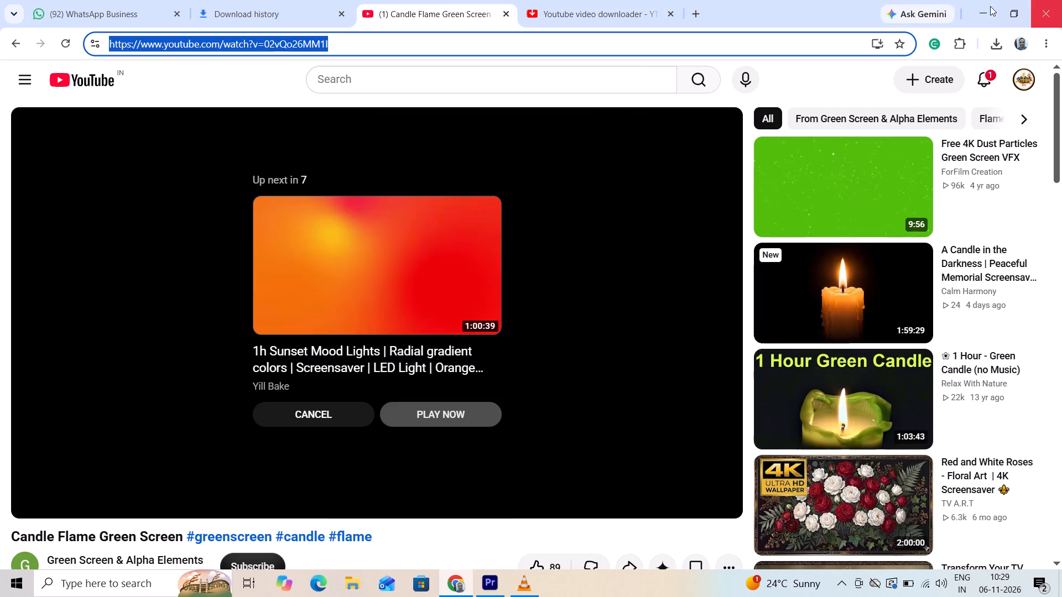
pyautogui.moveTo(972, 13); pyautogui.dragTo(977, 12)
pyautogui.click(987, 12)
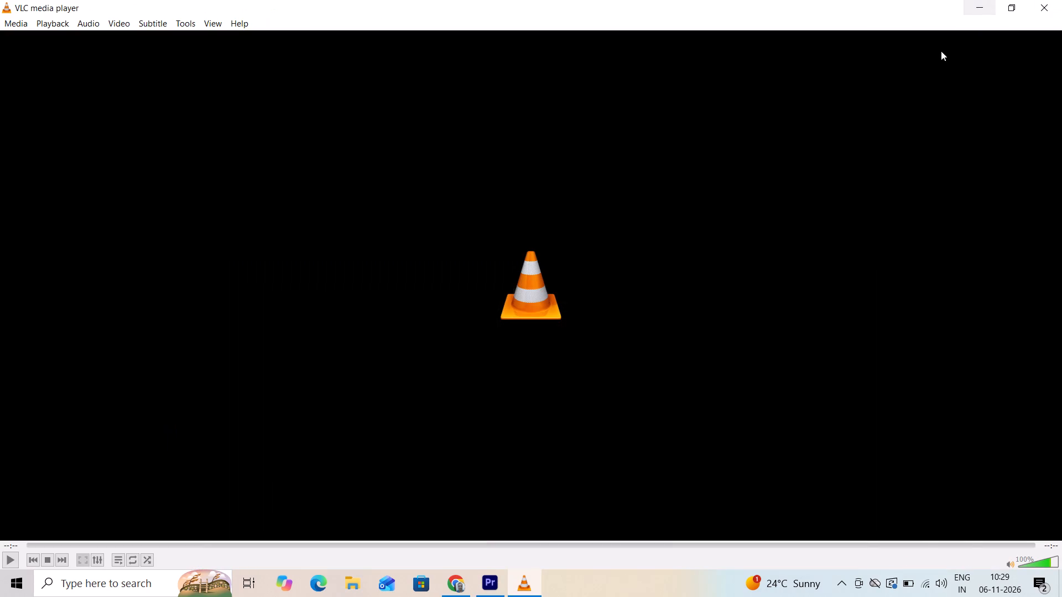
pyautogui.click(973, 12)
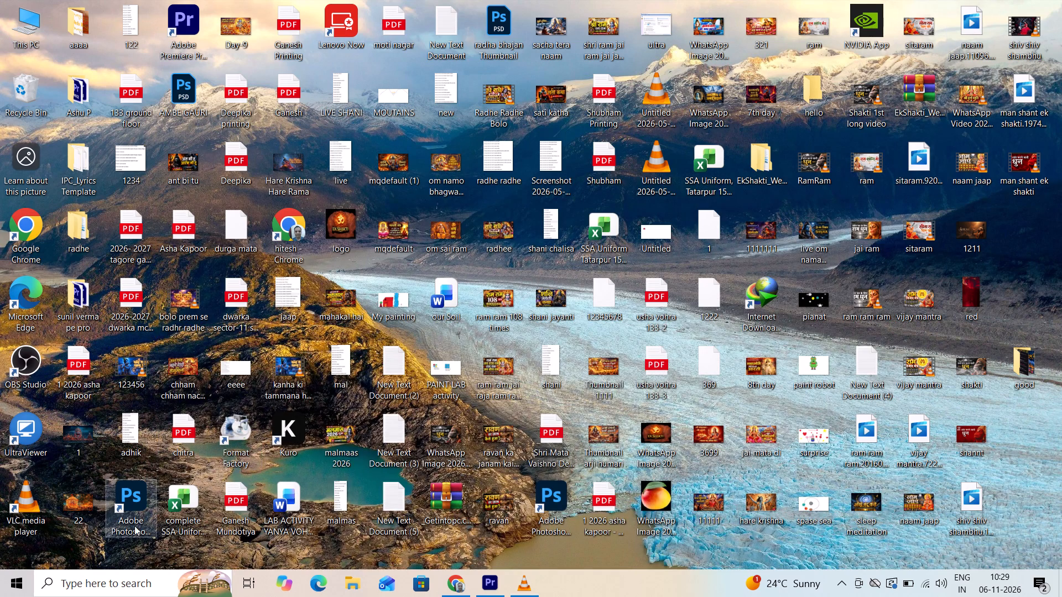
pyautogui.doubleClick(23, 293)
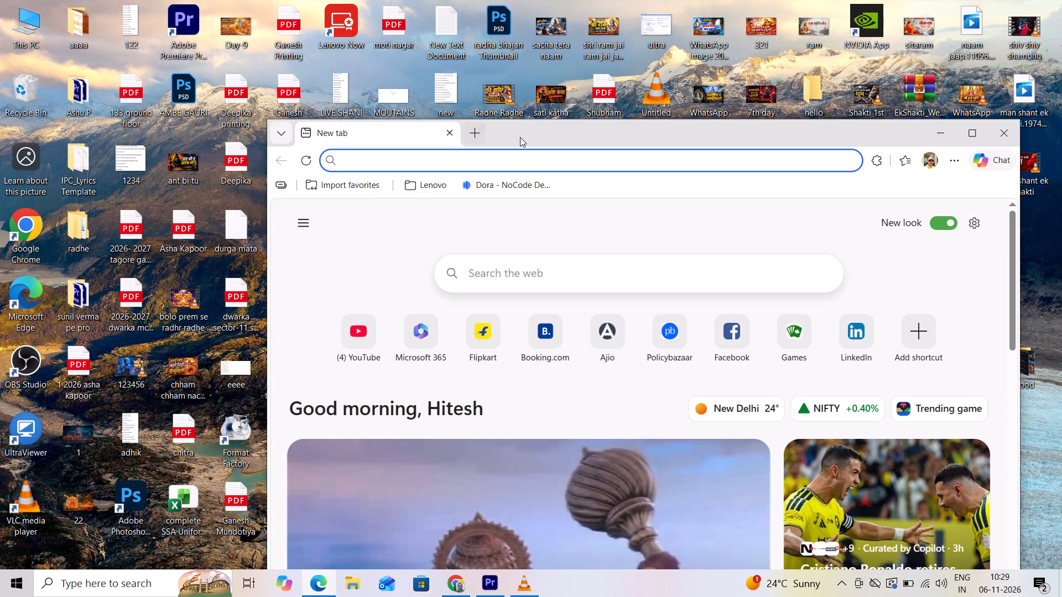
pyautogui.click(520, 137)
pyautogui.click(473, 160)
pyautogui.rightClick(473, 160)
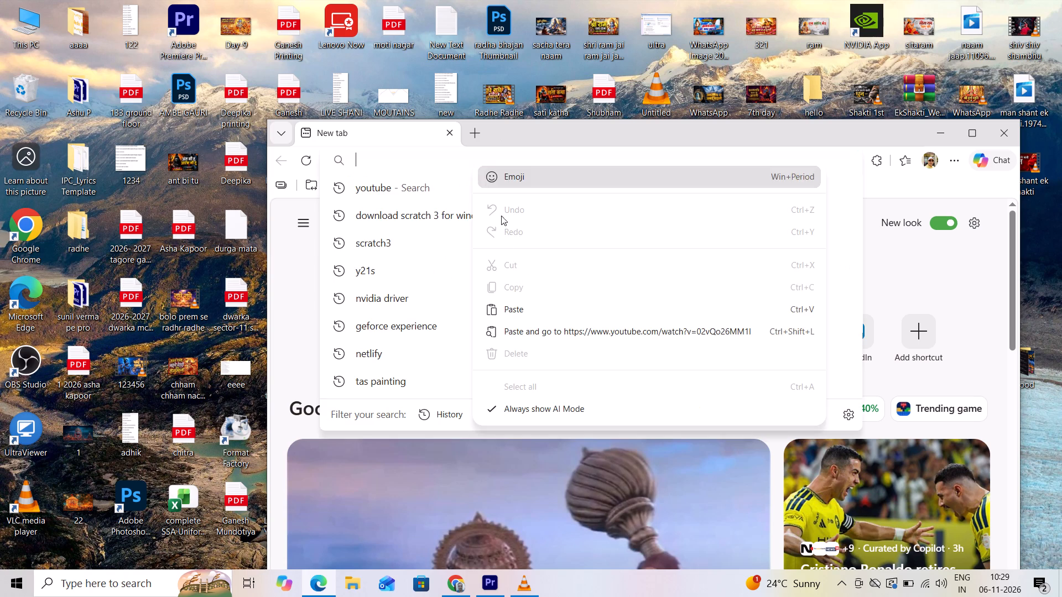
pyautogui.click(522, 313)
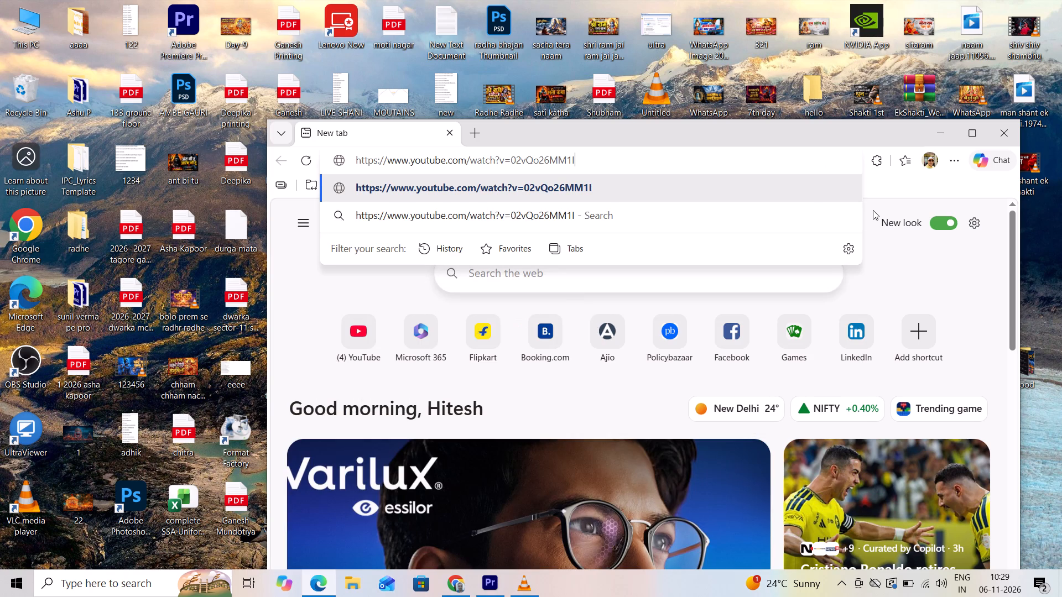
pyautogui.press('Return')
pyautogui.click(978, 135)
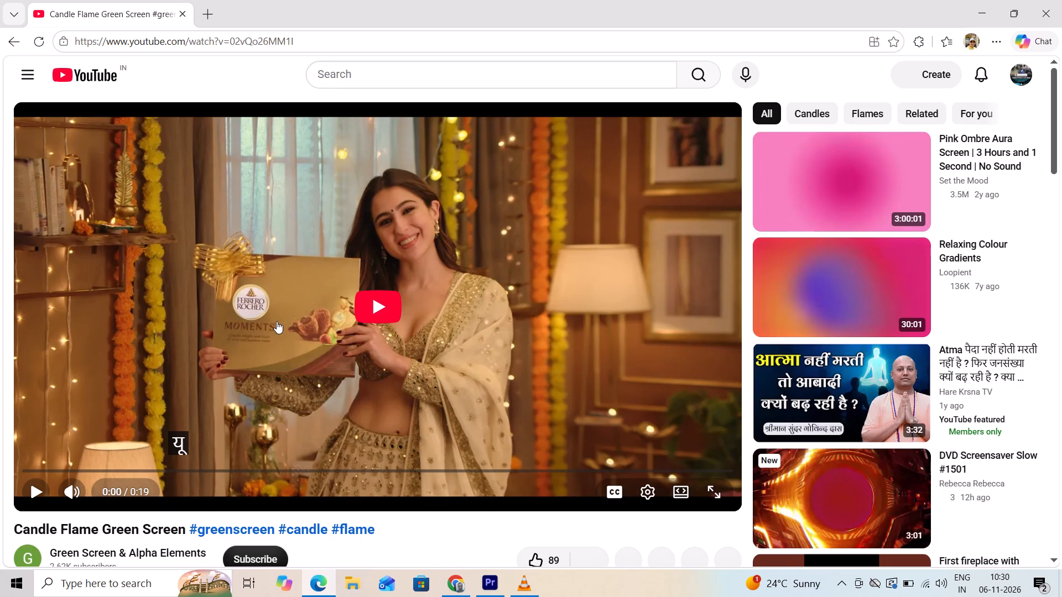
# Play the candle flame video, download it as a 1080p HD MP4 with Internet Download Manager, and open its download folder.
pyautogui.moveTo(15, 497); pyautogui.dragTo(22, 495)
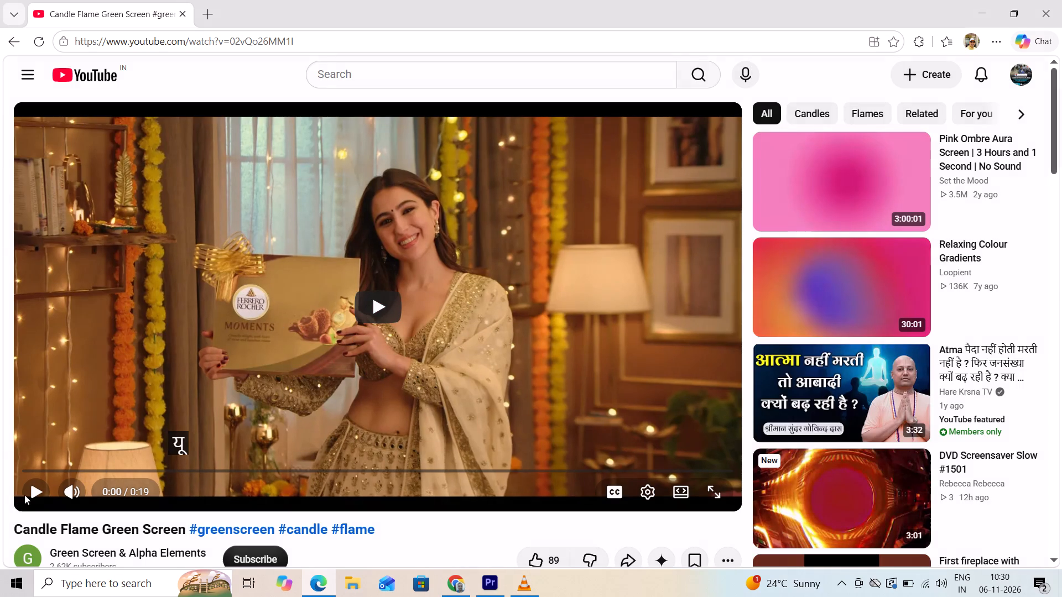
pyautogui.click(31, 493)
pyautogui.click(34, 498)
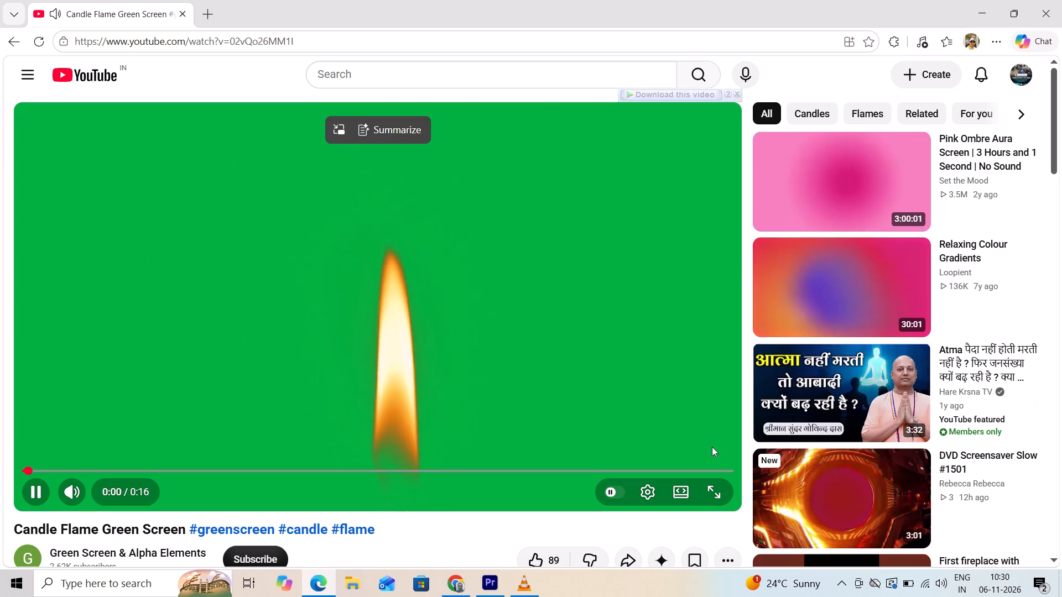
pyautogui.click(655, 95)
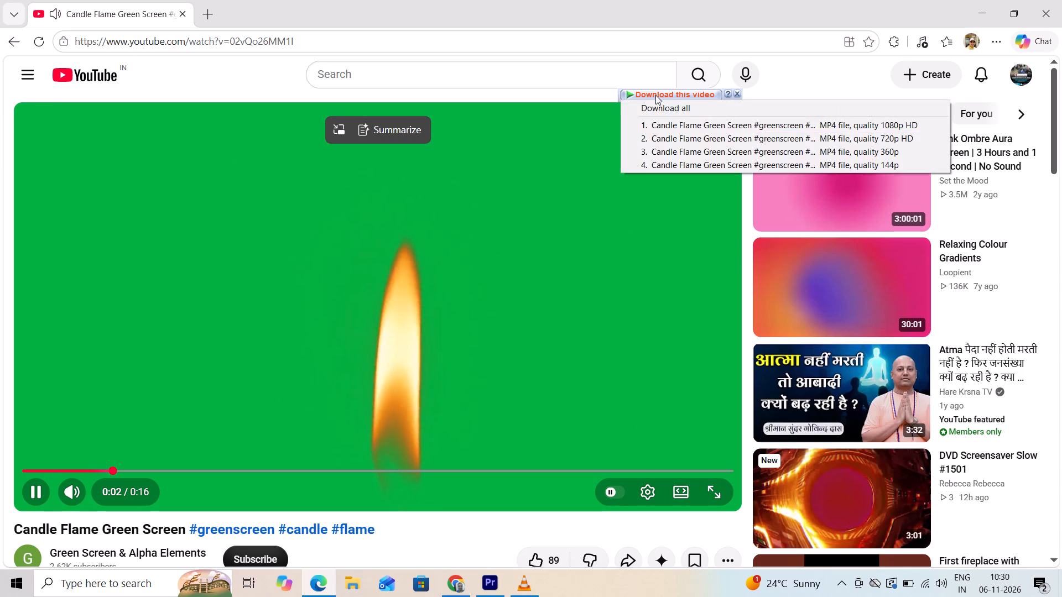
pyautogui.click(742, 125)
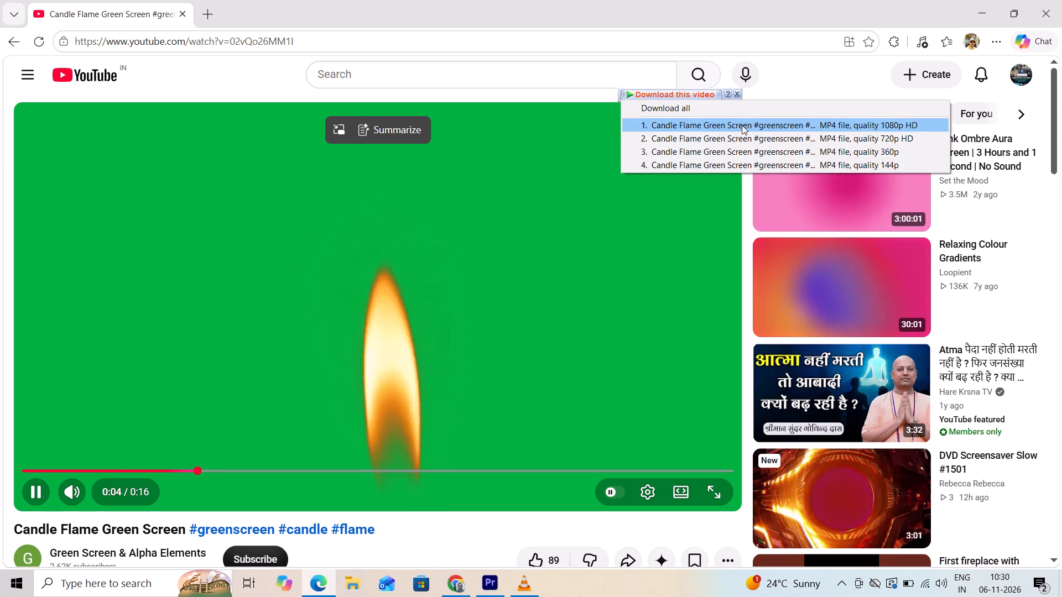
pyautogui.click(519, 347)
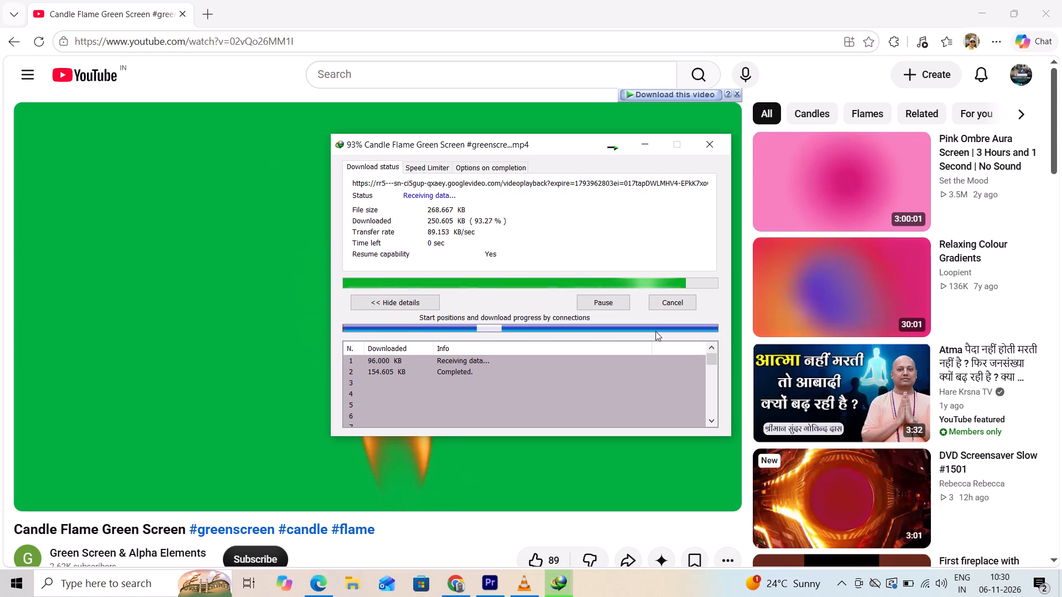
pyautogui.click(565, 330)
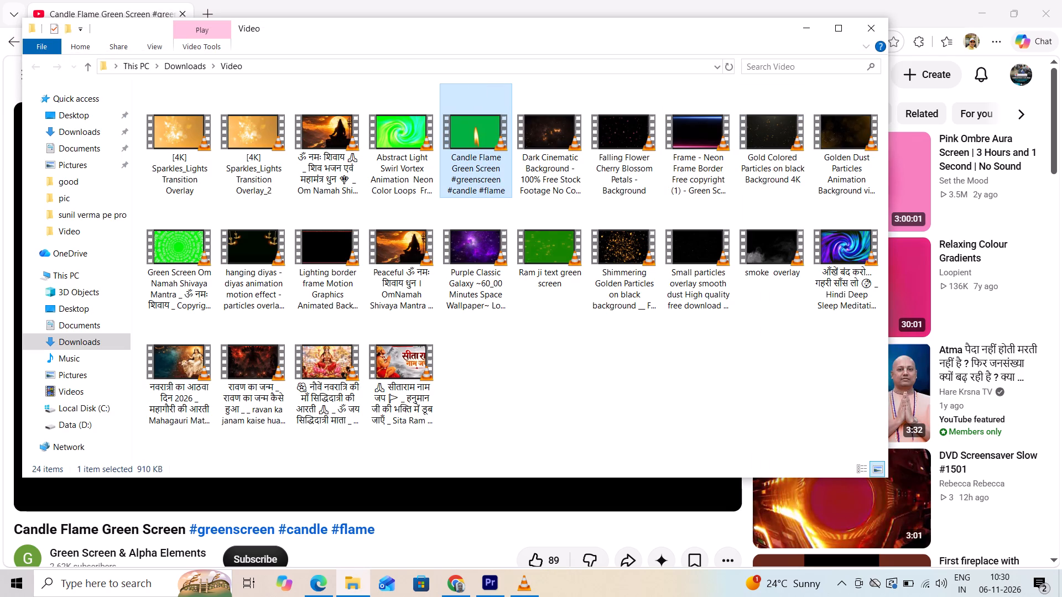
# Switch to Premiere Pro and import the Candle Flame Green Screen clip from the Downloads Video folder into the ram project.
pyautogui.click(485, 580)
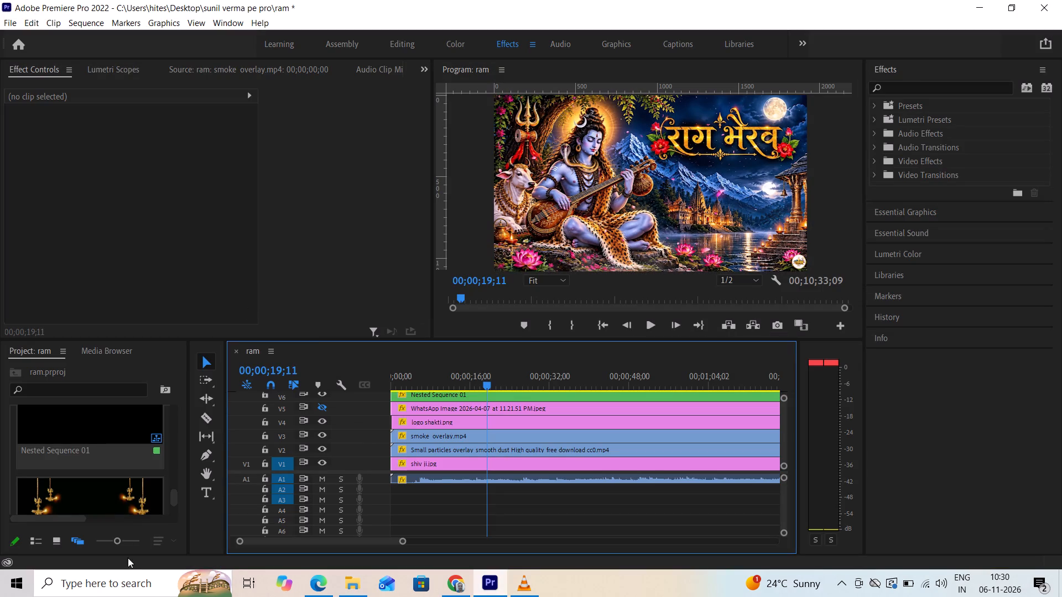
pyautogui.scroll(-9, 154, 497)
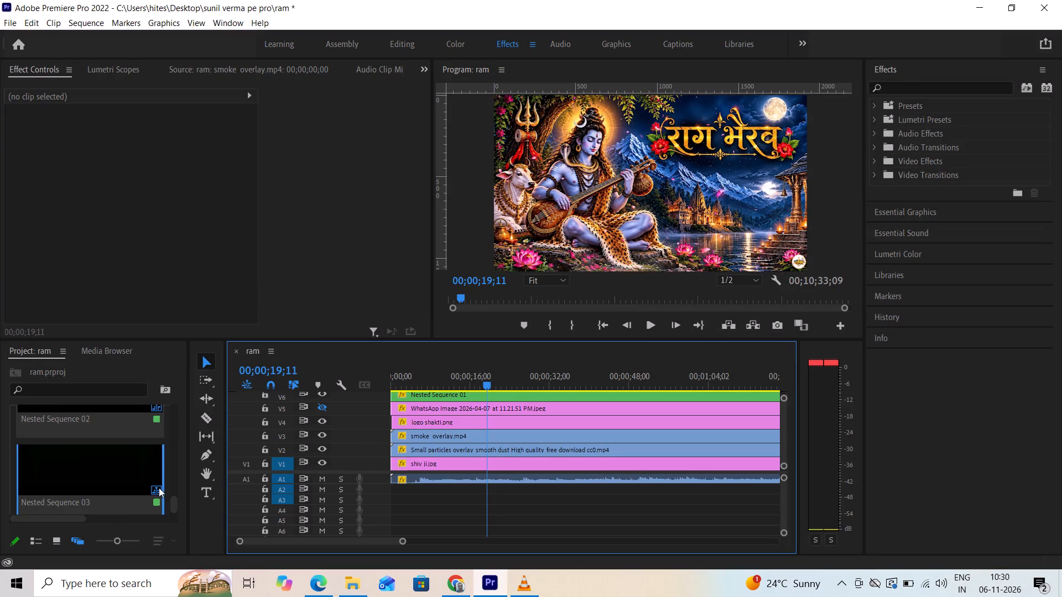
pyautogui.scroll(-4, 158, 491)
pyautogui.doubleClick(164, 518)
pyautogui.doubleClick(142, 480)
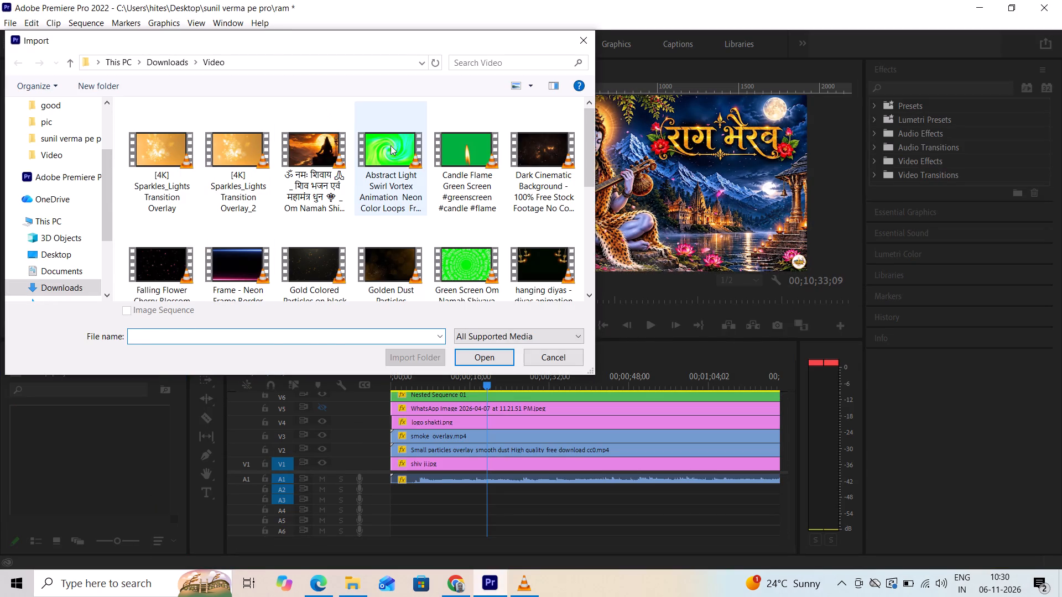
pyautogui.click(440, 145)
pyautogui.click(472, 357)
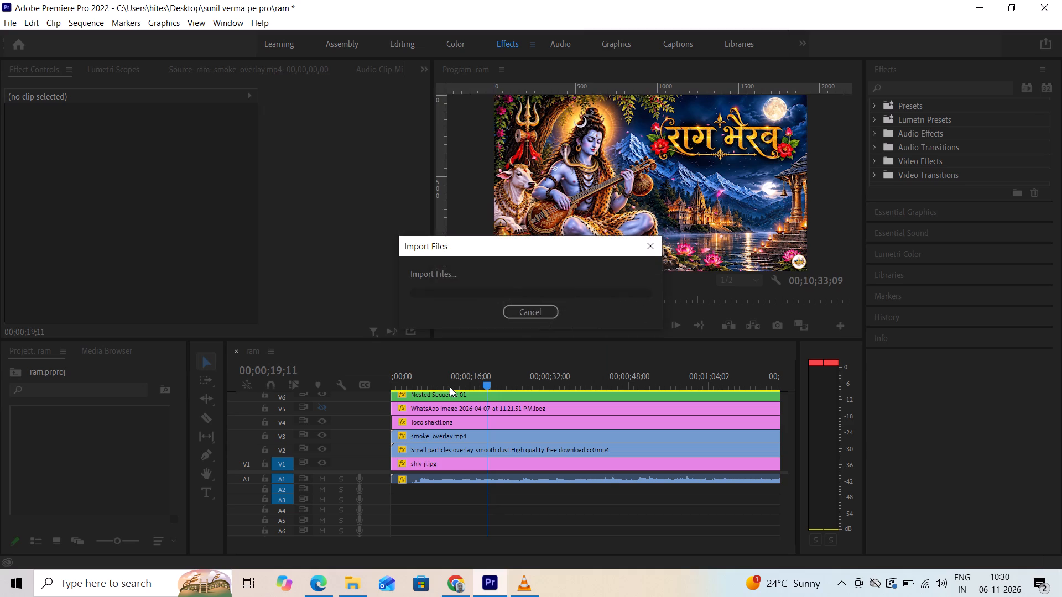
# Add the Candle Flame Green Screen clip from the project bin to track V7 near the start of the ram sequence.
pyautogui.scroll(-1, 195, 422)
pyautogui.scroll(19, 149, 433)
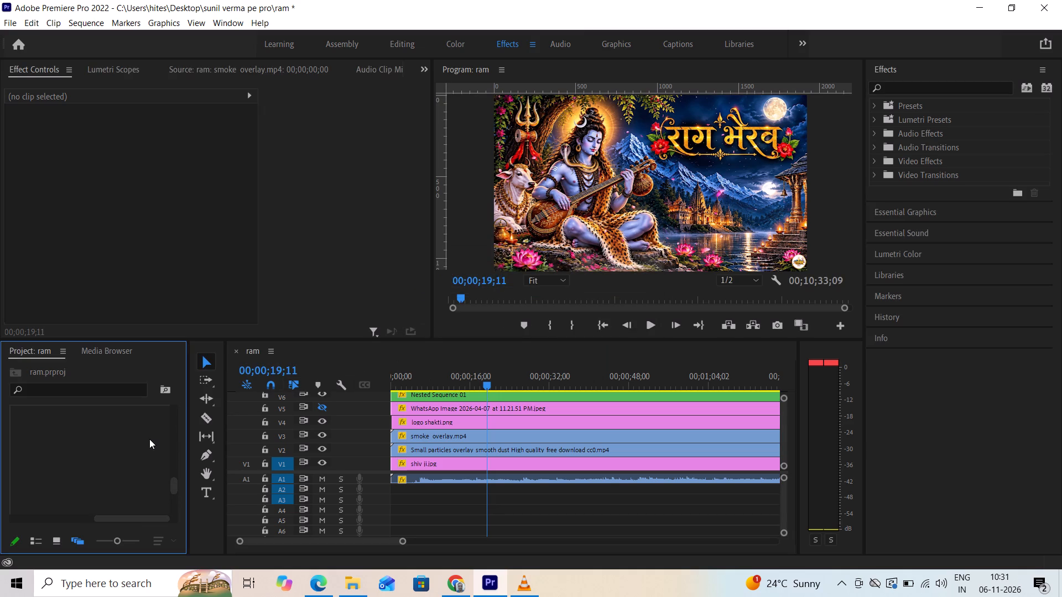
pyautogui.moveTo(142, 510); pyautogui.dragTo(69, 523)
pyautogui.moveTo(100, 517); pyautogui.dragTo(28, 517)
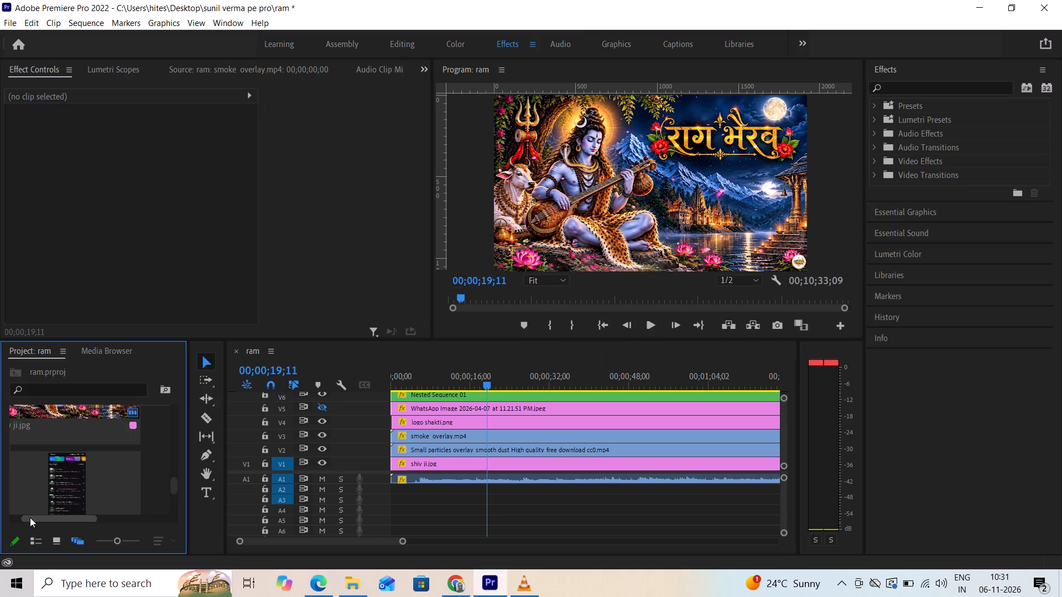
pyautogui.scroll(-17, 103, 486)
pyautogui.scroll(-4, 103, 470)
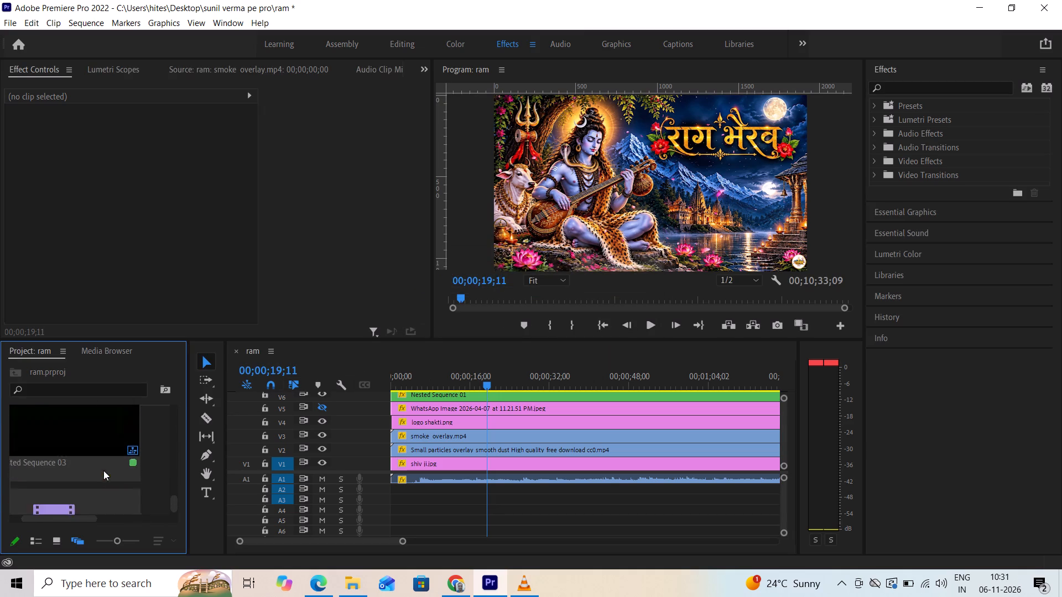
pyautogui.scroll(-1, 103, 470)
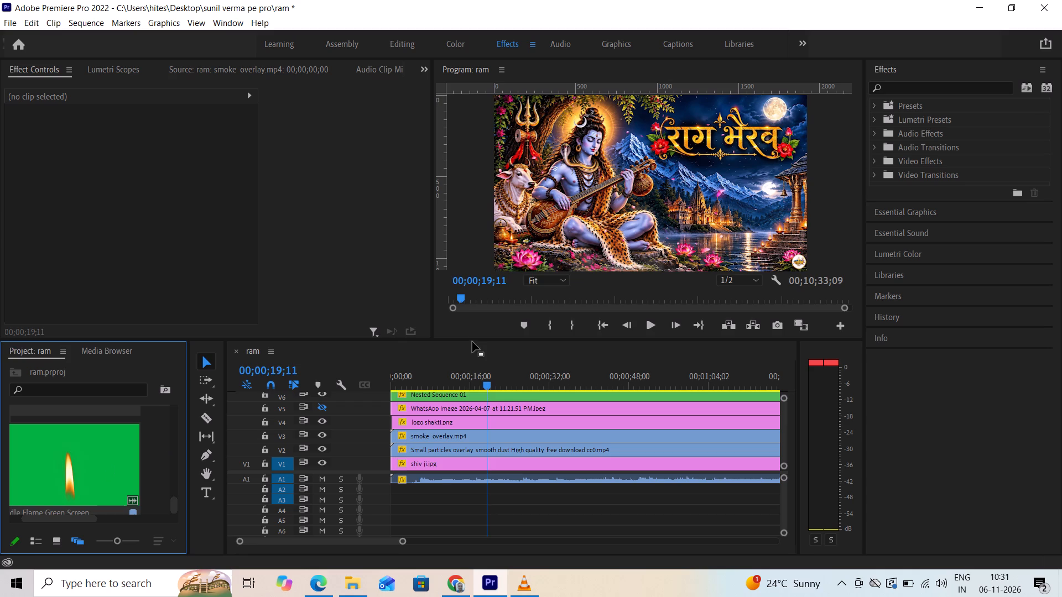
pyautogui.moveTo(472, 338); pyautogui.dragTo(472, 298)
pyautogui.moveTo(108, 440); pyautogui.dragTo(251, 401)
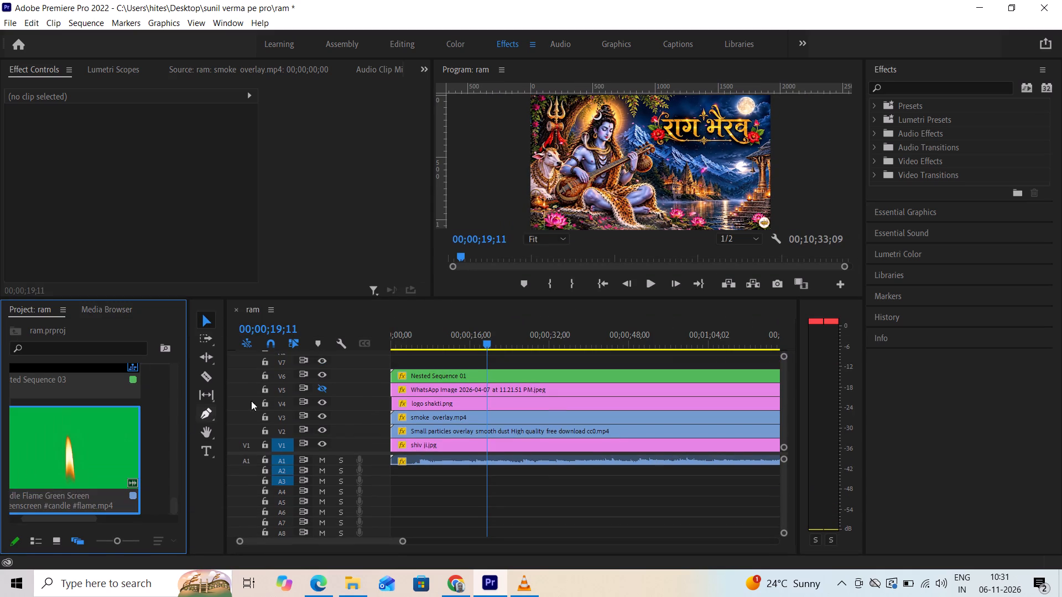
pyautogui.moveTo(251, 401); pyautogui.dragTo(392, 357)
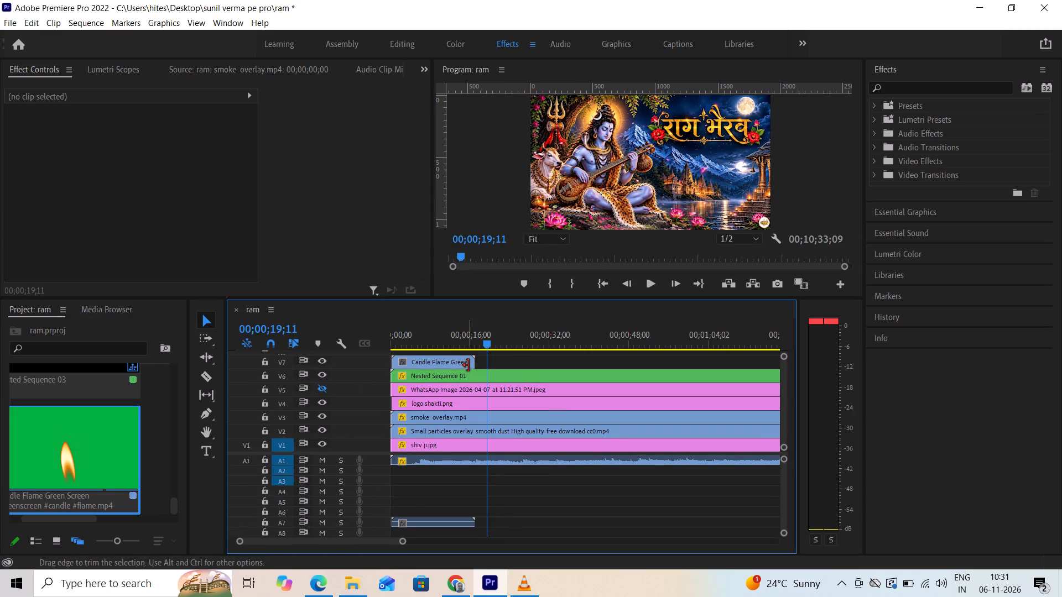
# Return the playhead to 00;00;00;00 and align the V7 candle flame clip with the very start of the sequence.
pyautogui.press('=')
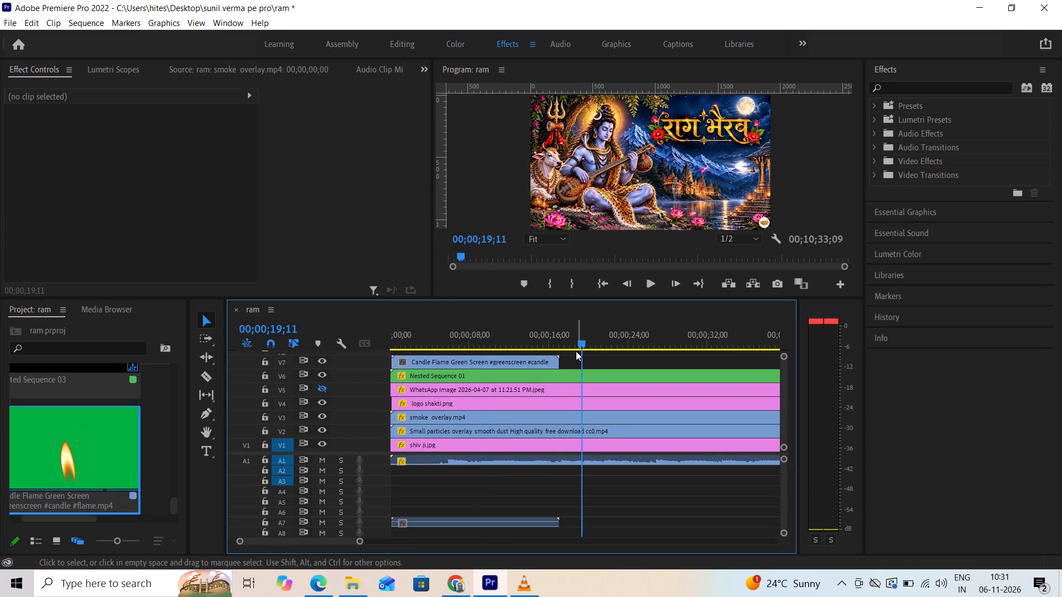
pyautogui.moveTo(575, 351); pyautogui.dragTo(410, 367)
pyautogui.moveTo(584, 337); pyautogui.dragTo(385, 361)
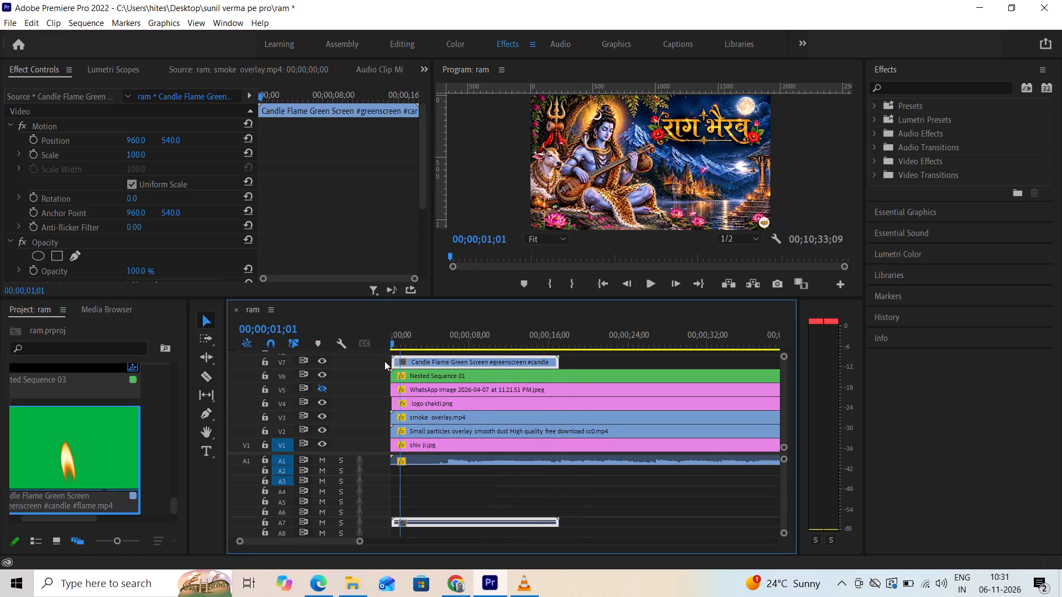
pyautogui.moveTo(418, 357); pyautogui.dragTo(397, 359)
pyautogui.click(594, 359)
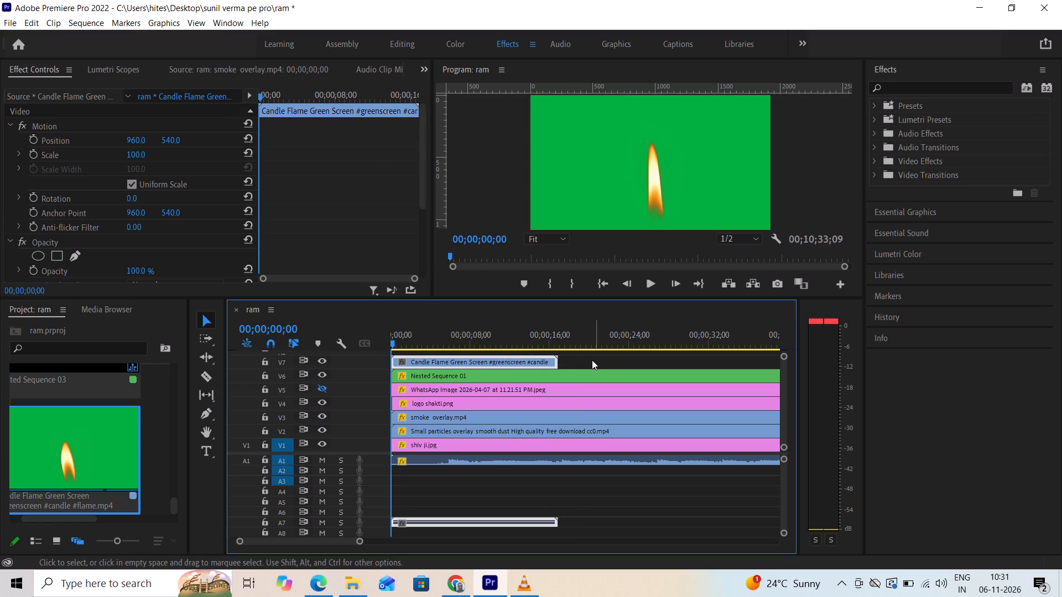
# Search the effects for "ultr" and apply Ultra Key to the candle flame clip on V7.
pyautogui.click(428, 356)
pyautogui.scroll(-1, 141, 140)
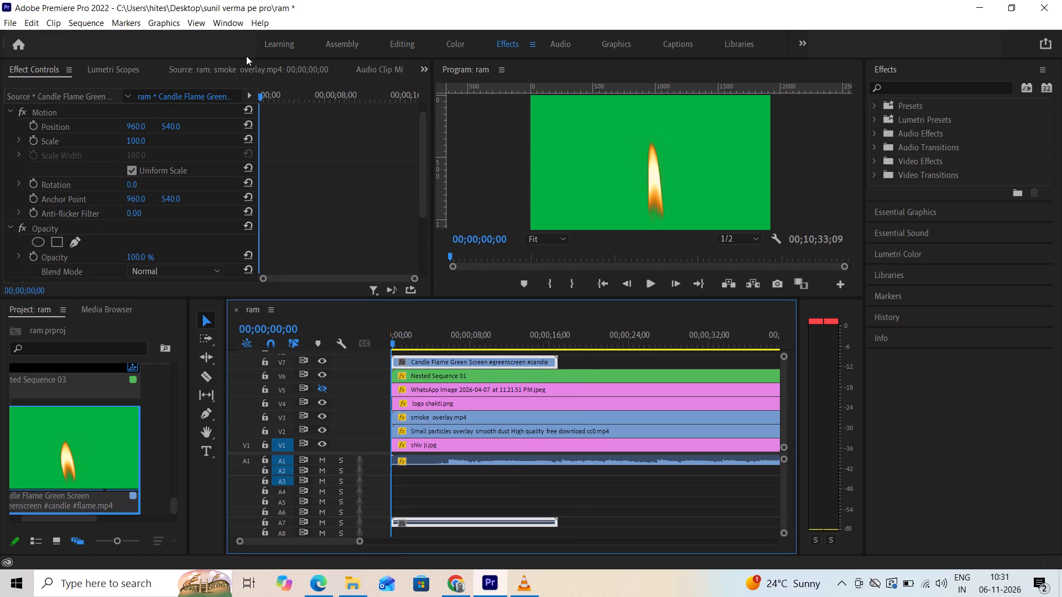
pyautogui.click(988, 79)
pyautogui.click(988, 83)
pyautogui.press('u')
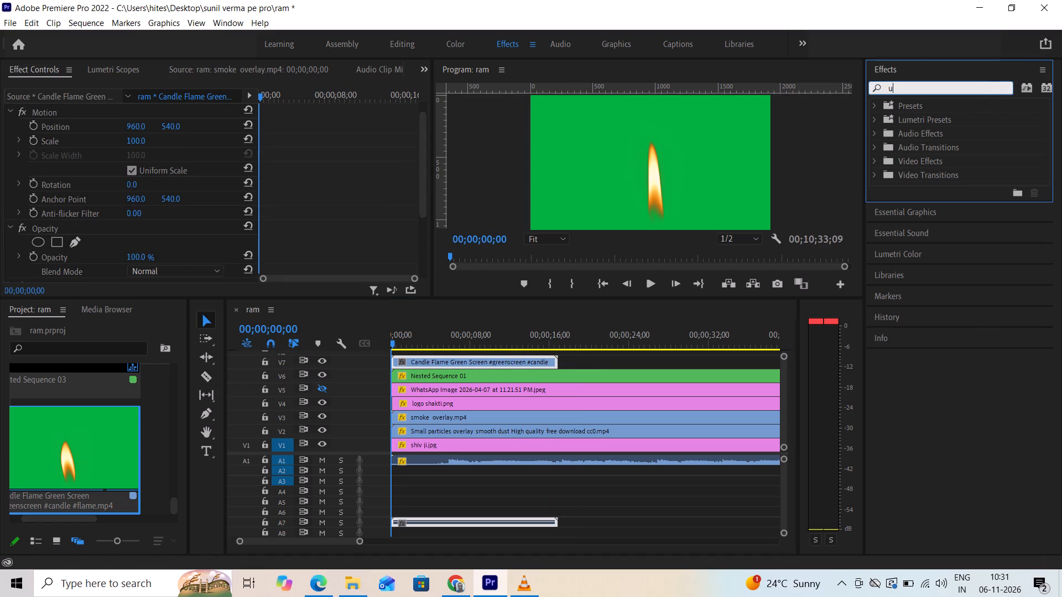
pyautogui.press('l')
pyautogui.press('t')
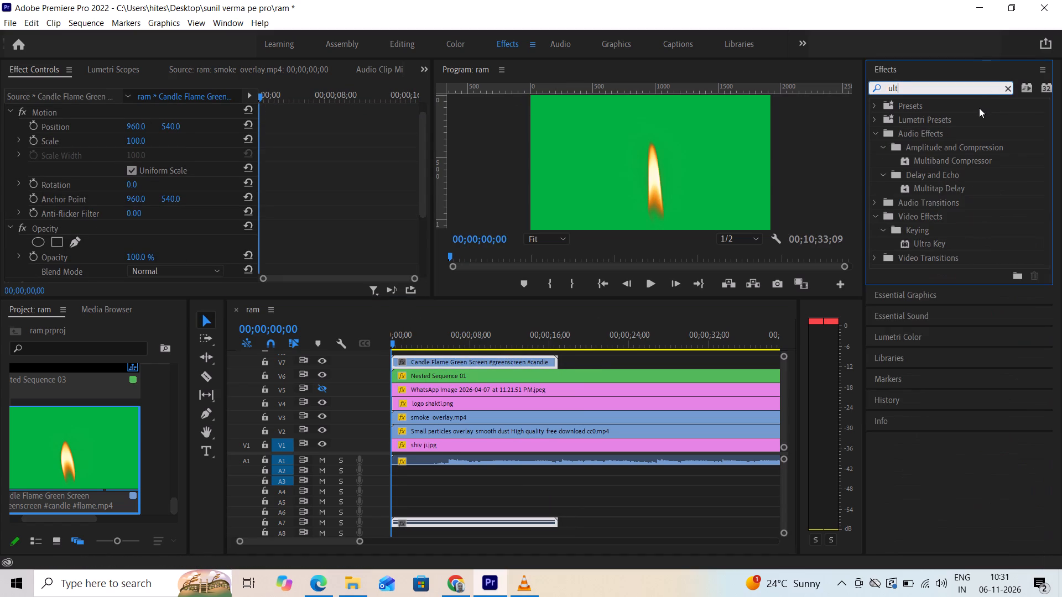
pyautogui.press('r')
pyautogui.click(960, 186)
pyautogui.moveTo(958, 184); pyautogui.dragTo(954, 184)
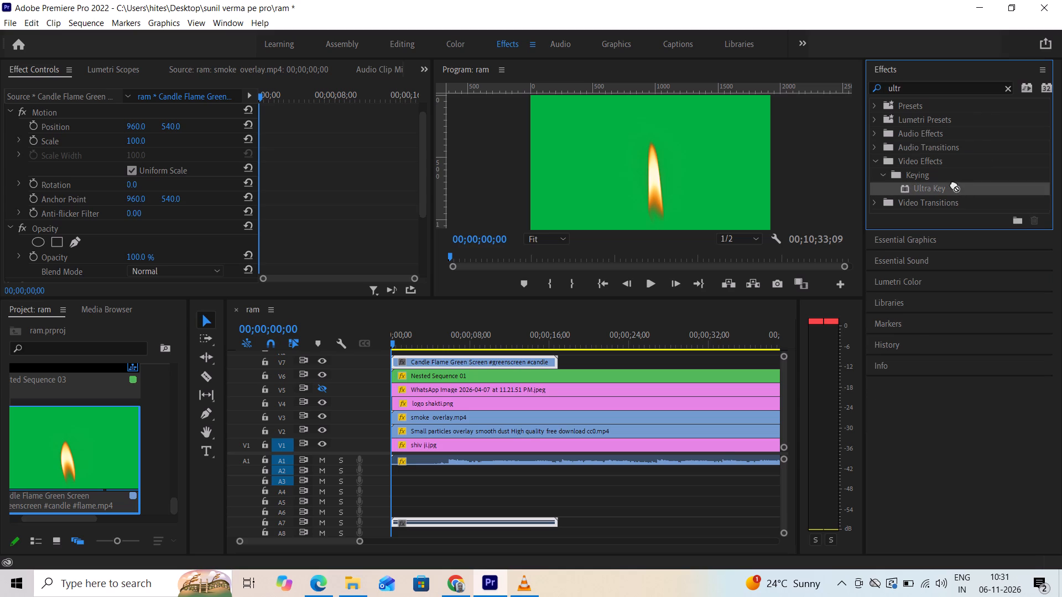
pyautogui.moveTo(954, 184); pyautogui.dragTo(546, 363)
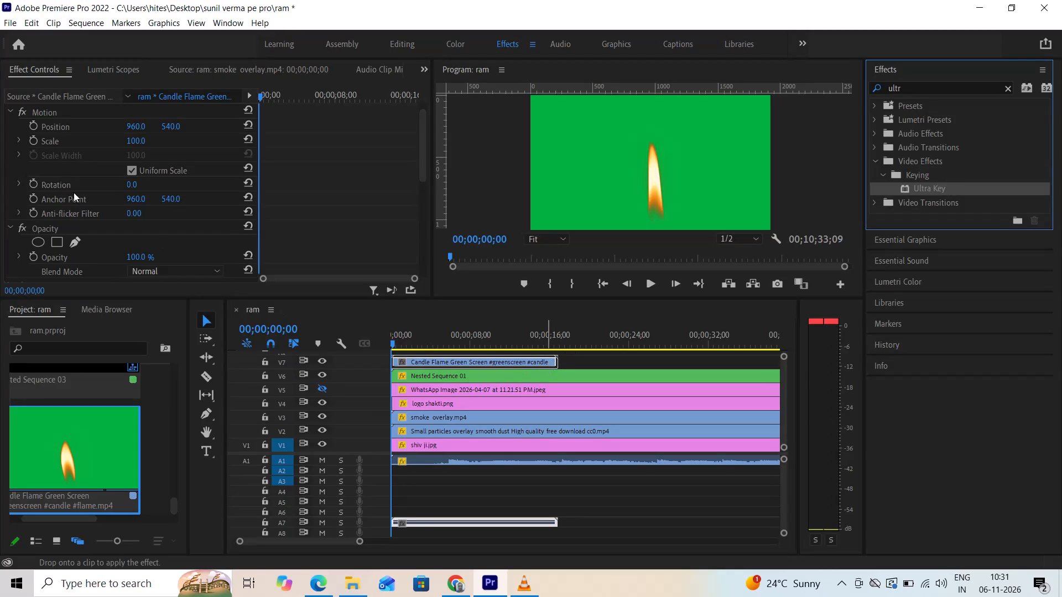
# Sample the clip's green background as the Ultra Key key colour, then return to the Selection tool.
pyautogui.scroll(-10, 114, 200)
pyautogui.click(149, 222)
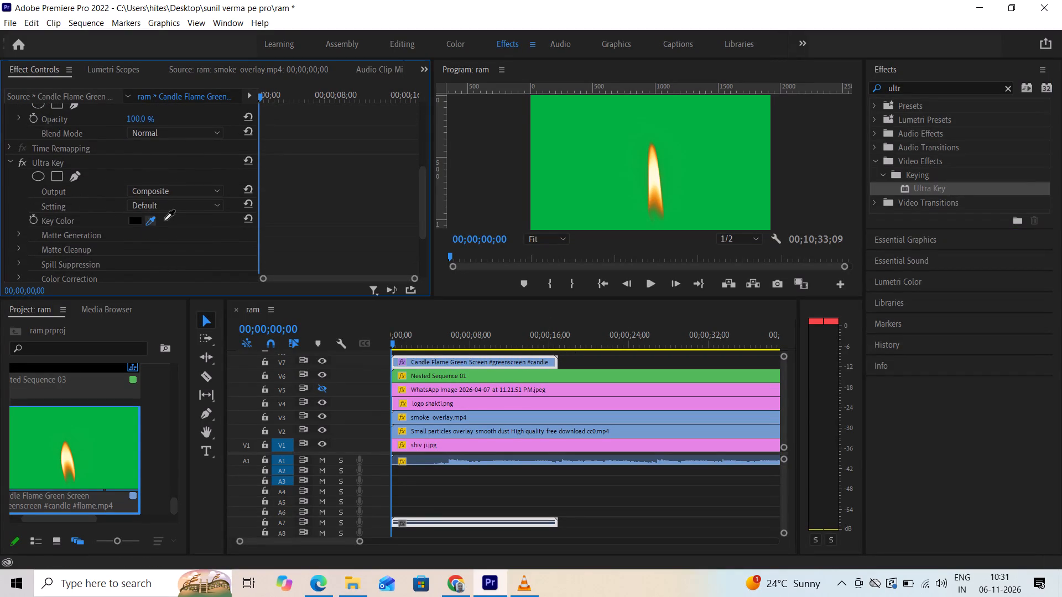
pyautogui.click(572, 123)
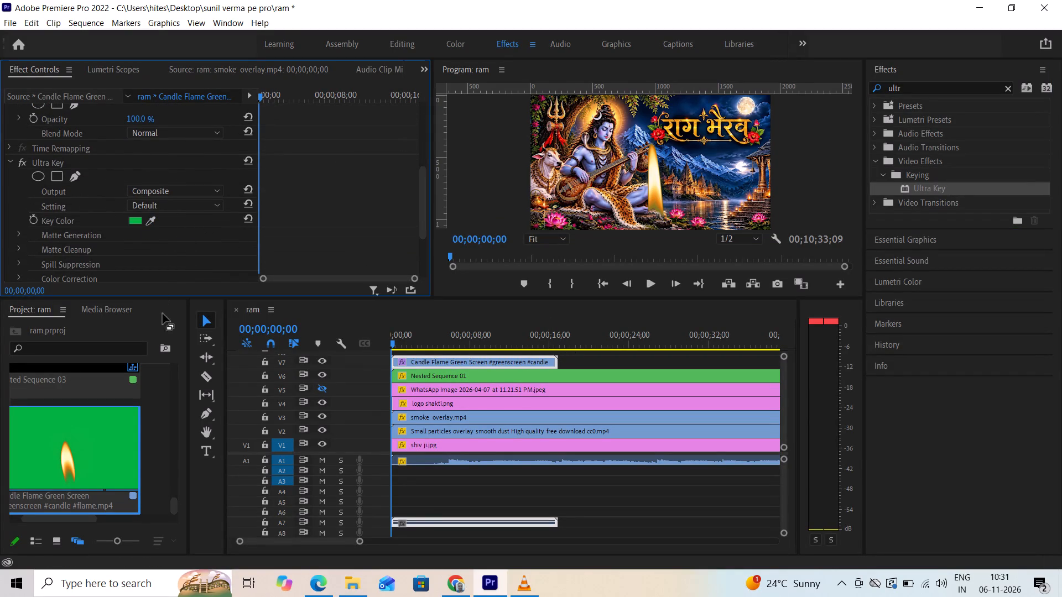
pyautogui.click(204, 321)
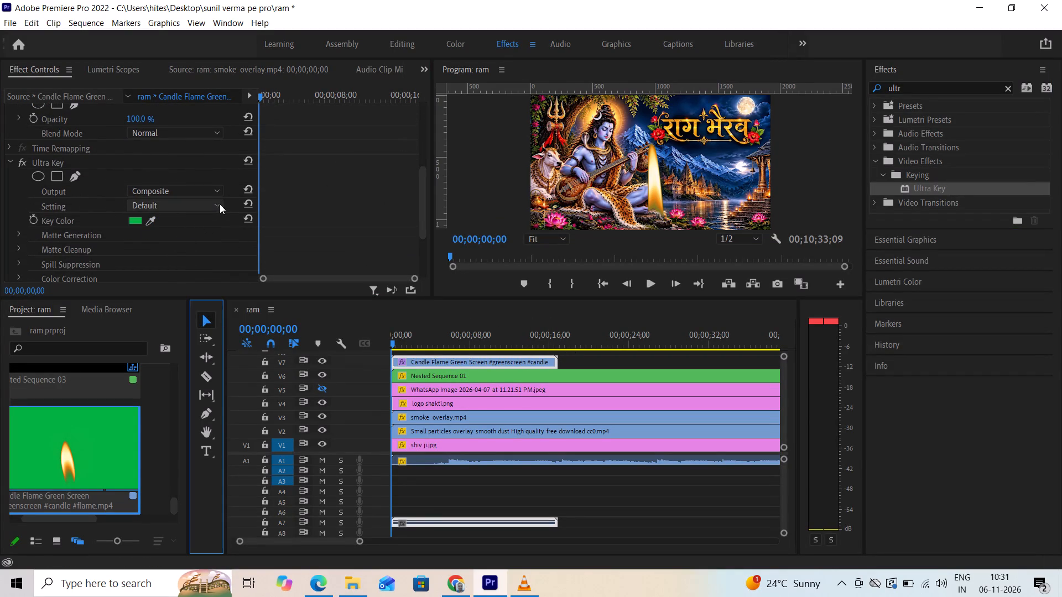
# Set the V7 candle flame clip's scale to 10.
pyautogui.scroll(8, 219, 206)
pyautogui.scroll(10, 179, 158)
pyautogui.moveTo(140, 140); pyautogui.dragTo(99, 139)
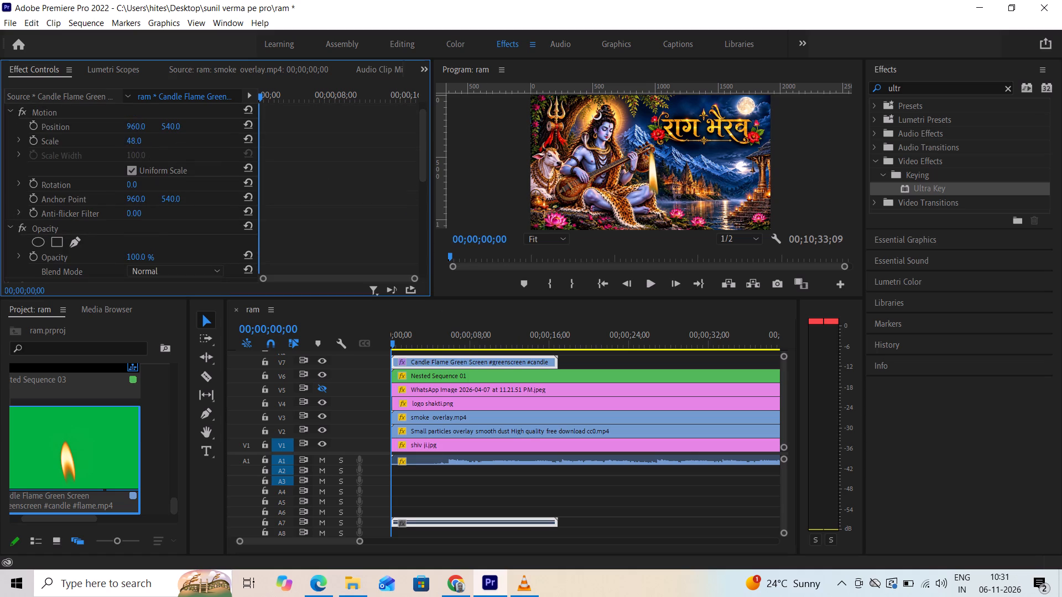
pyautogui.moveTo(99, 139); pyautogui.dragTo(75, 144)
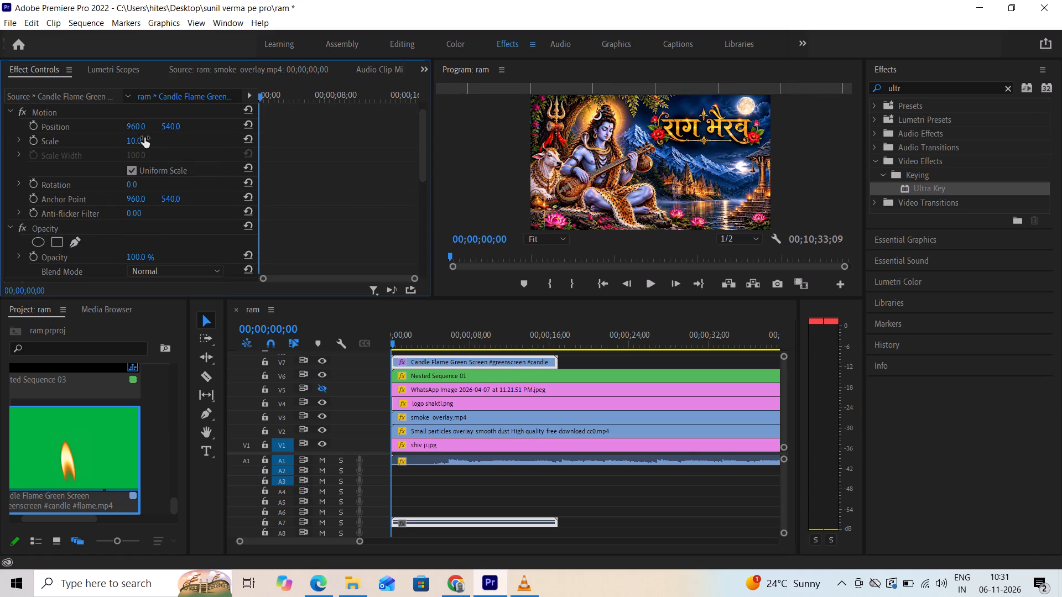
# Set the V7 candle flame clip's position to 1751, 793, placing it over the diya scene beside the water.
pyautogui.moveTo(132, 124); pyautogui.dragTo(611, 198)
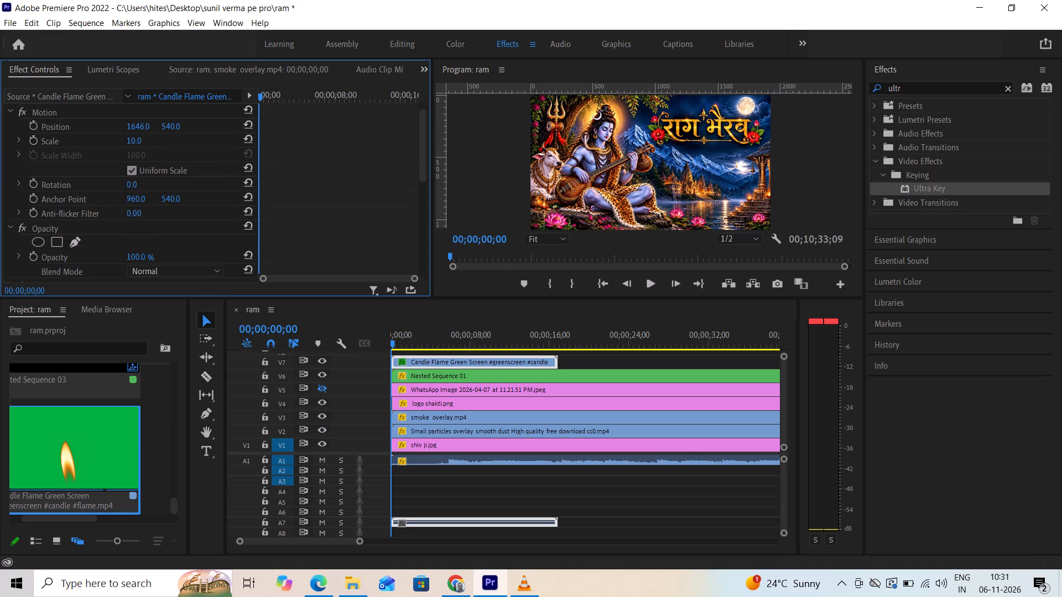
pyautogui.moveTo(611, 198); pyautogui.dragTo(656, 206)
pyautogui.moveTo(169, 127); pyautogui.dragTo(283, 130)
pyautogui.moveTo(283, 130); pyautogui.dragTo(350, 123)
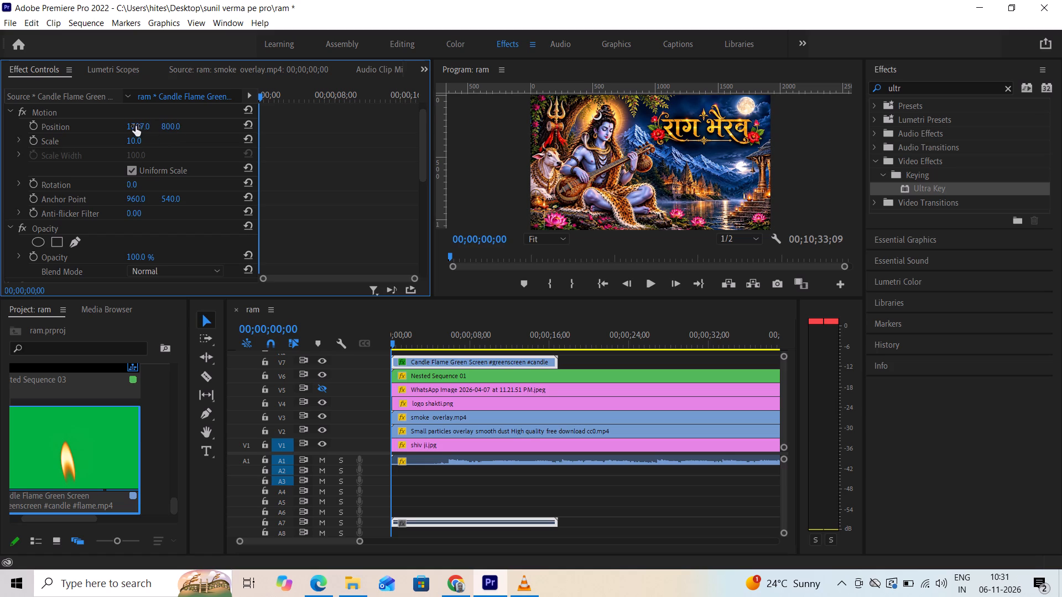
pyautogui.moveTo(132, 128); pyautogui.dragTo(163, 128)
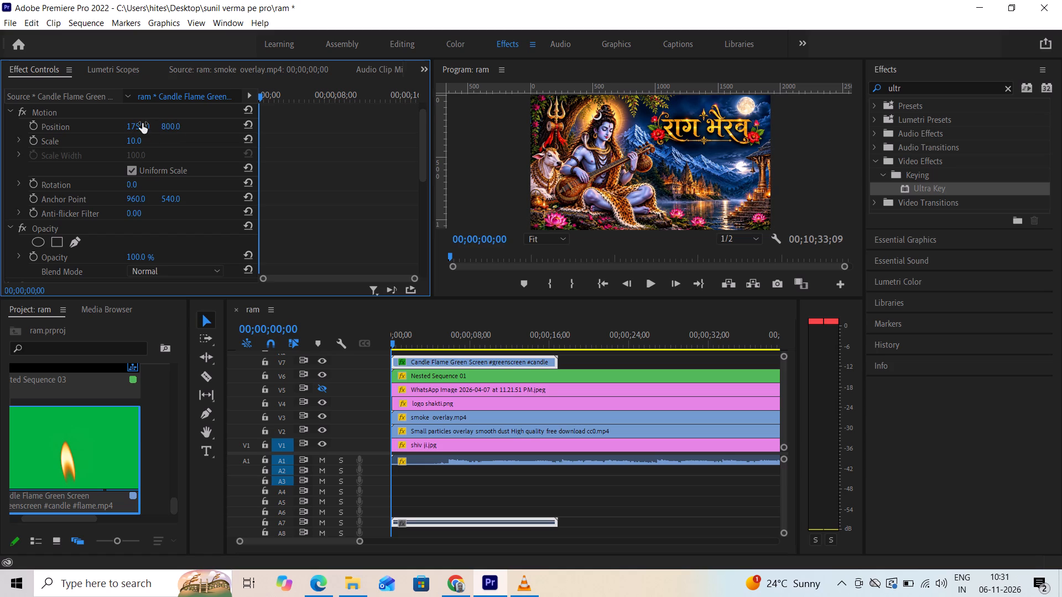
pyautogui.moveTo(166, 125); pyautogui.dragTo(160, 130)
pyautogui.moveTo(160, 130); pyautogui.dragTo(159, 130)
pyautogui.moveTo(147, 125); pyautogui.dragTo(139, 125)
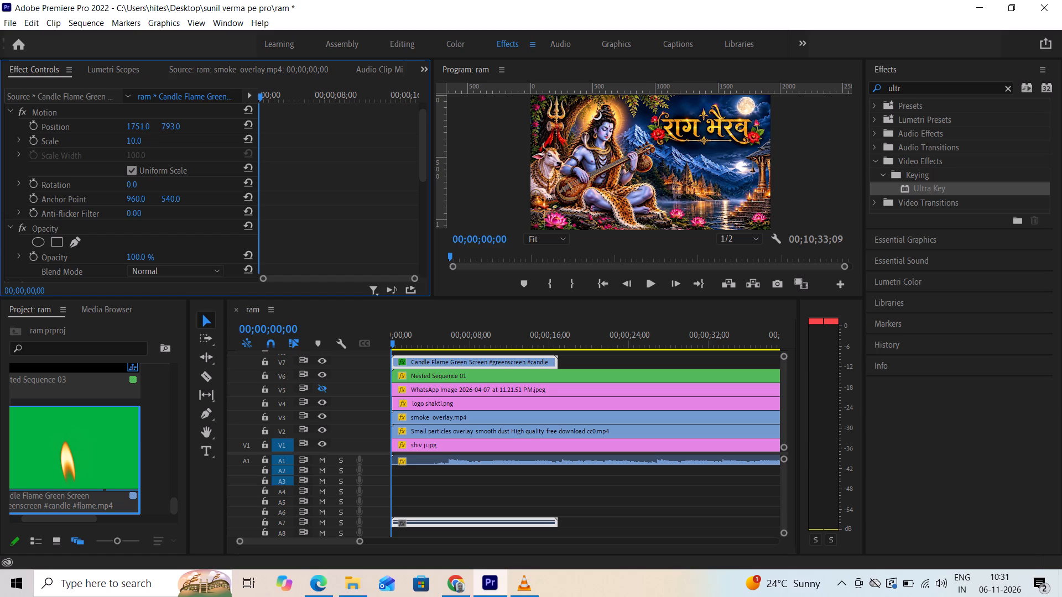
pyautogui.moveTo(139, 125); pyautogui.dragTo(138, 127)
# Enlarge the program preview, play the opening second of the sequence to check the candle flame, and return to the start.
pyautogui.click(462, 282)
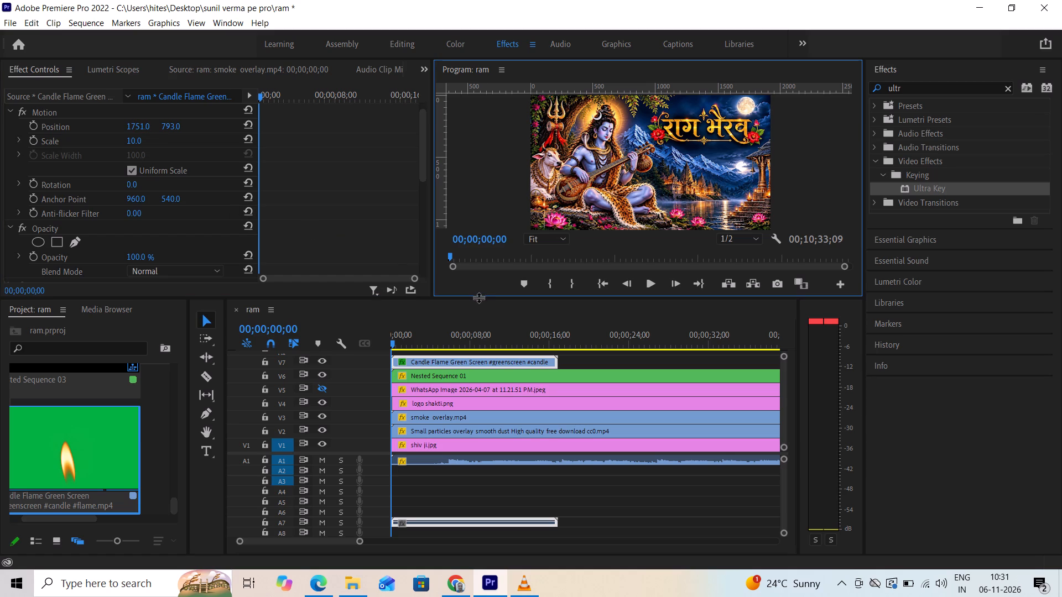
pyautogui.moveTo(478, 297); pyautogui.dragTo(474, 350)
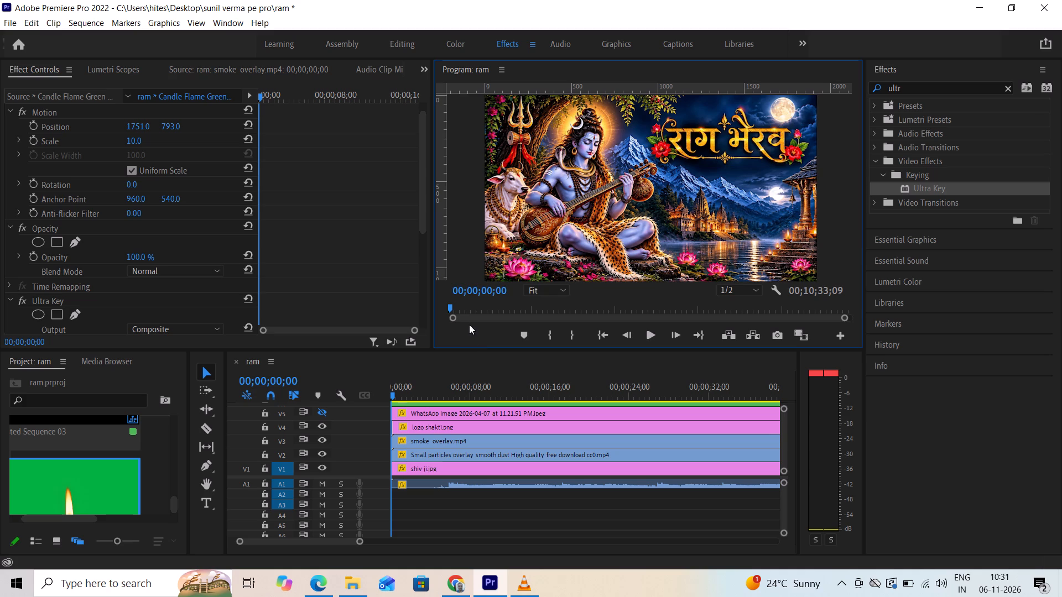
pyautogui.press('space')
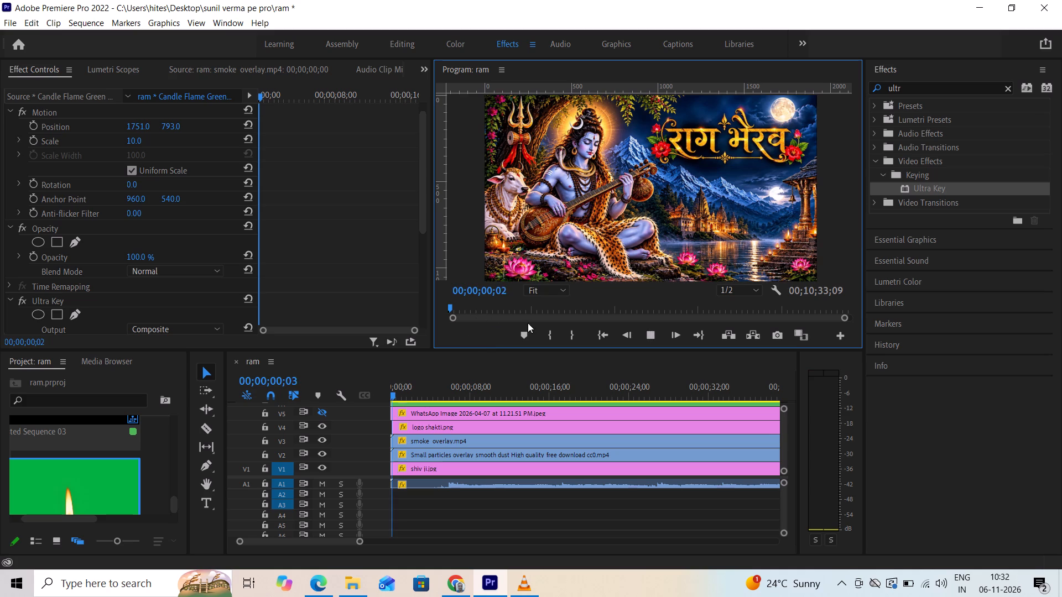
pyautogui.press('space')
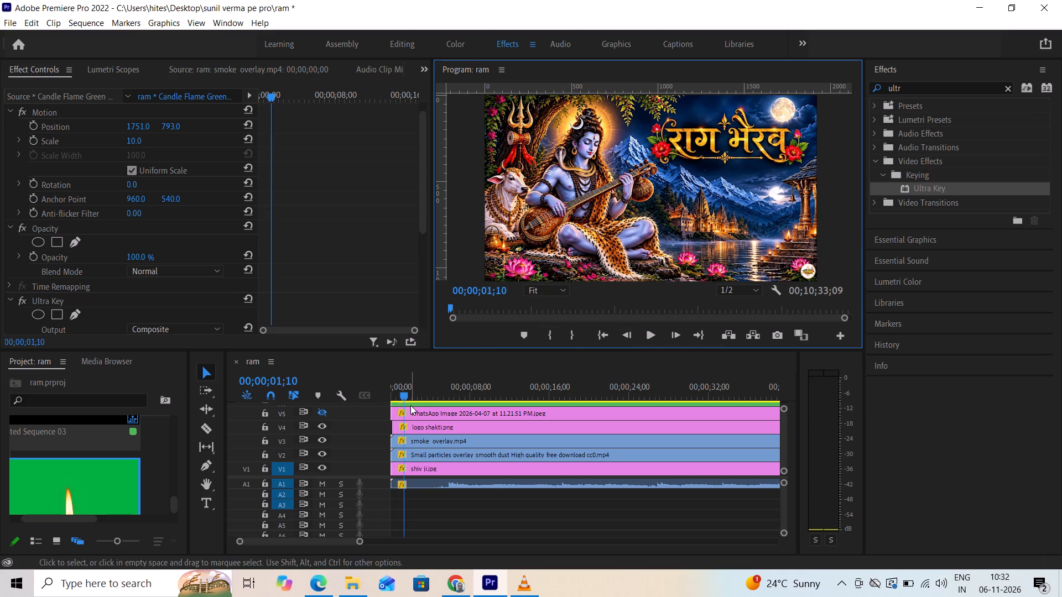
pyautogui.moveTo(398, 390); pyautogui.dragTo(351, 388)
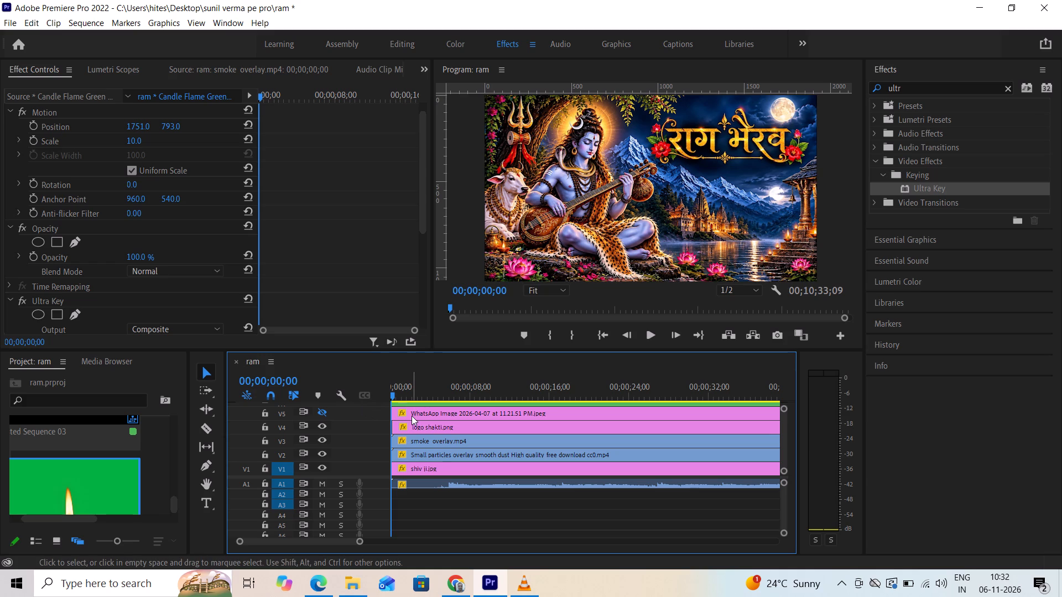
# Duplicate the V7 candle flame clip onto track V8 directly above it, starting at the same time.
pyautogui.moveTo(412, 420); pyautogui.dragTo(397, 418)
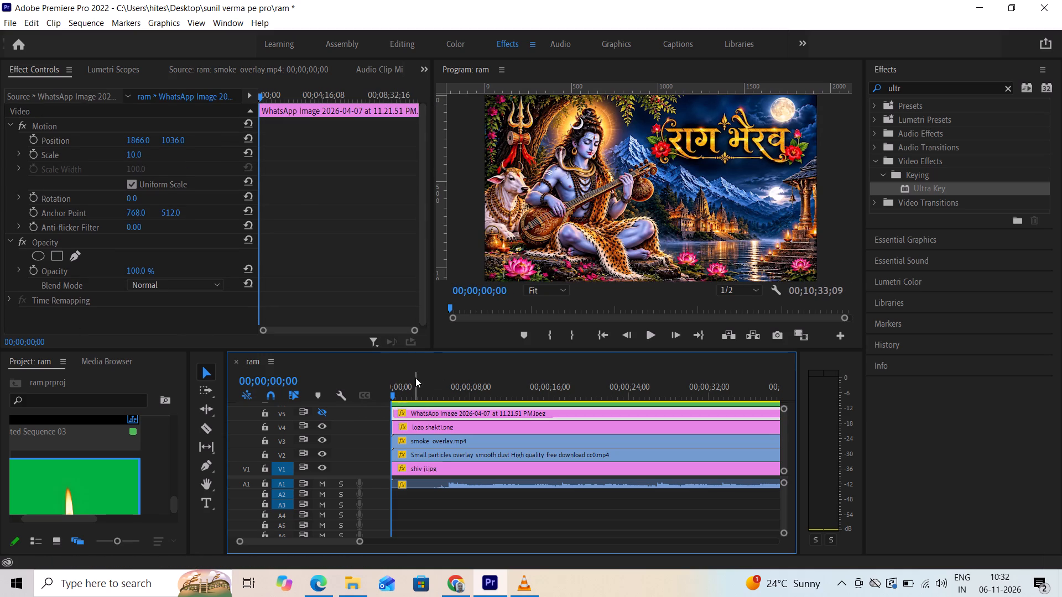
pyautogui.click(452, 404)
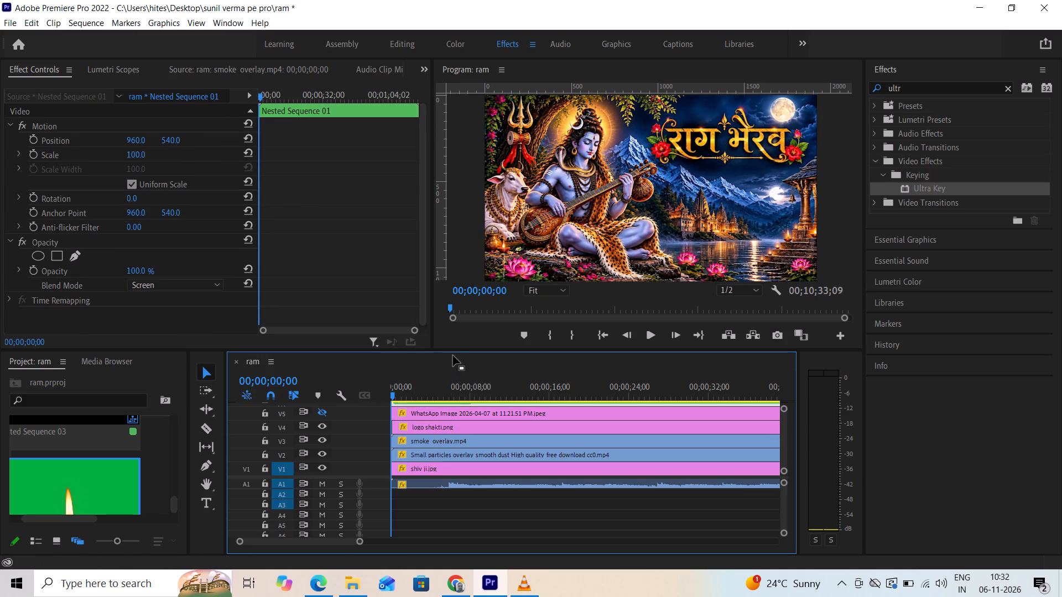
pyautogui.moveTo(456, 350); pyautogui.dragTo(457, 311)
pyautogui.click(451, 364)
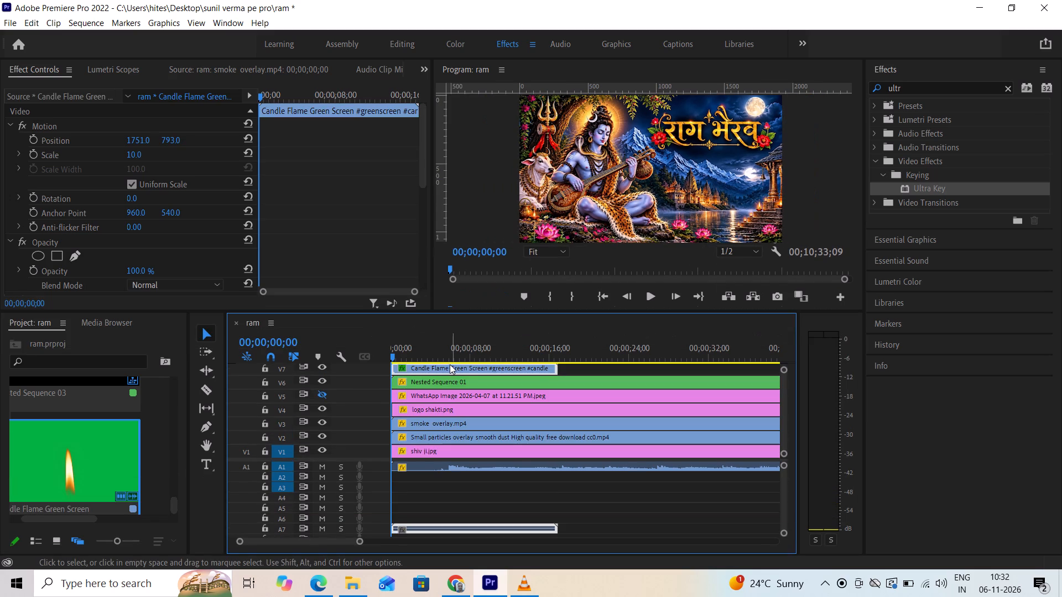
pyautogui.moveTo(419, 364); pyautogui.dragTo(398, 364)
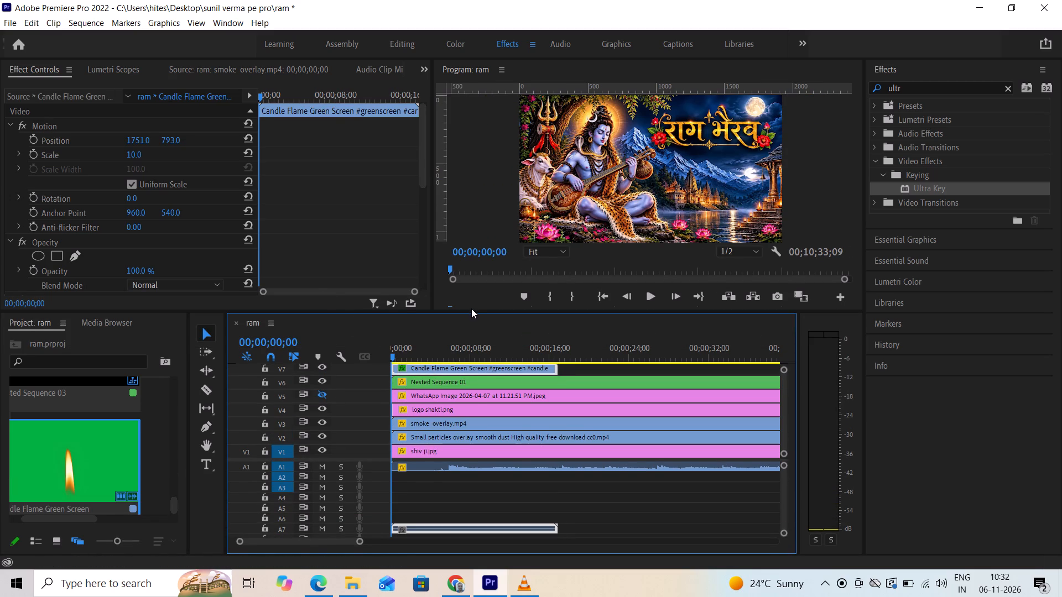
pyautogui.moveTo(472, 311); pyautogui.dragTo(471, 289)
pyautogui.moveTo(469, 354); pyautogui.dragTo(470, 341)
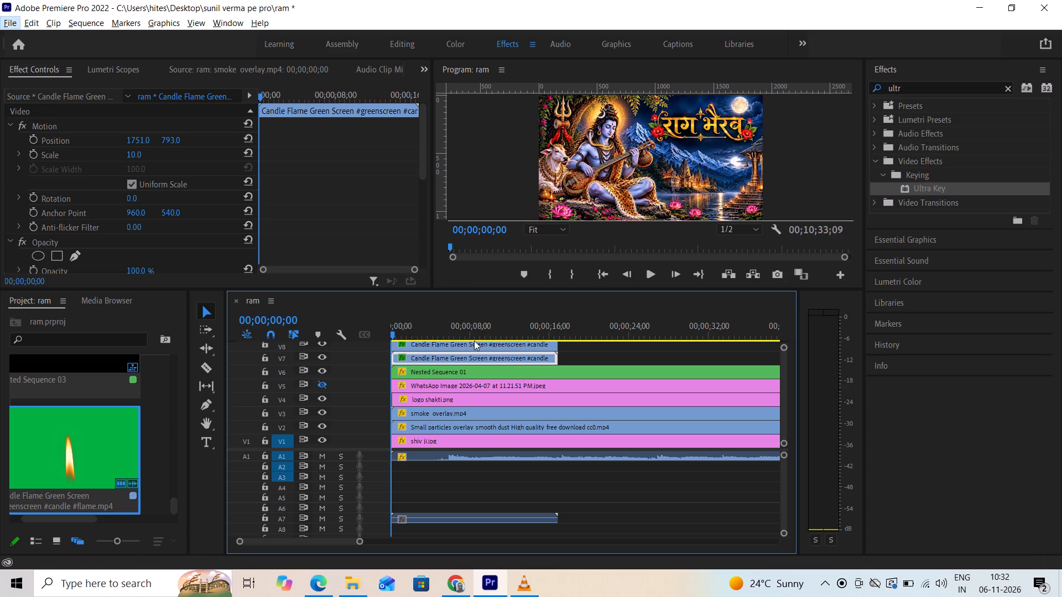
# Set the V8 candle flame copy's position to 1689, 852, over another diya beside the water.
pyautogui.click(474, 344)
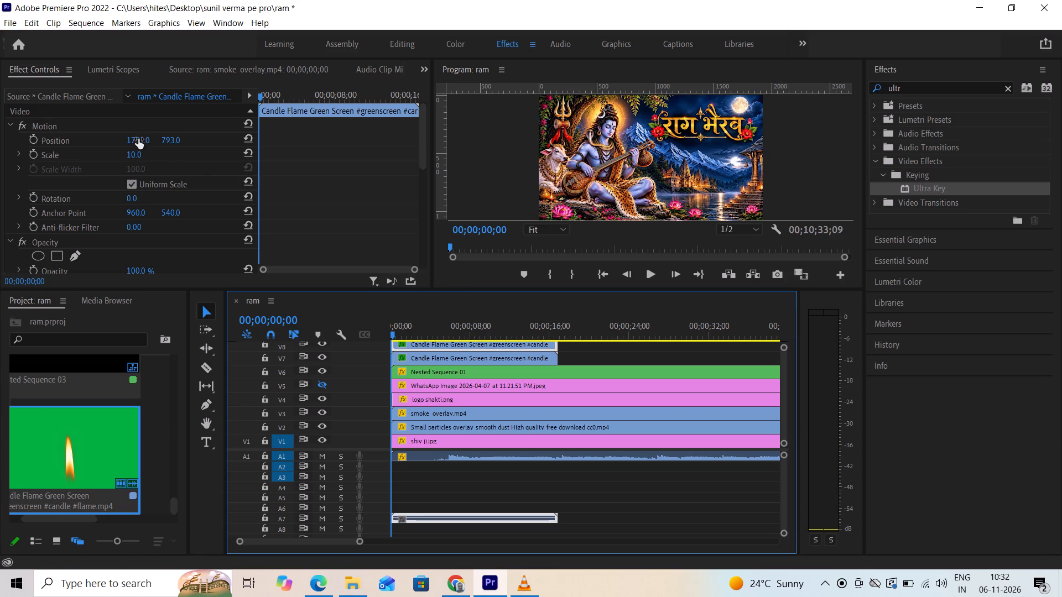
pyautogui.moveTo(138, 139); pyautogui.dragTo(244, 140)
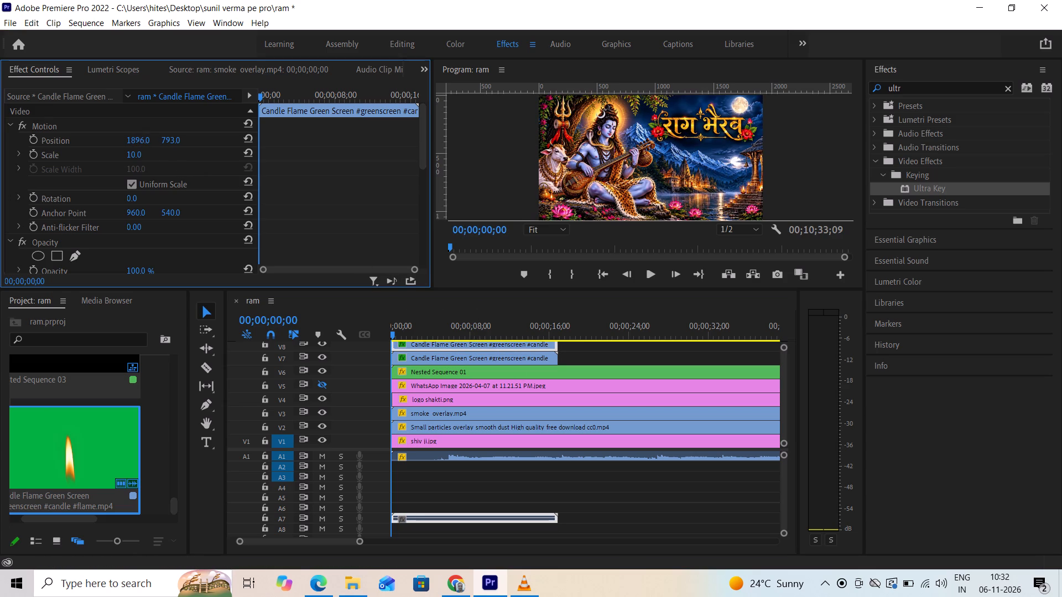
pyautogui.moveTo(244, 140); pyautogui.dragTo(100, 150)
pyautogui.moveTo(100, 150); pyautogui.dragTo(101, 150)
pyautogui.moveTo(168, 139); pyautogui.dragTo(200, 135)
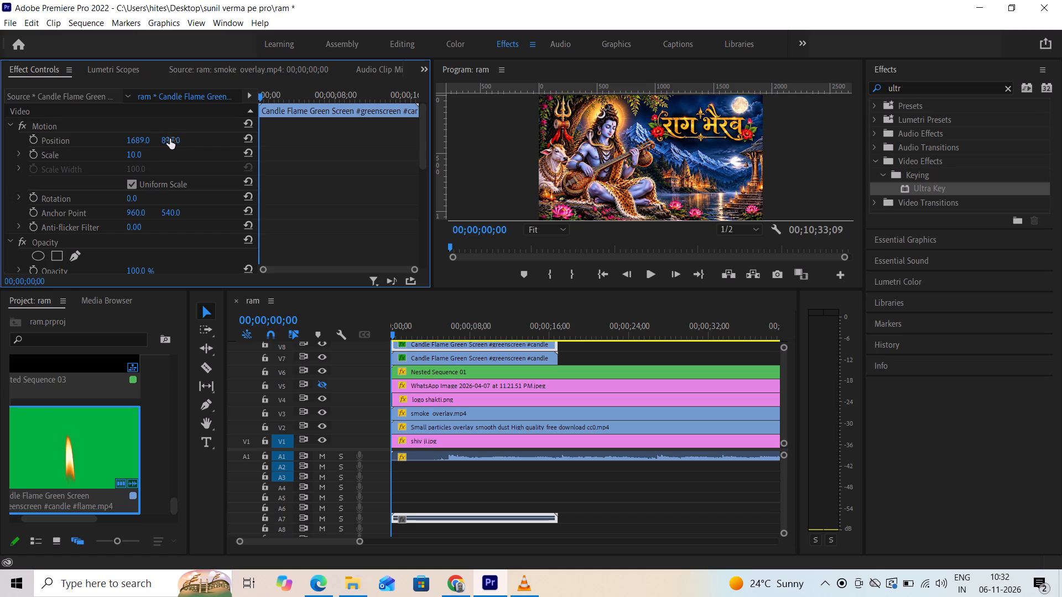
pyautogui.moveTo(144, 140); pyautogui.dragTo(138, 142)
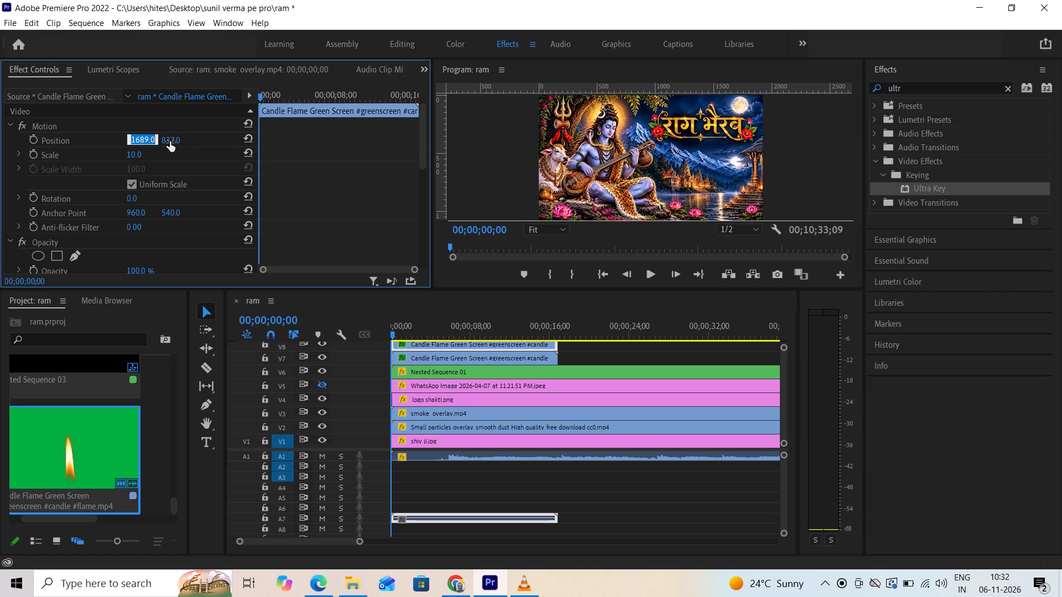
pyautogui.moveTo(169, 140); pyautogui.dragTo(181, 139)
# Set the V8 candle flame copy's scale to 9.
pyautogui.moveTo(140, 157); pyautogui.dragTo(138, 157)
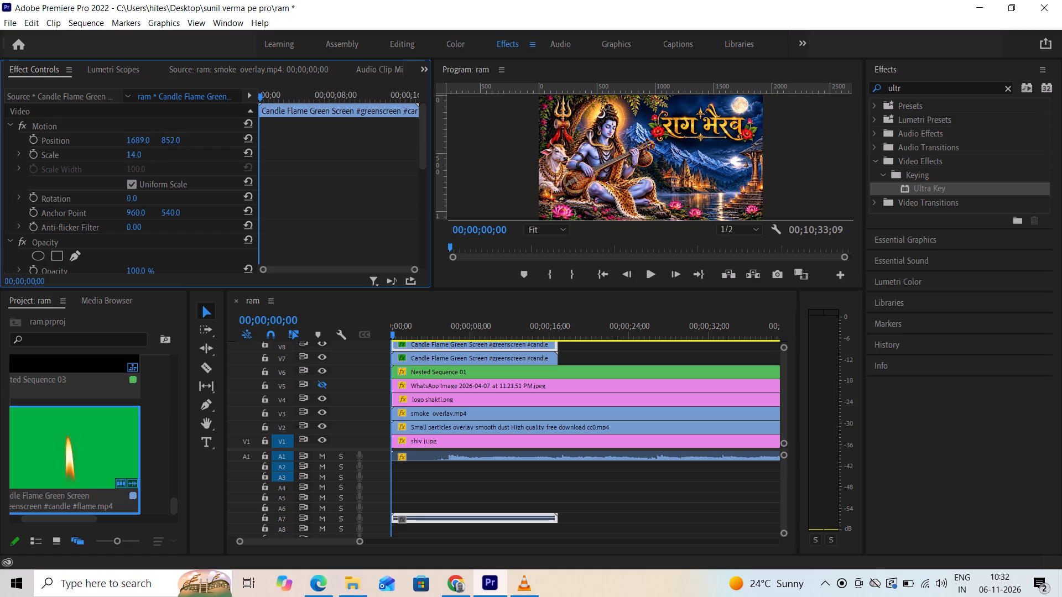
pyautogui.moveTo(138, 157); pyautogui.dragTo(131, 153)
# Set the vertical position of the candle flame copy on V8 to 856.
pyautogui.moveTo(165, 137); pyautogui.dragTo(171, 133)
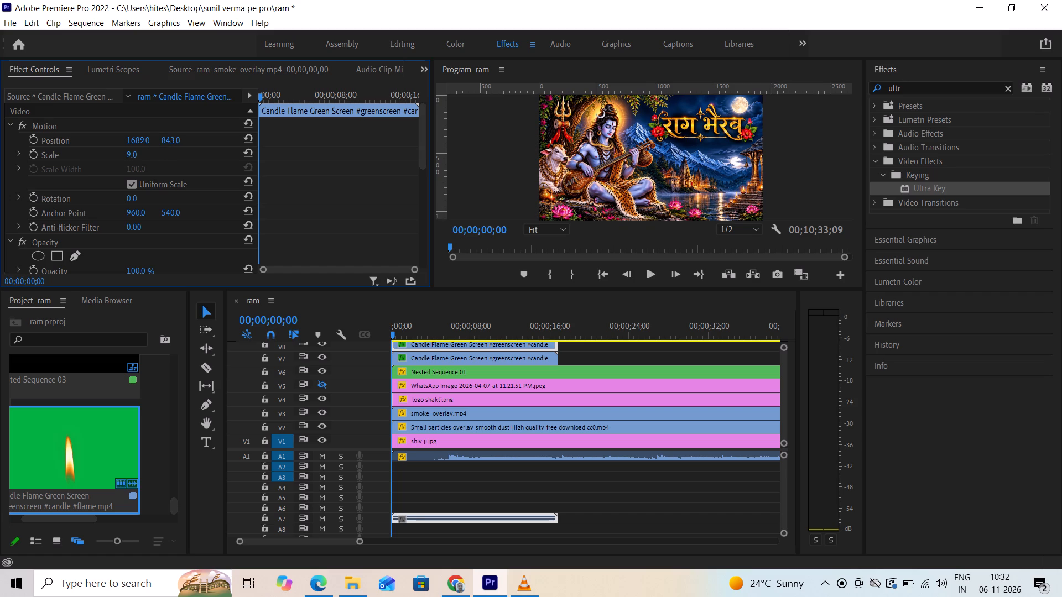
pyautogui.moveTo(171, 133); pyautogui.dragTo(180, 132)
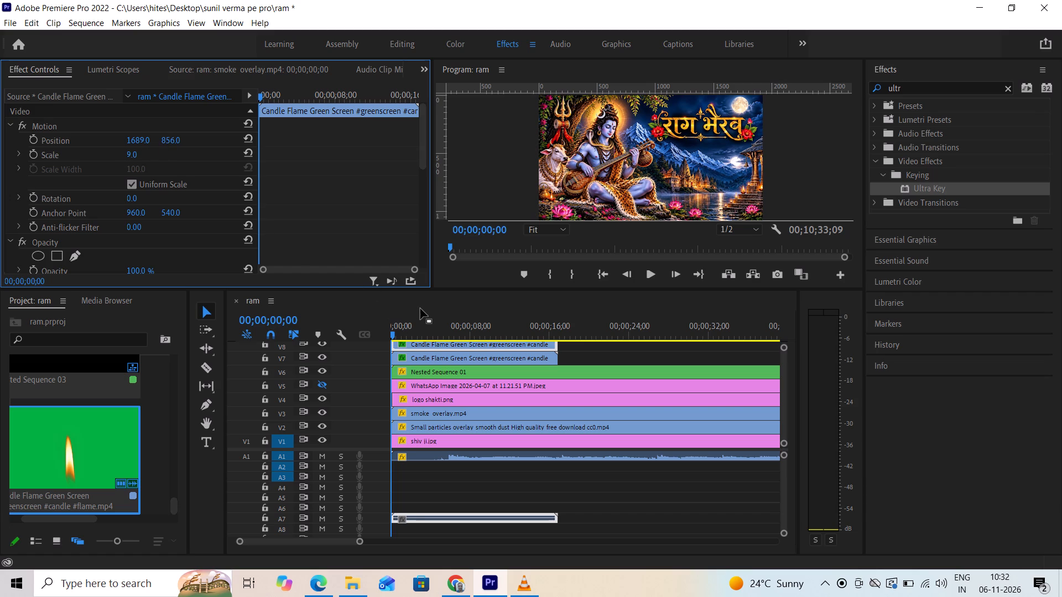
# Duplicate the V8 candle flame clip onto V9 and set the copy's position to 1643, 885.
pyautogui.moveTo(426, 290); pyautogui.dragTo(421, 253)
pyautogui.keyDown('alt'); pyautogui.moveTo(432, 323); pyautogui.dragTo(432, 315); pyautogui.keyUp('alt')
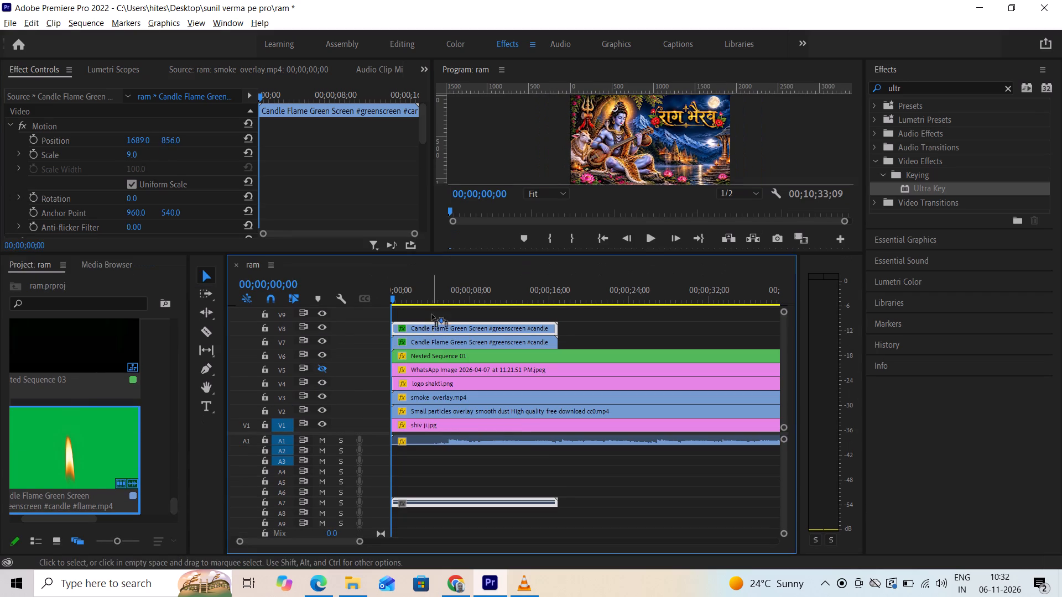
pyautogui.keyDown('alt'); pyautogui.moveTo(432, 315); pyautogui.dragTo(432, 310); pyautogui.keyUp('alt')
pyautogui.click(433, 316)
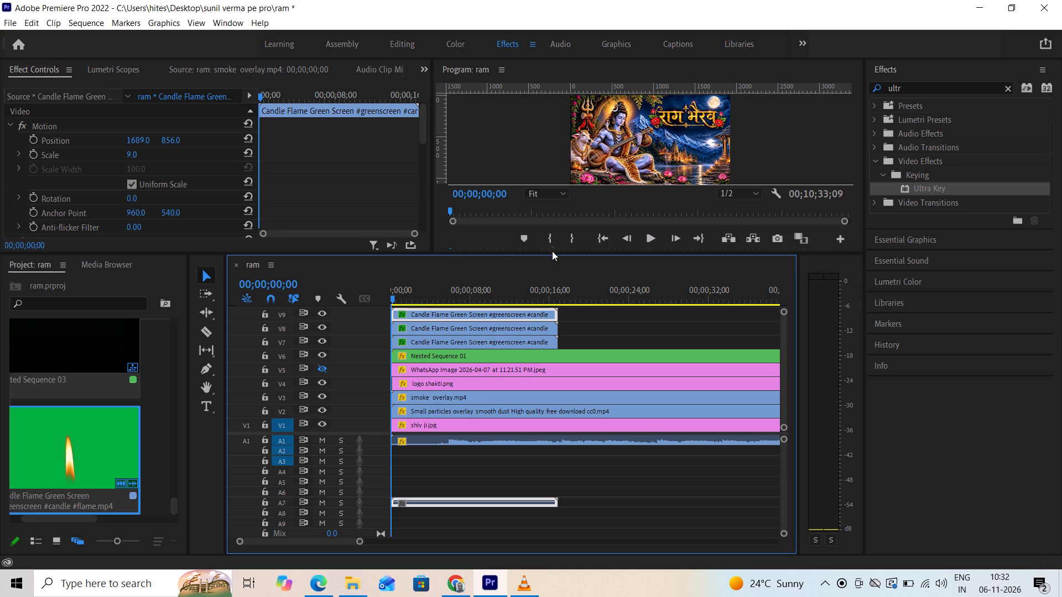
pyautogui.moveTo(552, 252); pyautogui.dragTo(543, 324)
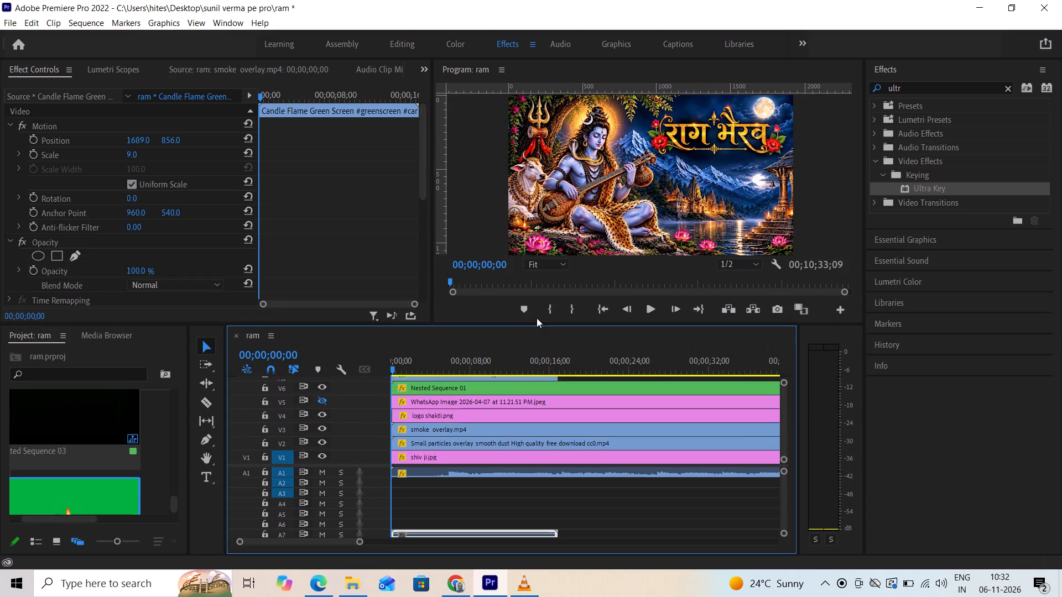
pyautogui.moveTo(383, 465); pyautogui.dragTo(372, 509)
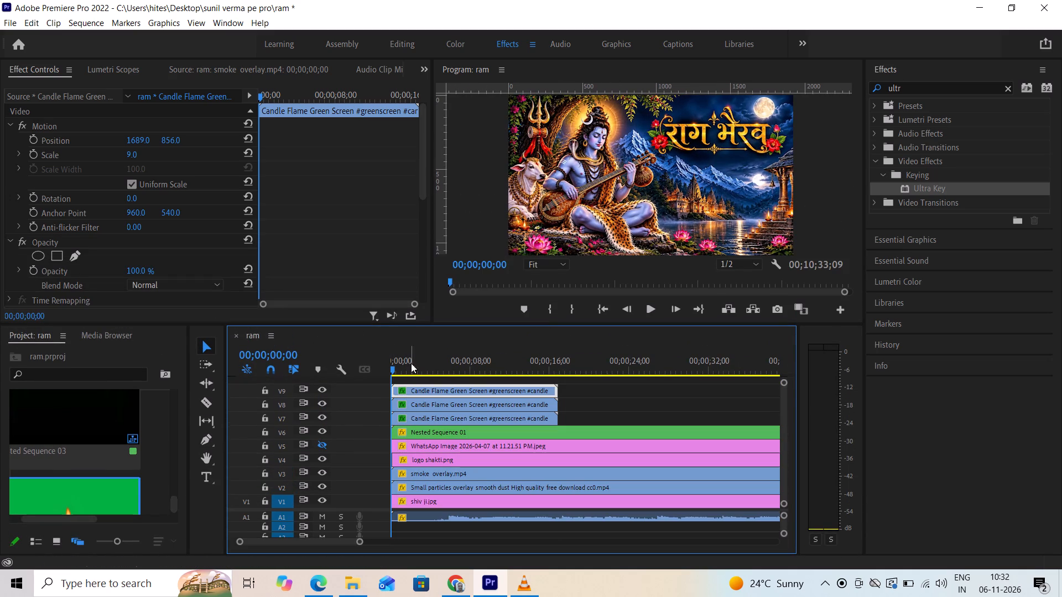
pyautogui.moveTo(142, 141); pyautogui.dragTo(126, 140)
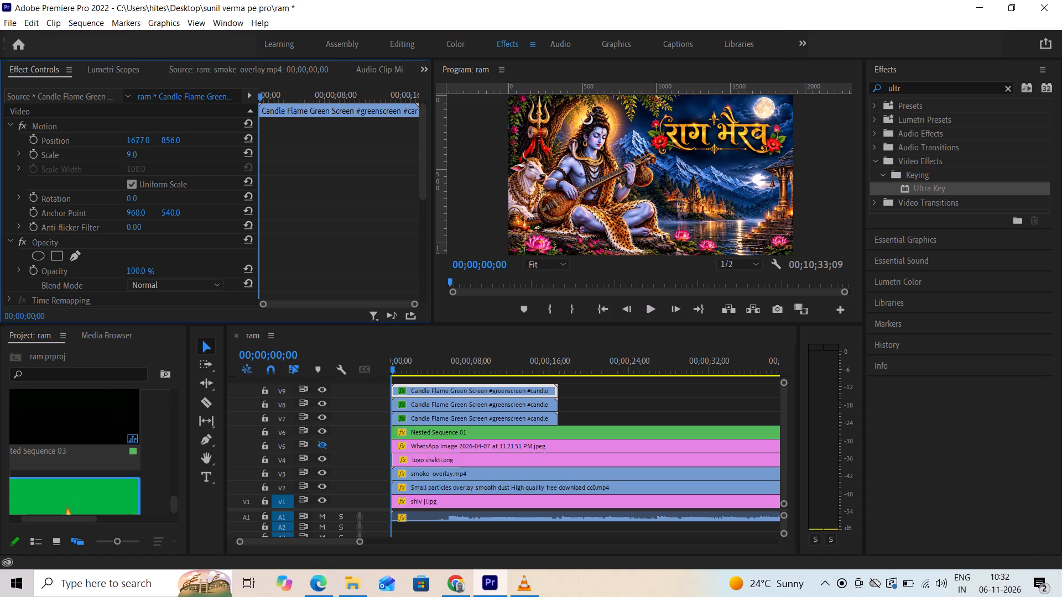
pyautogui.moveTo(126, 140); pyautogui.dragTo(119, 155)
pyautogui.moveTo(119, 155); pyautogui.dragTo(121, 155)
pyautogui.moveTo(165, 140); pyautogui.dragTo(190, 141)
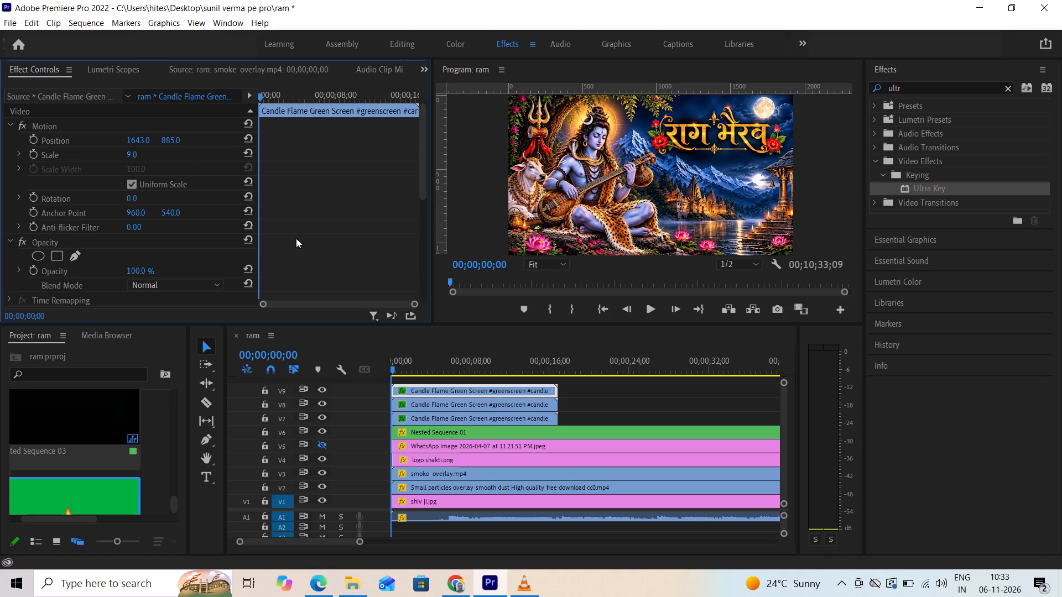
# Duplicate the V9 candle flame clip onto V10 and set the copy's position to 1599, 922.
pyautogui.keyDown('alt'); pyautogui.moveTo(421, 387); pyautogui.dragTo(421, 380); pyautogui.keyUp('alt')
pyautogui.click(422, 380)
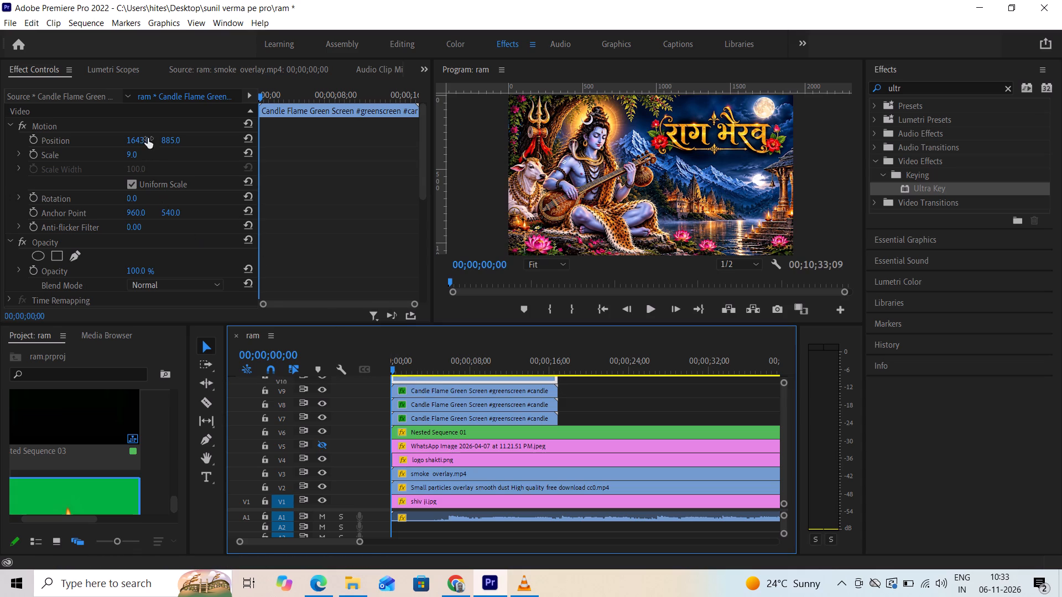
pyautogui.moveTo(144, 137); pyautogui.dragTo(113, 144)
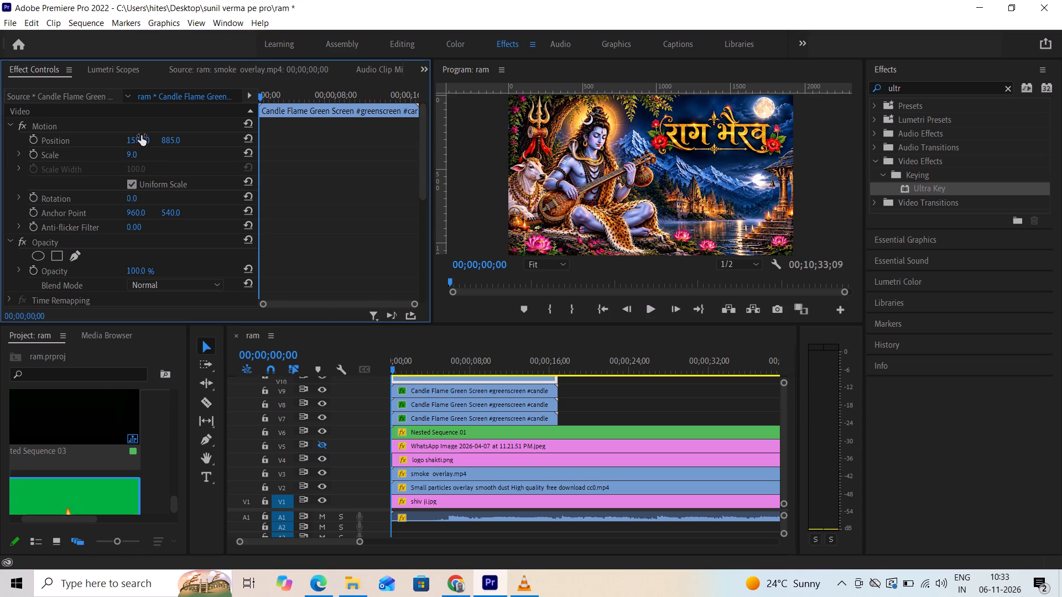
pyautogui.moveTo(170, 142); pyautogui.dragTo(196, 139)
# Duplicate the V10 candle flame clip onto V11 and set the copy's position to 1796, 742.
pyautogui.moveTo(378, 508); pyautogui.dragTo(378, 535)
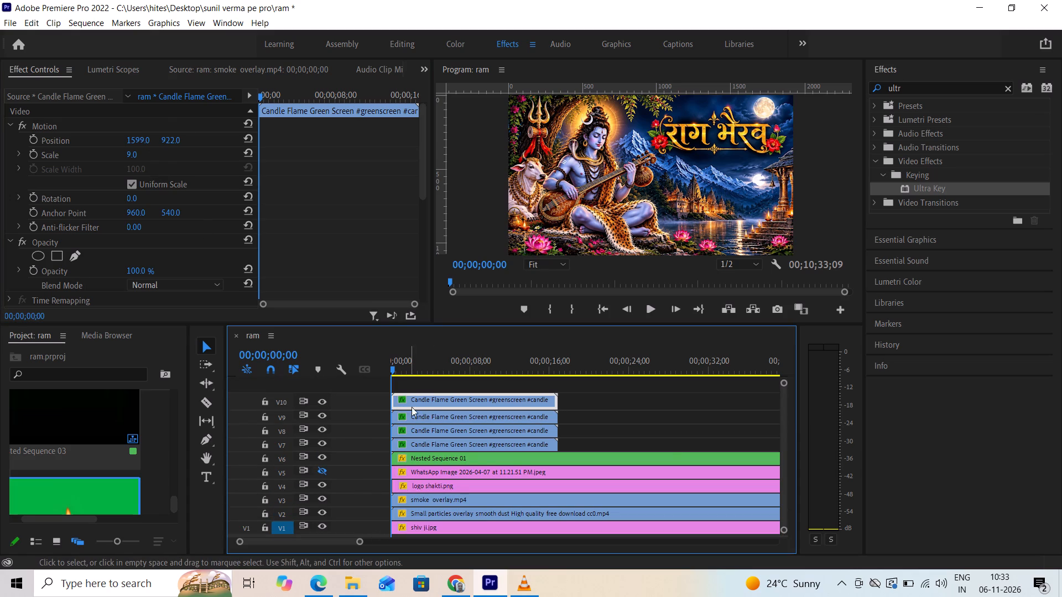
pyautogui.keyDown('alt'); pyautogui.moveTo(418, 396); pyautogui.dragTo(418, 384); pyautogui.keyUp('alt')
pyautogui.click(419, 384)
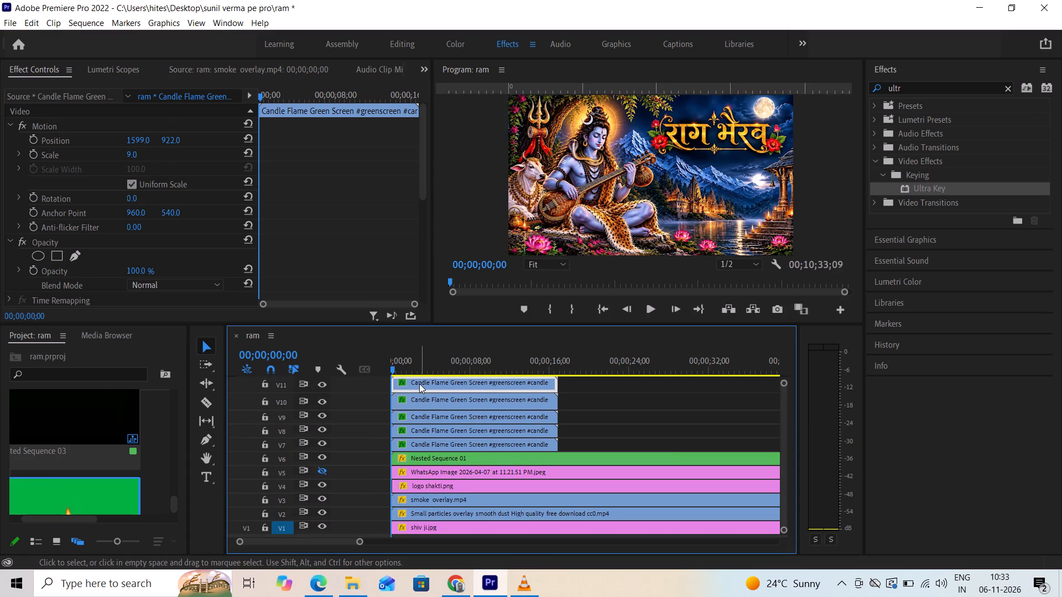
pyautogui.moveTo(141, 138); pyautogui.dragTo(304, 137)
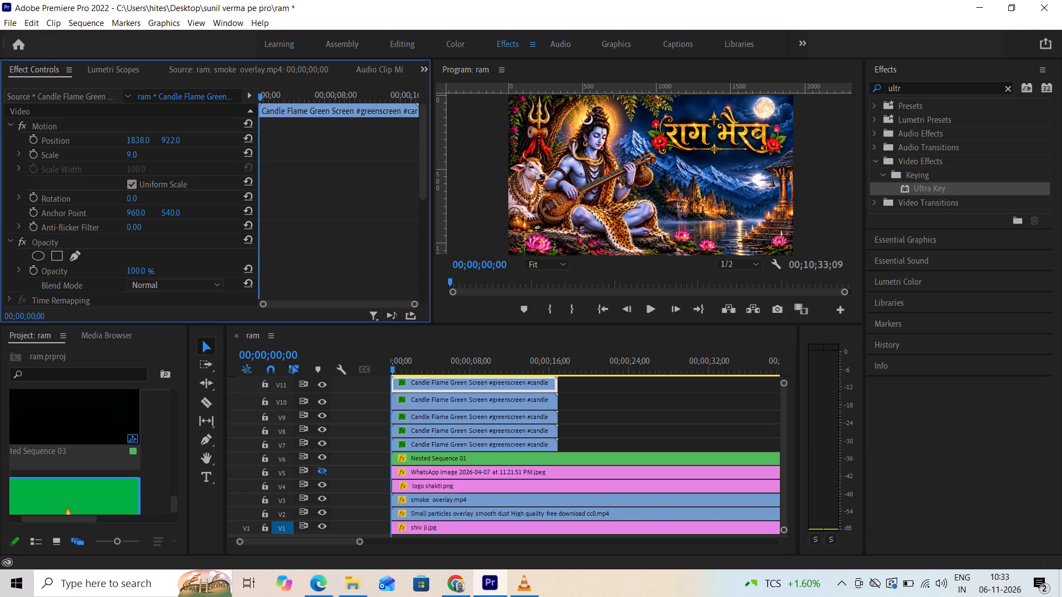
pyautogui.moveTo(304, 137); pyautogui.dragTo(273, 140)
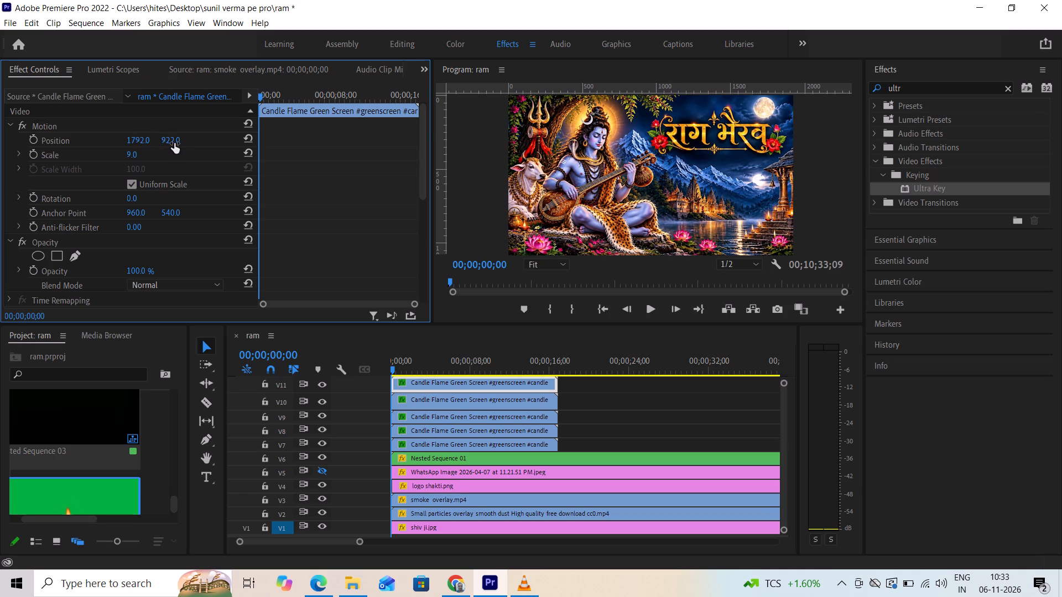
pyautogui.moveTo(174, 142); pyautogui.dragTo(49, 158)
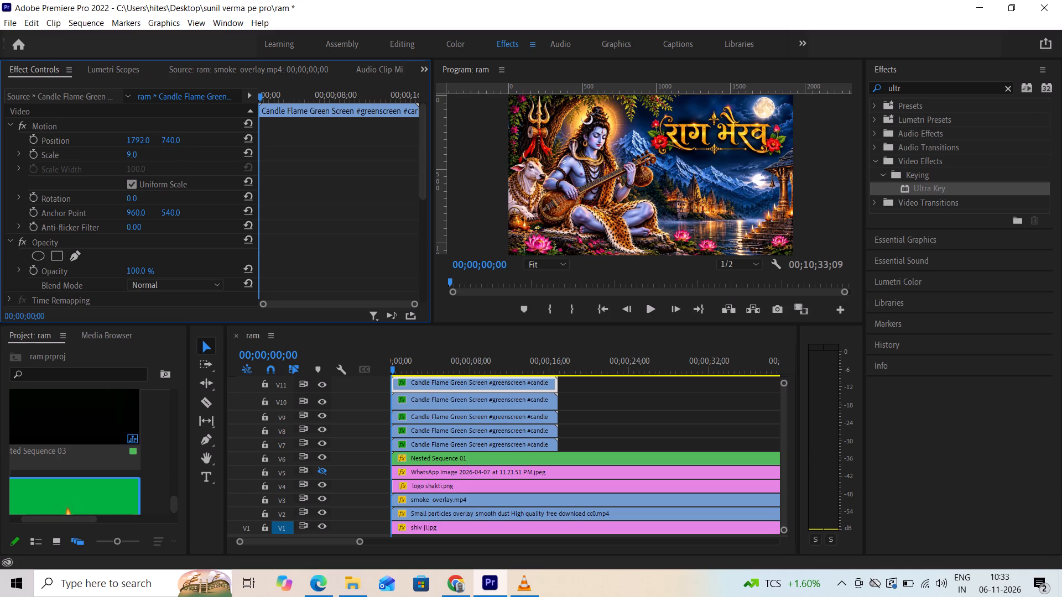
pyautogui.moveTo(49, 158); pyautogui.dragTo(54, 160)
pyautogui.moveTo(143, 139); pyautogui.dragTo(151, 142)
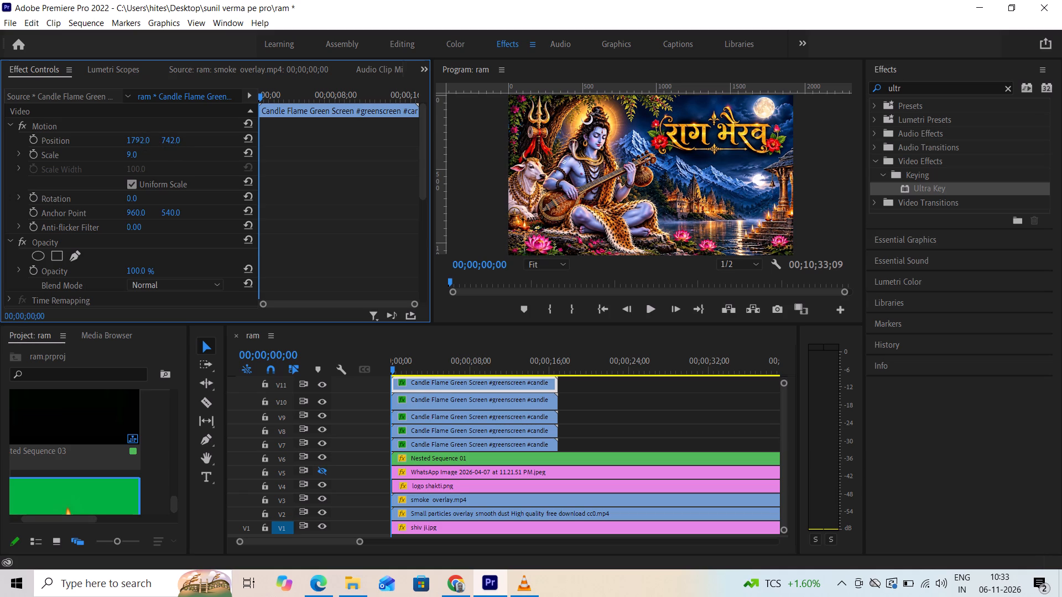
pyautogui.moveTo(151, 142); pyautogui.dragTo(154, 144)
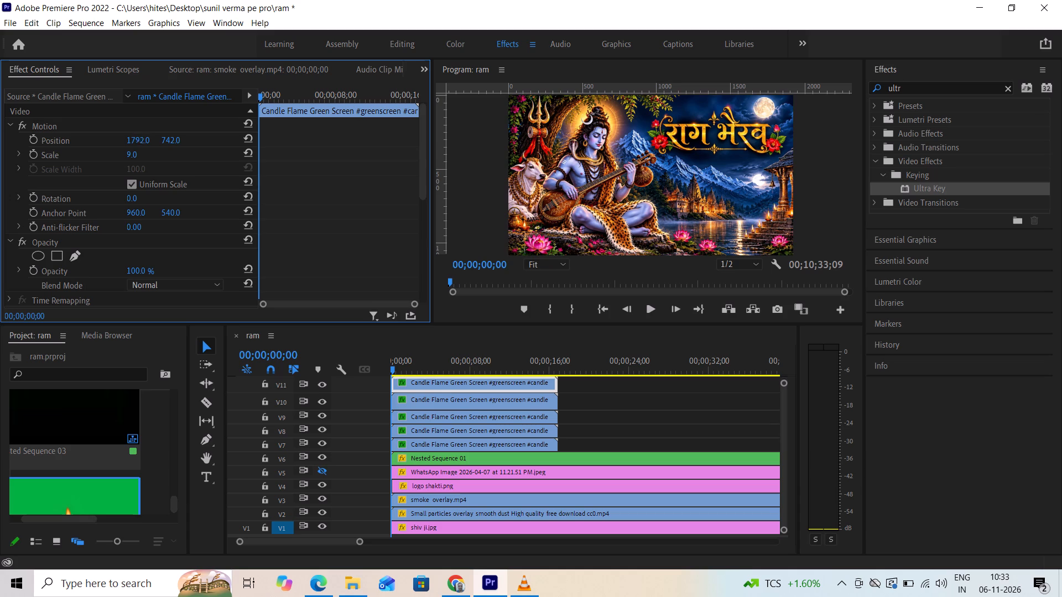
pyautogui.moveTo(154, 144); pyautogui.dragTo(159, 147)
# Play the ram sequence from its start at normal and enlarged preview size to check the candle flames over the diyas.
pyautogui.press('space')
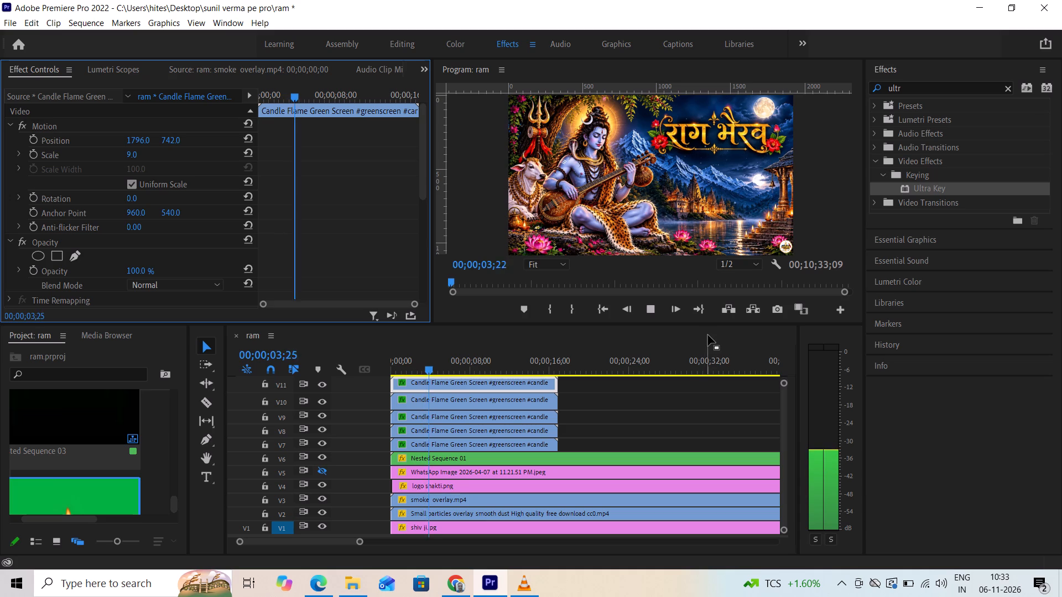
pyautogui.press('space')
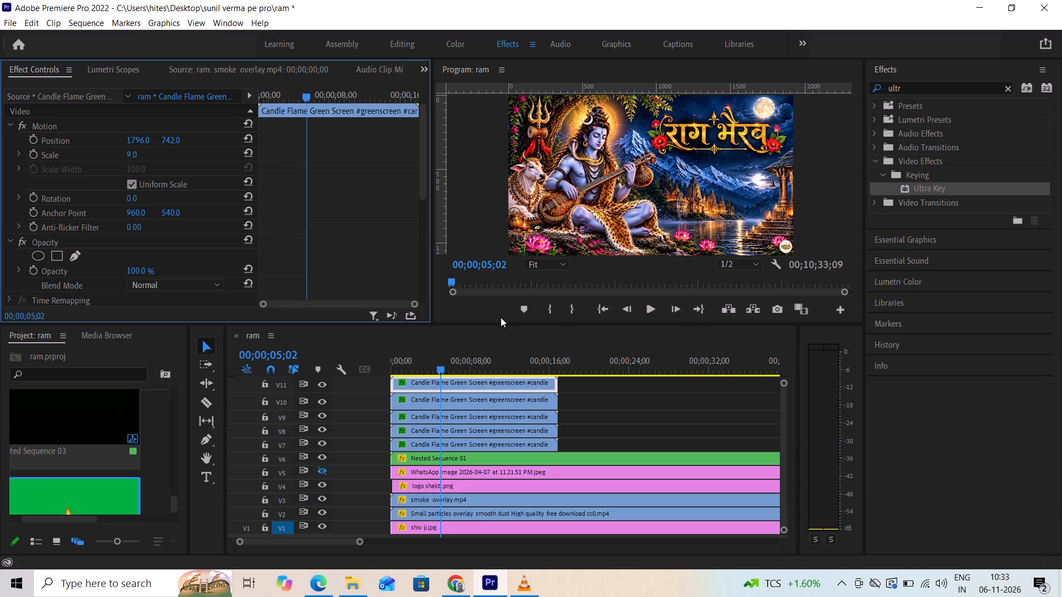
pyautogui.click(490, 313)
pyautogui.moveTo(441, 366); pyautogui.dragTo(361, 376)
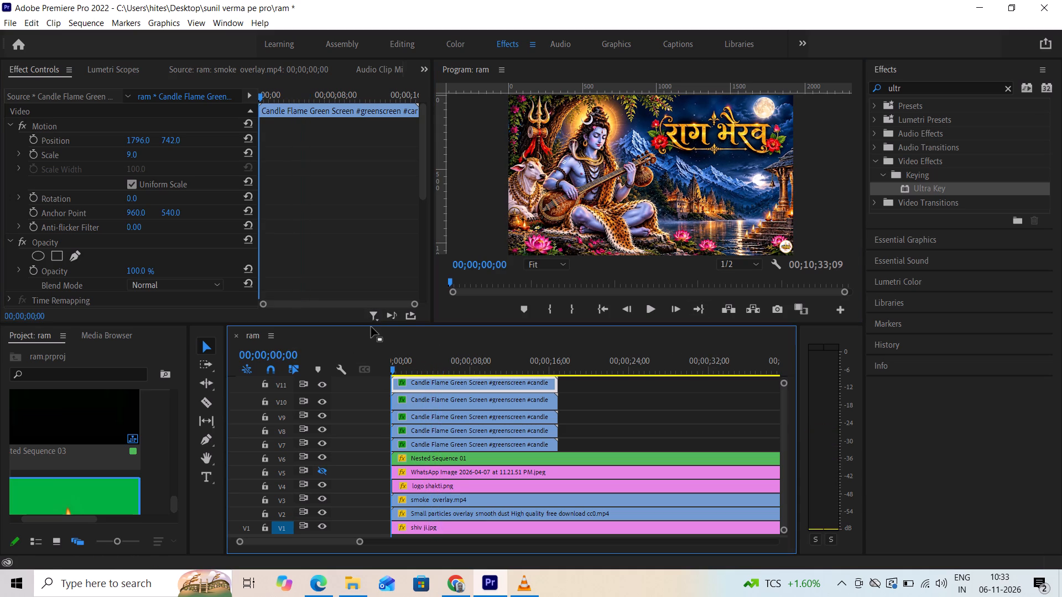
pyautogui.moveTo(372, 323); pyautogui.dragTo(352, 442)
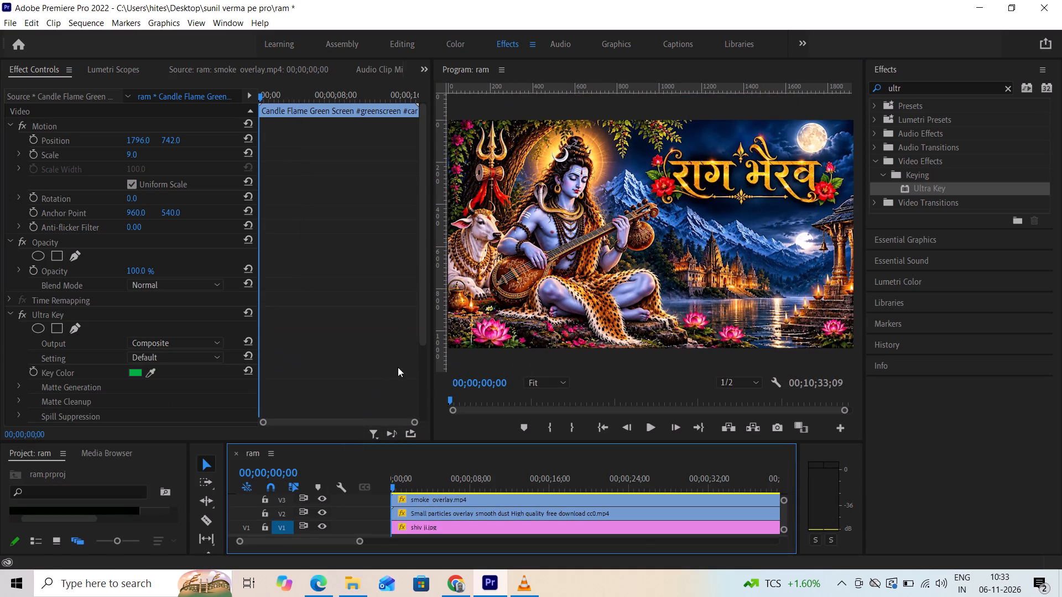
pyautogui.moveTo(432, 365); pyautogui.dragTo(293, 388)
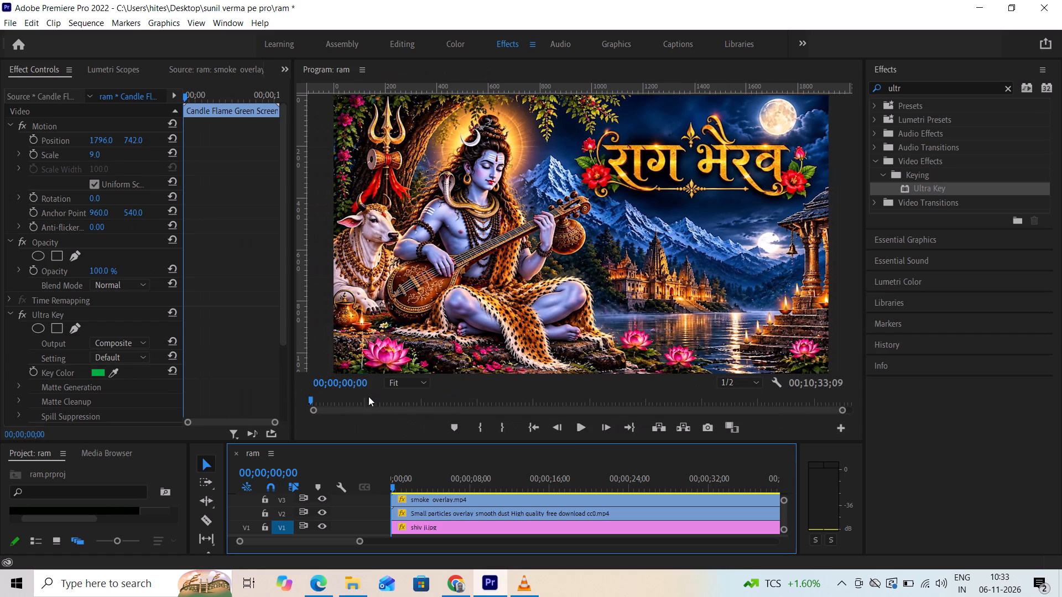
pyautogui.press('space')
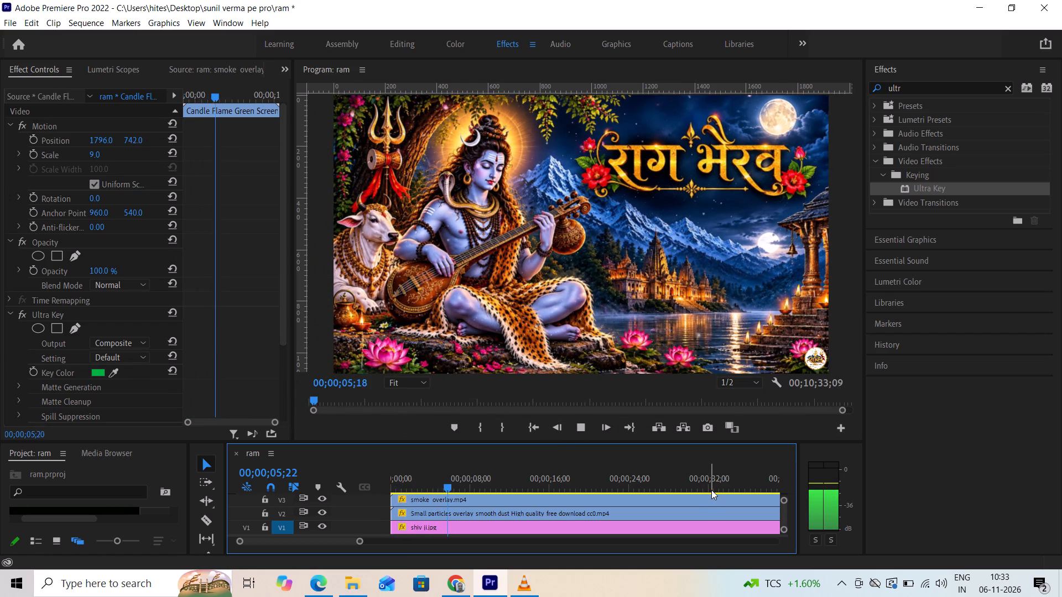
pyautogui.press('space')
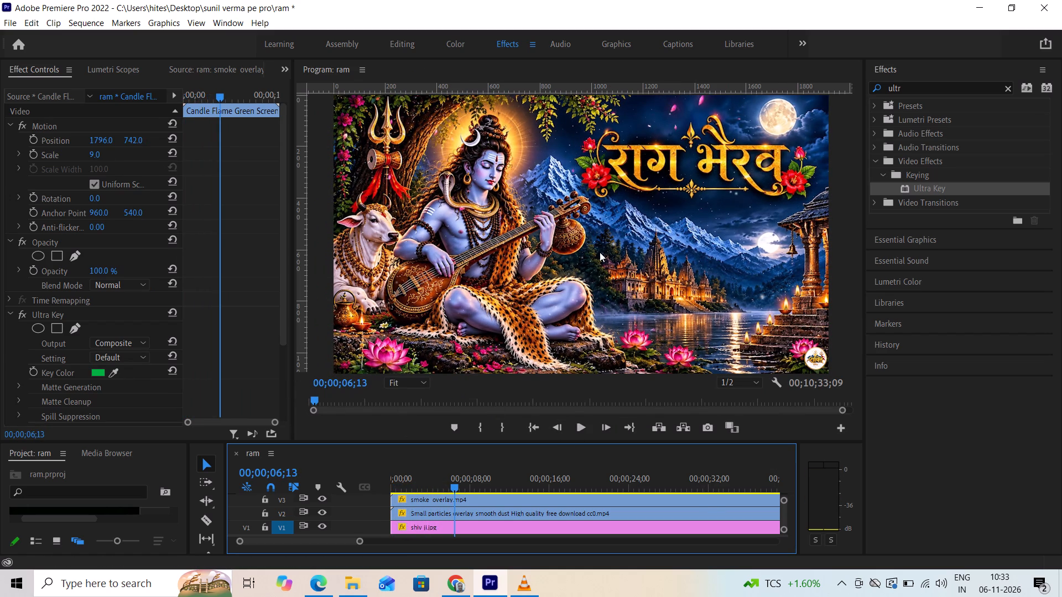
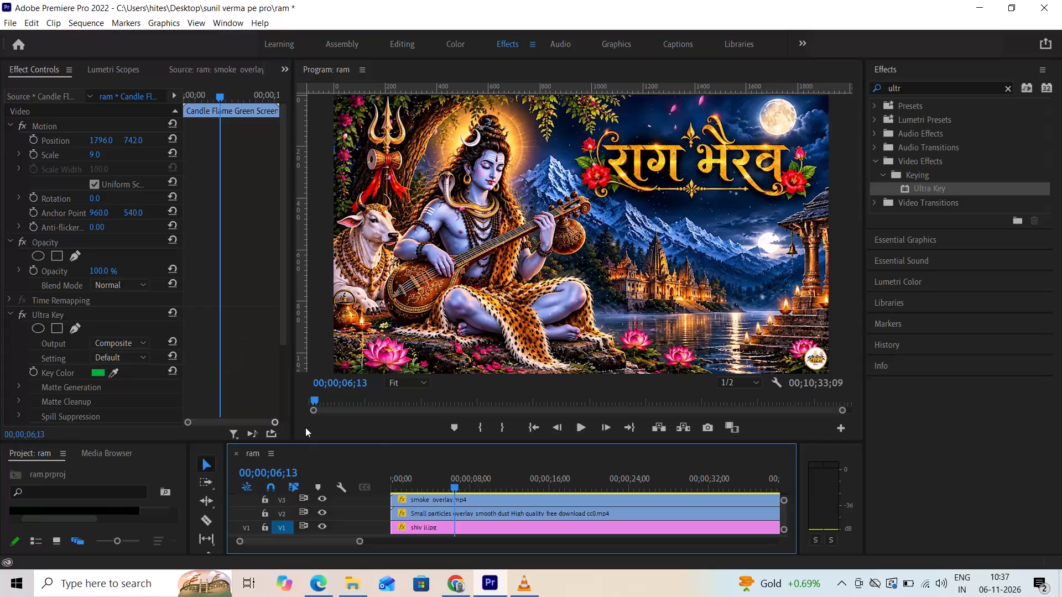
# Enlarge the timeline area so all video tracks up to V11 and the audio tracks of the ram sequence are in view.
pyautogui.click(365, 541)
pyautogui.moveTo(372, 540); pyautogui.dragTo(473, 537)
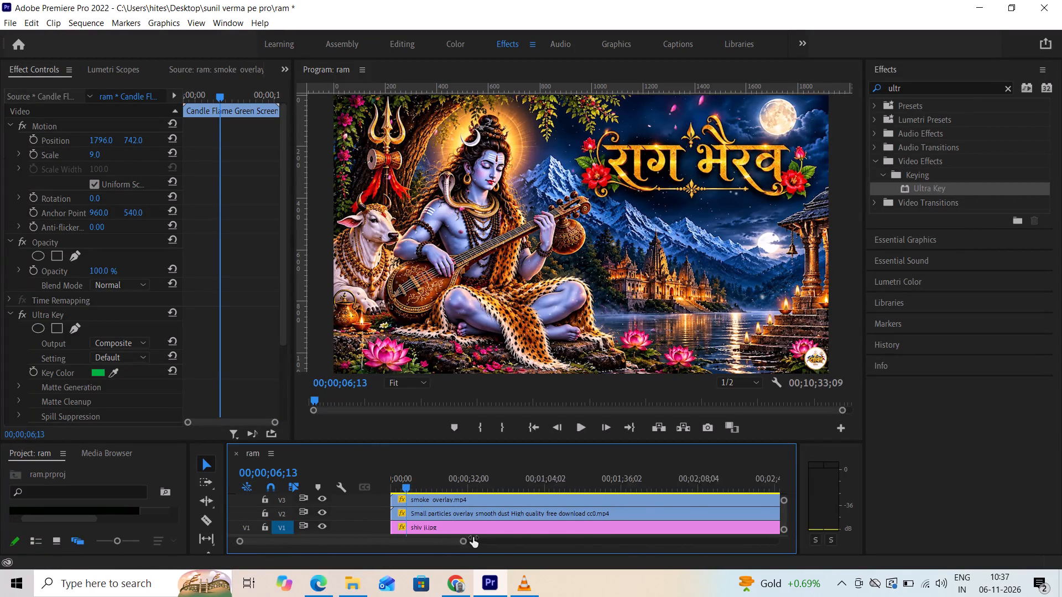
pyautogui.moveTo(473, 537); pyautogui.dragTo(590, 536)
pyautogui.moveTo(589, 443); pyautogui.dragTo(584, 410)
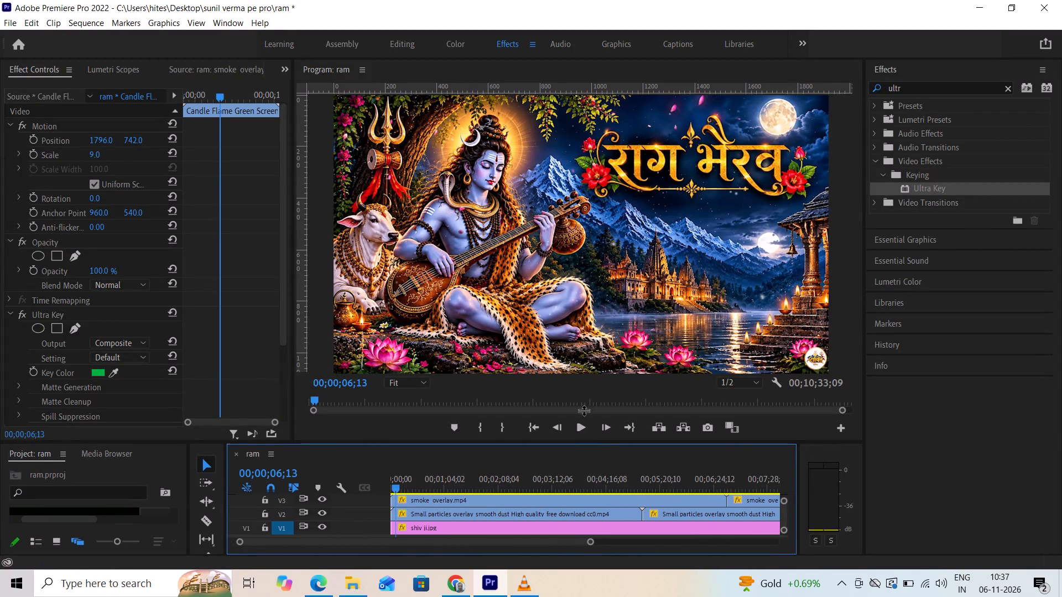
pyautogui.moveTo(584, 410); pyautogui.dragTo(579, 240)
pyautogui.moveTo(784, 300); pyautogui.dragTo(769, 239)
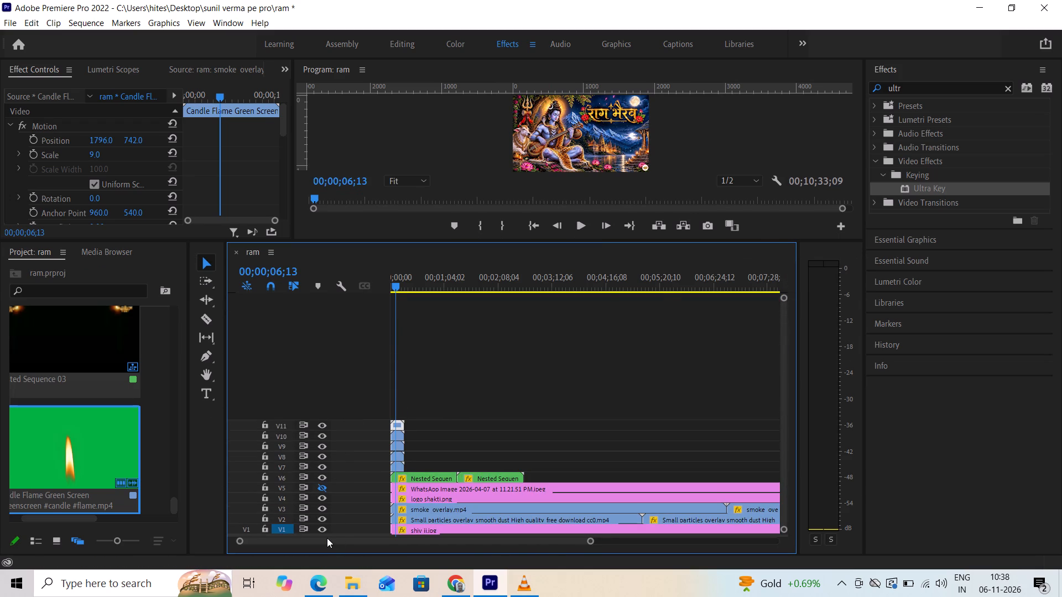
pyautogui.moveTo(326, 535); pyautogui.dragTo(331, 431)
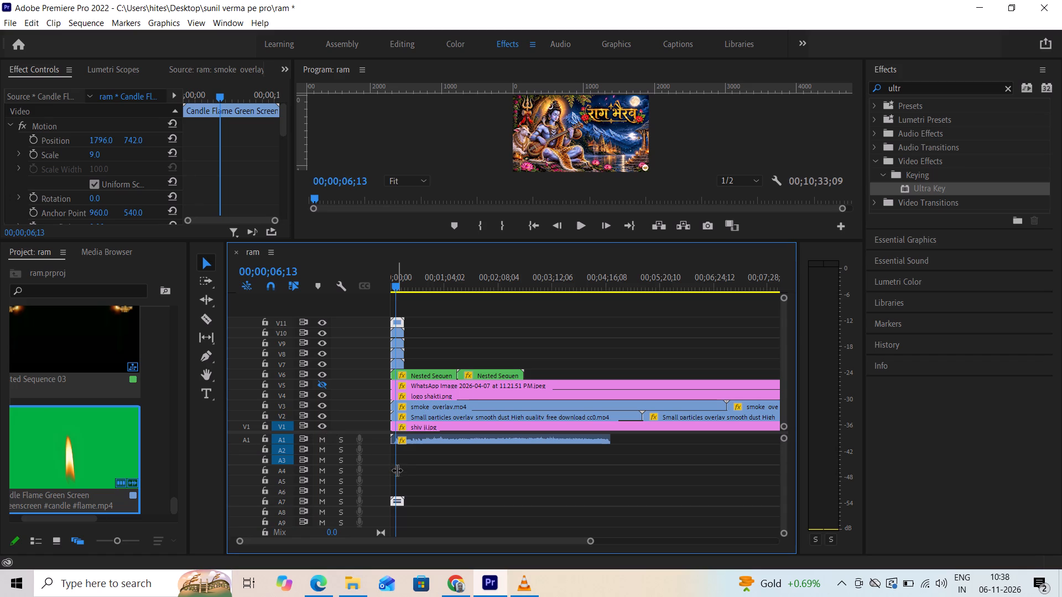
# Play the ram sequence from its start and examine how far the candle flame clips extend on V7 to V11.
pyautogui.moveTo(395, 284); pyautogui.dragTo(366, 286)
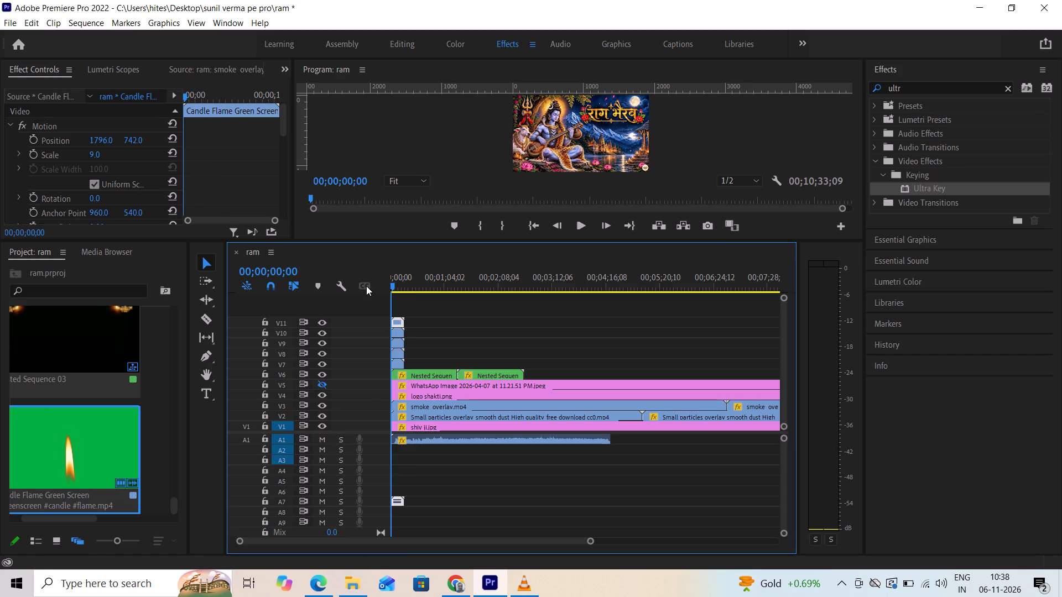
pyautogui.moveTo(366, 286); pyautogui.dragTo(366, 287)
pyautogui.press('space')
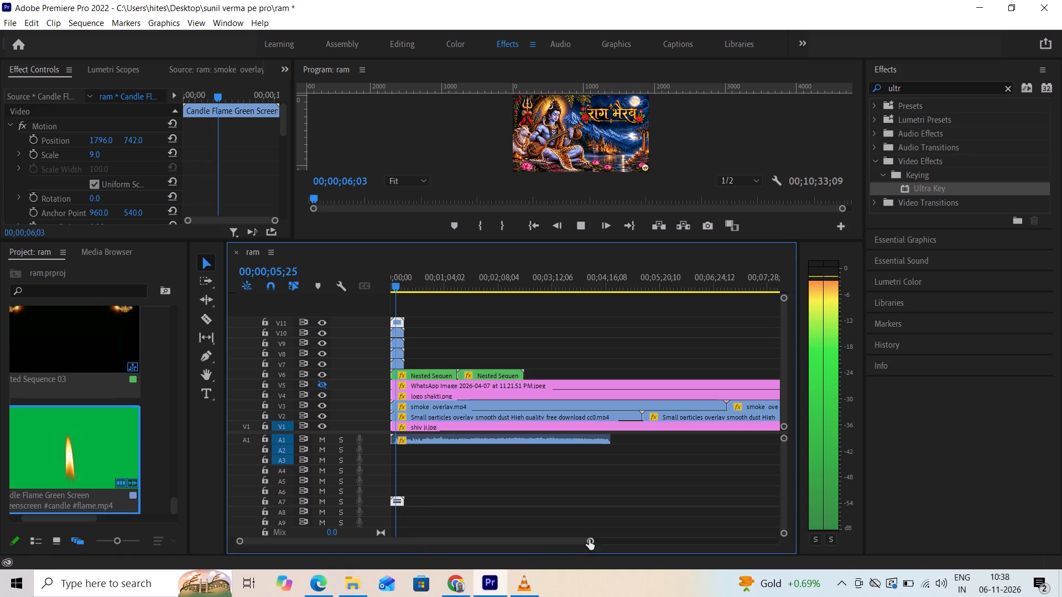
pyautogui.moveTo(590, 539); pyautogui.dragTo(524, 546)
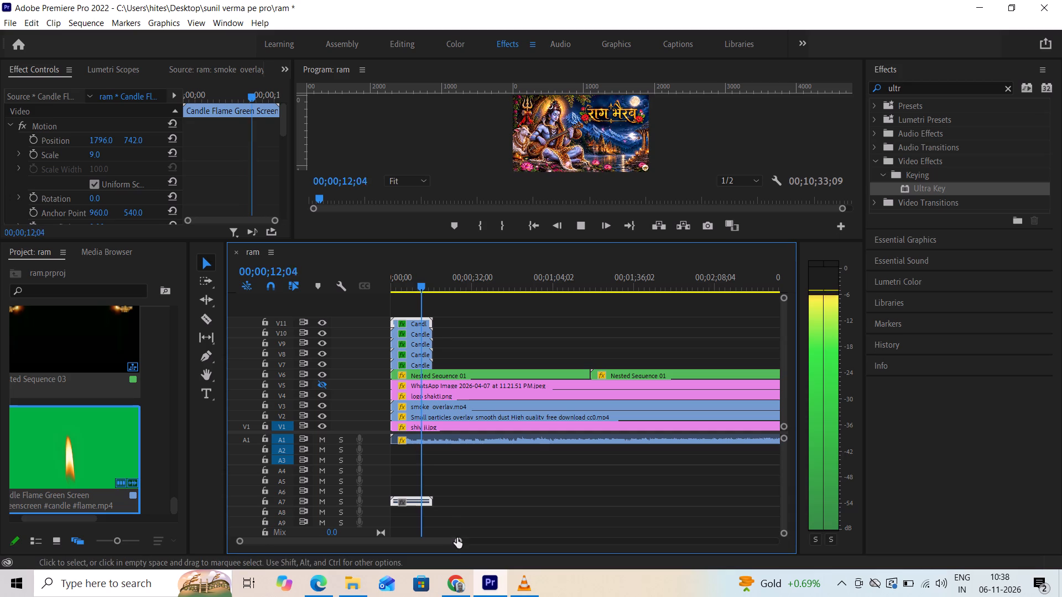
pyautogui.moveTo(457, 538); pyautogui.dragTo(404, 551)
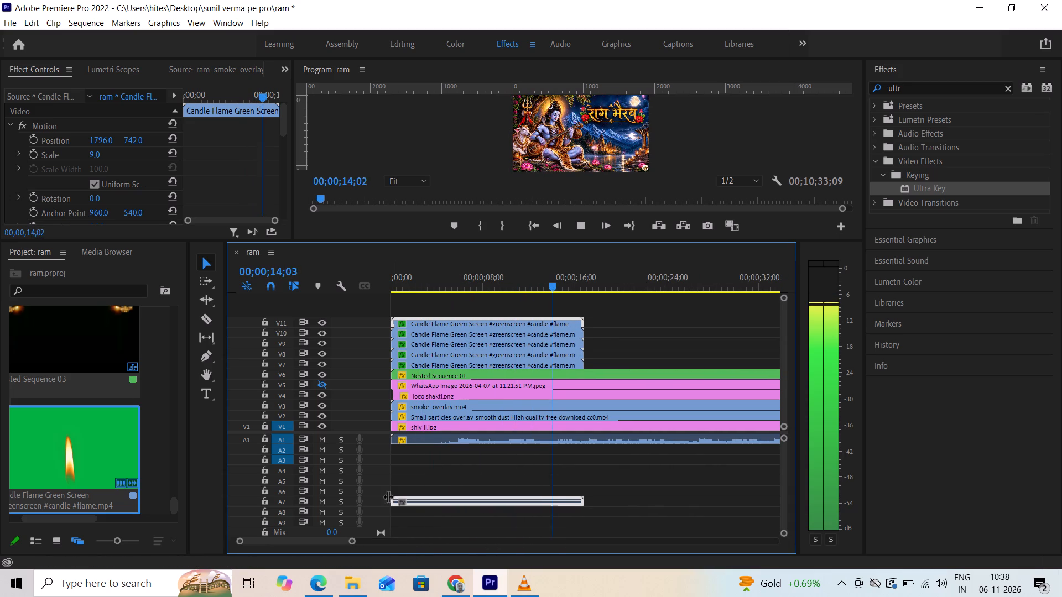
# Increase the height of the Audio 1 track to show its waveform.
pyautogui.moveTo(356, 442); pyautogui.dragTo(360, 479)
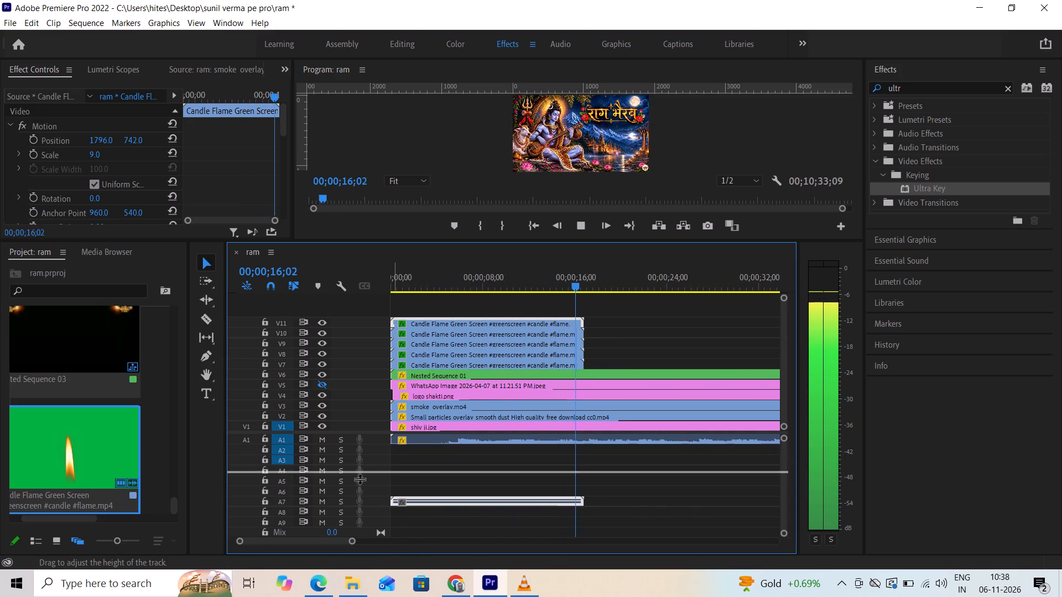
pyautogui.moveTo(360, 479); pyautogui.dragTo(361, 484)
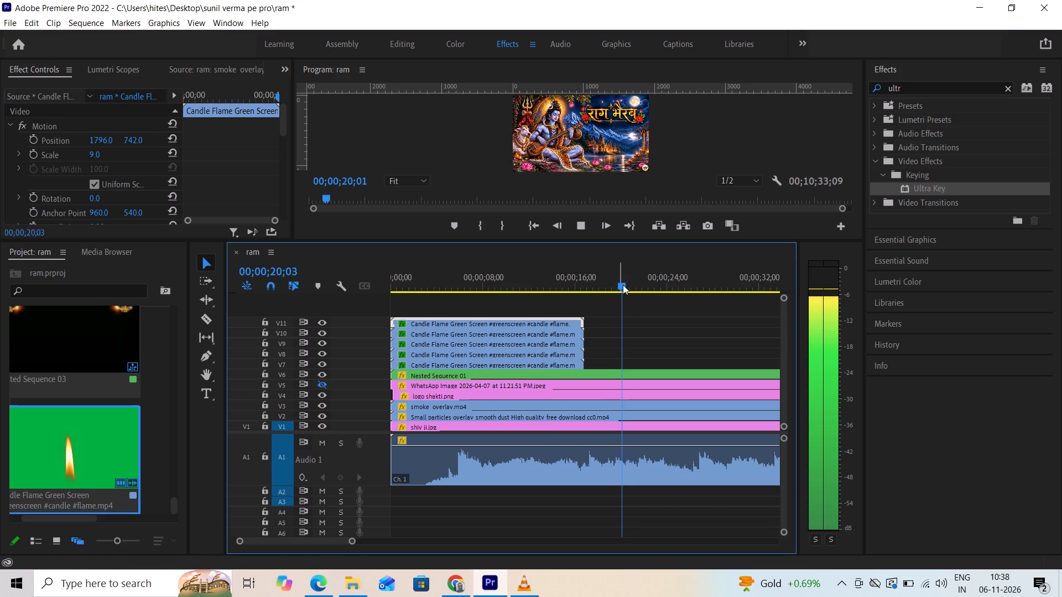
# Replay the opening from the sequence start, and again from about 00;00;05;25, to check where the Audio 1 sound picks up.
pyautogui.moveTo(623, 284); pyautogui.dragTo(323, 327)
pyautogui.press('space')
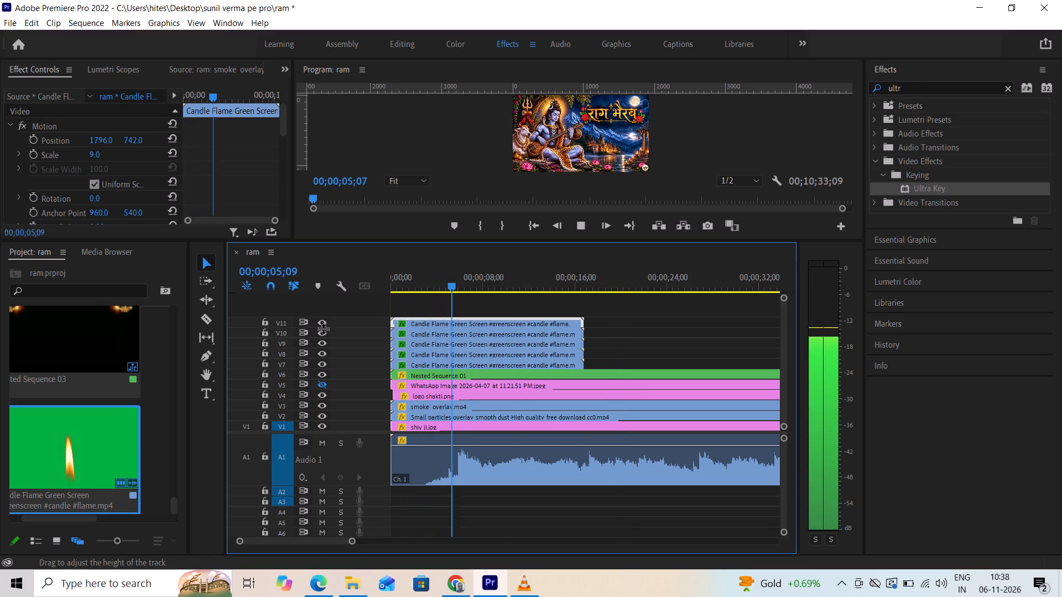
pyautogui.press('space')
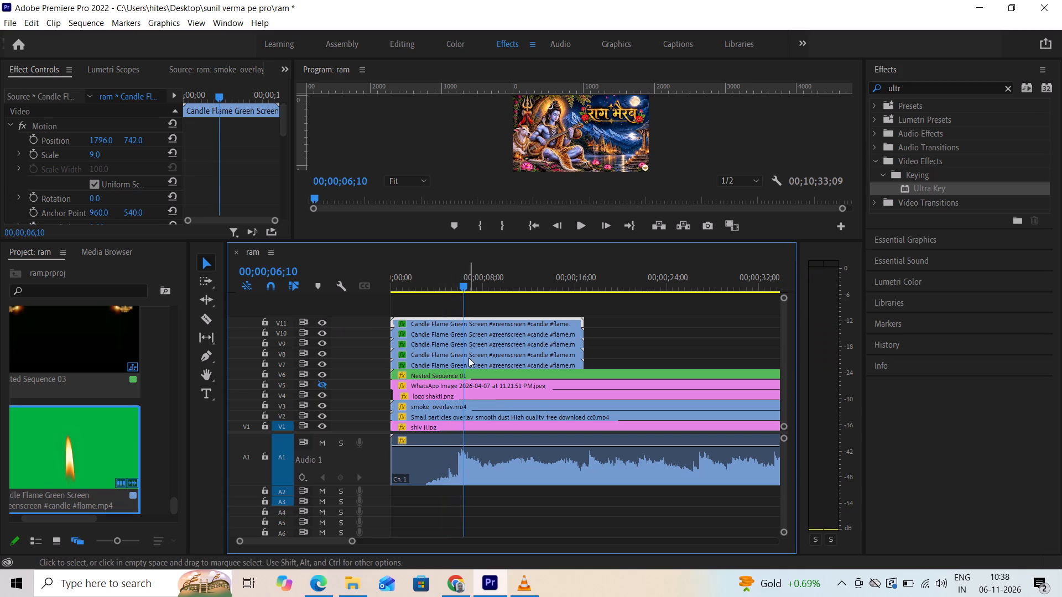
pyautogui.moveTo(465, 285); pyautogui.dragTo(462, 287)
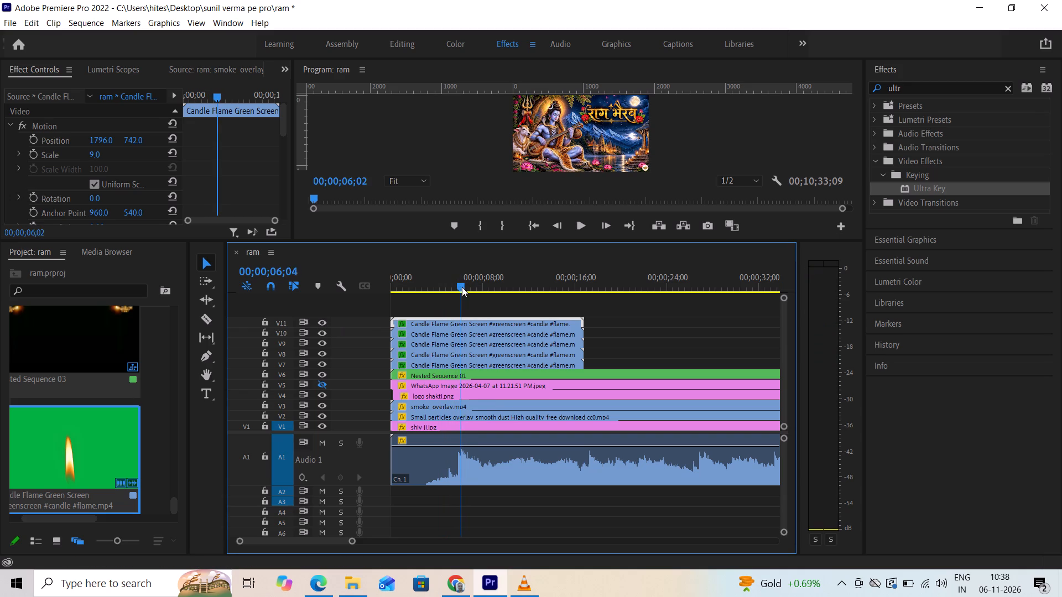
pyautogui.moveTo(462, 287); pyautogui.dragTo(456, 289)
pyautogui.press('space')
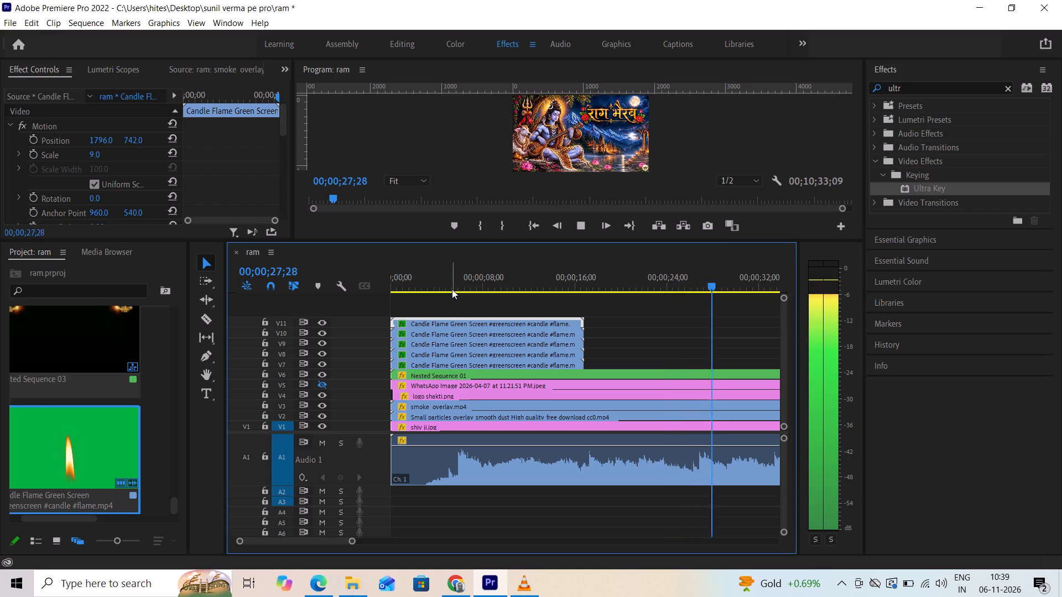
# Split the WhatsApp audio clip on Audio 1 at 00;00;05;25 and delete the portion before the cut.
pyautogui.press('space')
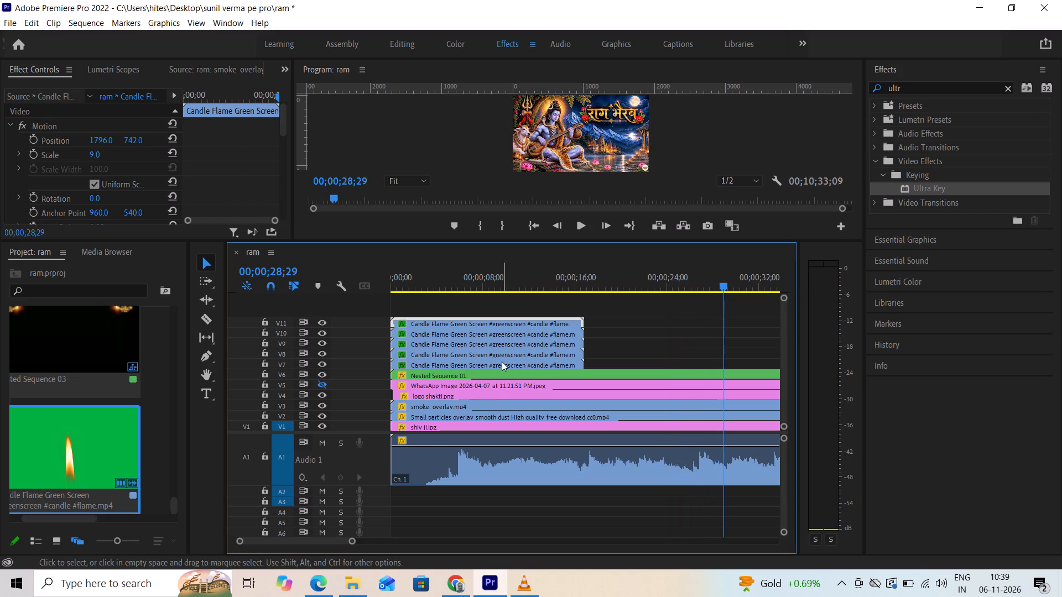
pyautogui.moveTo(724, 284); pyautogui.dragTo(454, 380)
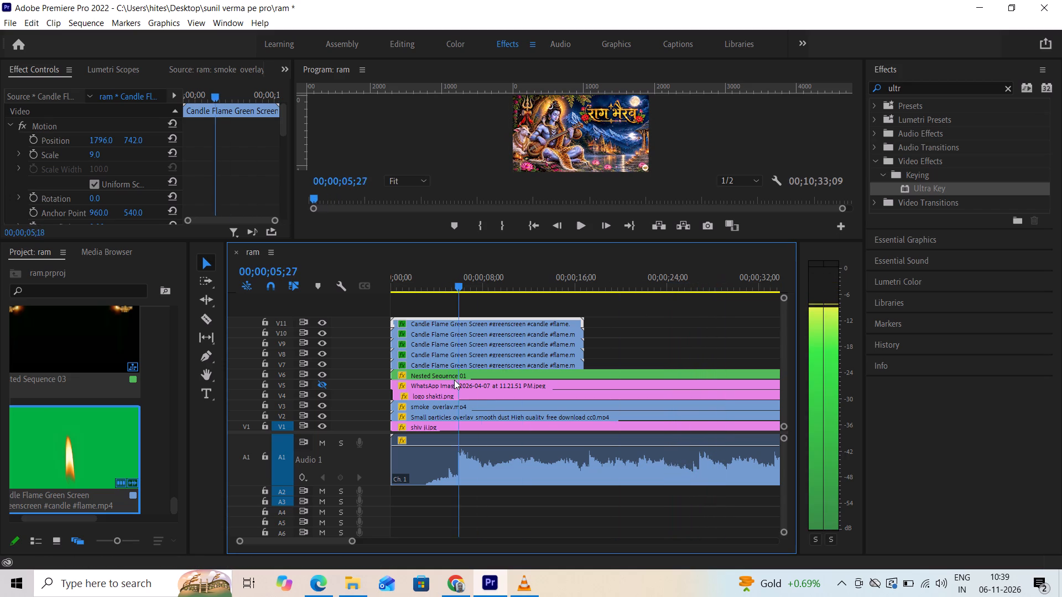
pyautogui.moveTo(454, 380); pyautogui.dragTo(458, 378)
pyautogui.click(431, 453)
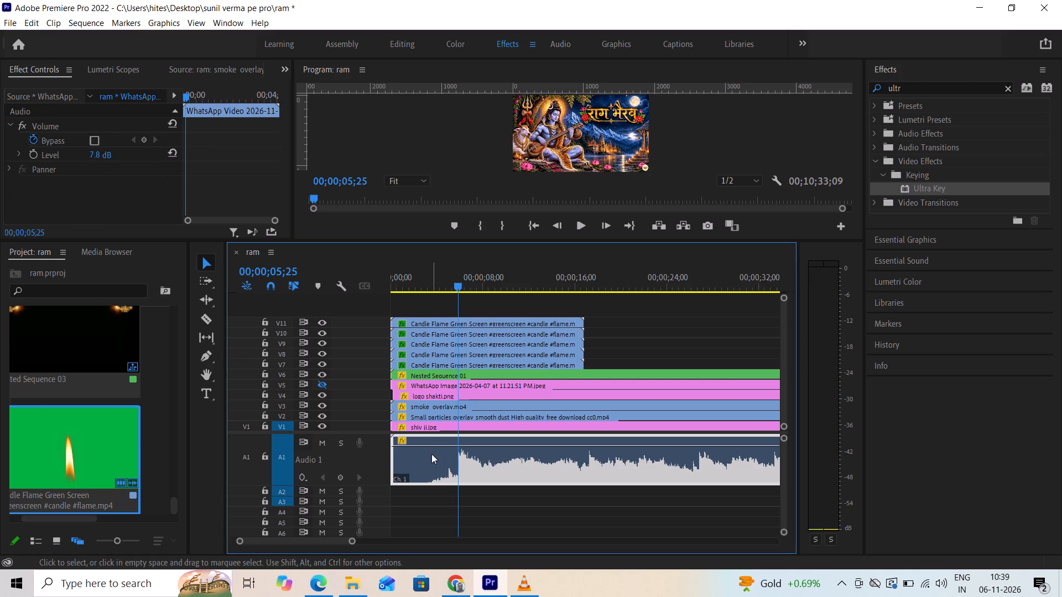
pyautogui.hotkey('ctrl', 'k')
pyautogui.click(430, 465)
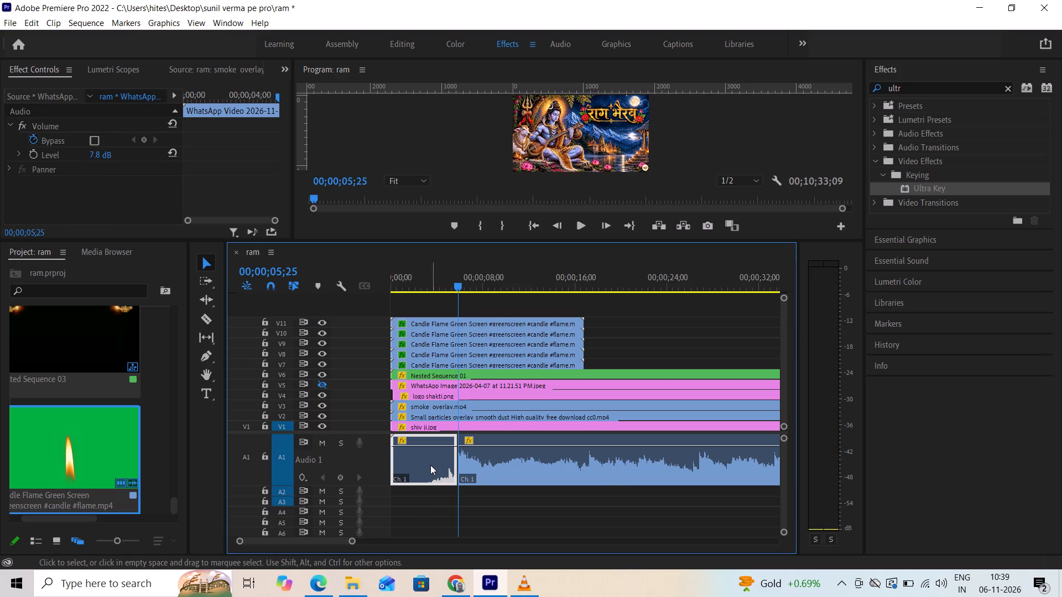
pyautogui.press('Delete')
# Close the gap on Audio 1 by moving the remaining WhatsApp audio clip to the start of the ram sequence.
pyautogui.rightClick(429, 465)
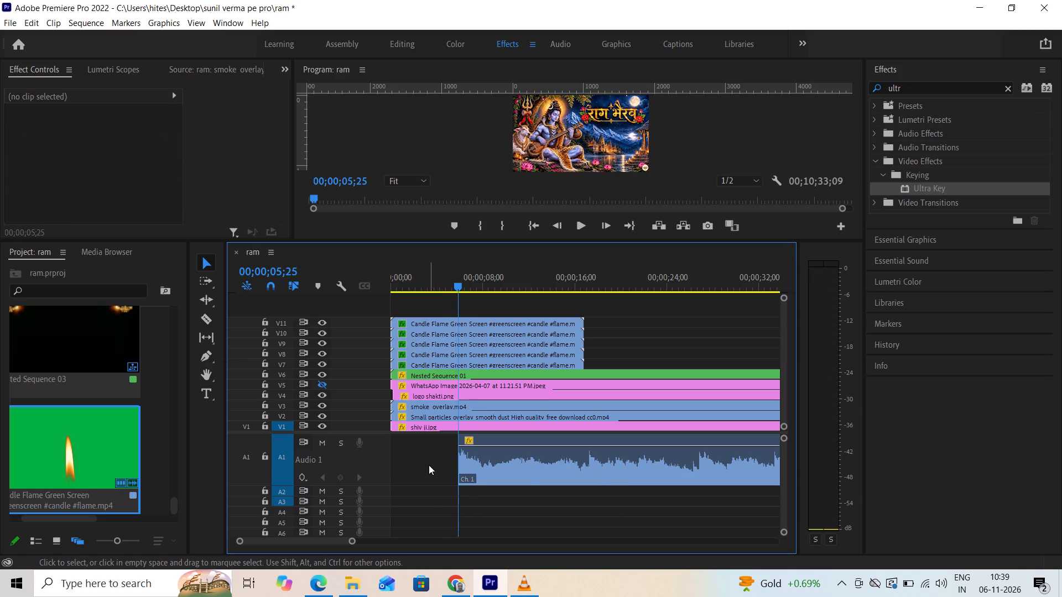
pyautogui.click(469, 488)
pyautogui.moveTo(603, 460); pyautogui.dragTo(514, 467)
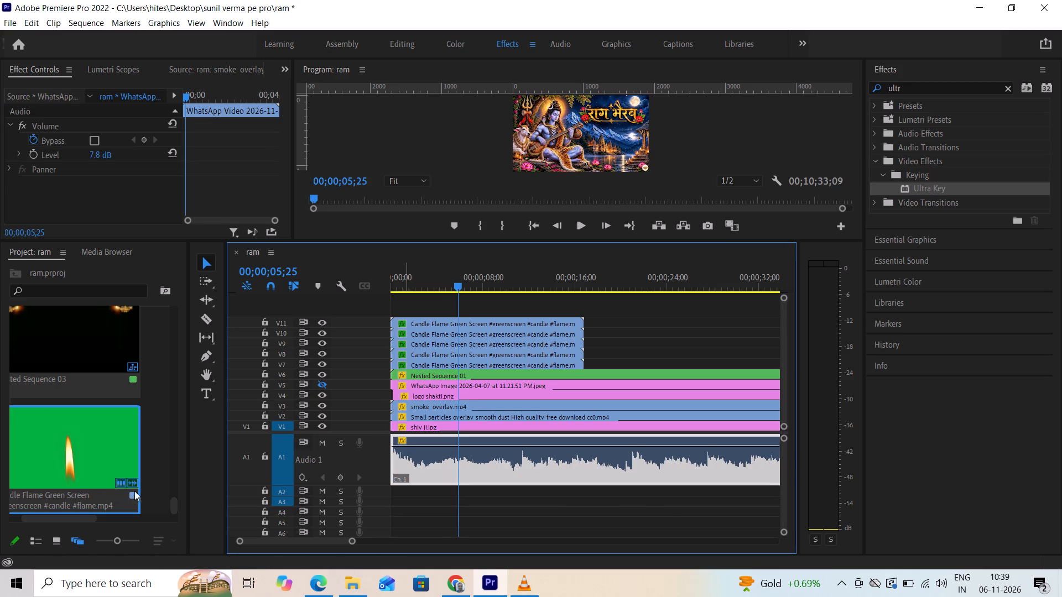
# Open the media import dialog for the ram project to bring in another file from the Downloads Video folder.
pyautogui.moveTo(174, 504); pyautogui.dragTo(174, 517)
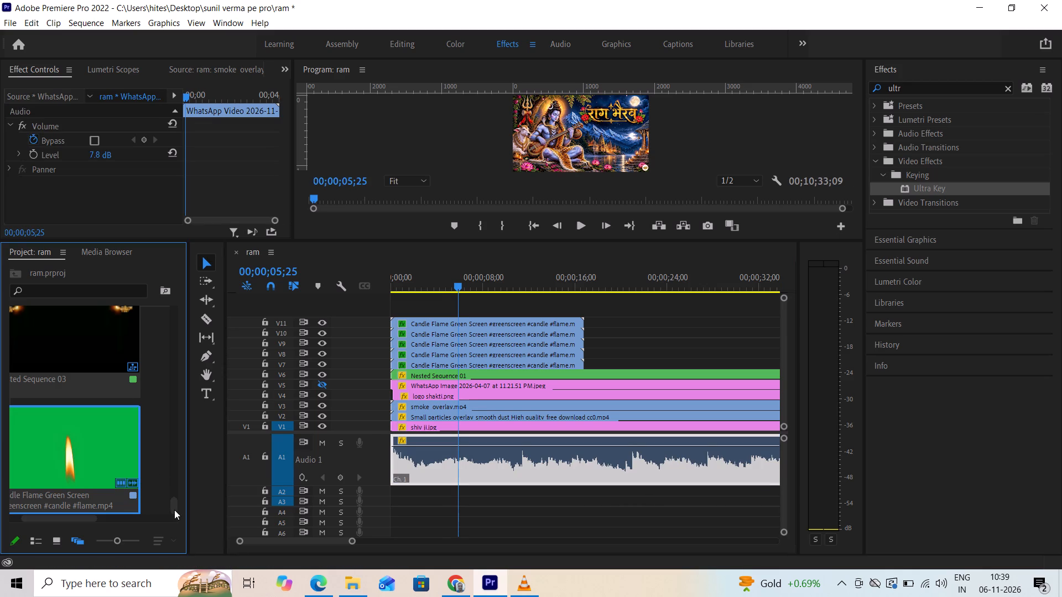
pyautogui.hotkey('ctrl', 'i')
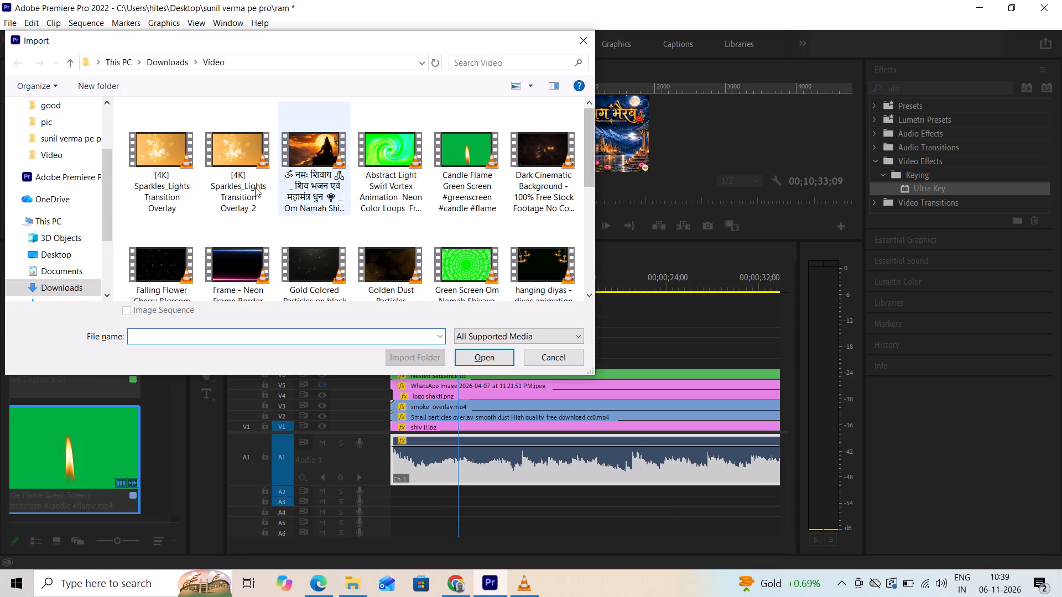
# Look through the Downloads, Video and Desktop folders in the Import dialog for media, and close it without importing.
pyautogui.click(168, 60)
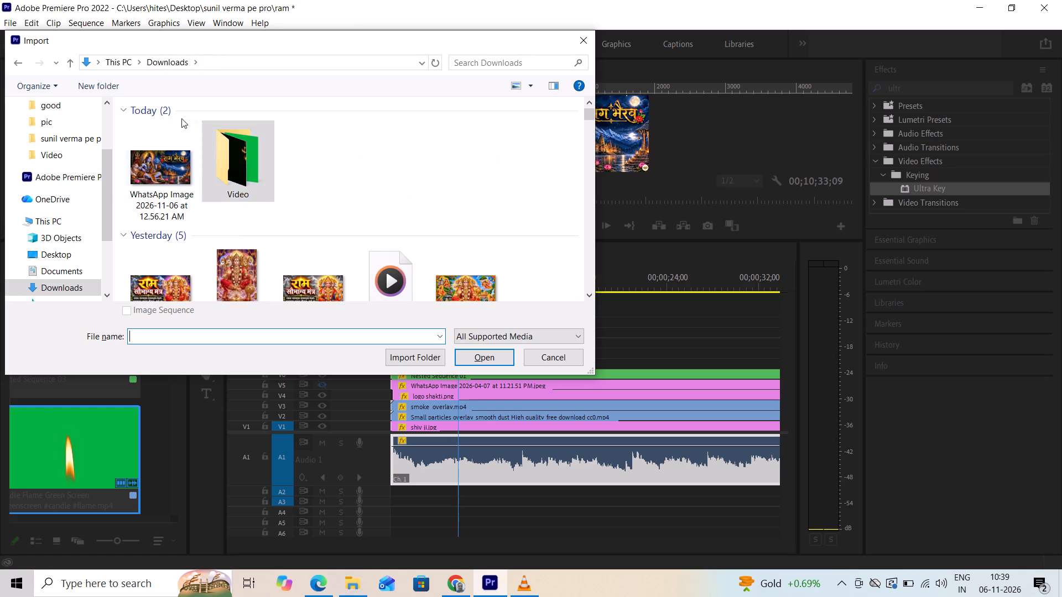
pyautogui.doubleClick(248, 175)
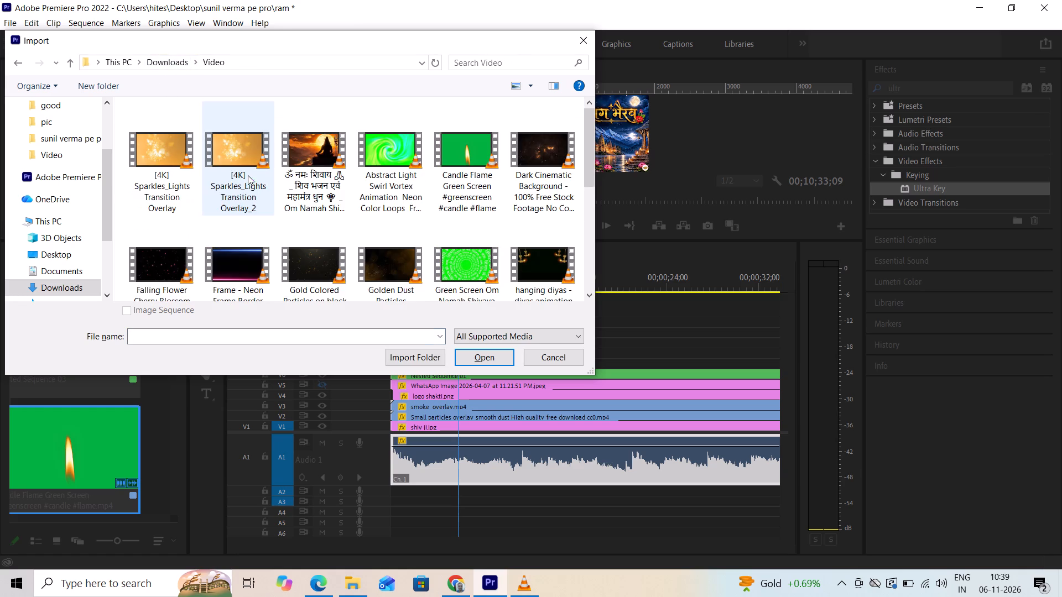
pyautogui.moveTo(589, 150); pyautogui.dragTo(598, 248)
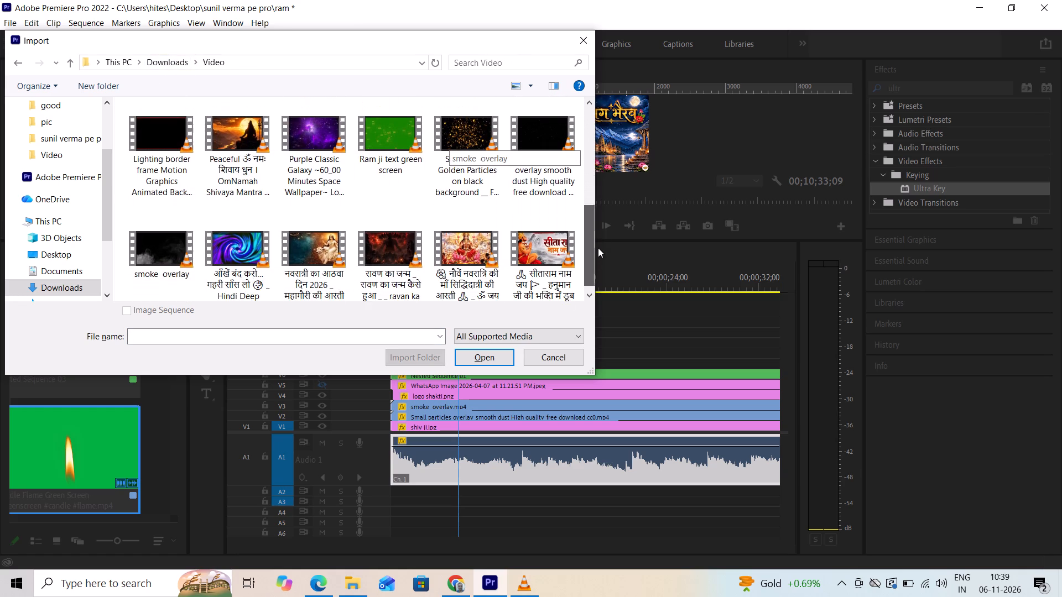
pyautogui.moveTo(598, 248); pyautogui.dragTo(574, 99)
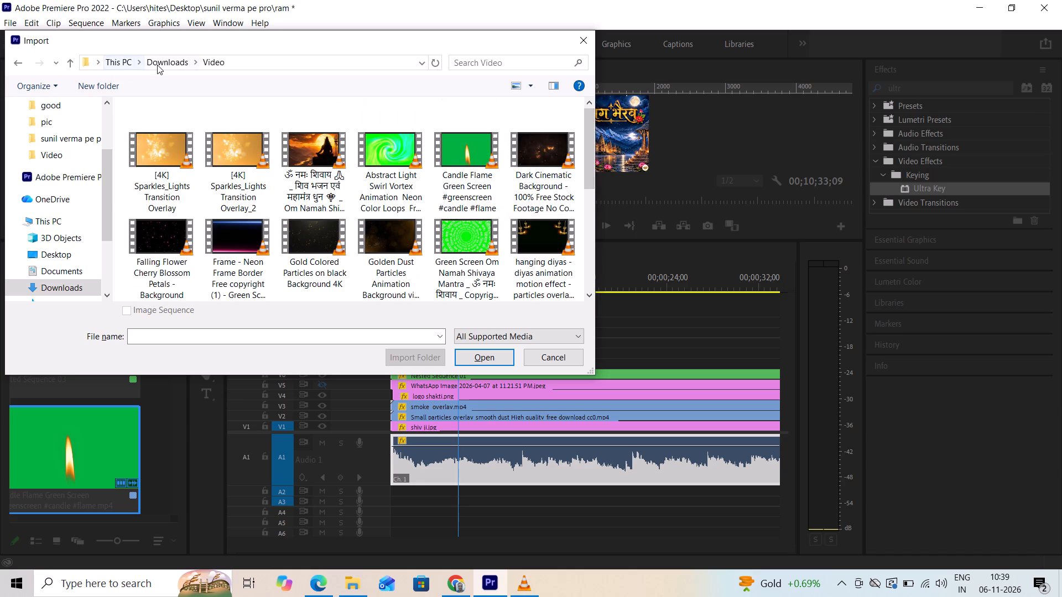
pyautogui.click(157, 65)
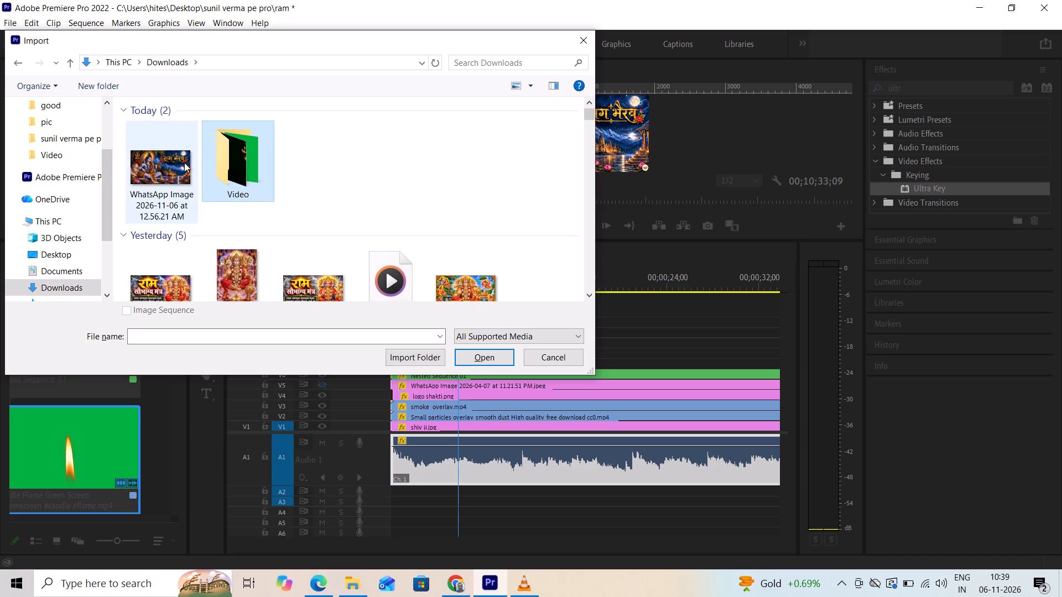
pyautogui.moveTo(108, 211); pyautogui.dragTo(97, 151)
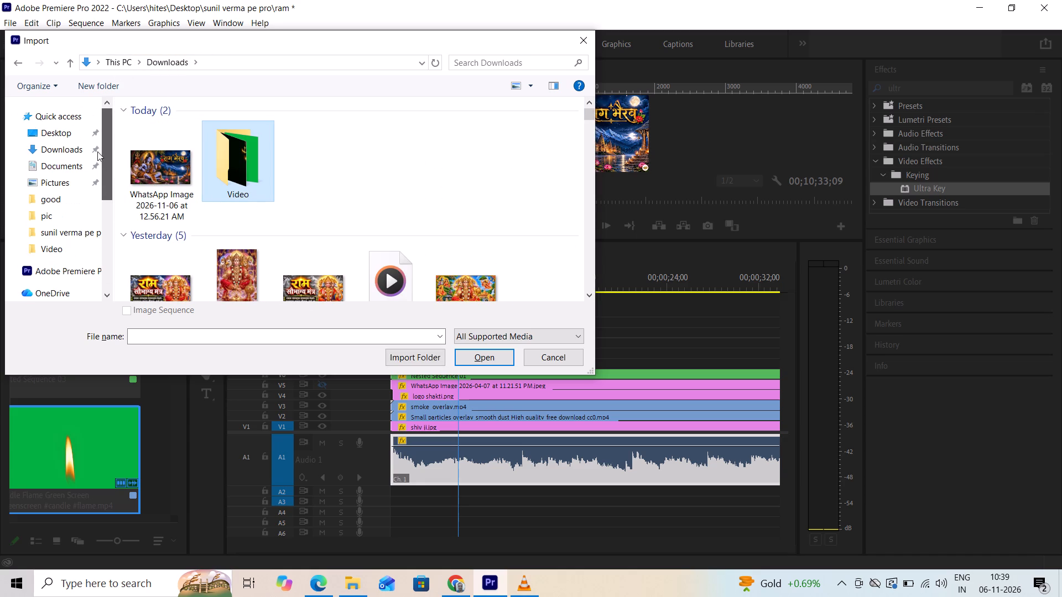
pyautogui.moveTo(97, 151); pyautogui.dragTo(98, 122)
pyautogui.click(136, 64)
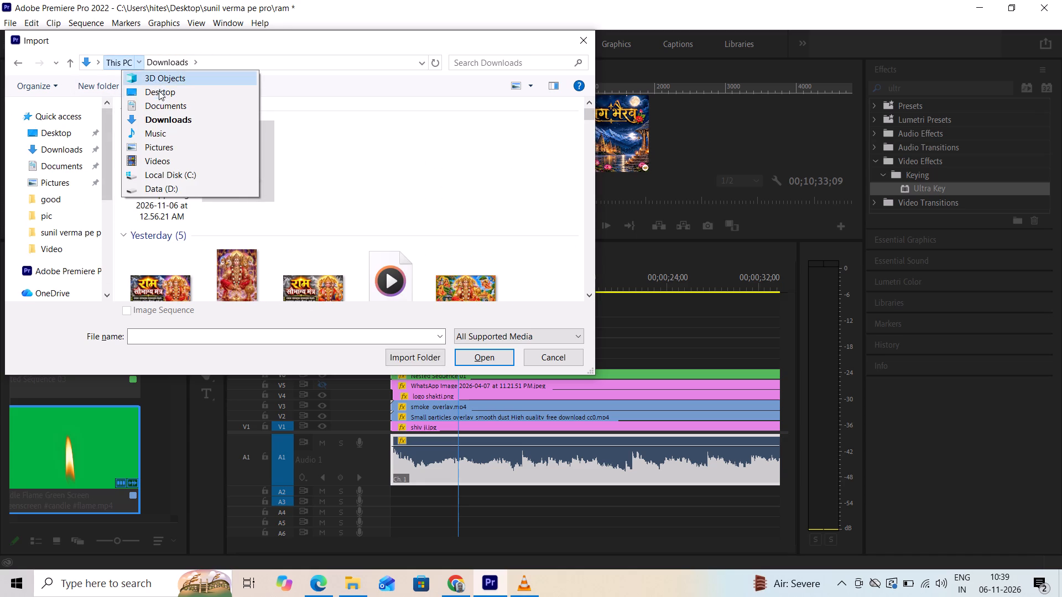
pyautogui.click(159, 91)
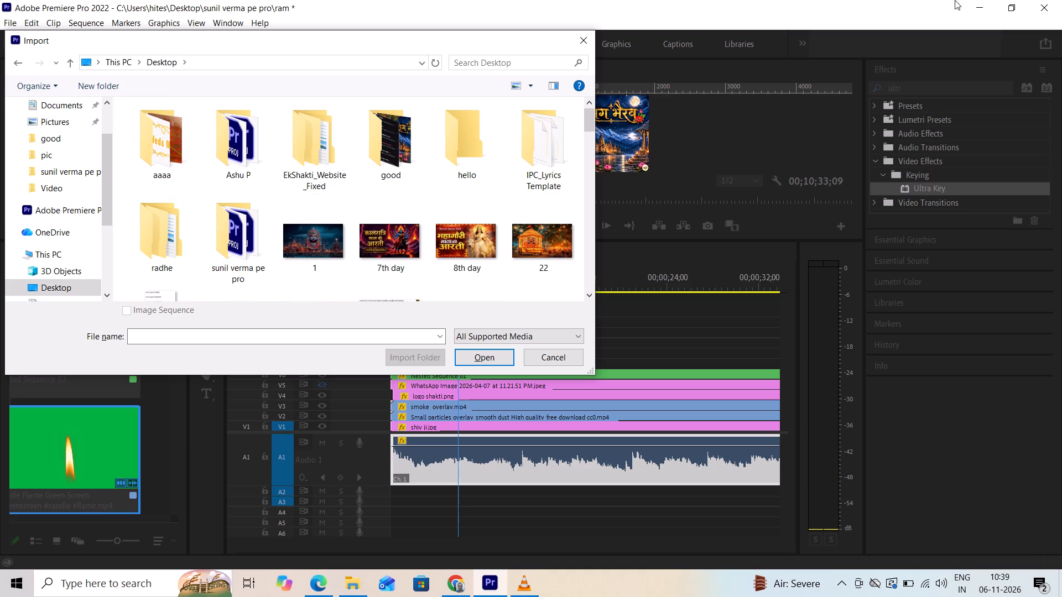
pyautogui.click(980, 8)
pyautogui.click(591, 41)
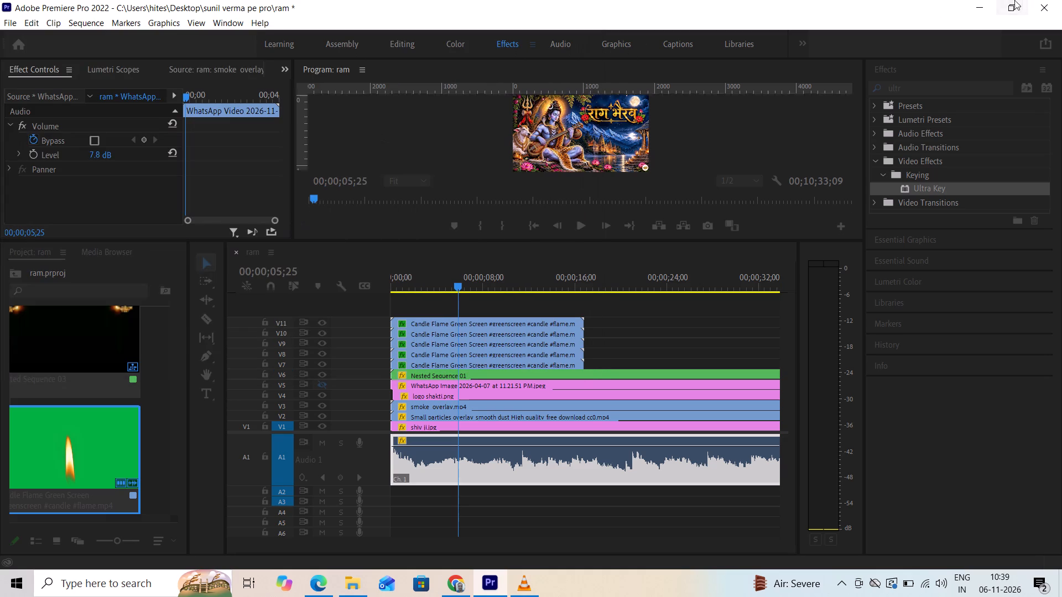
# Minimise Premiere Pro, the Video folder window and the Edge browser to reach the desktop.
pyautogui.click(980, 5)
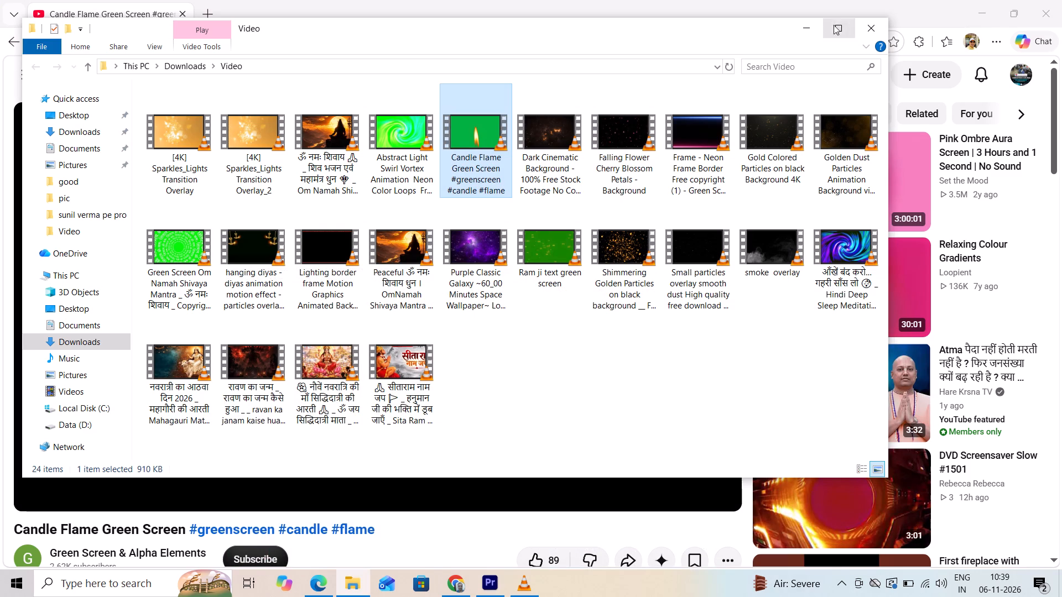
pyautogui.click(807, 32)
pyautogui.click(978, 19)
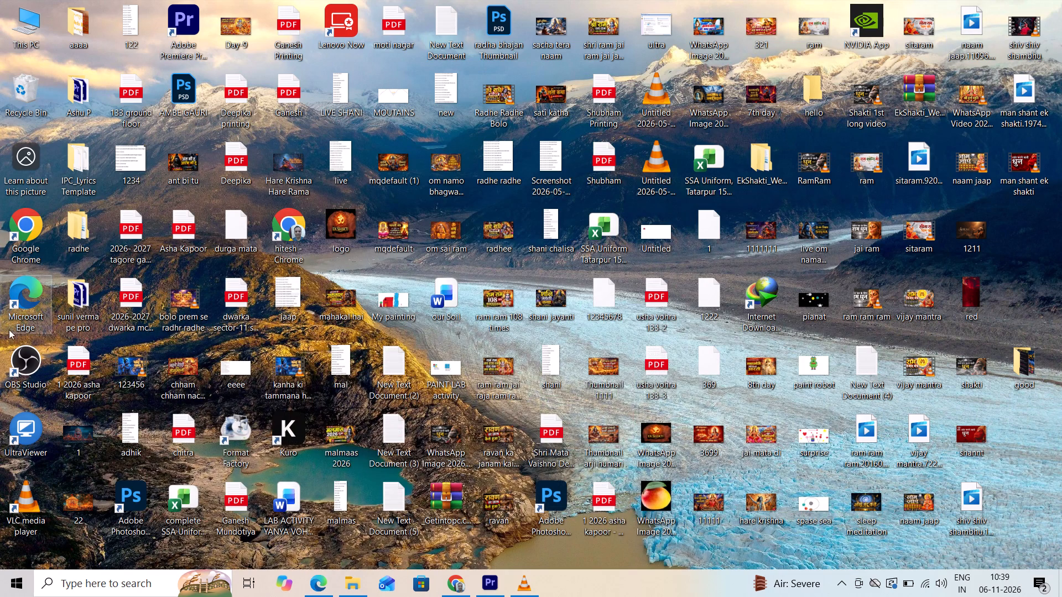
# Launch the Kuro application from its desktop shortcut.
pyautogui.doubleClick(275, 441)
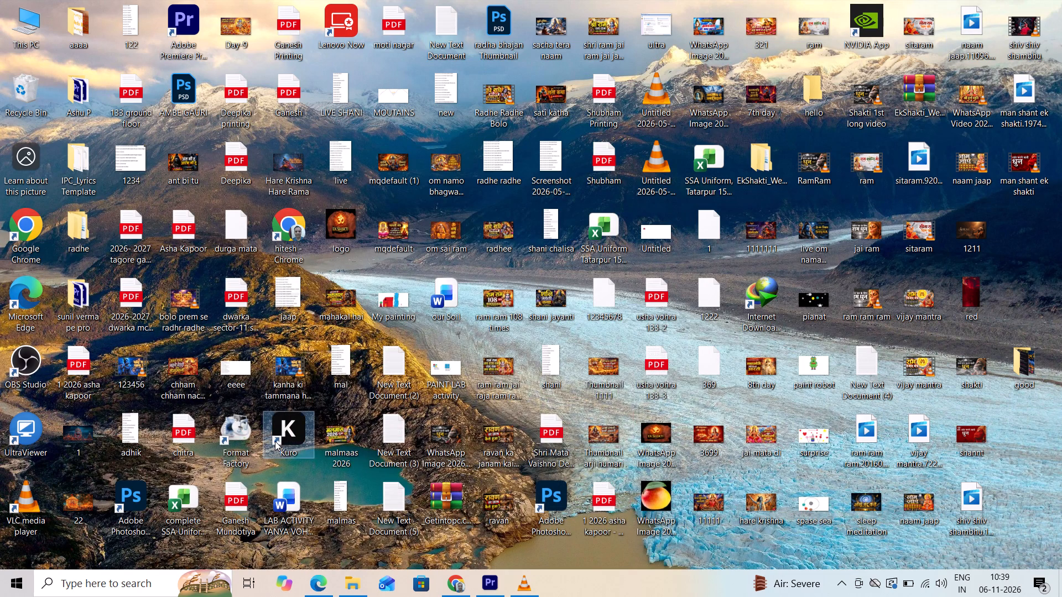
pyautogui.moveTo(330, 397); pyautogui.dragTo(347, 403)
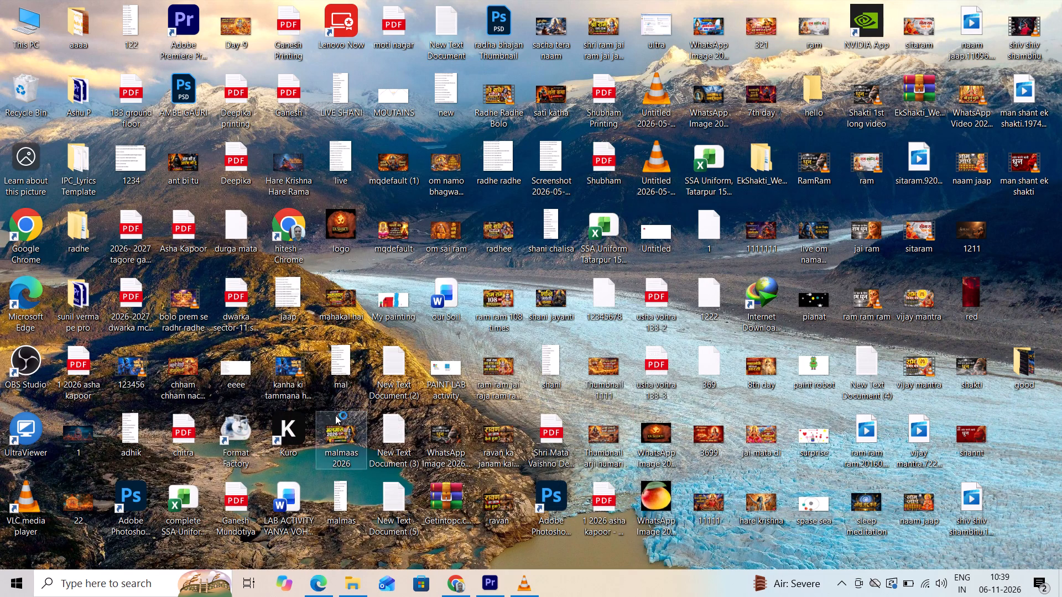
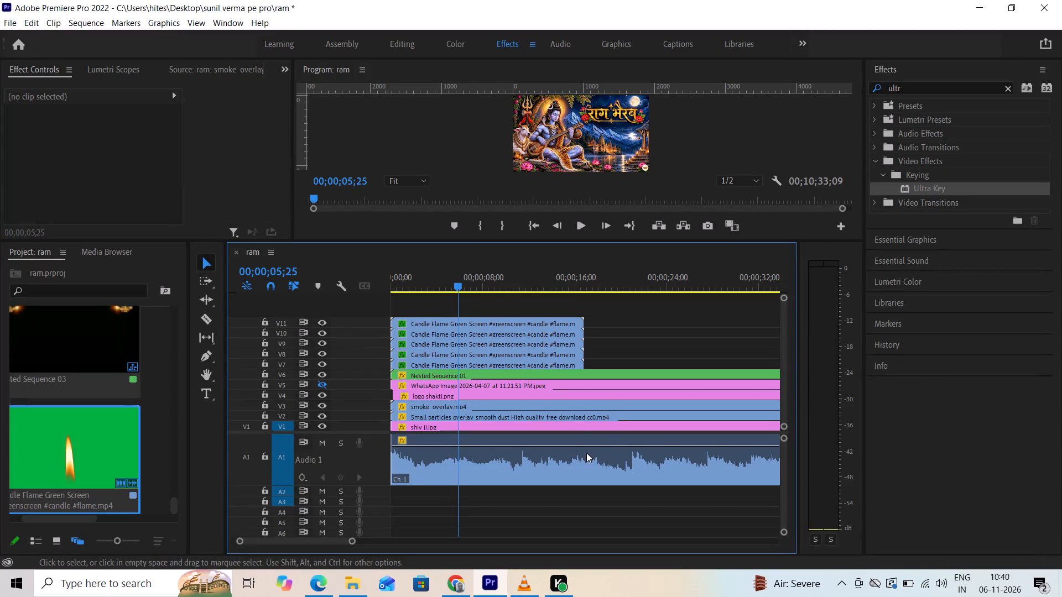
# From the Import dialog, preview WhatsApp Video 2026-11-06 at 1.05.53 AM from the Desktop's good folder in VLC media player at 125% volume.
pyautogui.doubleClick(161, 469)
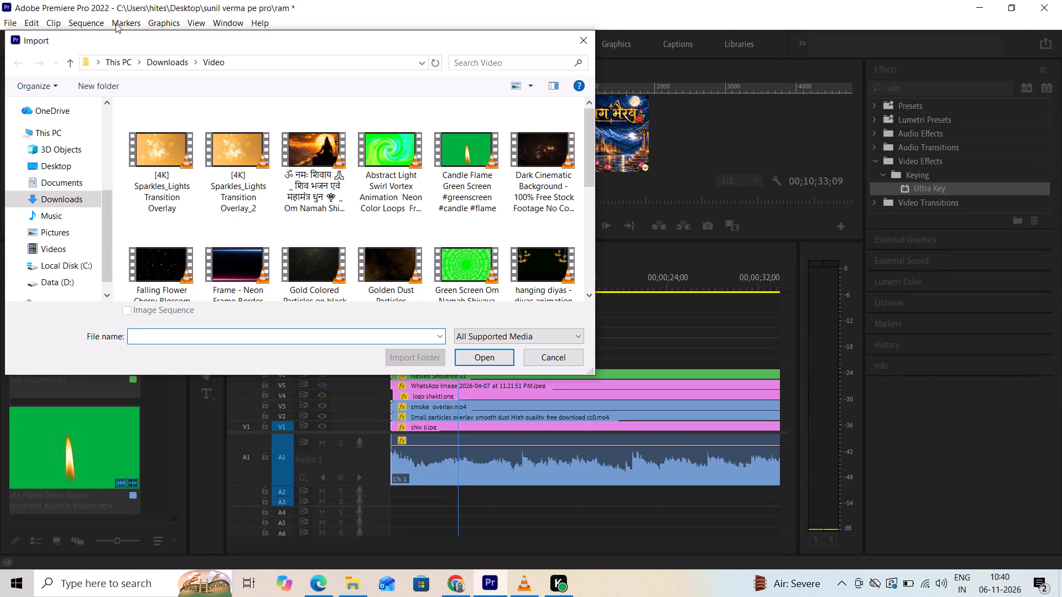
pyautogui.click(138, 63)
pyautogui.click(158, 90)
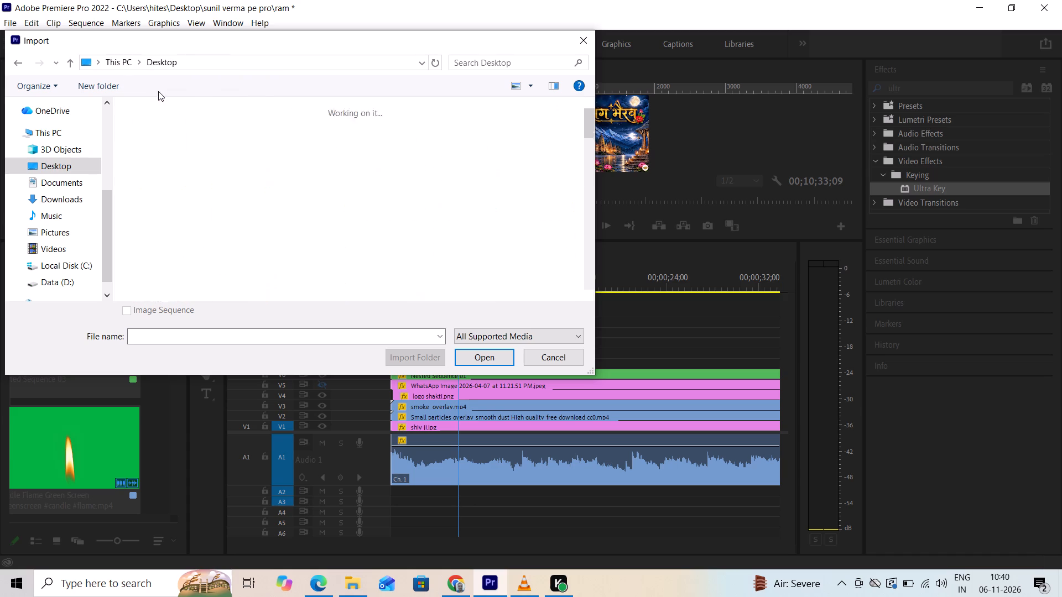
pyautogui.doubleClick(394, 147)
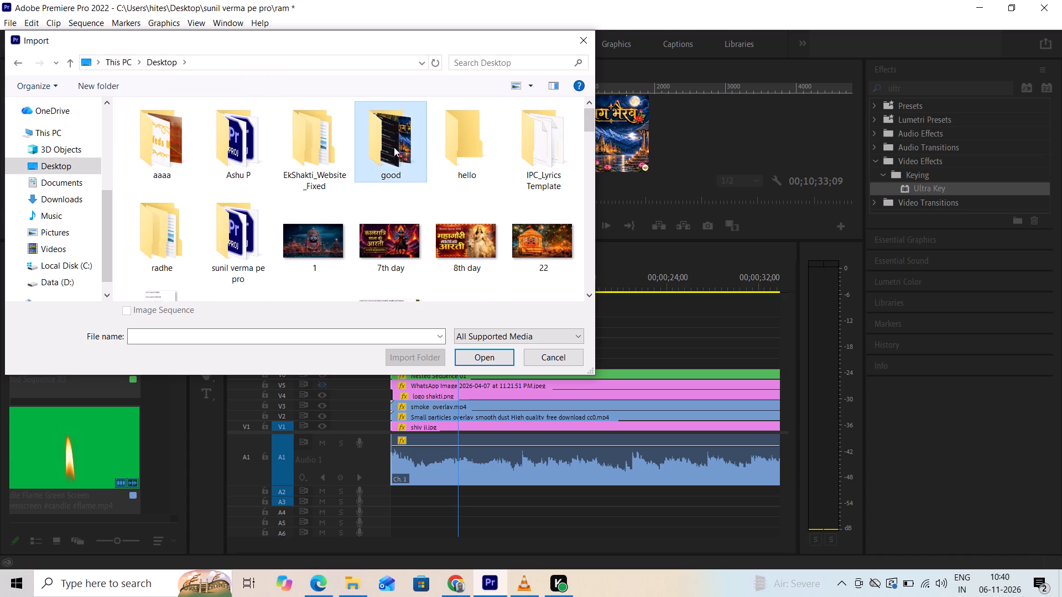
pyautogui.click(162, 241)
pyautogui.rightClick(162, 241)
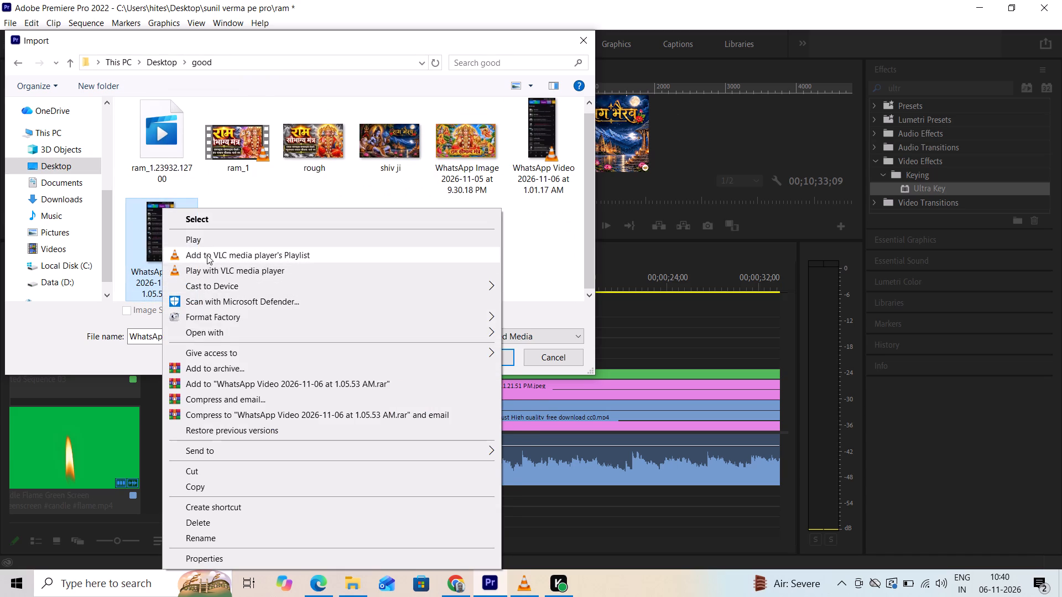
pyautogui.click(207, 254)
pyautogui.rightClick(170, 246)
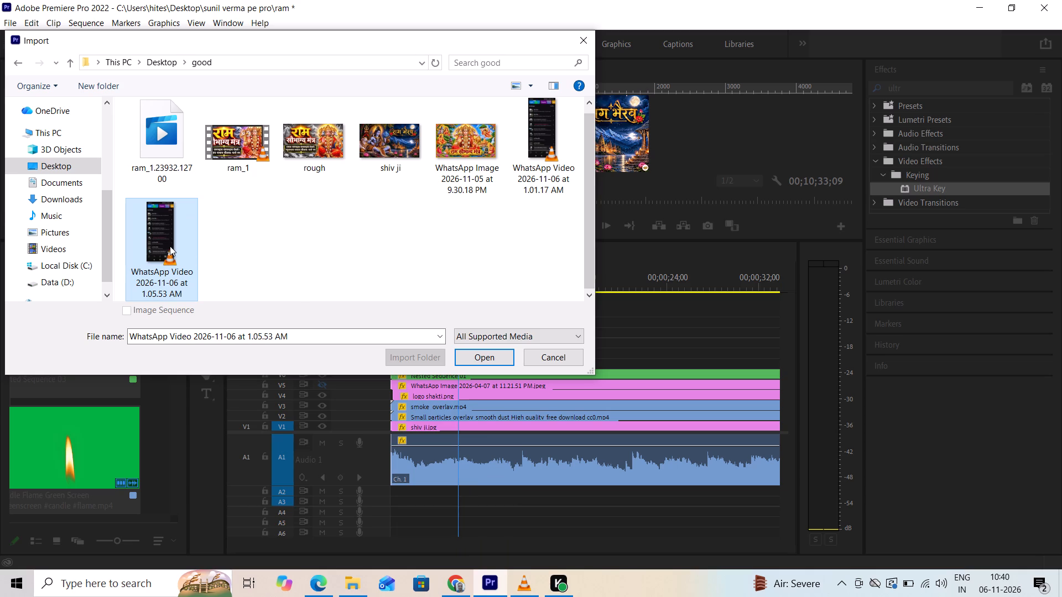
pyautogui.click(230, 326)
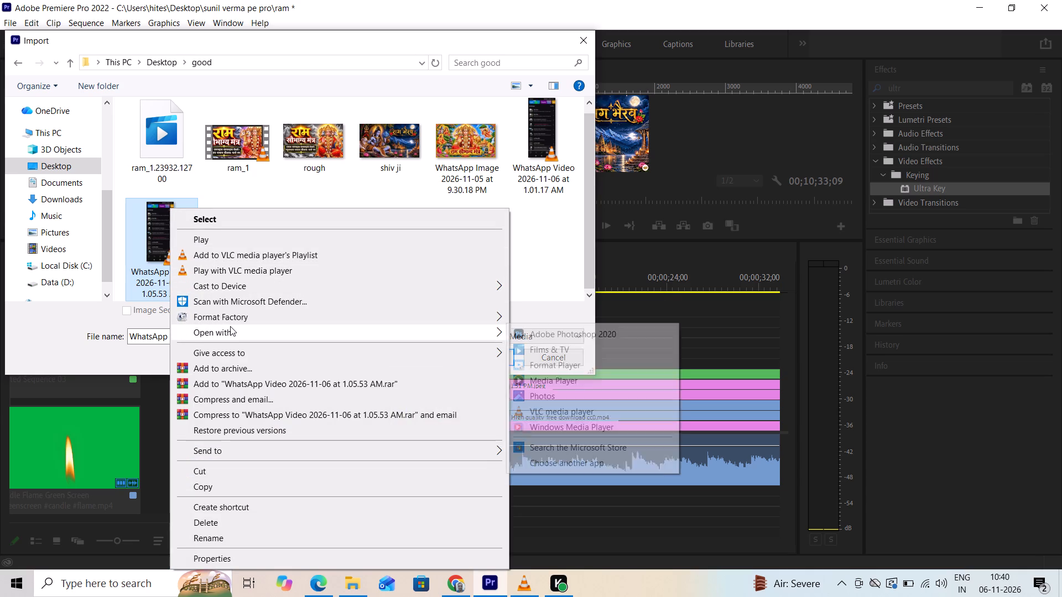
pyautogui.click(549, 410)
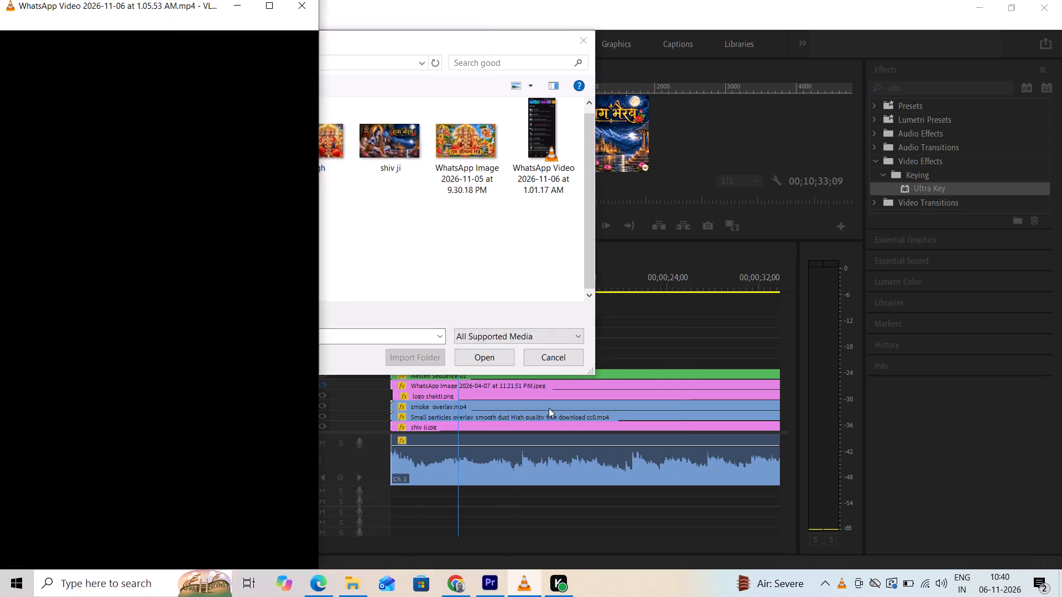
pyautogui.click(70, 535)
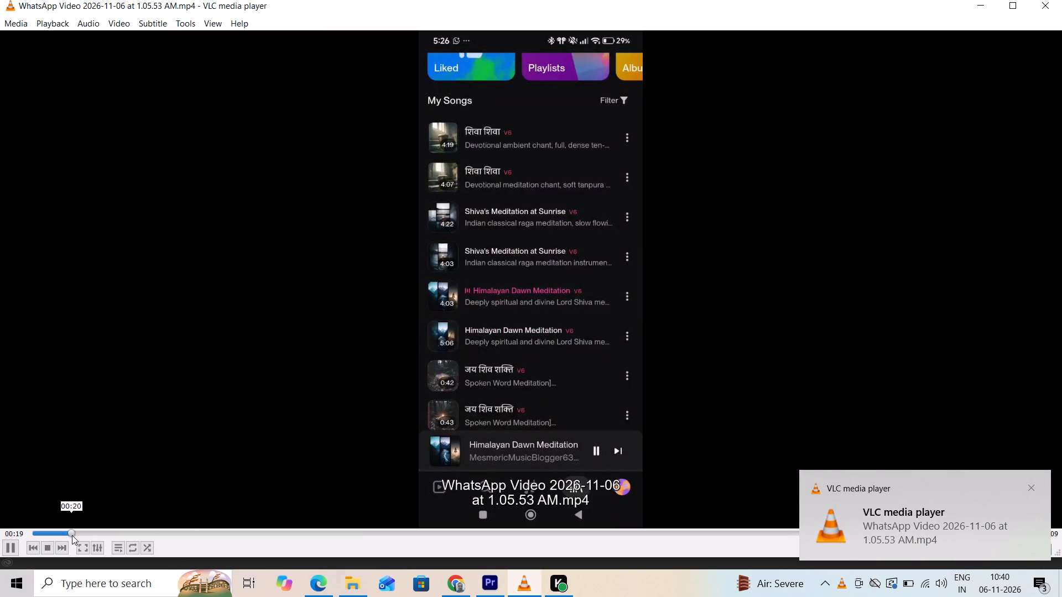
pyautogui.click(1032, 489)
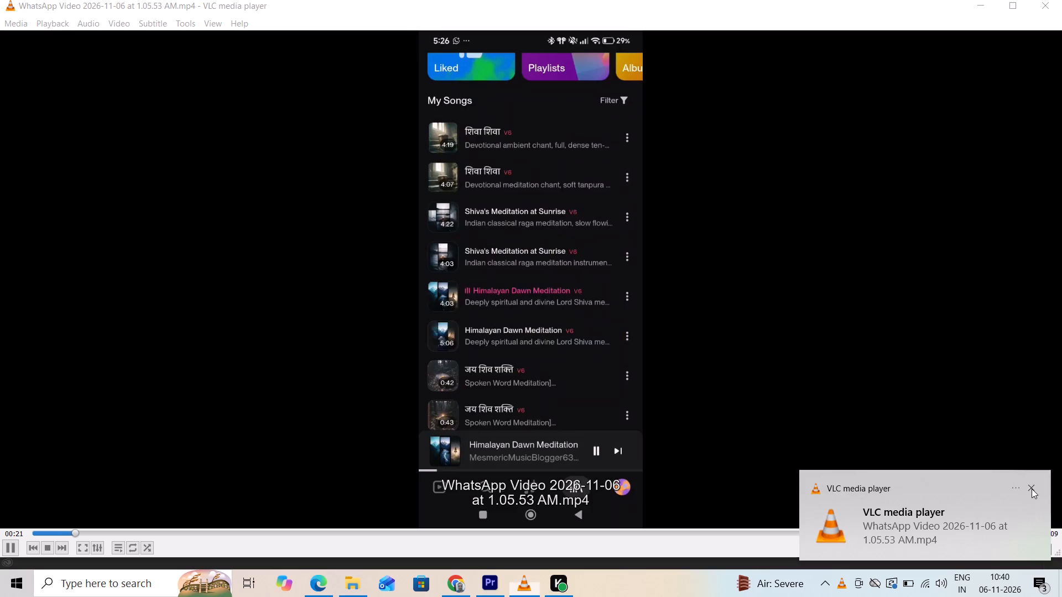
pyautogui.moveTo(1044, 555); pyautogui.dragTo(1056, 551)
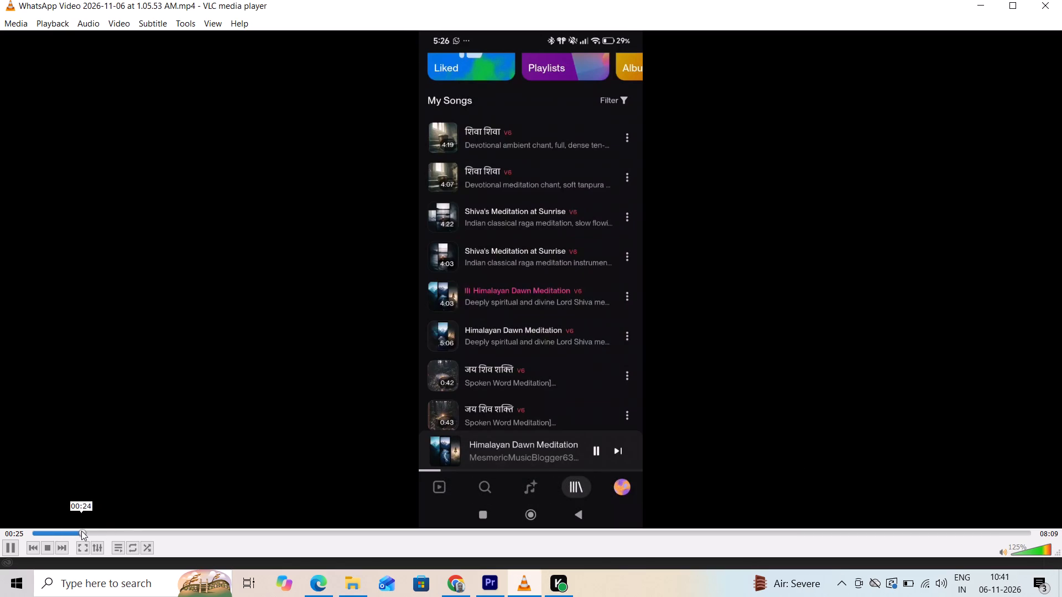
pyautogui.moveTo(81, 531); pyautogui.dragTo(22, 535)
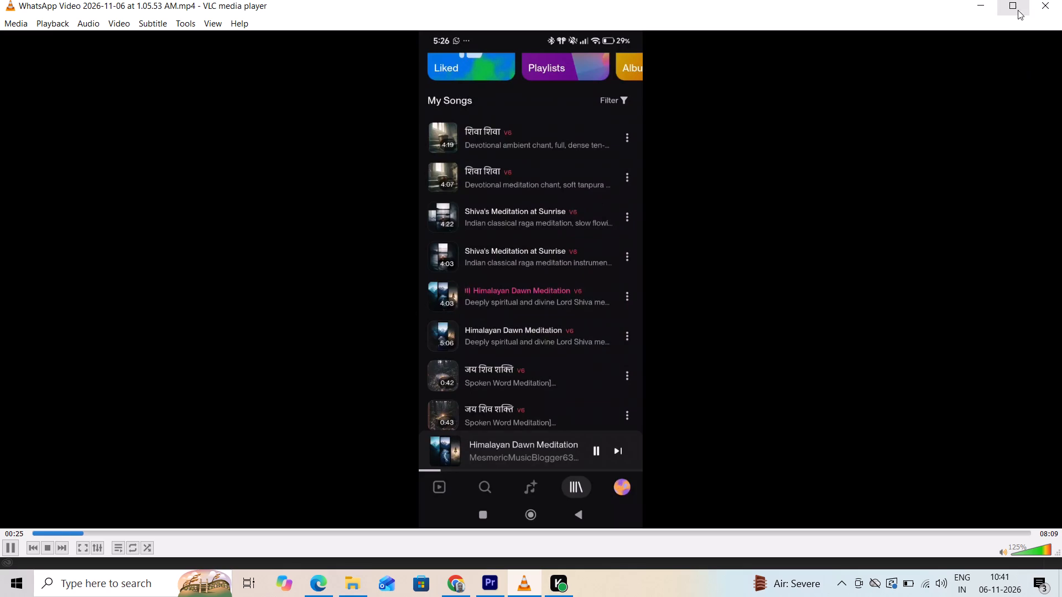
pyautogui.click(1040, 6)
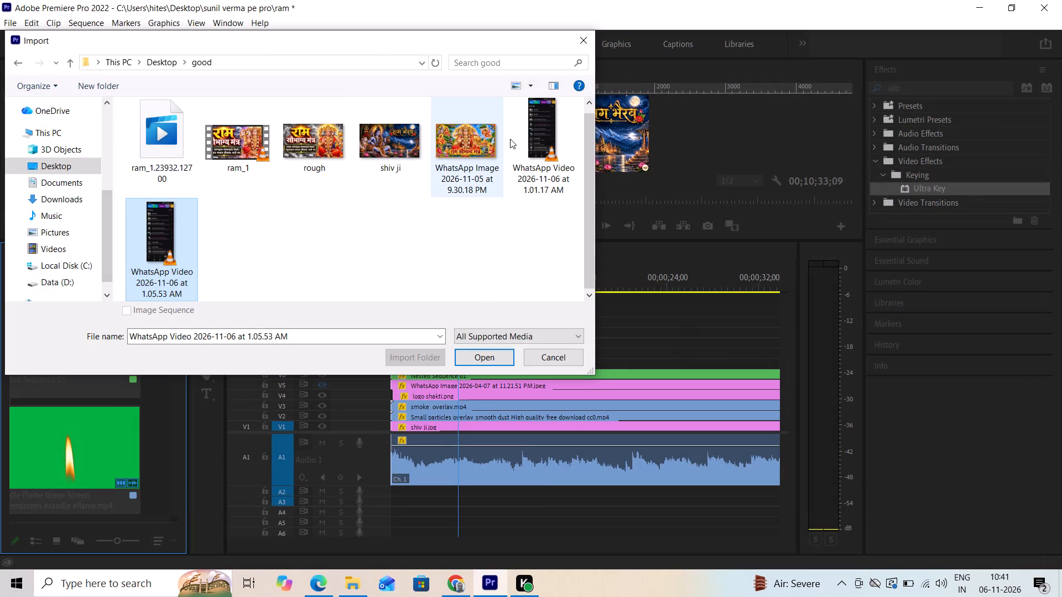
# Preview WhatsApp Video 2026-11-06 at 1.01.17 AM from the good folder in VLC media player, and close the player.
pyautogui.rightClick(550, 132)
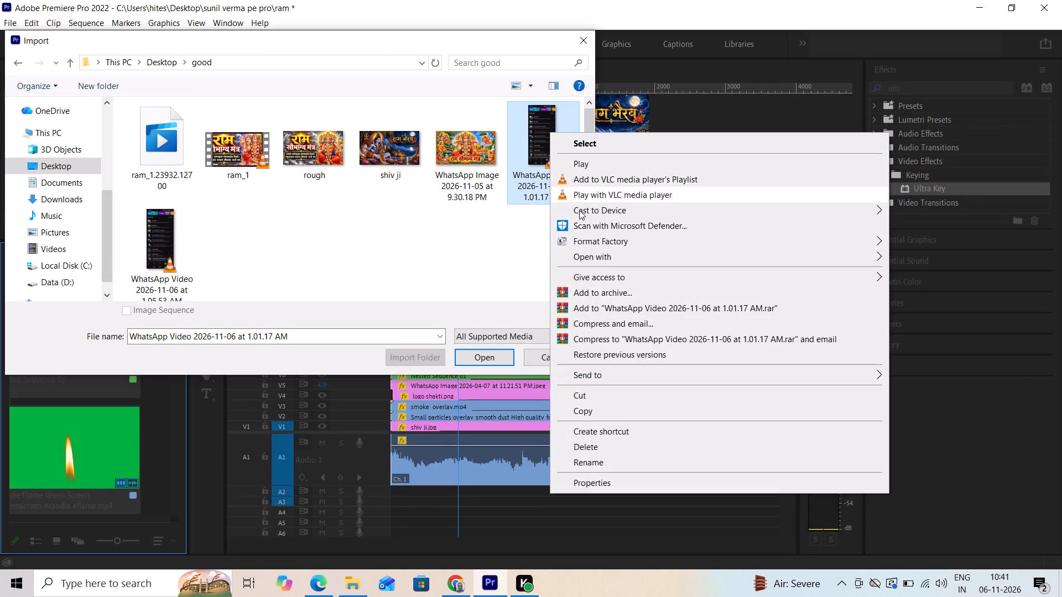
pyautogui.click(587, 253)
pyautogui.click(931, 333)
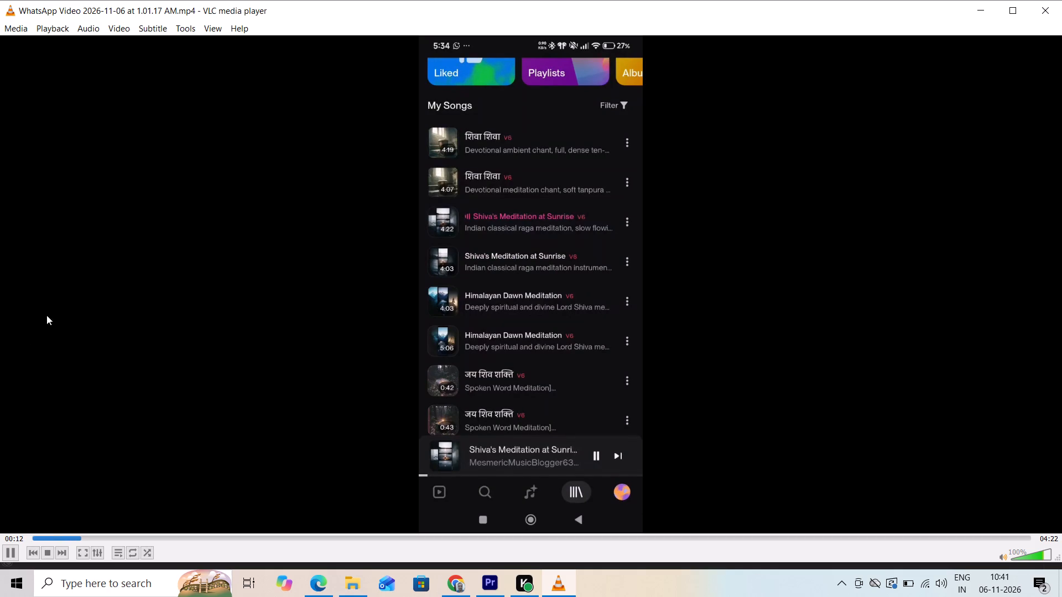
pyautogui.click(1044, 9)
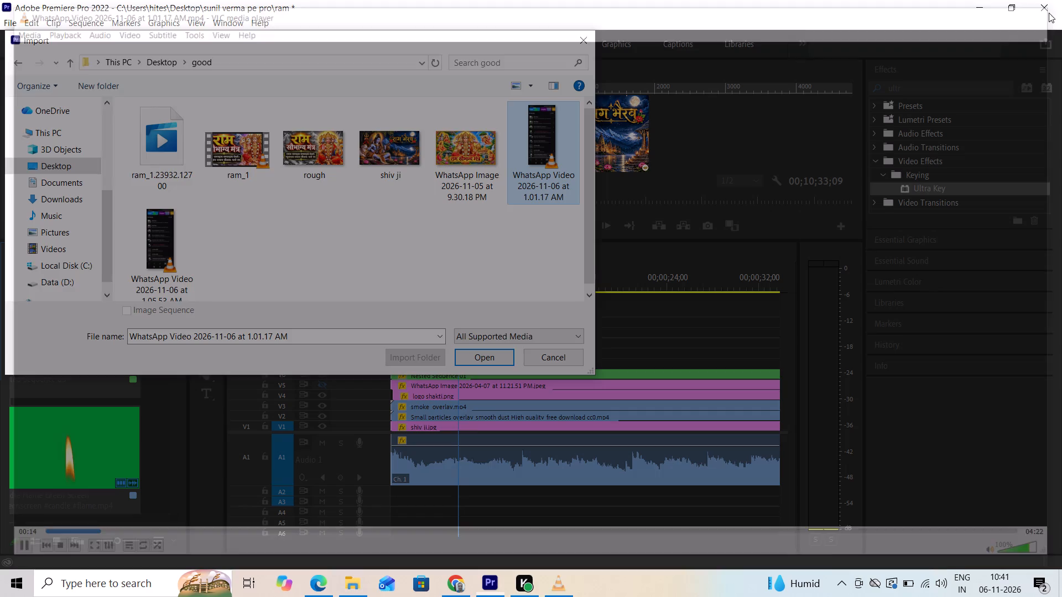
# Import WhatsApp Video 2026-11-06 at 1.05.53 AM and place it on V6 and A6, starting at about 00;05;00;03.
pyautogui.doubleClick(152, 248)
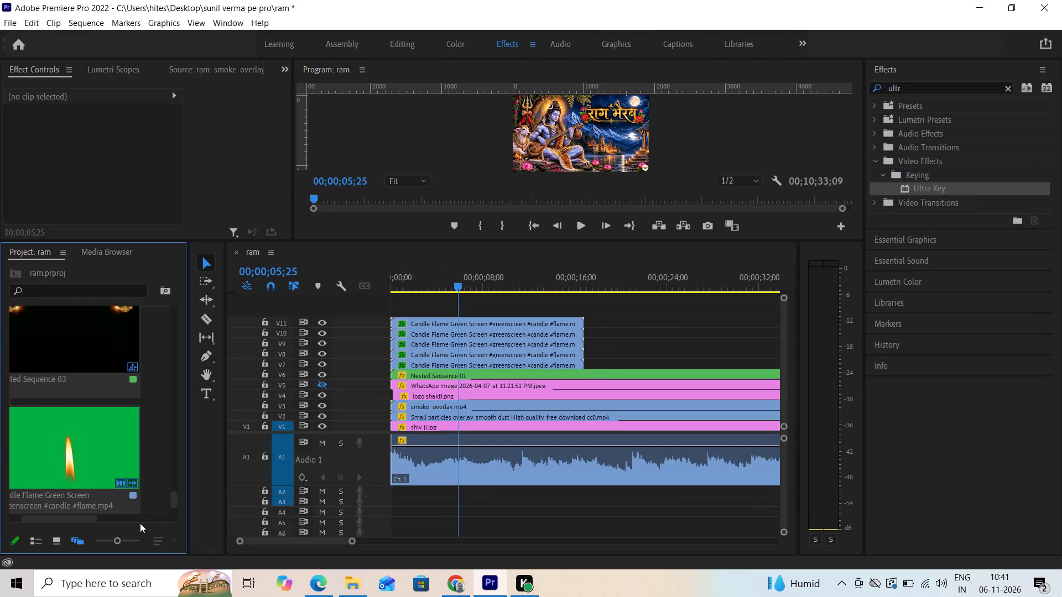
pyautogui.moveTo(176, 495); pyautogui.dragTo(178, 514)
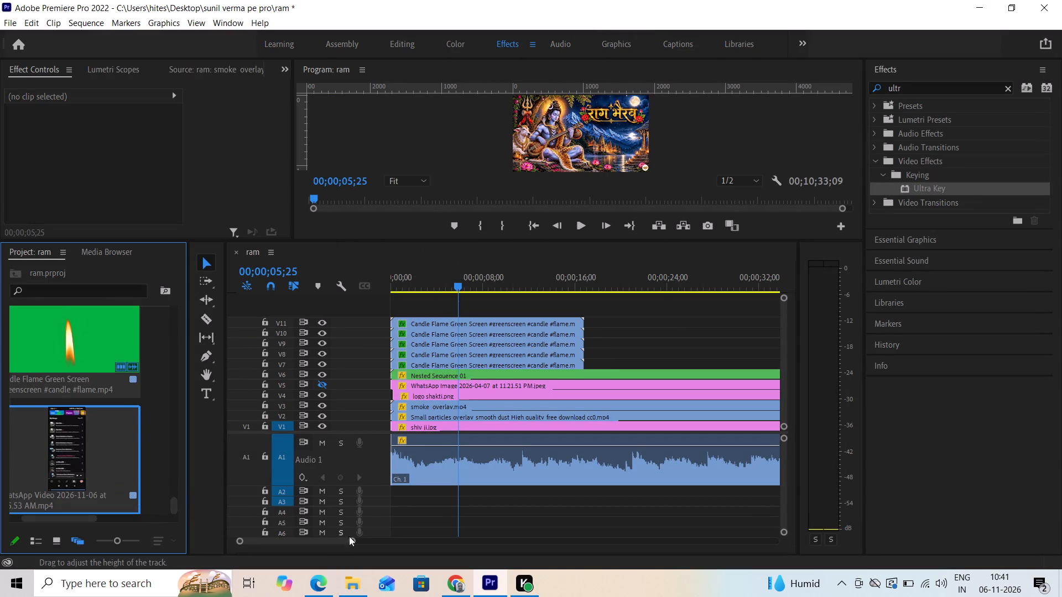
pyautogui.moveTo(352, 541); pyautogui.dragTo(599, 540)
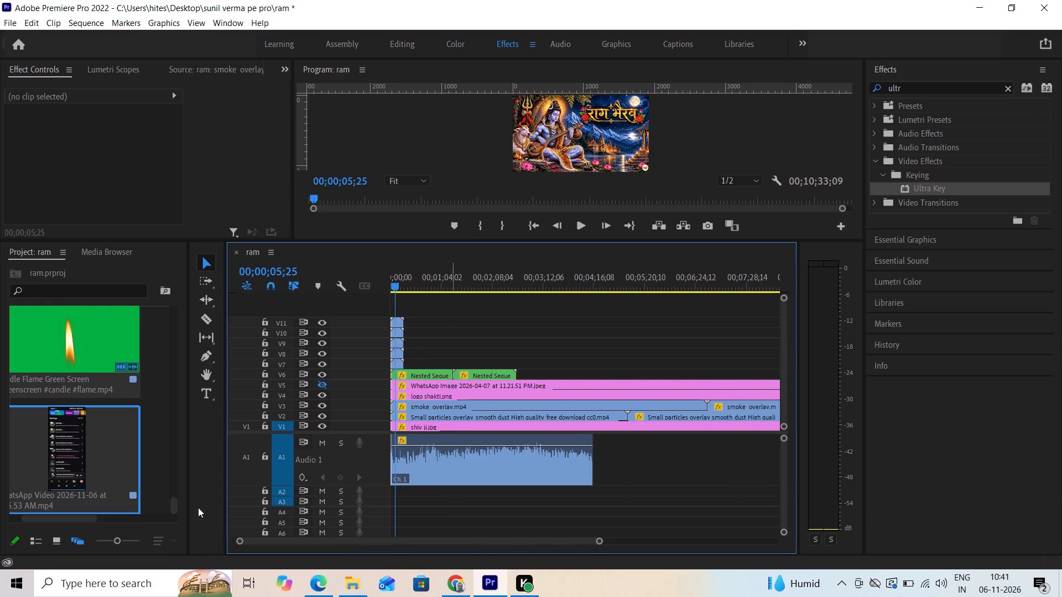
pyautogui.moveTo(79, 466); pyautogui.dragTo(668, 458)
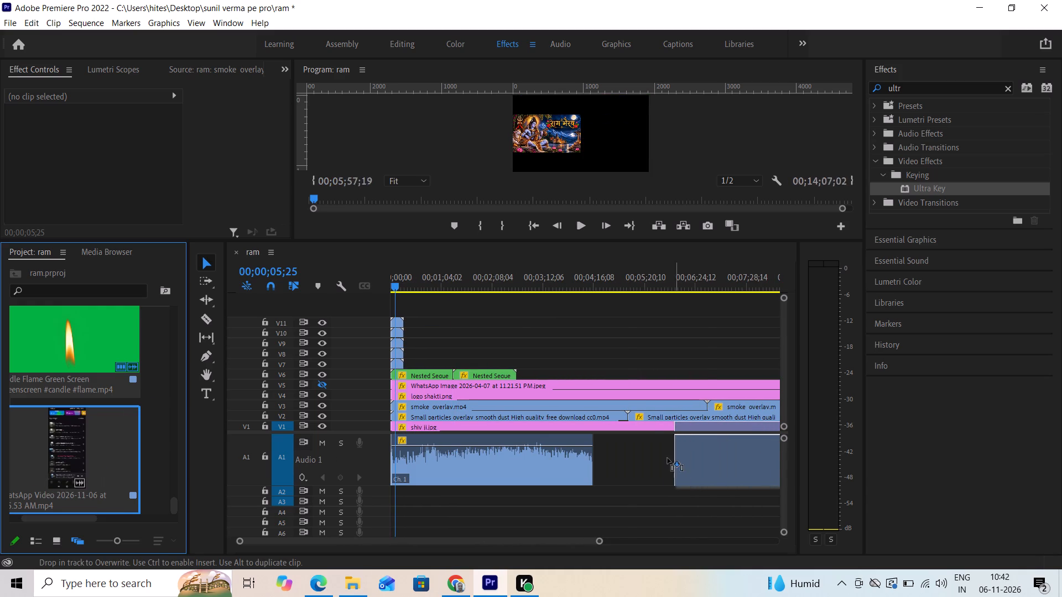
pyautogui.moveTo(668, 458); pyautogui.dragTo(628, 371)
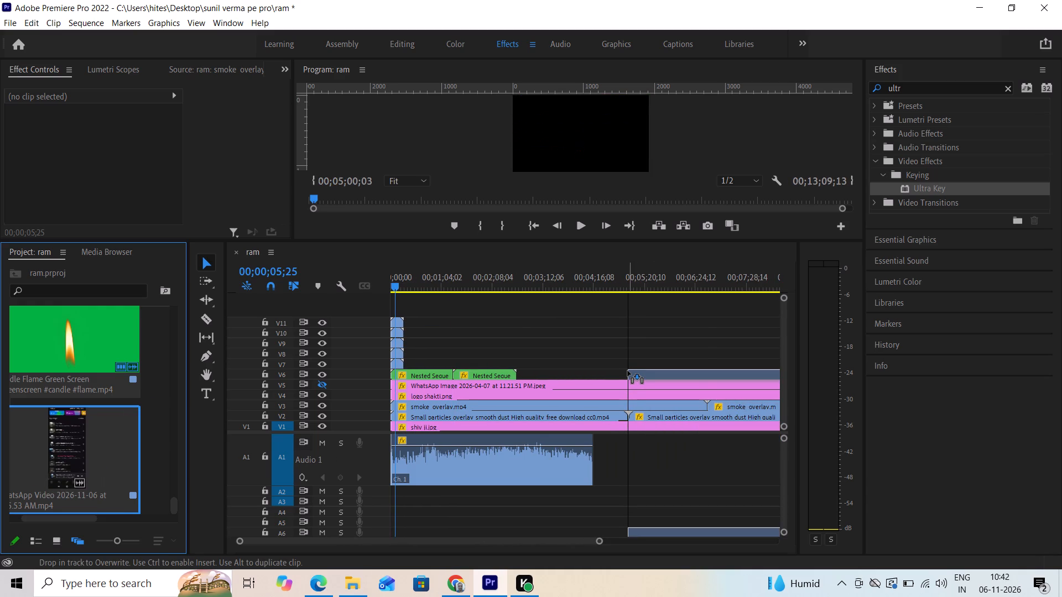
pyautogui.moveTo(628, 371); pyautogui.dragTo(627, 371)
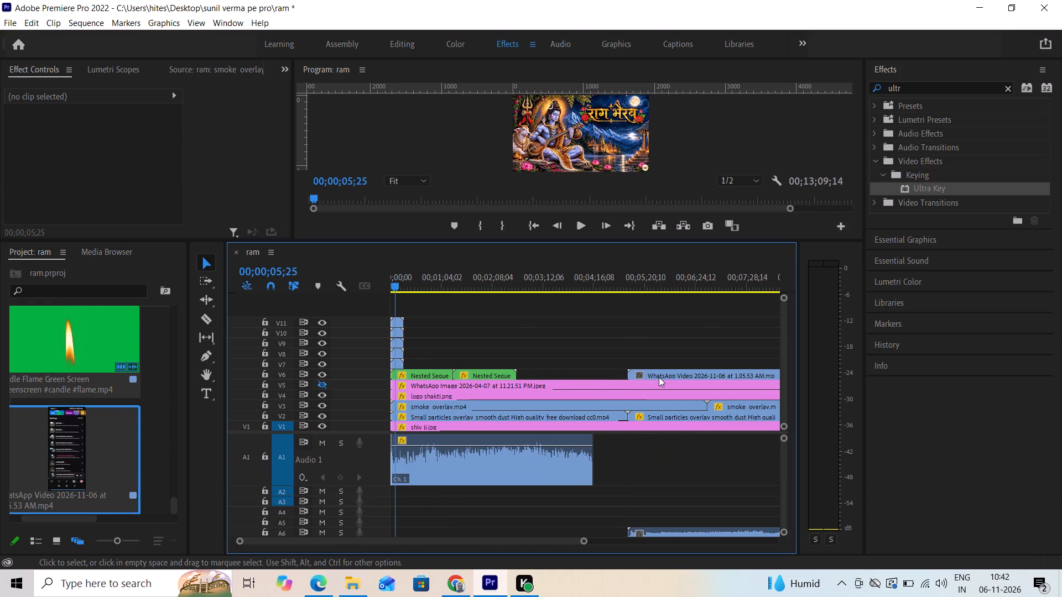
# Unlink the new WhatsApp video clip on V6 from its audio and delete the video part.
pyautogui.click(659, 374)
pyautogui.rightClick(659, 374)
pyautogui.click(694, 210)
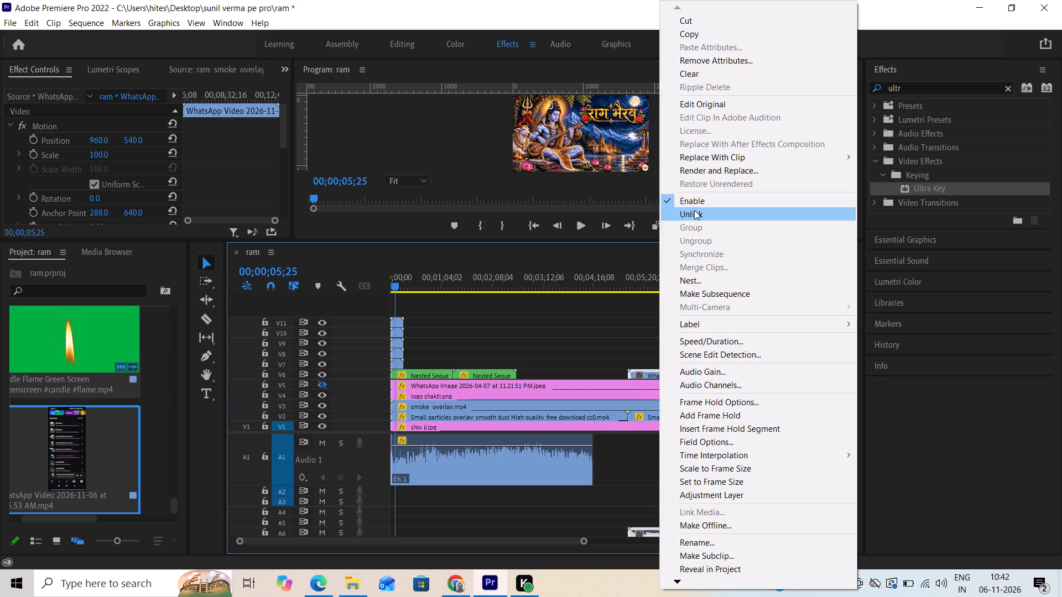
pyautogui.click(698, 374)
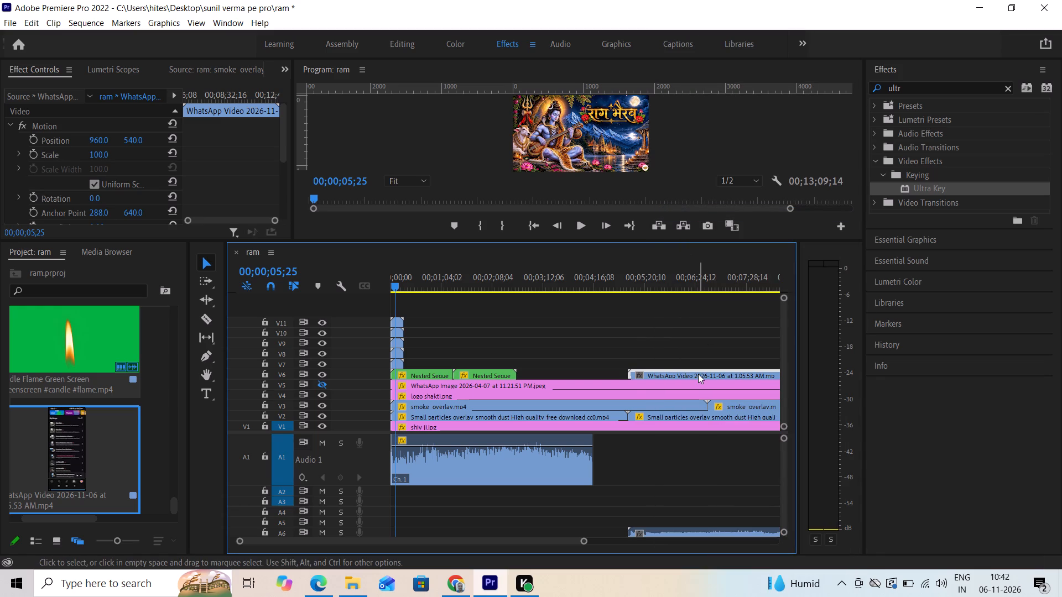
pyautogui.press('Delete')
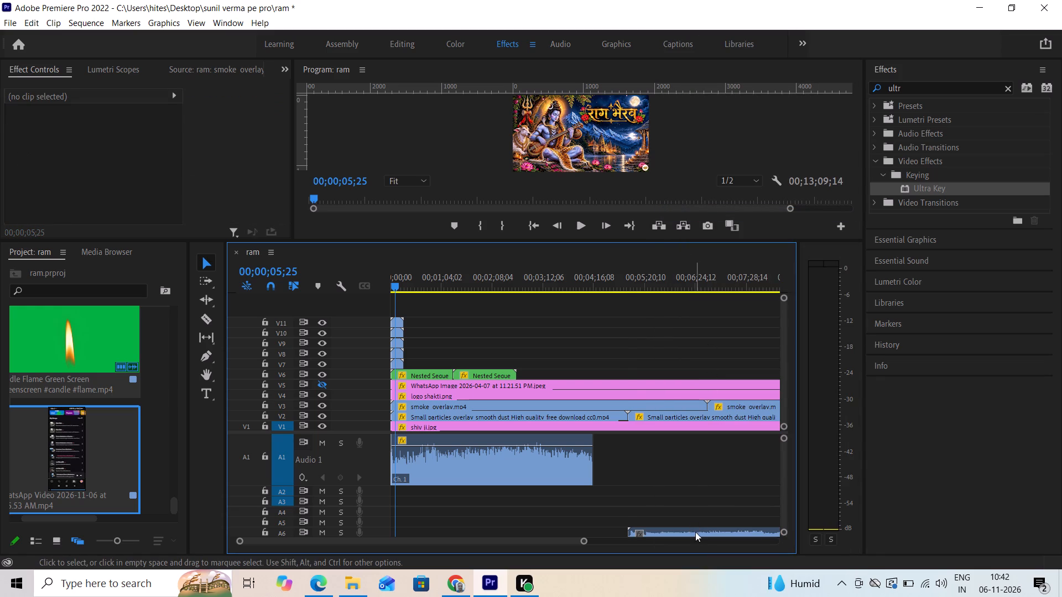
# Move the remaining WhatsApp audio clip from A6 up to the Audio 1 track, keeping its start at about 00;05;00;03.
pyautogui.moveTo(695, 532); pyautogui.dragTo(696, 460)
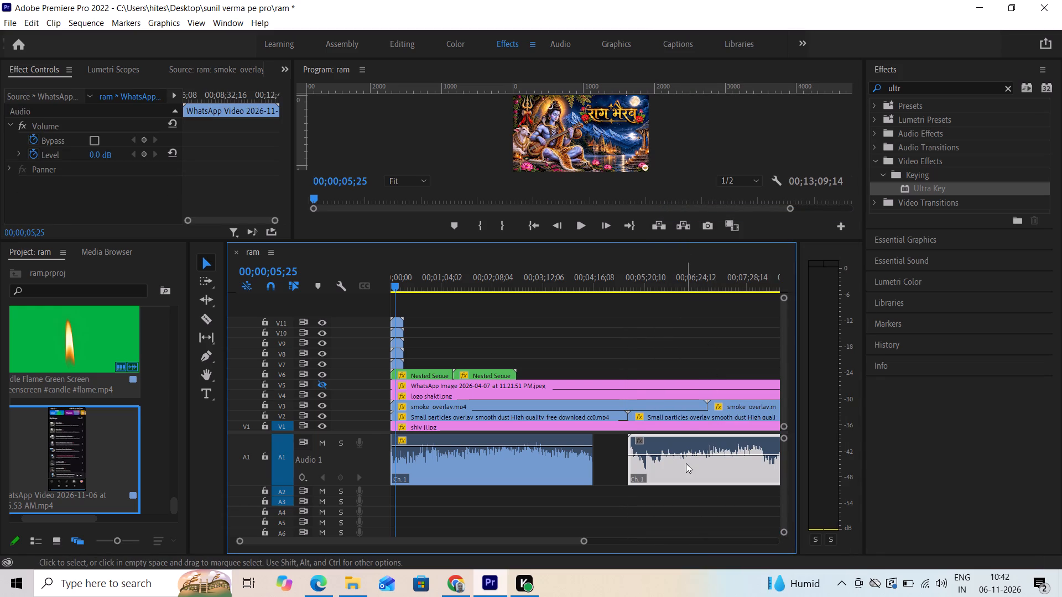
# Play the sequence from about 00;04;38 in the gap before the second Audio 1 clip.
pyautogui.click(584, 276)
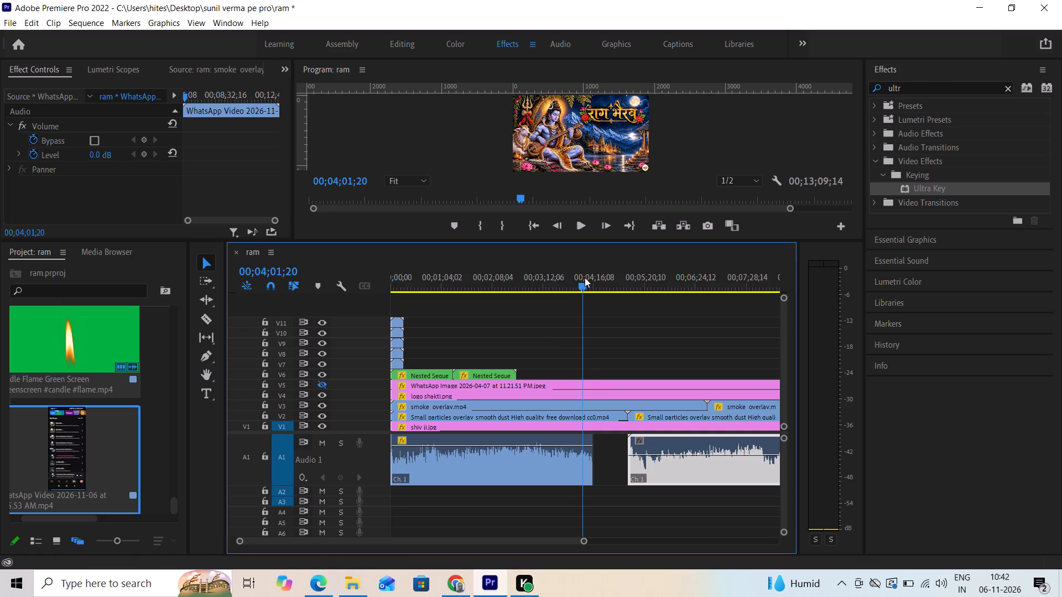
pyautogui.moveTo(585, 280); pyautogui.dragTo(611, 289)
pyautogui.click(579, 232)
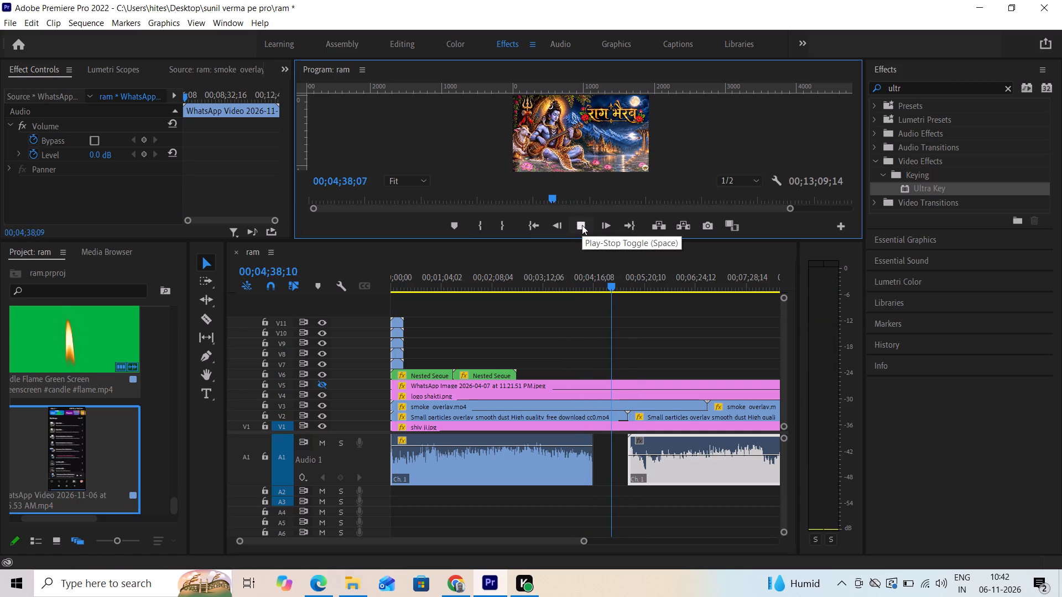
# Play the gap between the two Audio 1 clips, then the second clip's opening from 00;05;06;07, to check the sound.
pyautogui.click(582, 225)
pyautogui.click(582, 226)
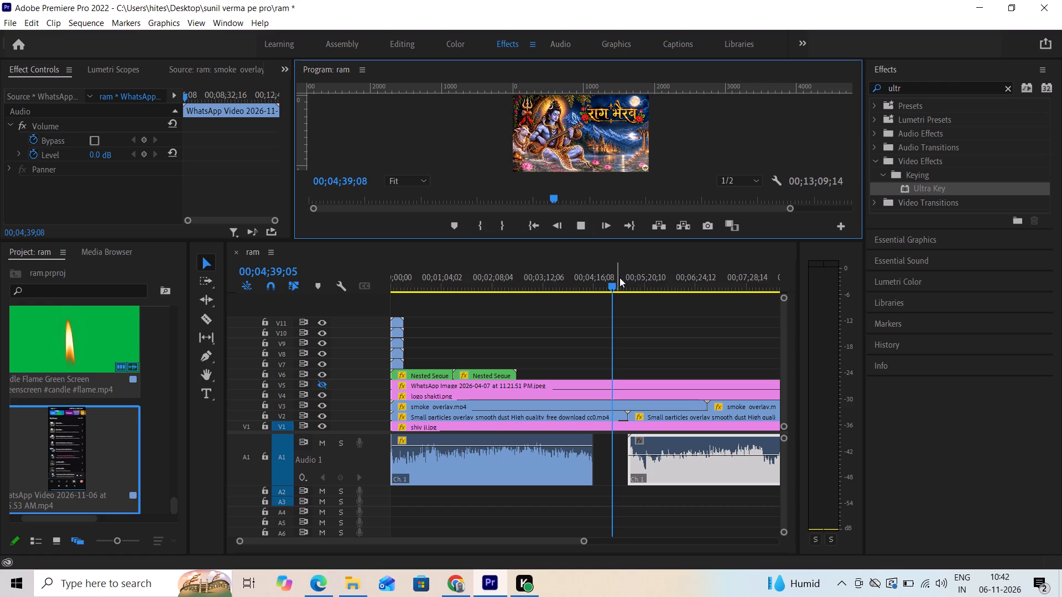
pyautogui.moveTo(612, 282); pyautogui.dragTo(633, 281)
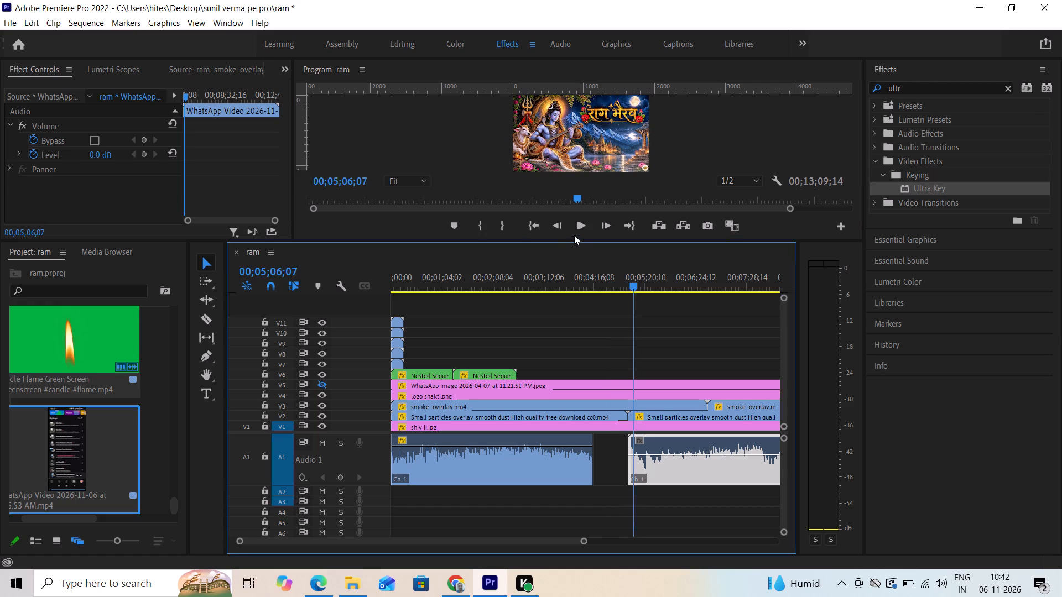
pyautogui.click(577, 232)
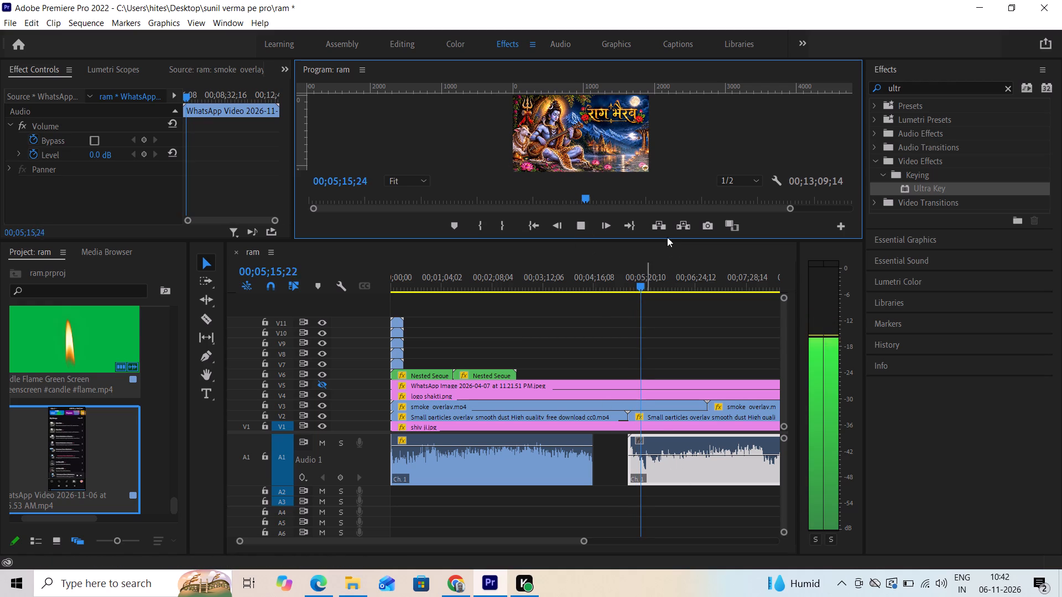
pyautogui.click(581, 228)
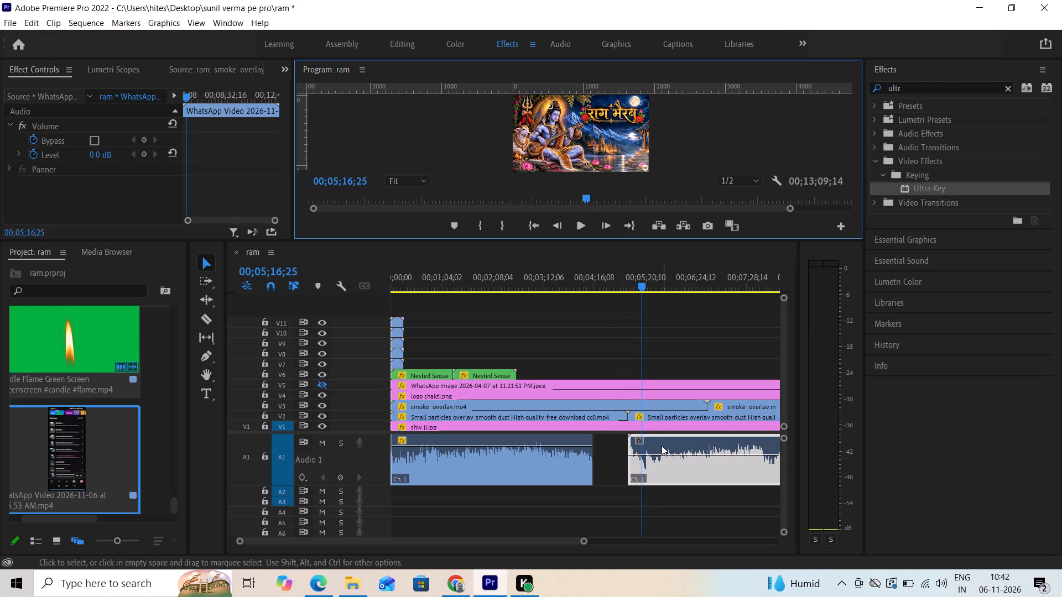
# Move the second Audio 1 clip back against the end of the first clip.
pyautogui.moveTo(662, 446); pyautogui.dragTo(631, 451)
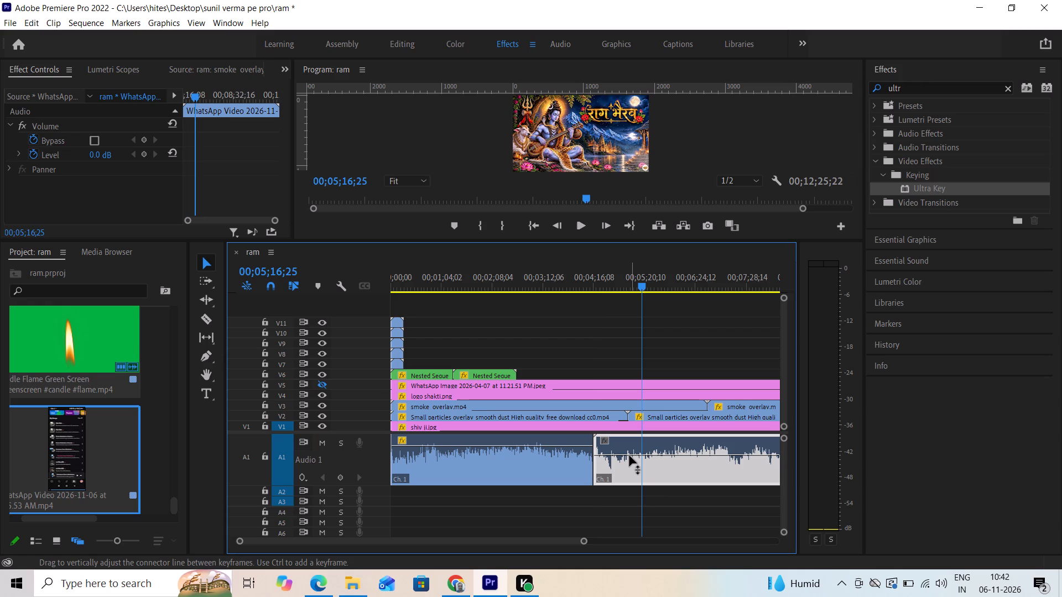
# Raise the second Audio 1 clip's volume level to 7.6 dB.
pyautogui.moveTo(629, 455); pyautogui.dragTo(631, 445)
# Play from about 00;03;54 and again from 00;04;14;25 to check the sound across the join of the Audio 1 clips.
pyautogui.moveTo(642, 289); pyautogui.dragTo(576, 305)
pyautogui.press('space')
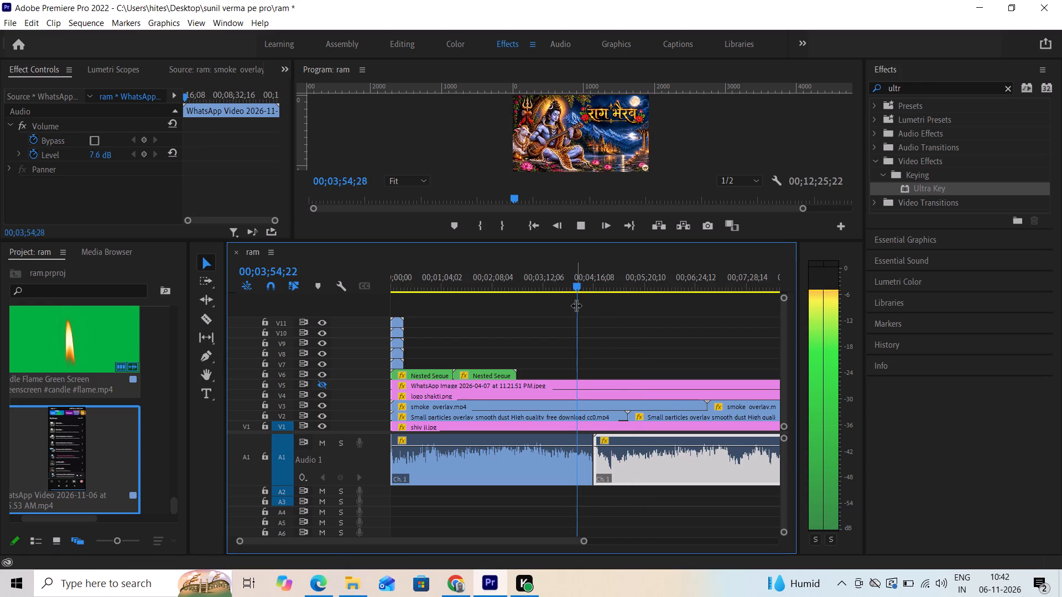
pyautogui.moveTo(583, 541); pyautogui.dragTo(581, 542)
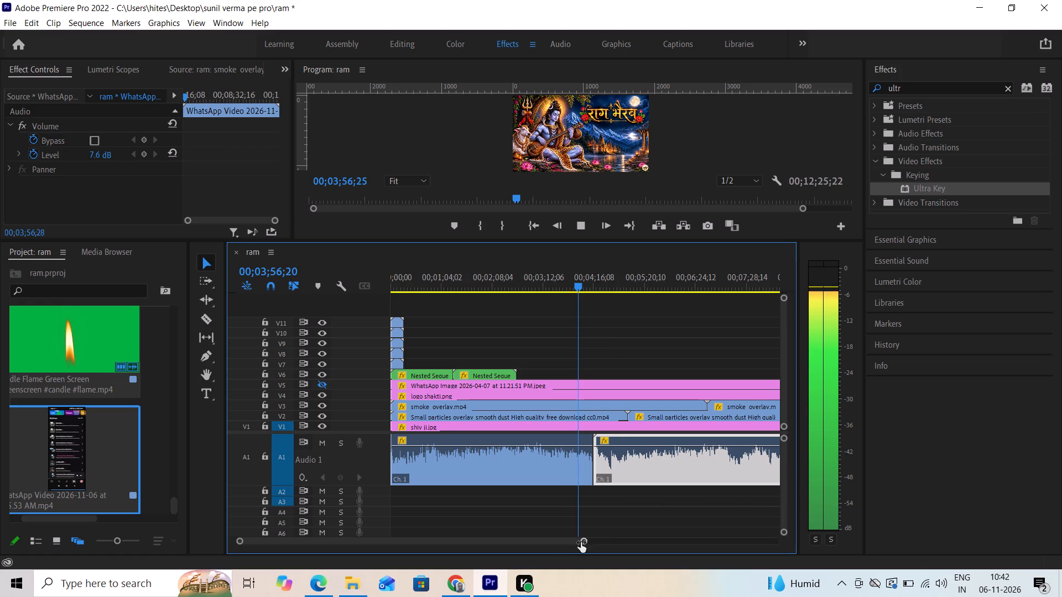
pyautogui.moveTo(581, 542); pyautogui.dragTo(551, 546)
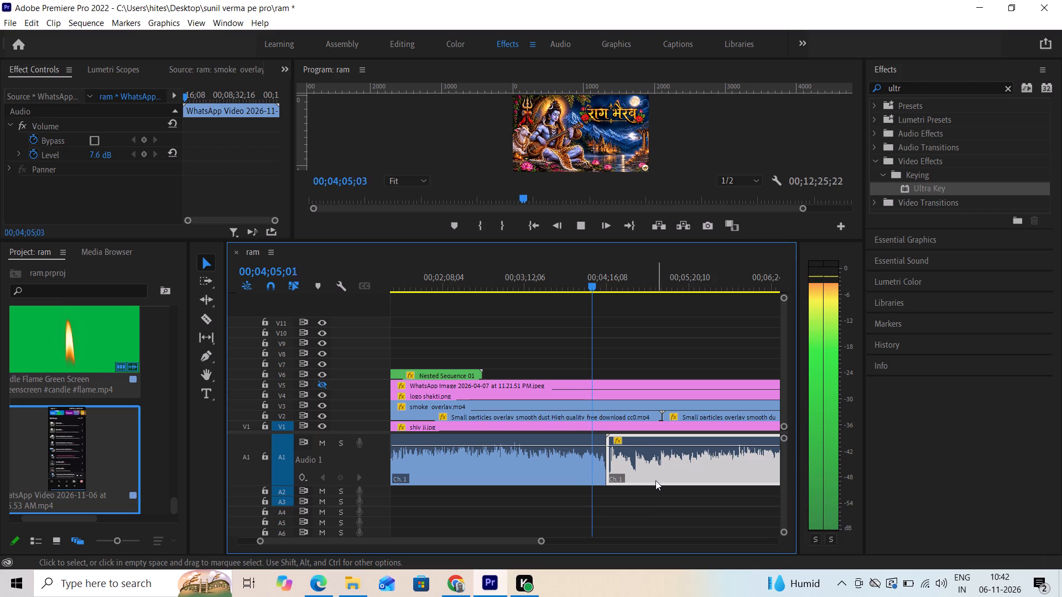
pyautogui.moveTo(595, 287); pyautogui.dragTo(595, 286)
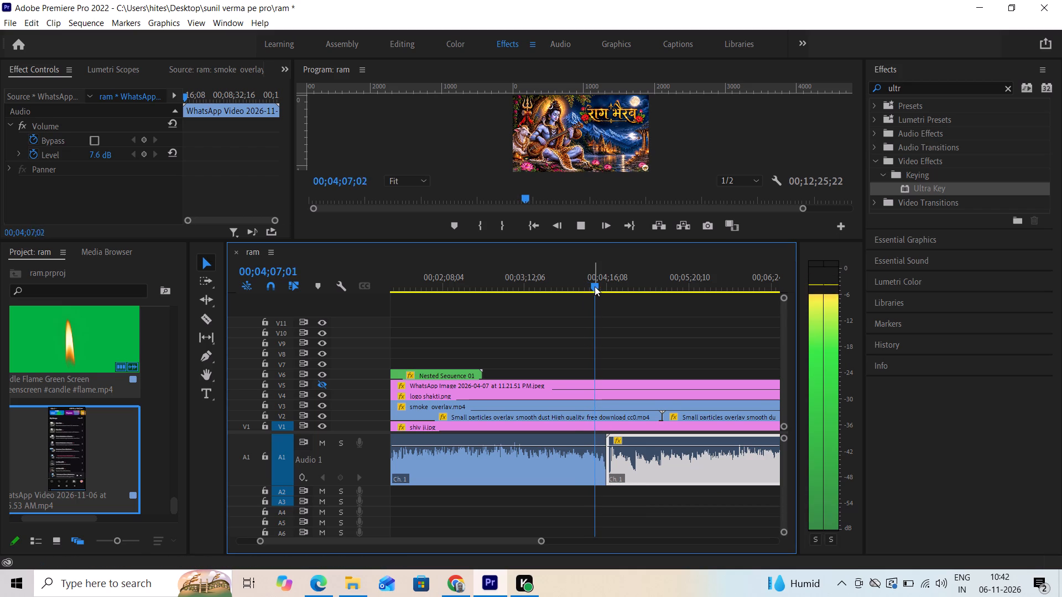
pyautogui.moveTo(595, 286); pyautogui.dragTo(605, 284)
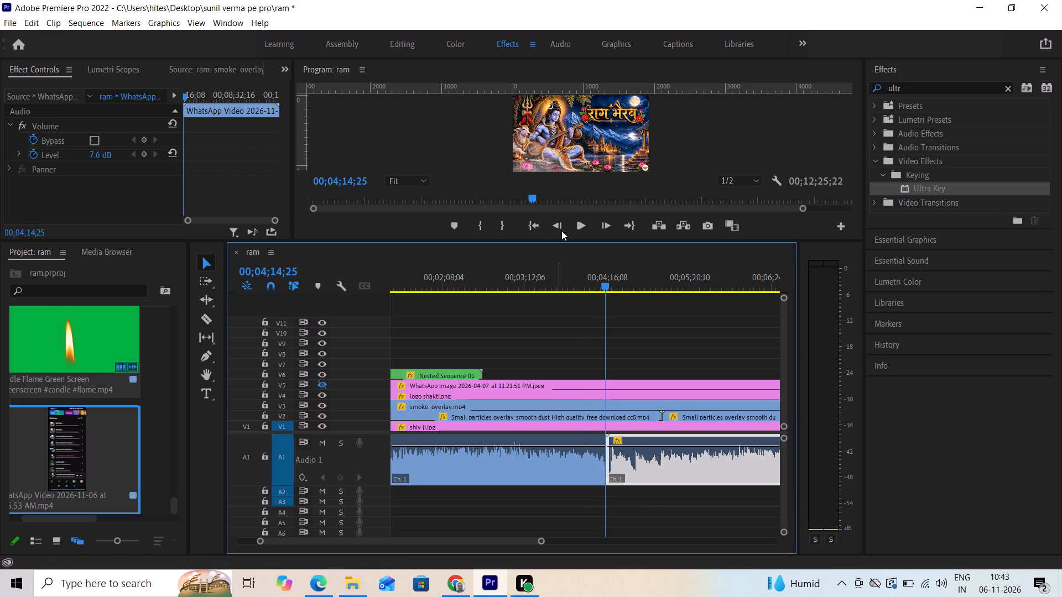
pyautogui.click(576, 226)
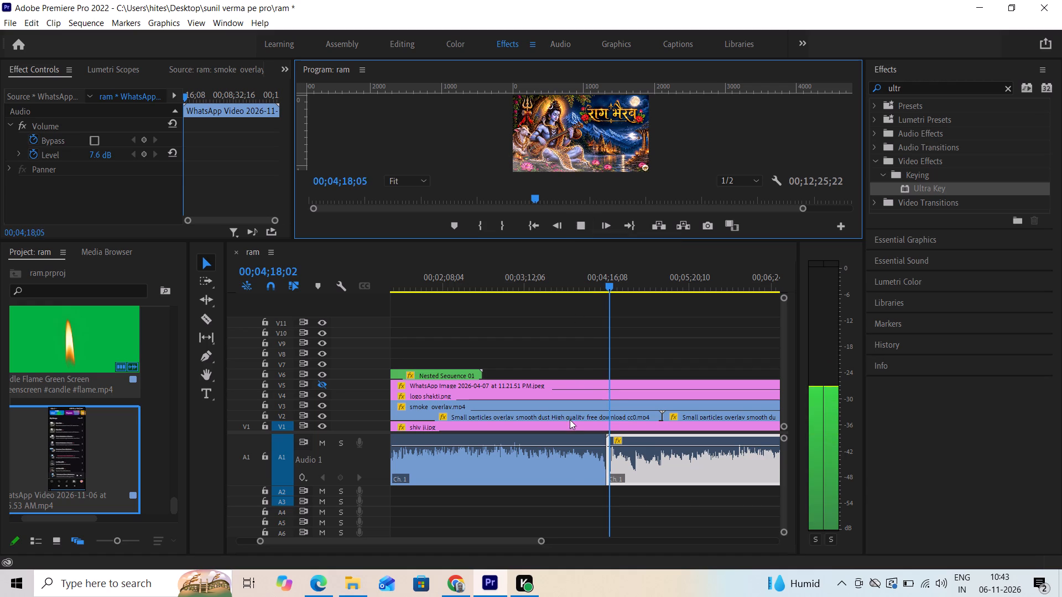
pyautogui.moveTo(541, 542); pyautogui.dragTo(497, 538)
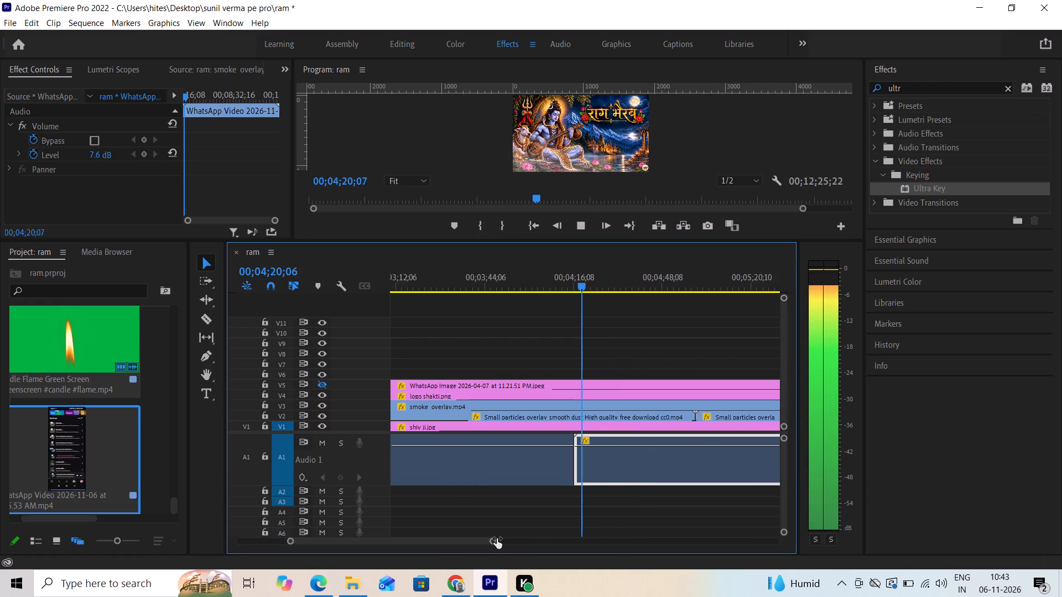
pyautogui.moveTo(497, 538); pyautogui.dragTo(482, 537)
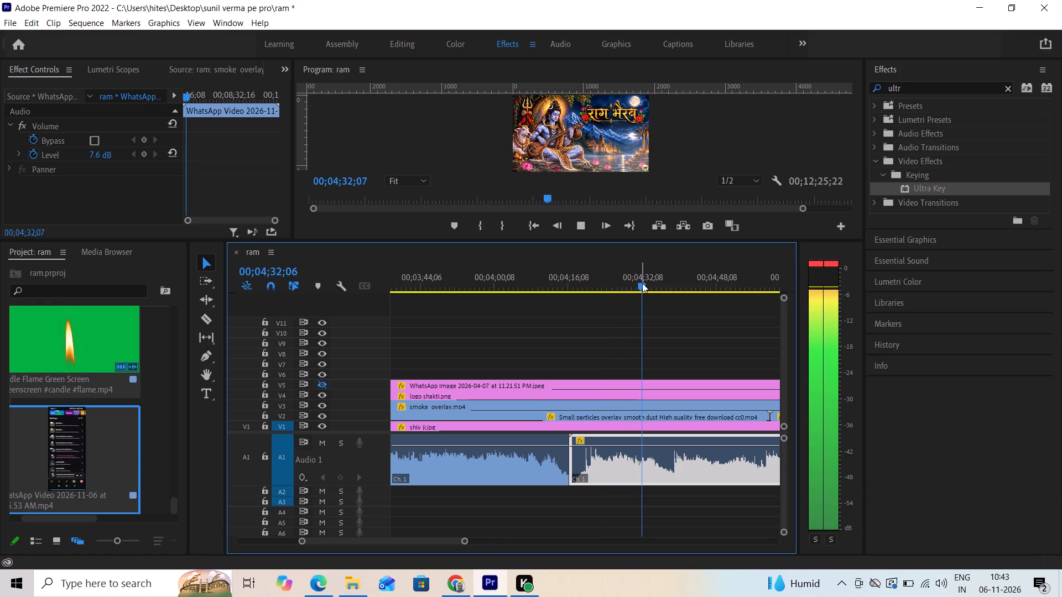
# Replay the join of the Audio 1 clips from 00;04;04;23, and the start of the second clip just past the join.
pyautogui.moveTo(642, 284); pyautogui.dragTo(515, 336)
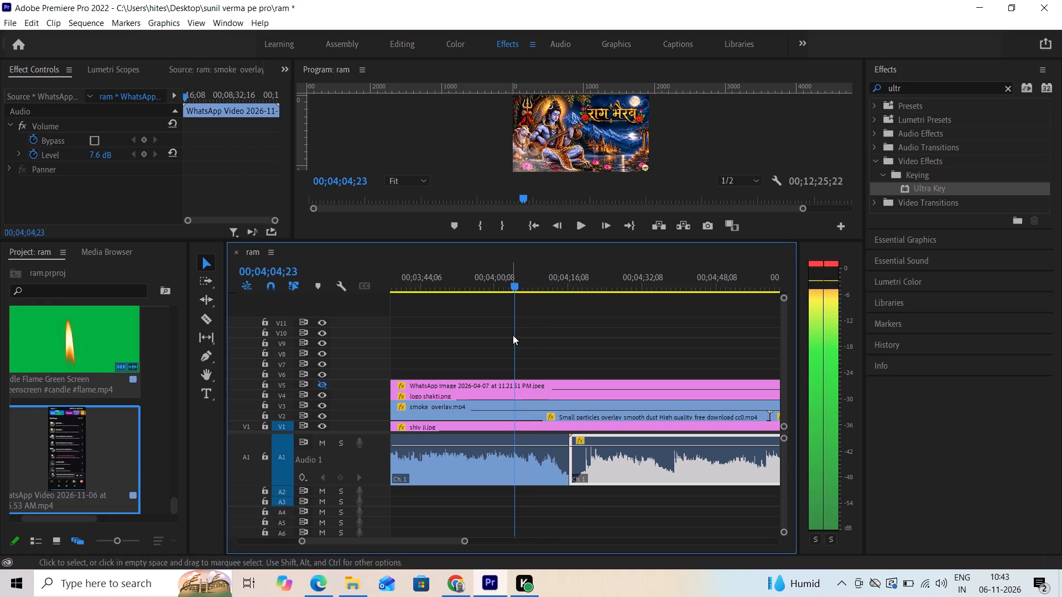
pyautogui.click(586, 227)
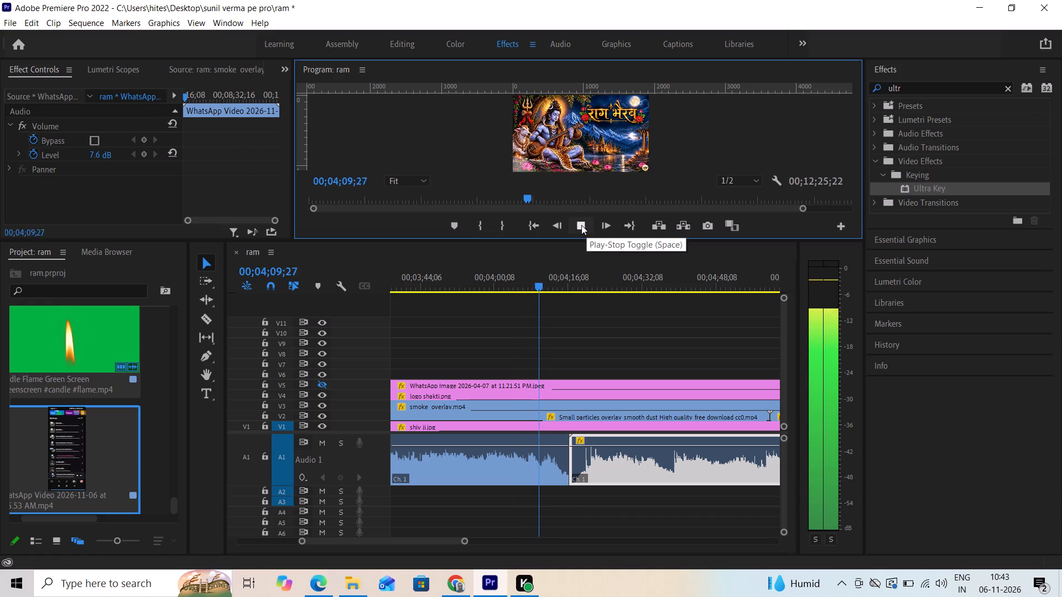
pyautogui.moveTo(581, 225); pyautogui.dragTo(612, 233)
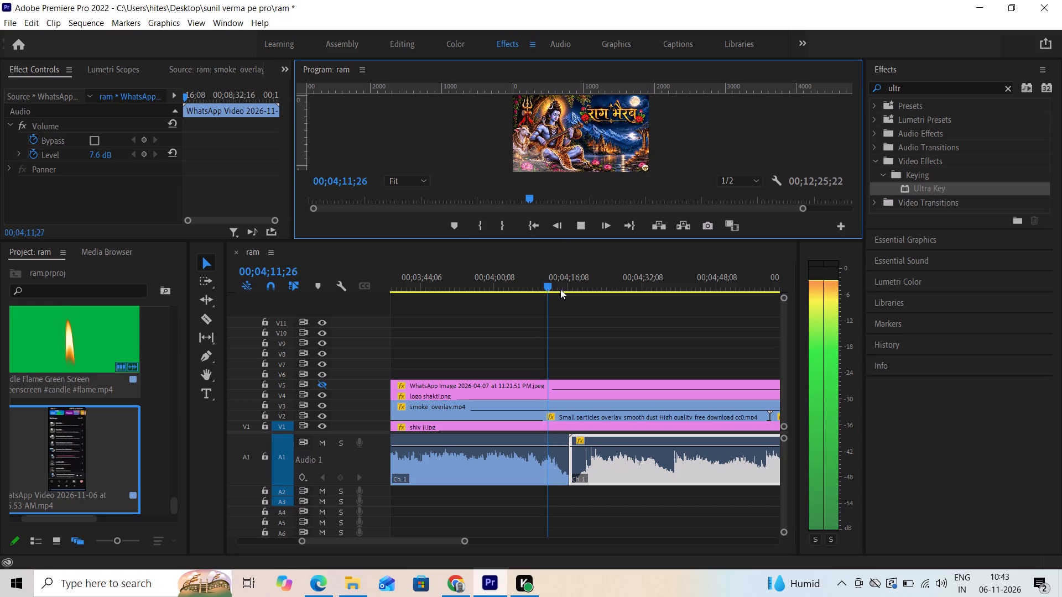
pyautogui.moveTo(550, 285); pyautogui.dragTo(588, 287)
pyautogui.click(576, 228)
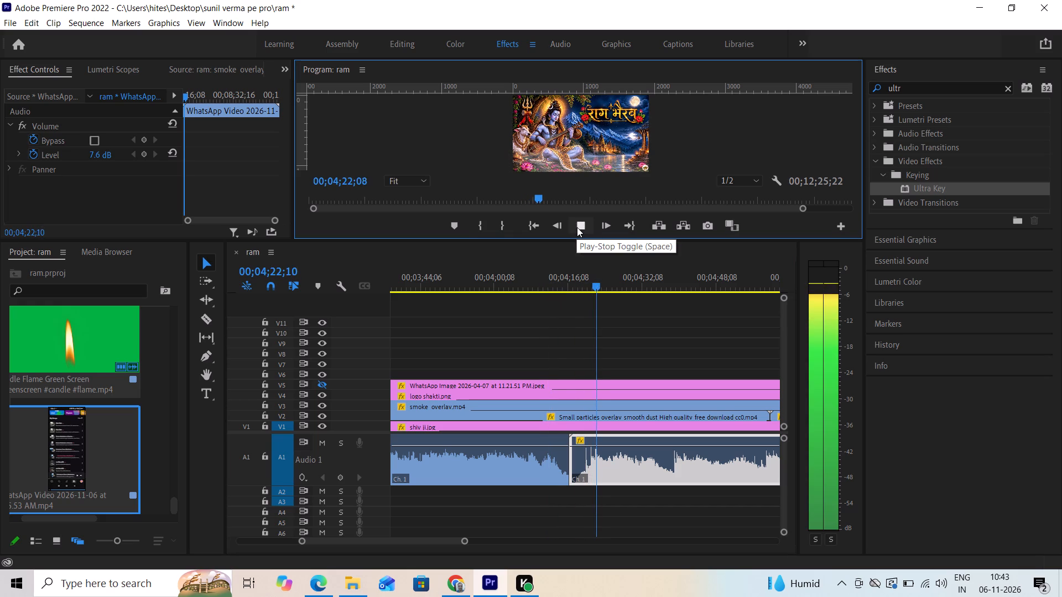
pyautogui.click(579, 227)
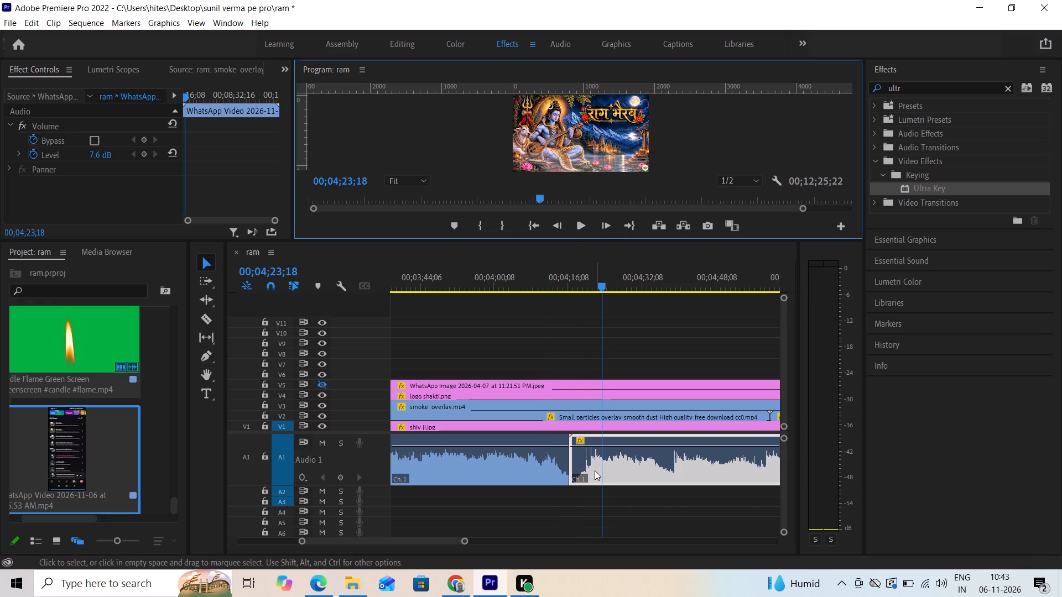
# Cut the second Audio 1 clip at 00;04;20;29 and delete its short opening piece before the cut.
pyautogui.moveTo(602, 286); pyautogui.dragTo(592, 289)
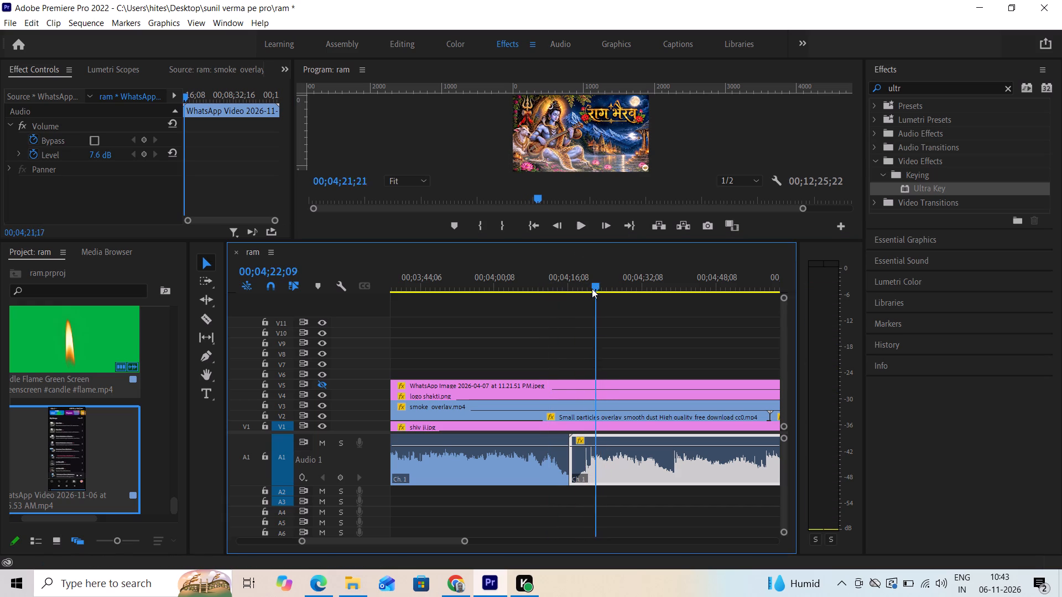
pyautogui.moveTo(592, 289); pyautogui.dragTo(590, 289)
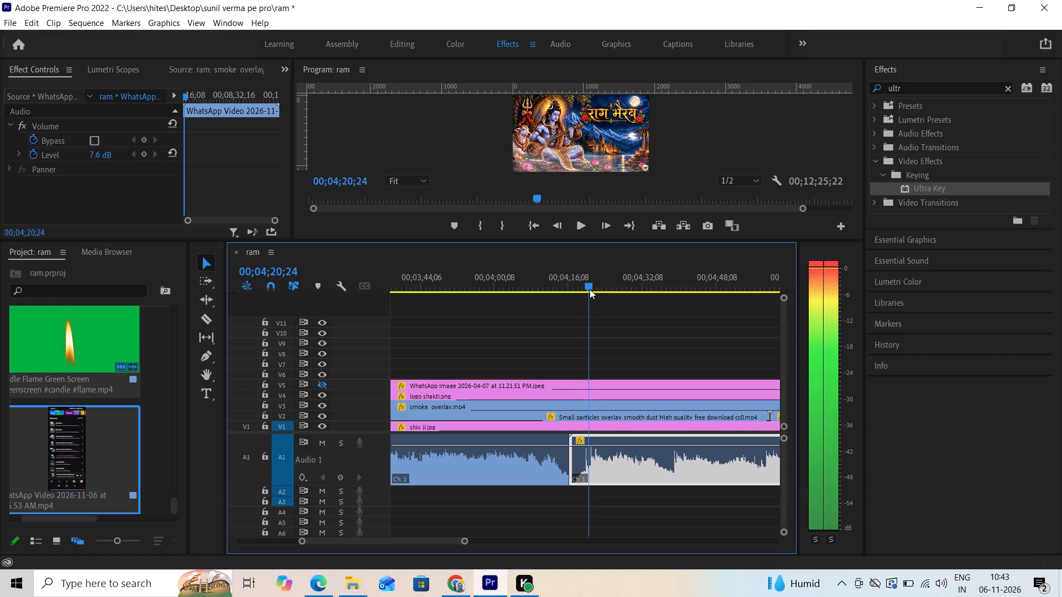
pyautogui.moveTo(590, 289); pyautogui.dragTo(590, 289)
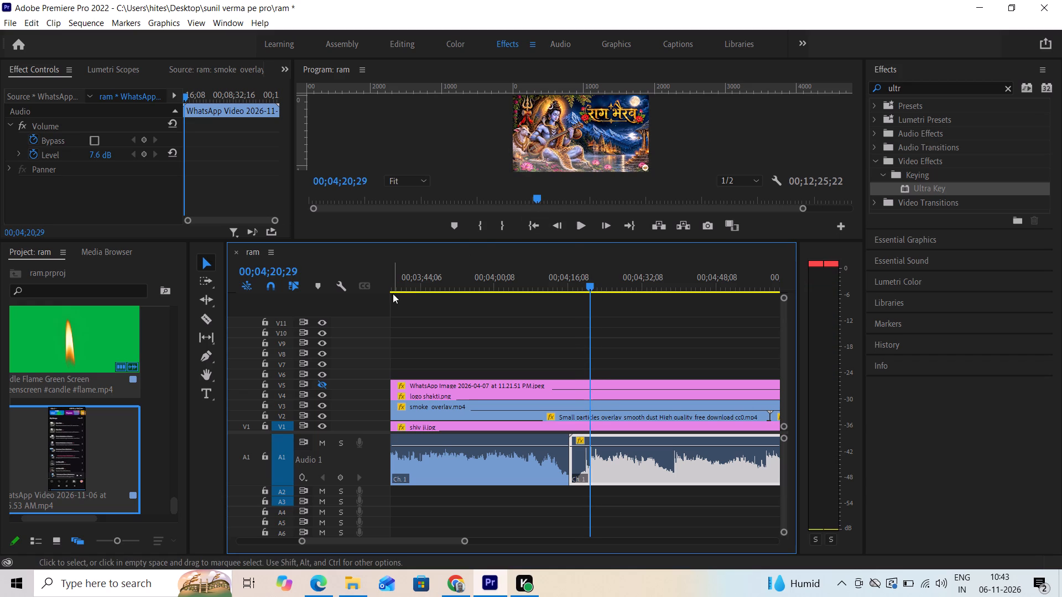
pyautogui.hotkey('ctrl', 'k')
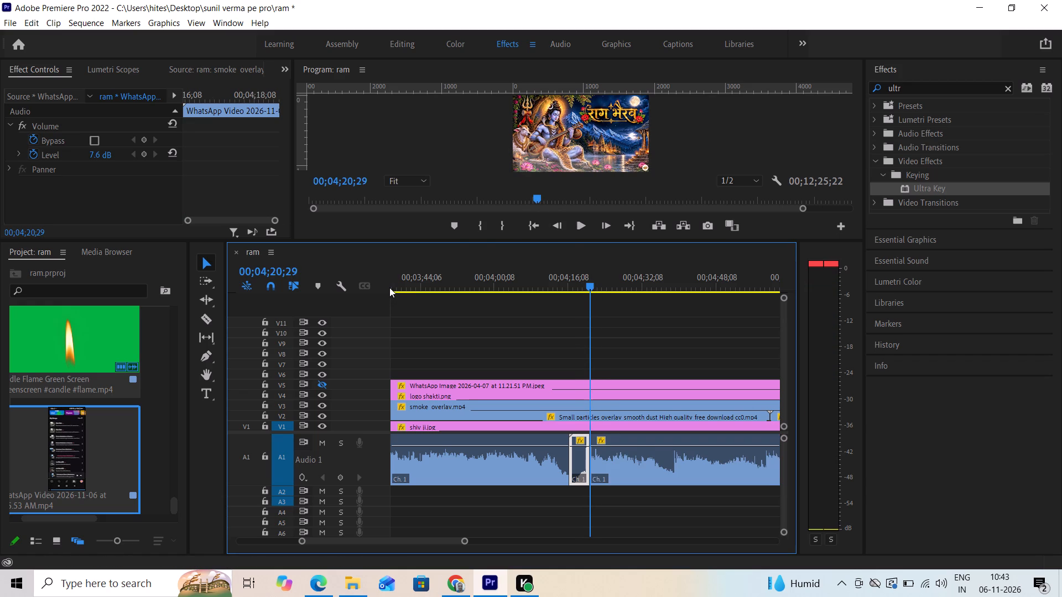
pyautogui.click(579, 462)
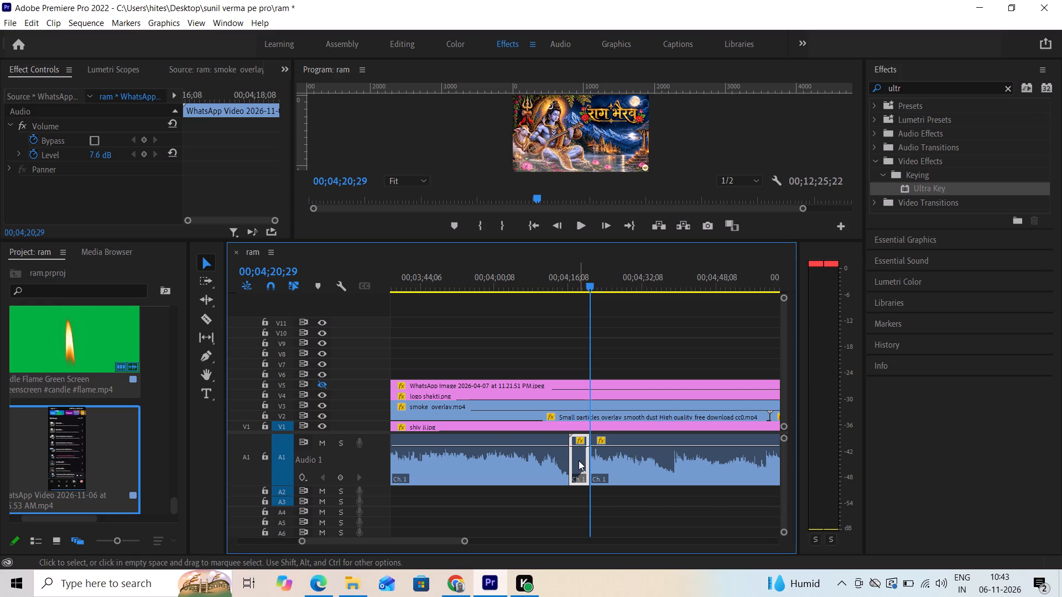
pyautogui.press('Delete')
# Move the trimmed second Audio 1 clip back against the end of the first clip to close the gap.
pyautogui.rightClick(579, 458)
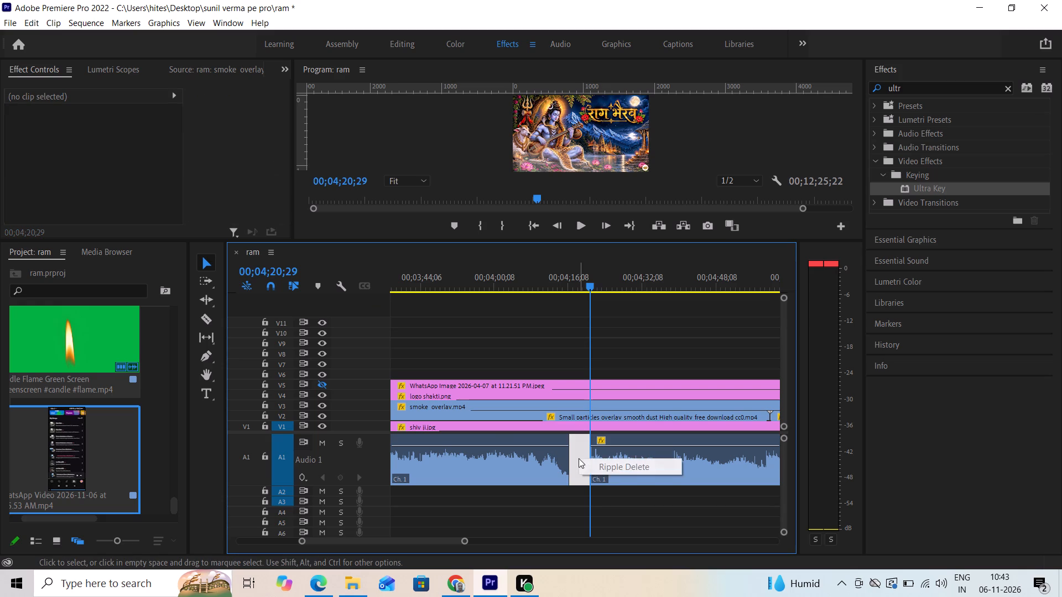
pyautogui.click(579, 450)
pyautogui.moveTo(649, 469); pyautogui.dragTo(634, 472)
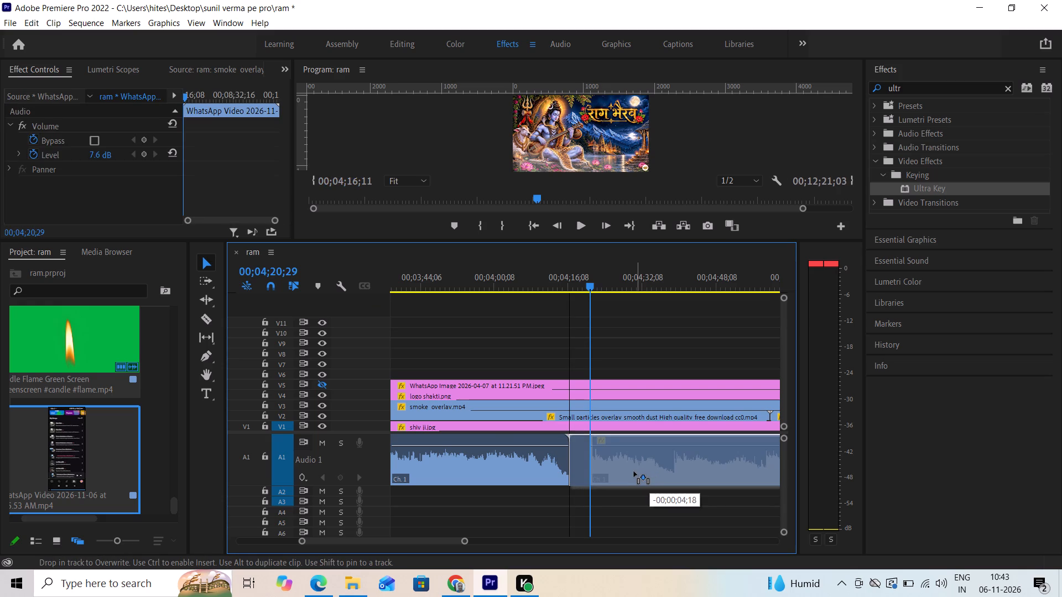
pyautogui.moveTo(634, 472); pyautogui.dragTo(633, 473)
# Cut the first Audio 1 clip at 00;04;13;05 and delete its short fading tail after the cut.
pyautogui.moveTo(589, 288); pyautogui.dragTo(579, 295)
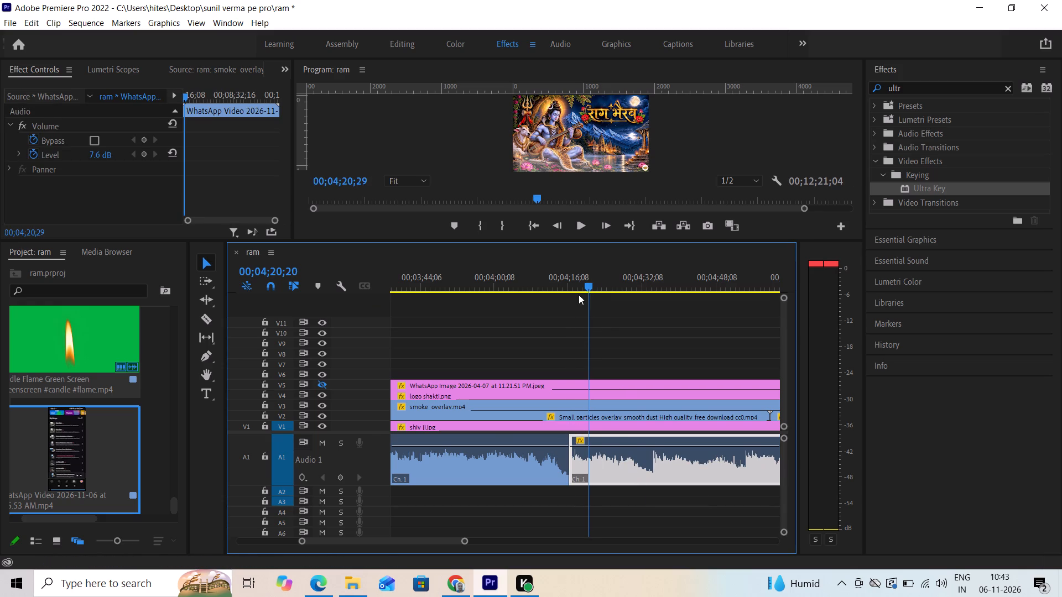
pyautogui.moveTo(579, 295); pyautogui.dragTo(553, 309)
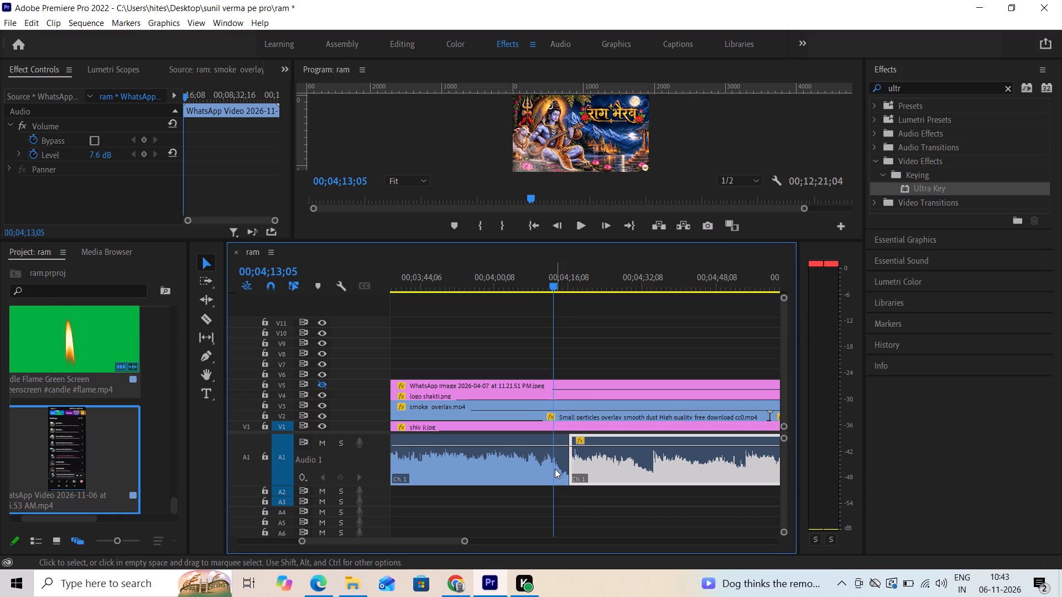
pyautogui.click(558, 466)
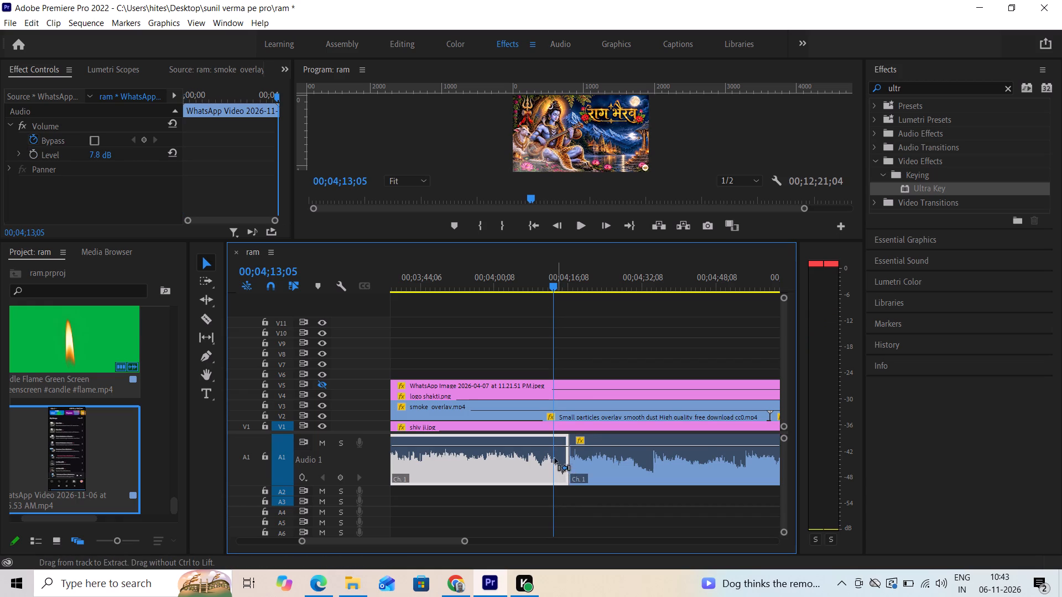
pyautogui.hotkey('ctrl', 'k')
pyautogui.click(563, 467)
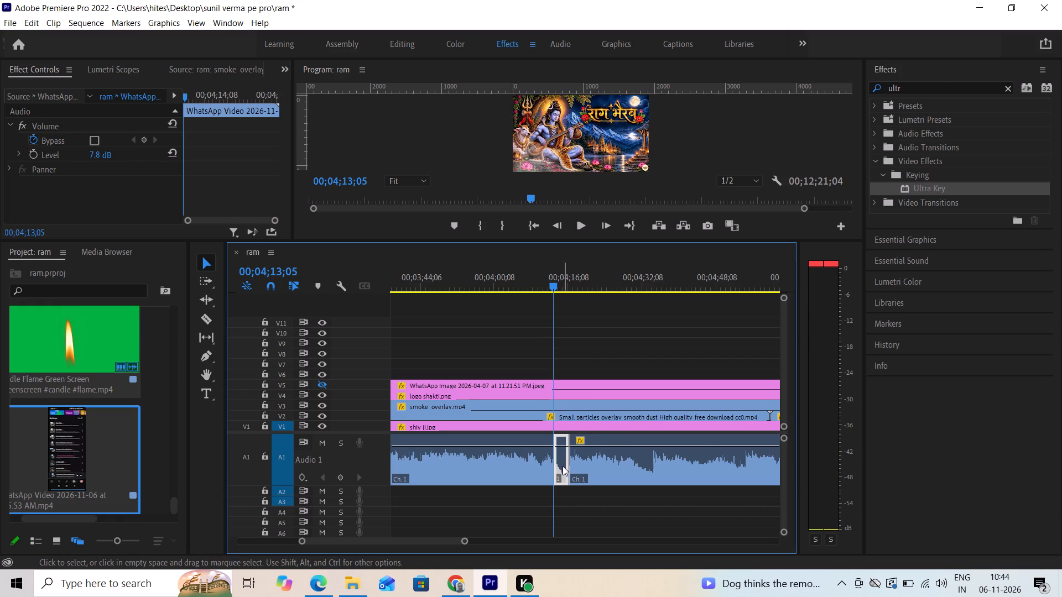
pyautogui.press('Delete')
# Move the second Audio 1 clip back to 00;04;13;05 against the shortened first clip.
pyautogui.click(605, 464)
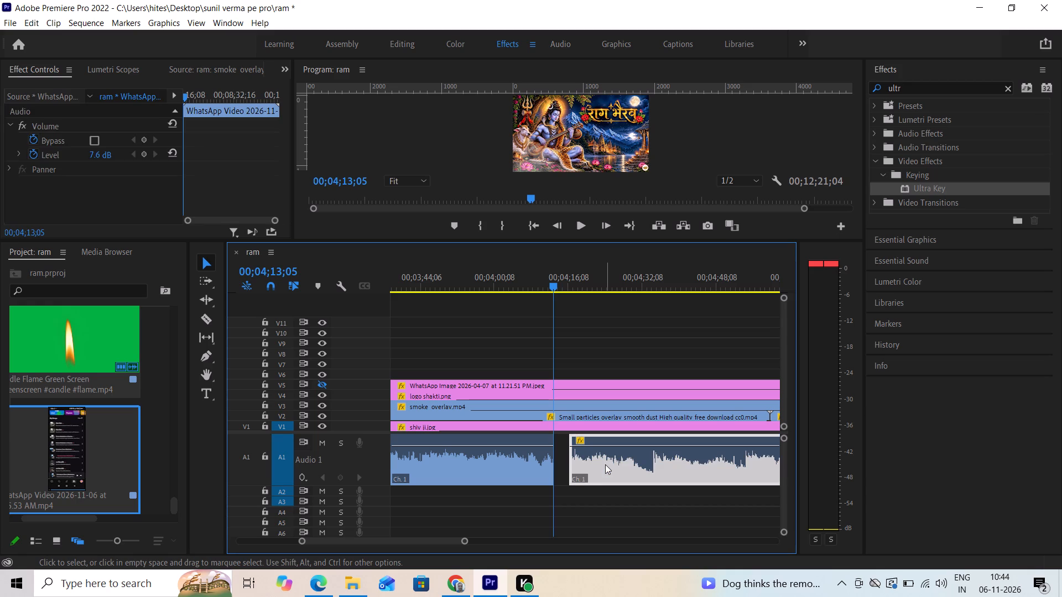
pyautogui.moveTo(605, 464); pyautogui.dragTo(595, 466)
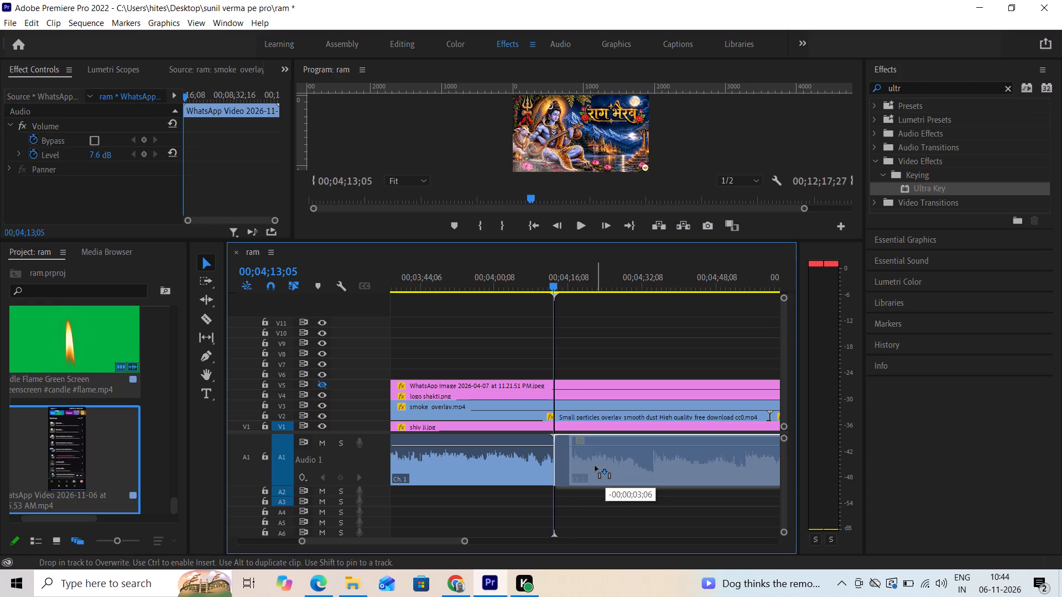
pyautogui.moveTo(595, 466); pyautogui.dragTo(594, 467)
# Replay the audio from shortly before the new join at 00;04;13;05 to check the transition.
pyautogui.moveTo(549, 286); pyautogui.dragTo(509, 296)
pyautogui.press('space')
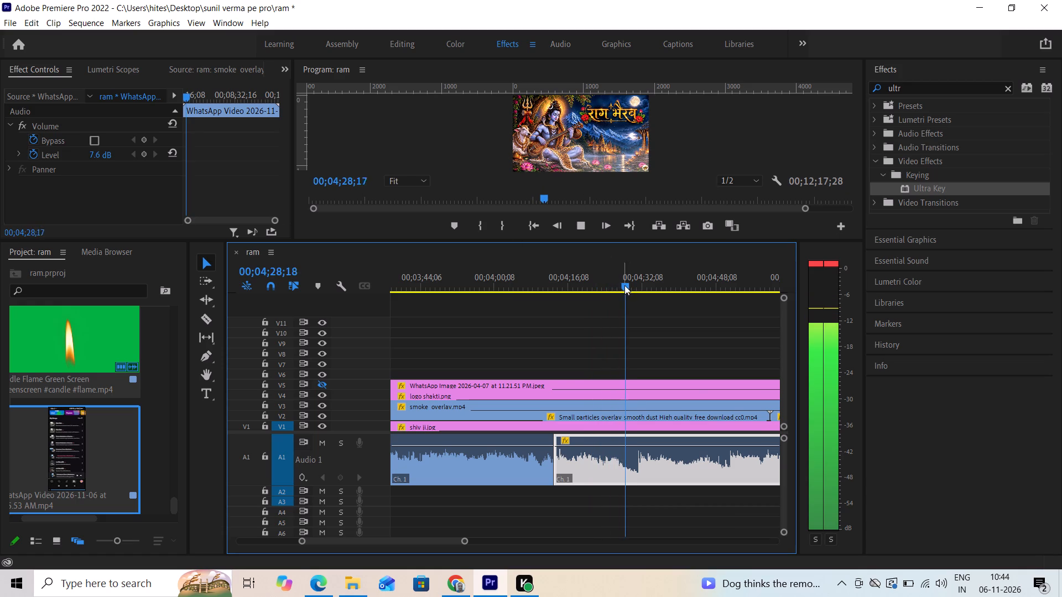
# Play the end of the second Audio 1 clip, from about 00;11;46;09, to examine how it fades out.
pyautogui.moveTo(624, 285); pyautogui.dragTo(813, 306)
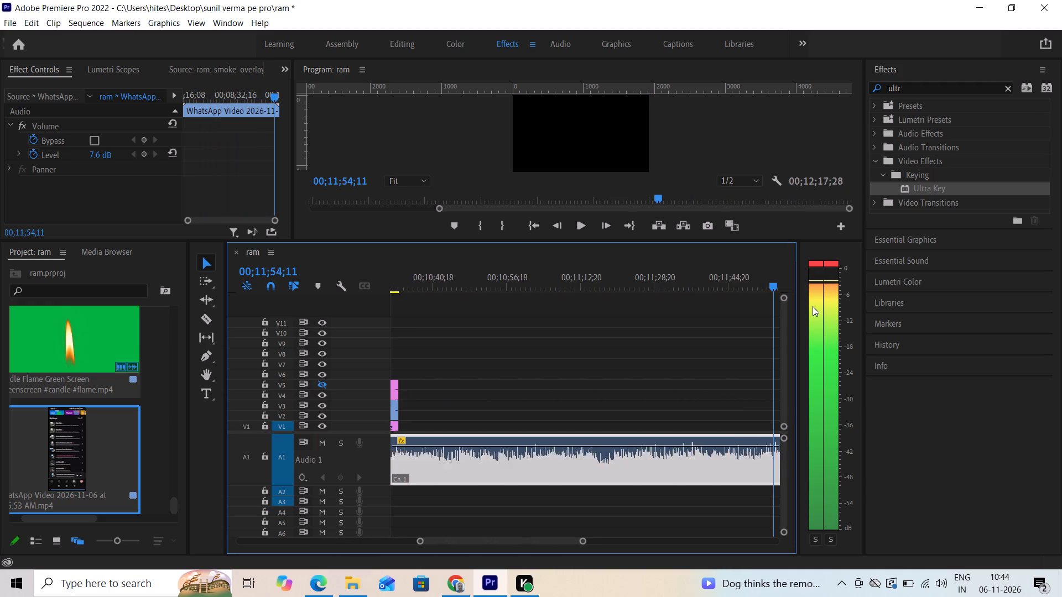
pyautogui.moveTo(813, 306); pyautogui.dragTo(480, 313)
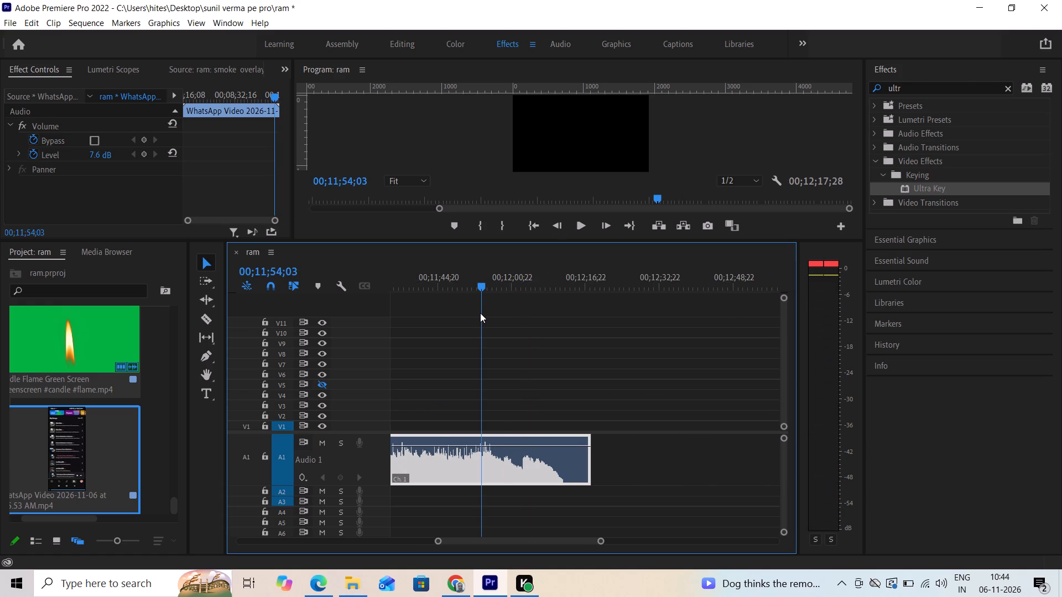
pyautogui.moveTo(480, 313); pyautogui.dragTo(444, 326)
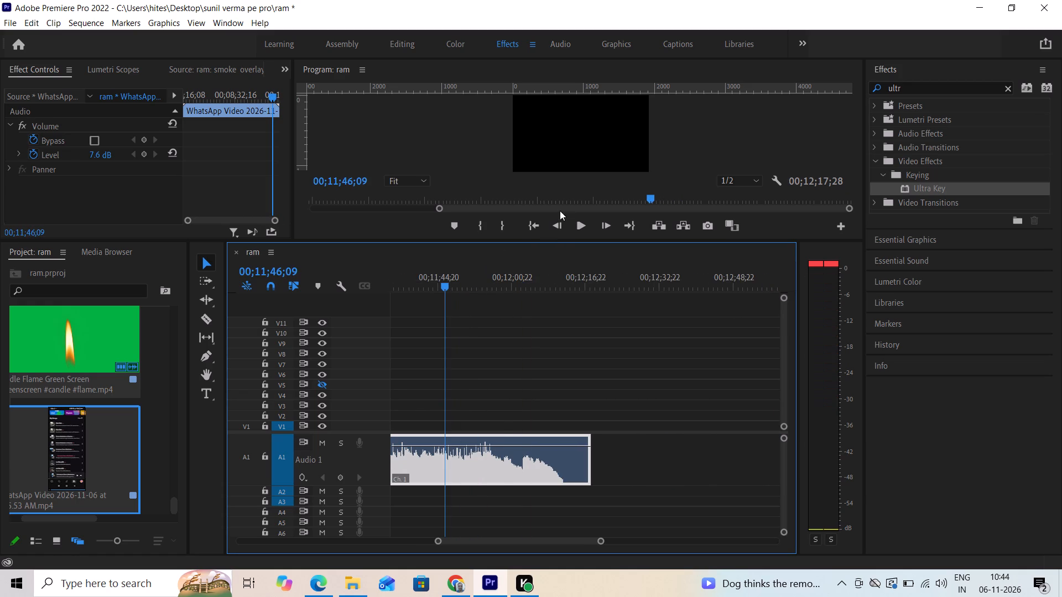
pyautogui.click(581, 225)
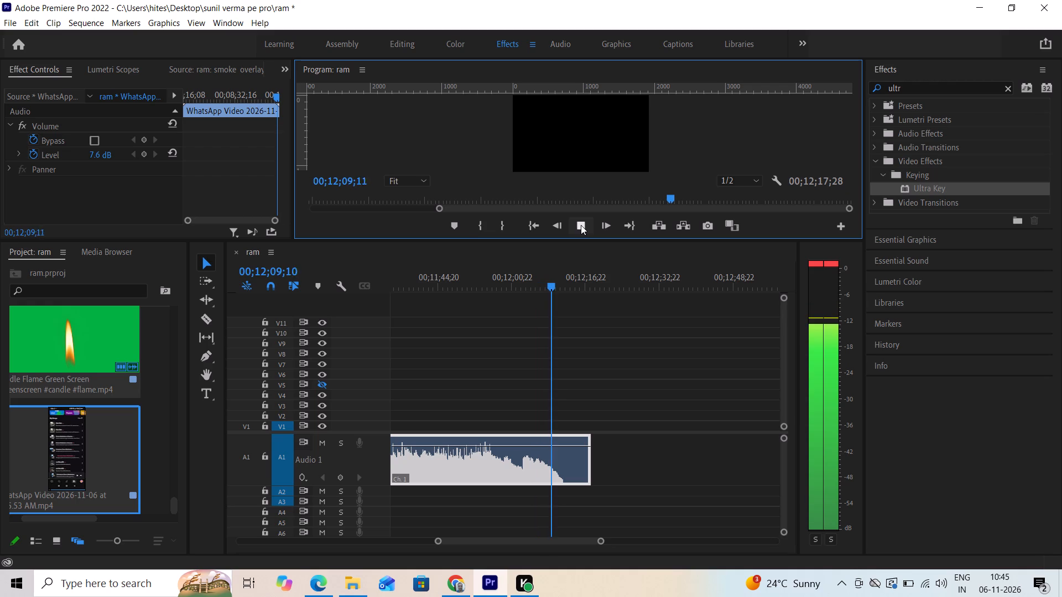
pyautogui.moveTo(559, 284); pyautogui.dragTo(522, 308)
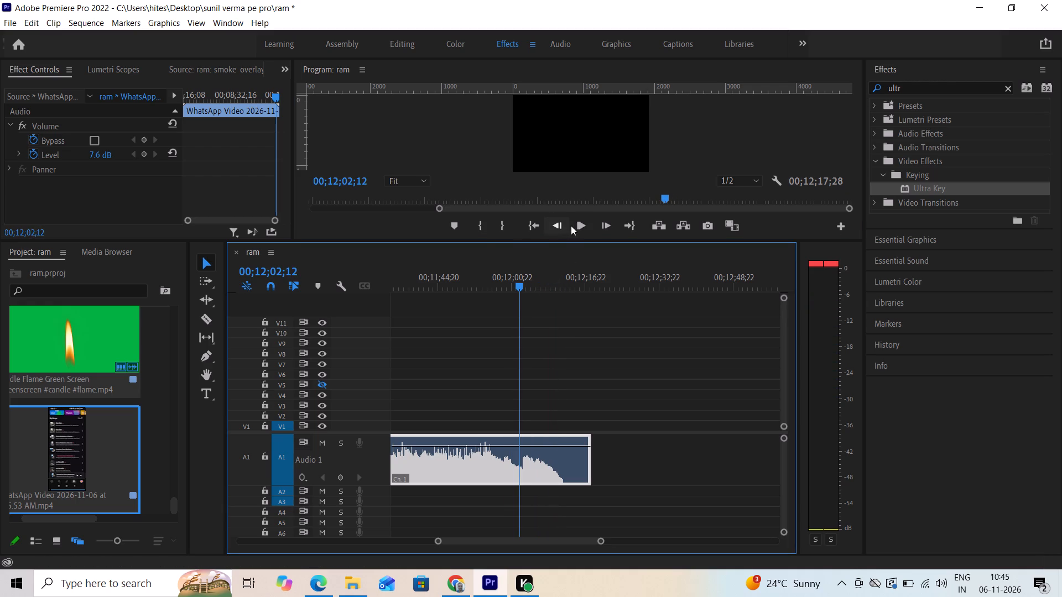
pyautogui.click(577, 224)
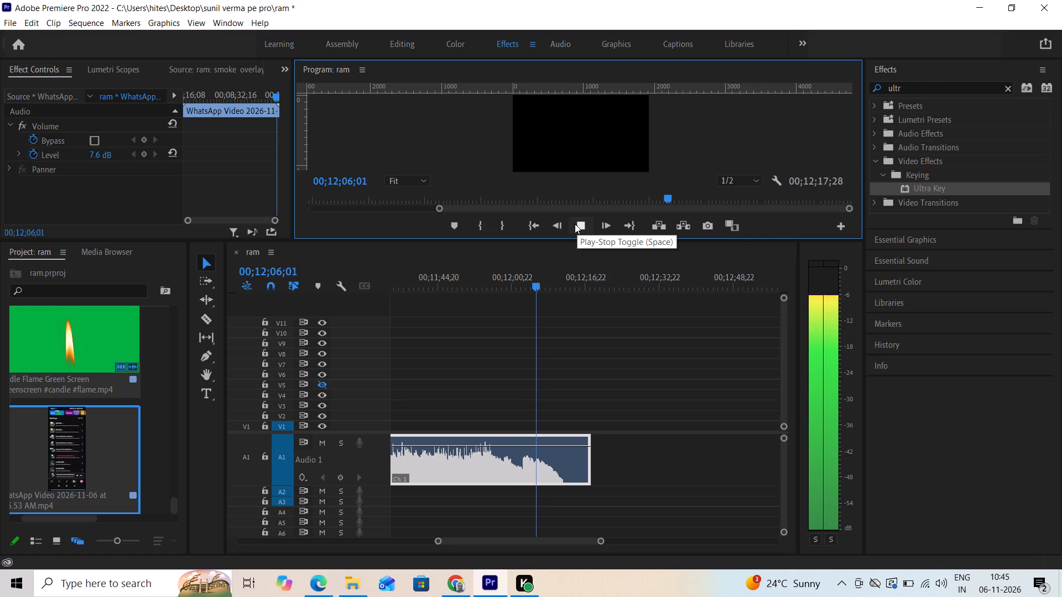
pyautogui.click(582, 223)
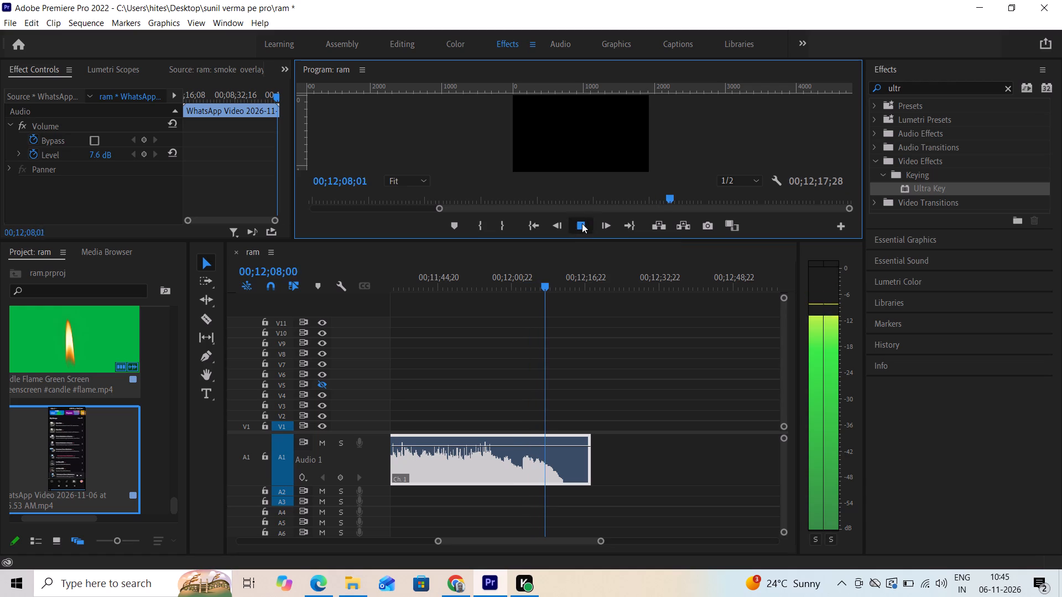
# Listen to earlier parts of the second Audio 1 clip, from 00;10;53;20 and 00;10;15;05, to find a cut point before the fade.
pyautogui.moveTo(546, 284); pyautogui.dragTo(394, 322)
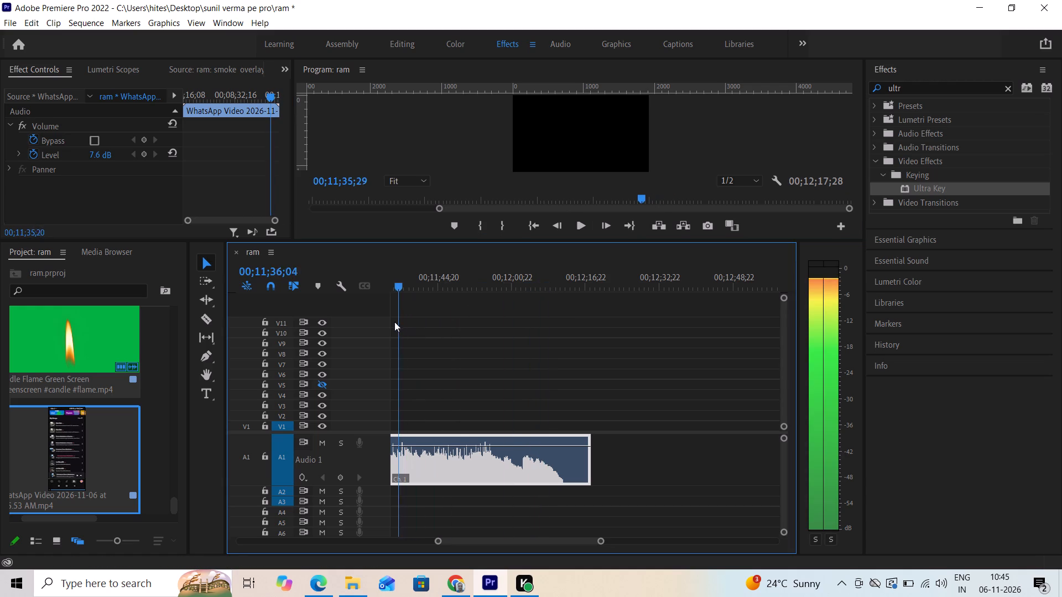
pyautogui.moveTo(394, 322); pyautogui.dragTo(449, 321)
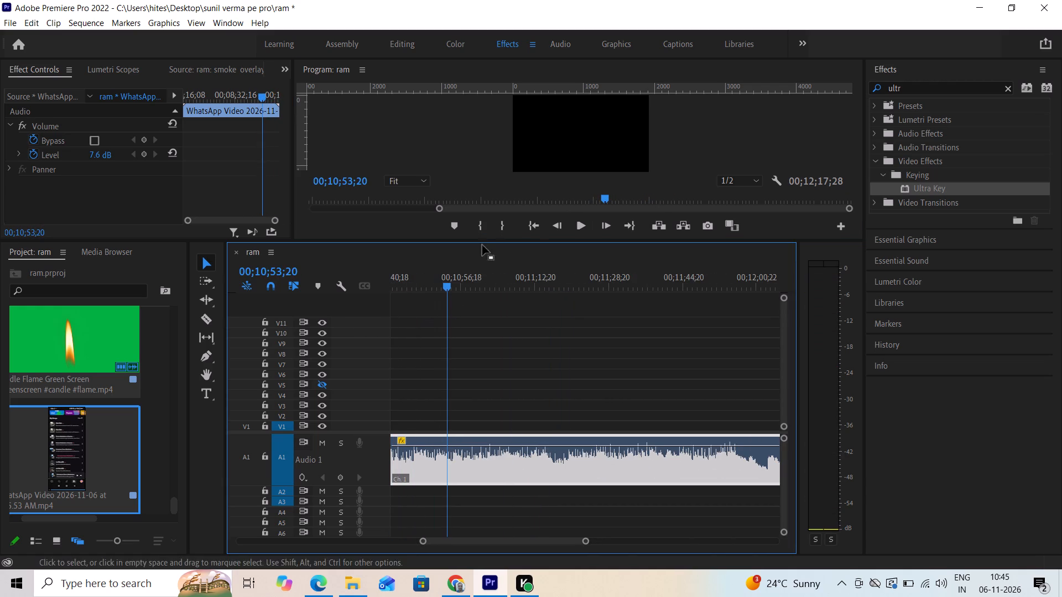
pyautogui.click(578, 224)
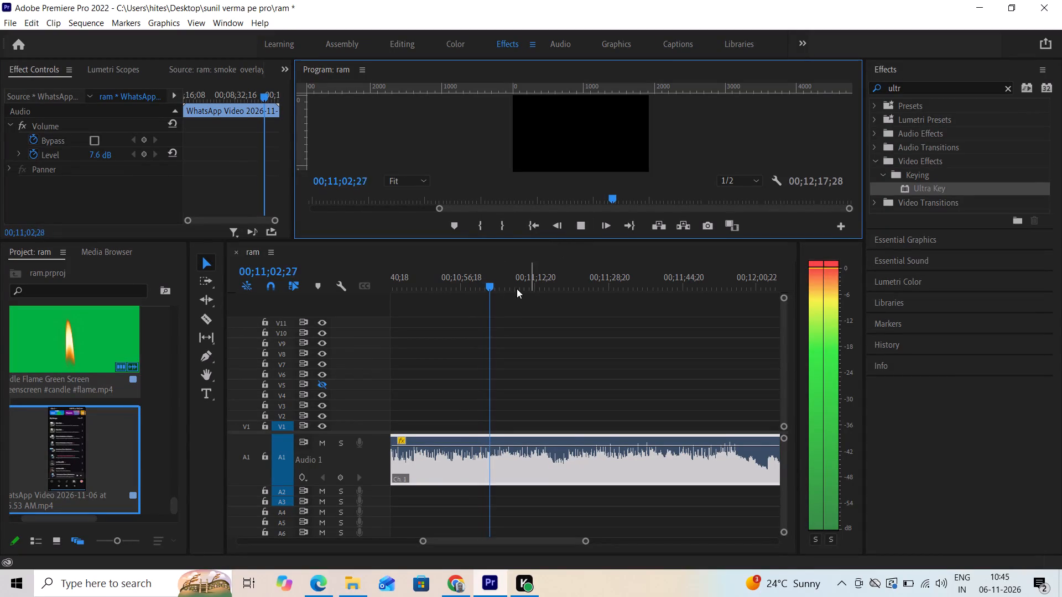
pyautogui.moveTo(493, 285); pyautogui.dragTo(437, 298)
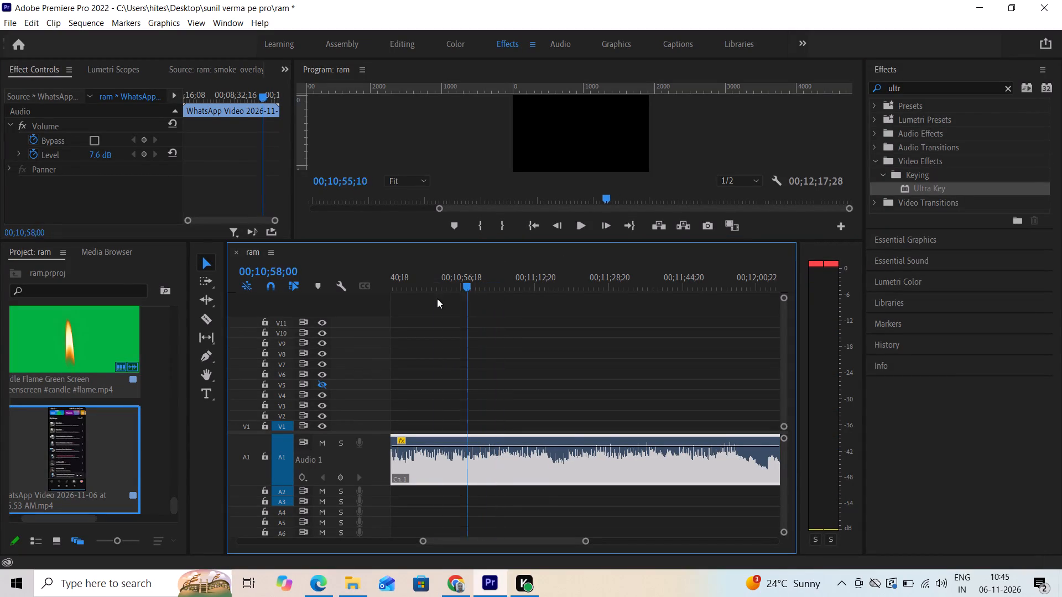
pyautogui.moveTo(437, 298); pyautogui.dragTo(437, 313)
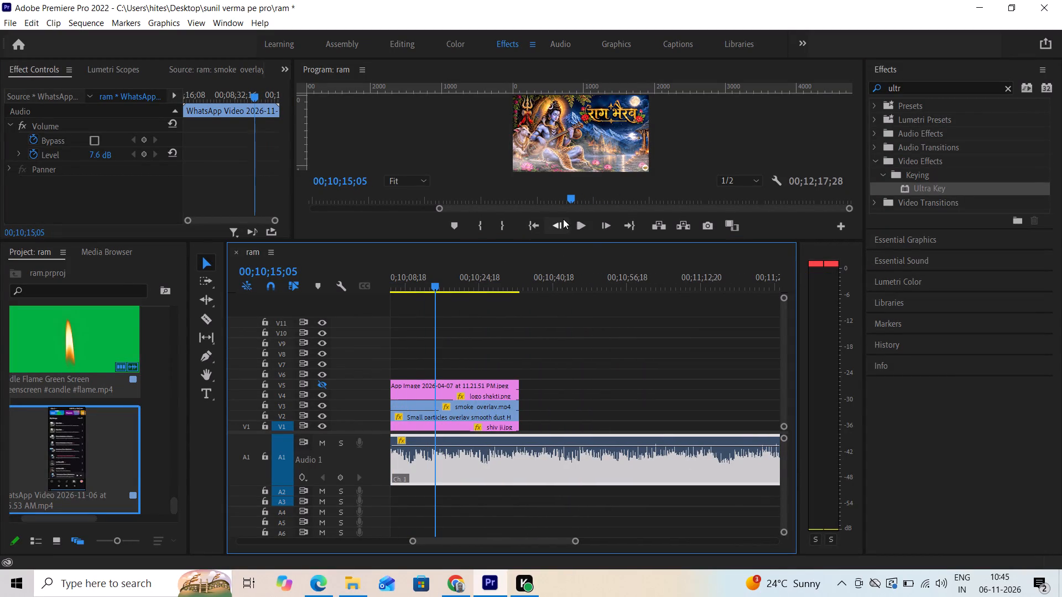
pyautogui.click(586, 229)
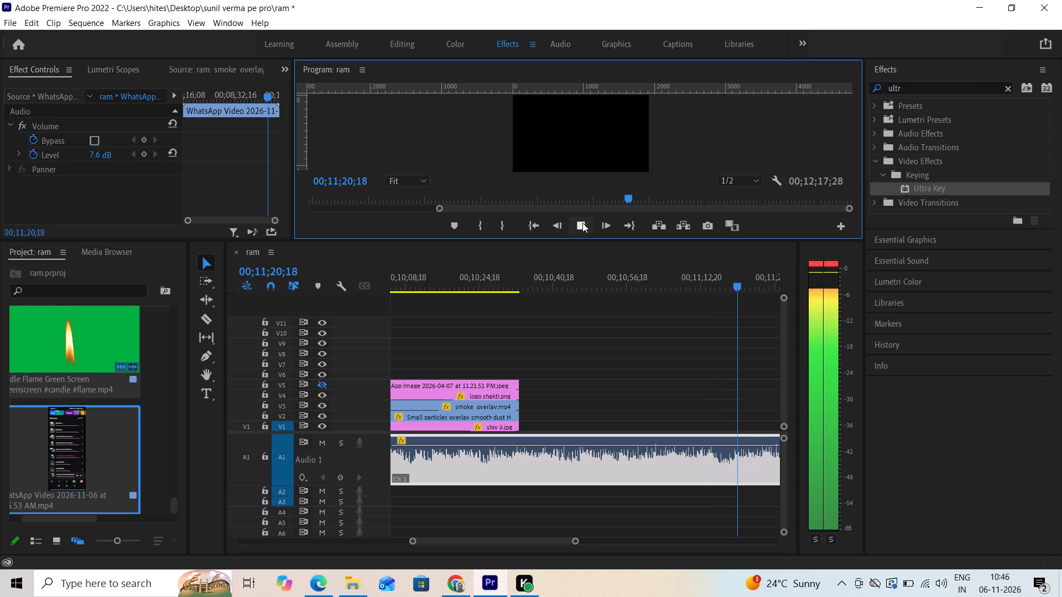
pyautogui.click(582, 223)
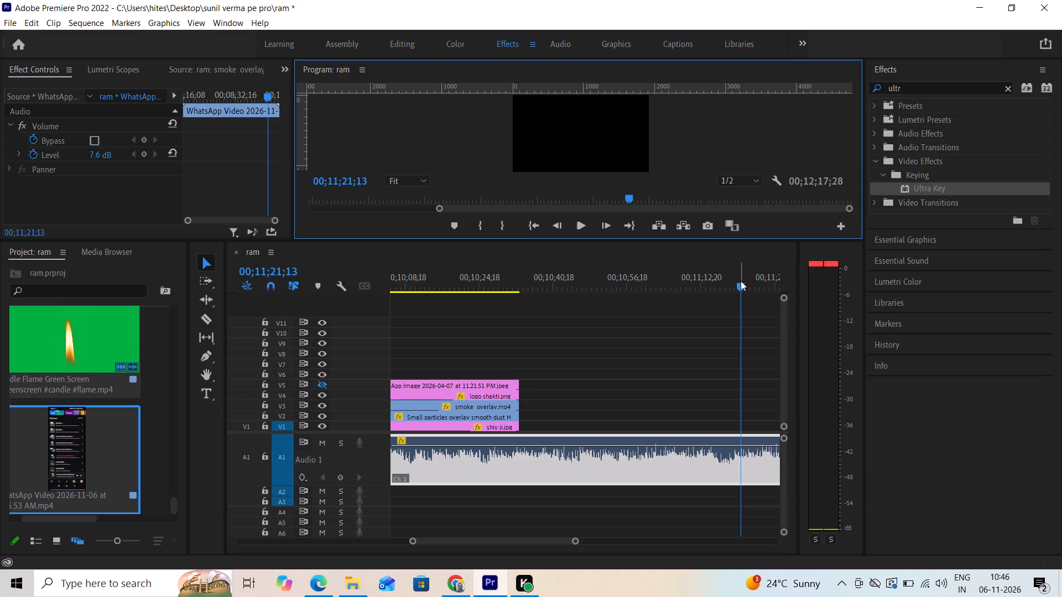
# Cut the second Audio 1 clip at 00;11;18;18 and delete its fading end after the cut.
pyautogui.moveTo(741, 281); pyautogui.dragTo(730, 284)
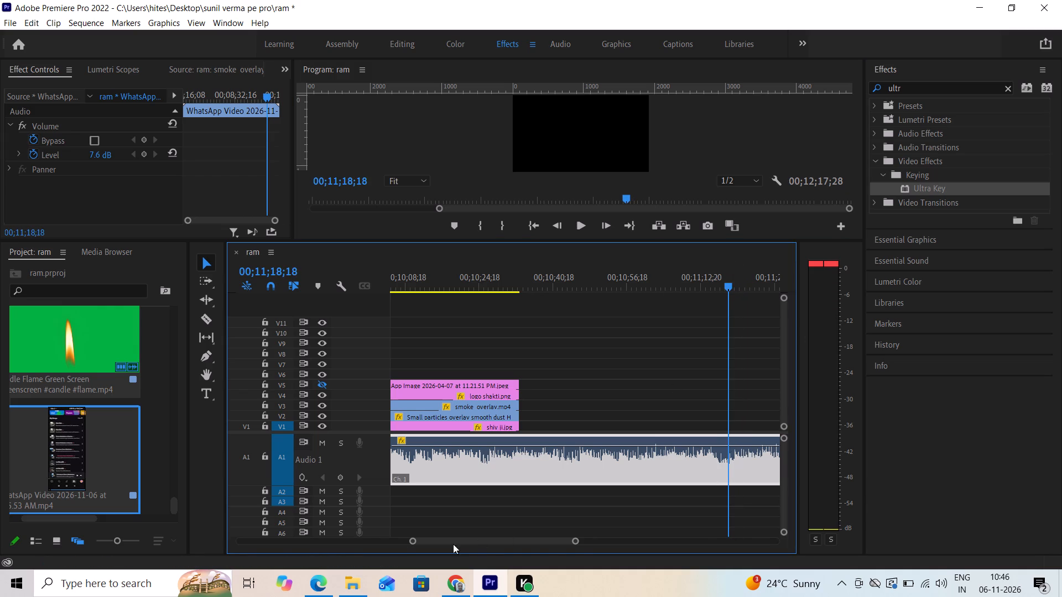
pyautogui.moveTo(576, 540); pyautogui.dragTo(599, 542)
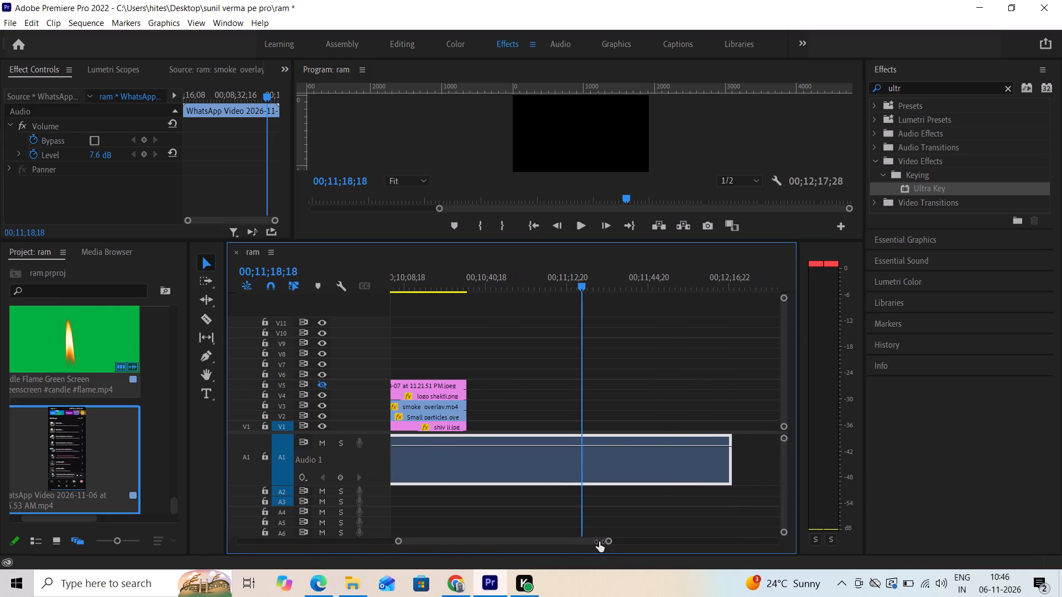
pyautogui.moveTo(599, 542); pyautogui.dragTo(598, 542)
pyautogui.click(629, 469)
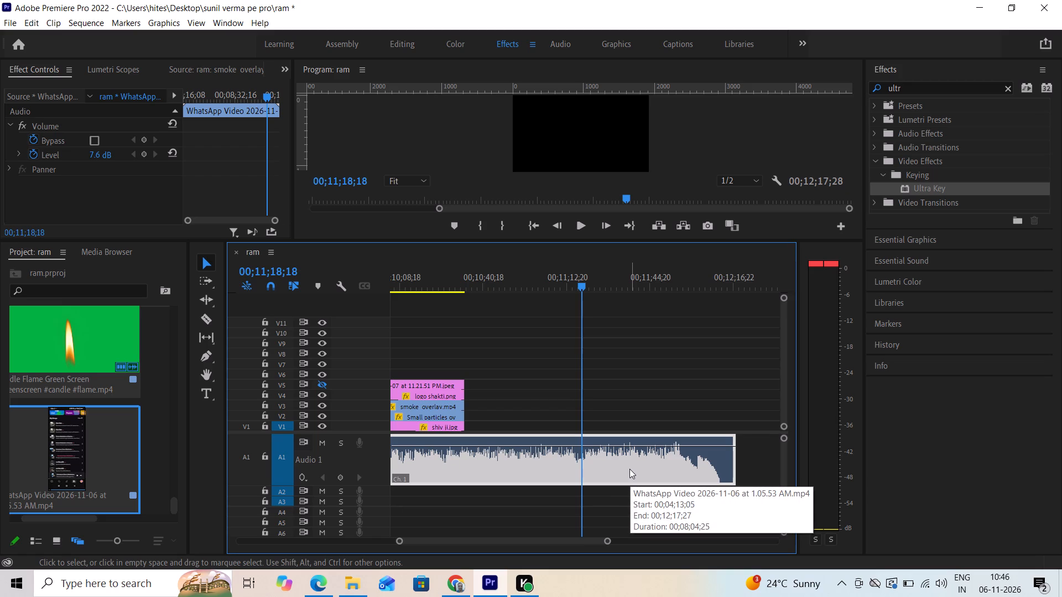
pyautogui.hotkey('ctrl', 'k')
pyautogui.click(634, 469)
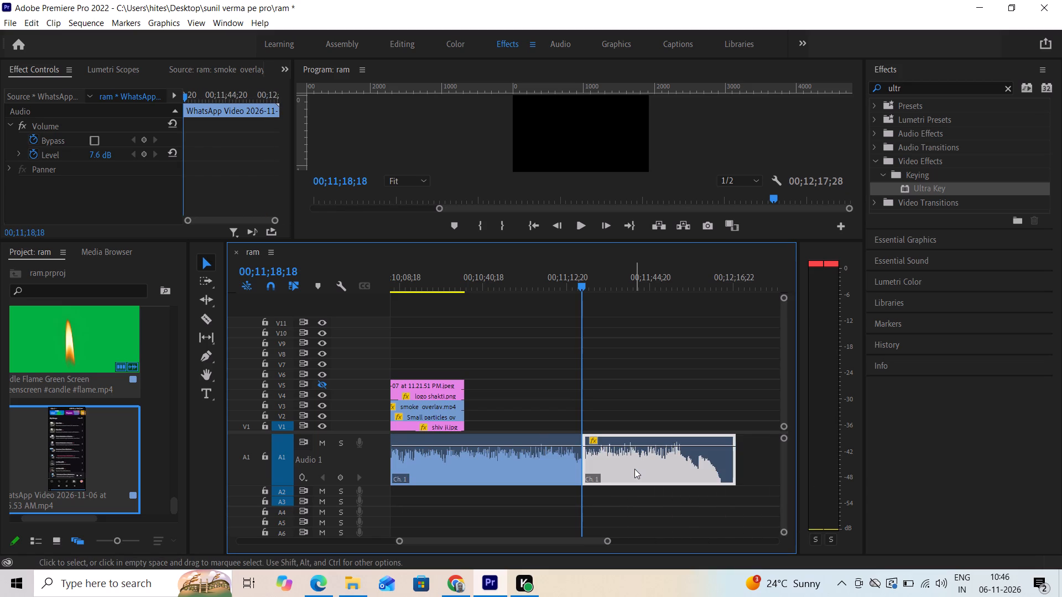
pyautogui.press('Delete')
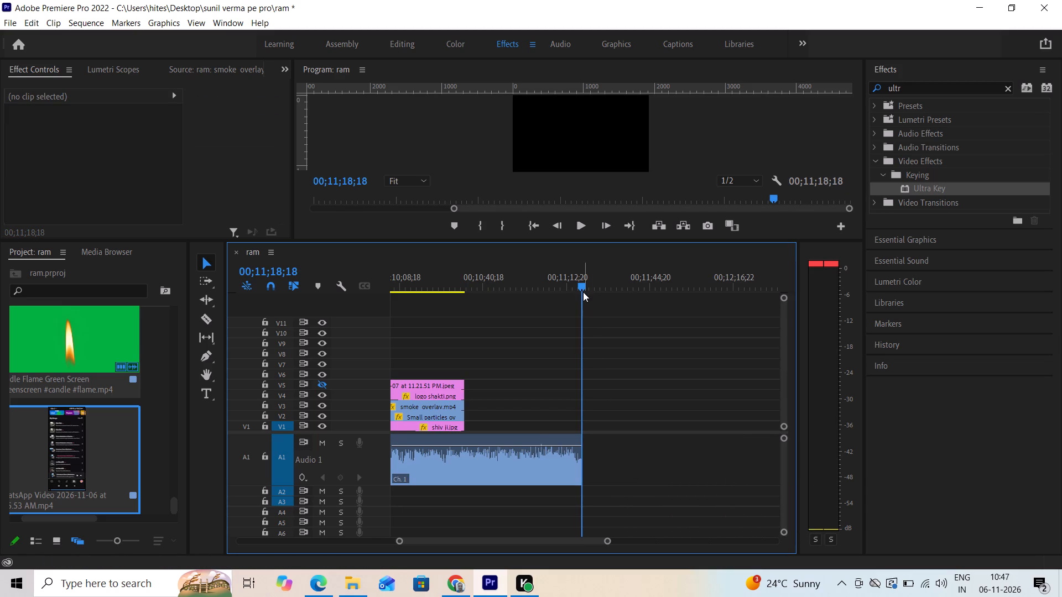
# Play the sequence from its very beginning to listen to how the first Audio 1 clip opens.
pyautogui.moveTo(583, 287); pyautogui.dragTo(320, 340)
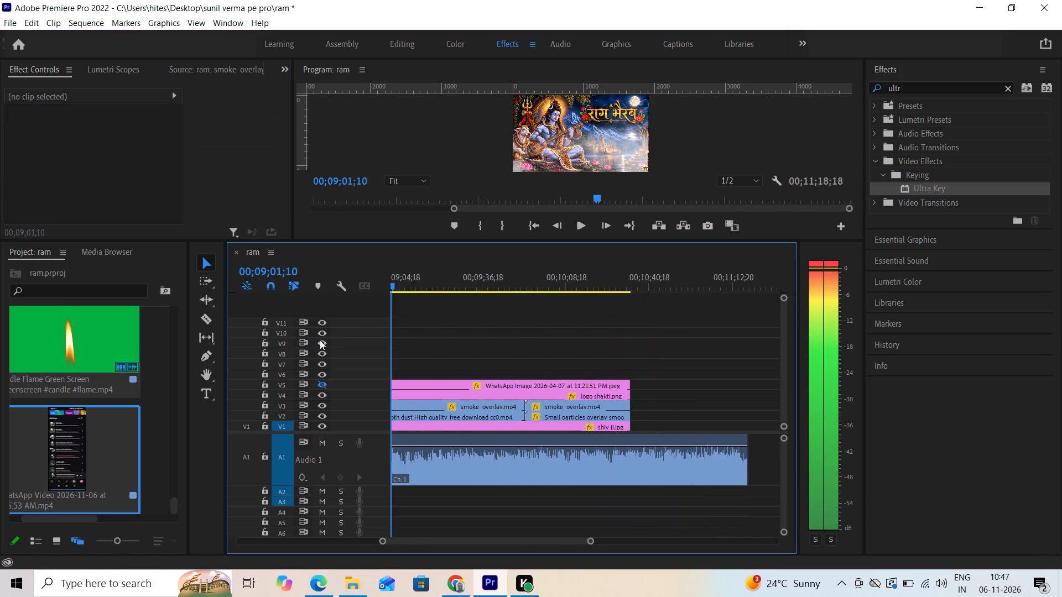
pyautogui.moveTo(320, 340); pyautogui.dragTo(519, 374)
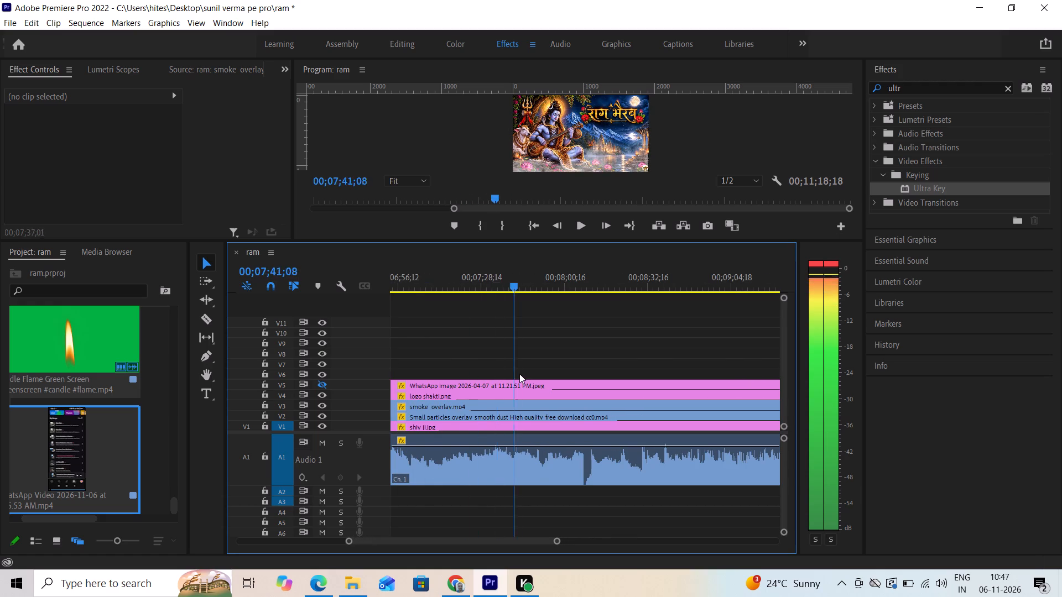
pyautogui.moveTo(519, 374); pyautogui.dragTo(560, 381)
pyautogui.click(534, 227)
pyautogui.click(578, 227)
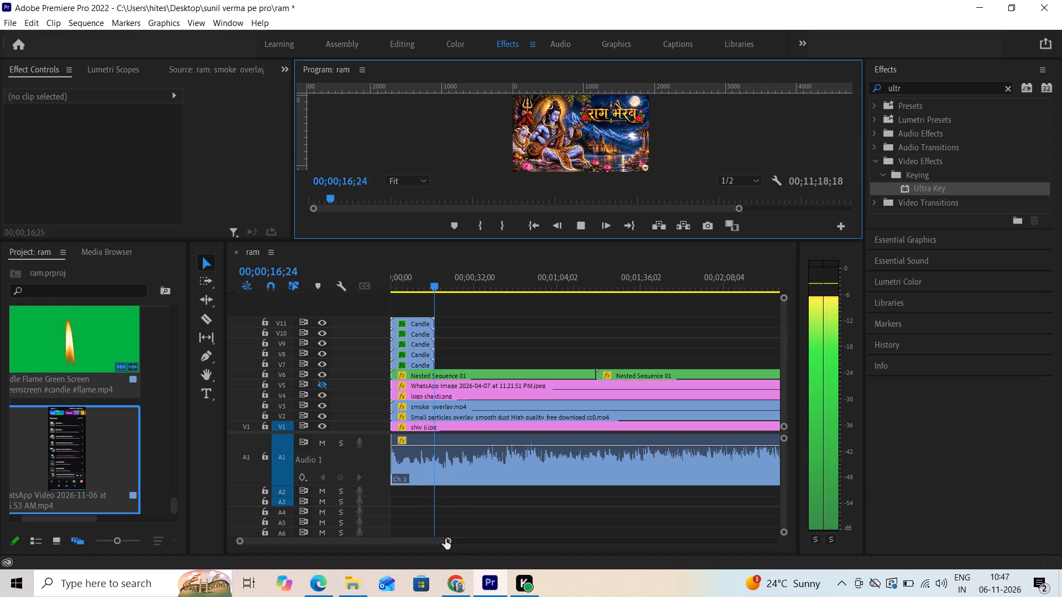
# Duplicate the first Audio 1 clip after the second one and close the gap so the copy starts at 00;11;18;18.
pyautogui.moveTo(445, 539); pyautogui.dragTo(556, 536)
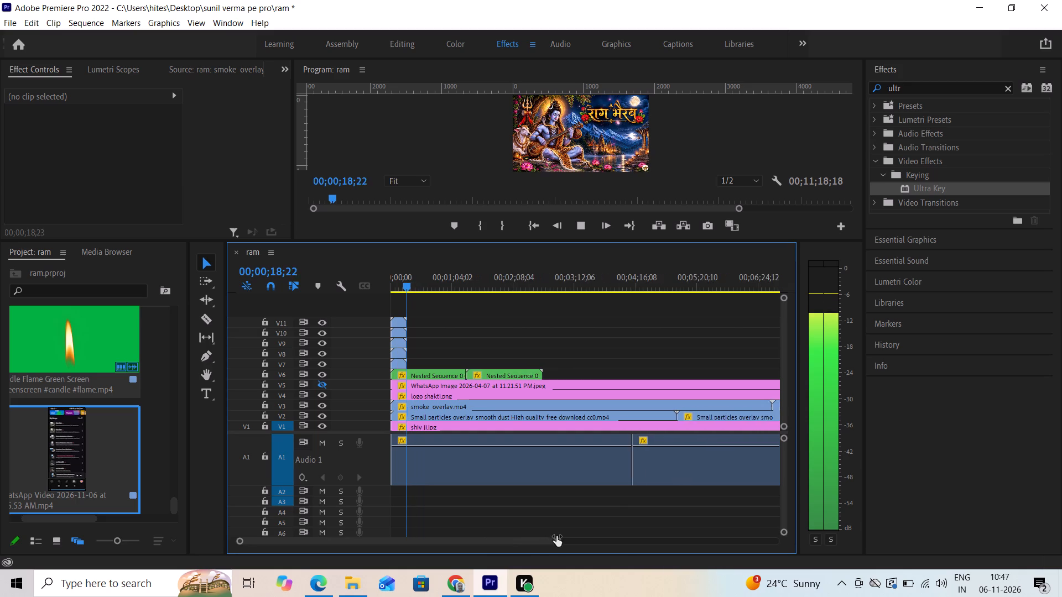
pyautogui.moveTo(556, 536); pyautogui.dragTo(628, 525)
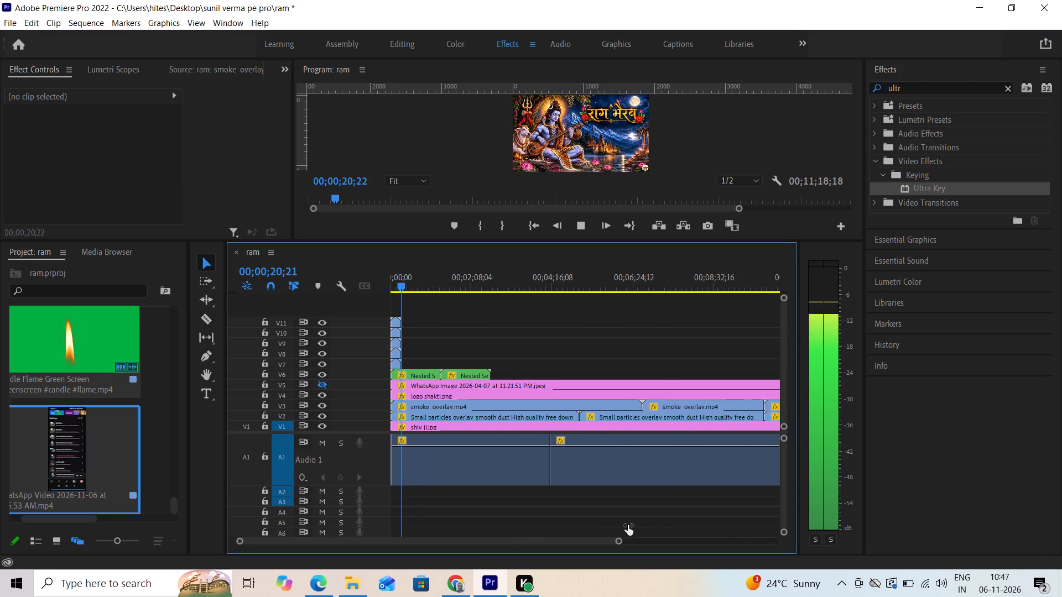
pyautogui.moveTo(628, 525); pyautogui.dragTo(691, 519)
pyautogui.click(442, 473)
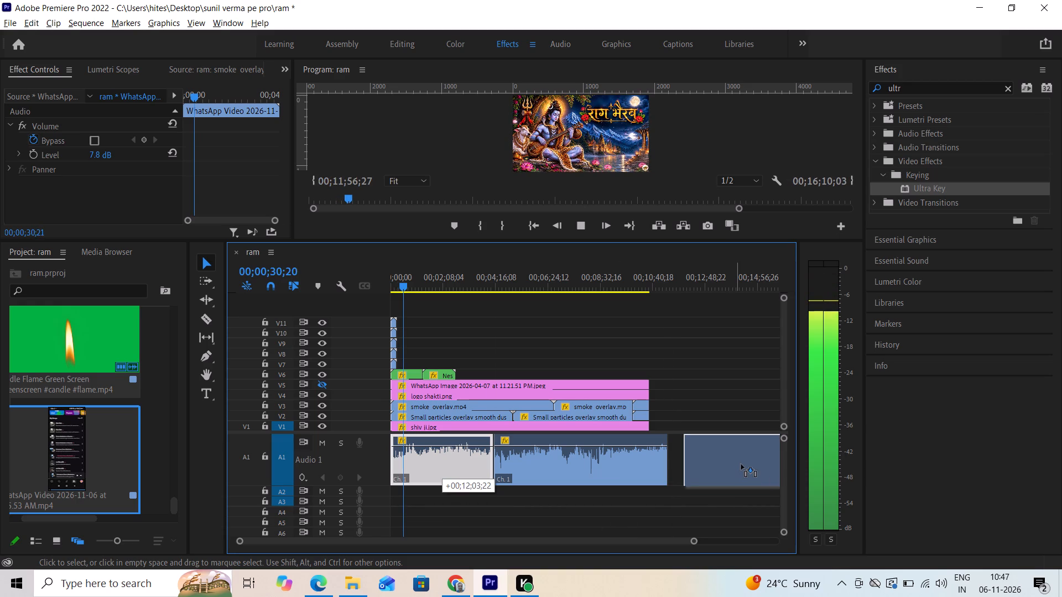
pyautogui.rightClick(680, 465)
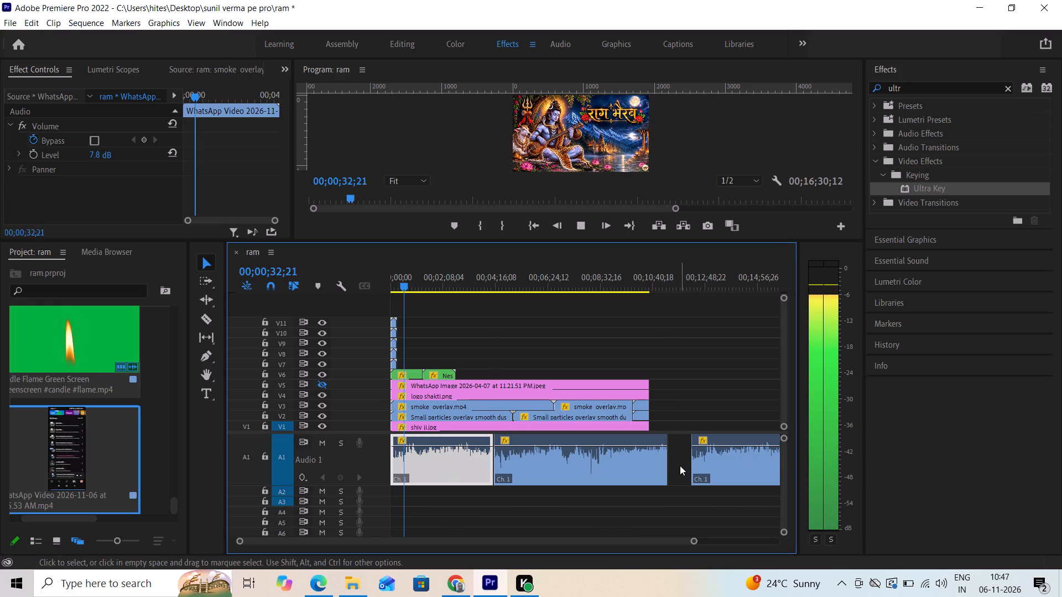
pyautogui.click(698, 472)
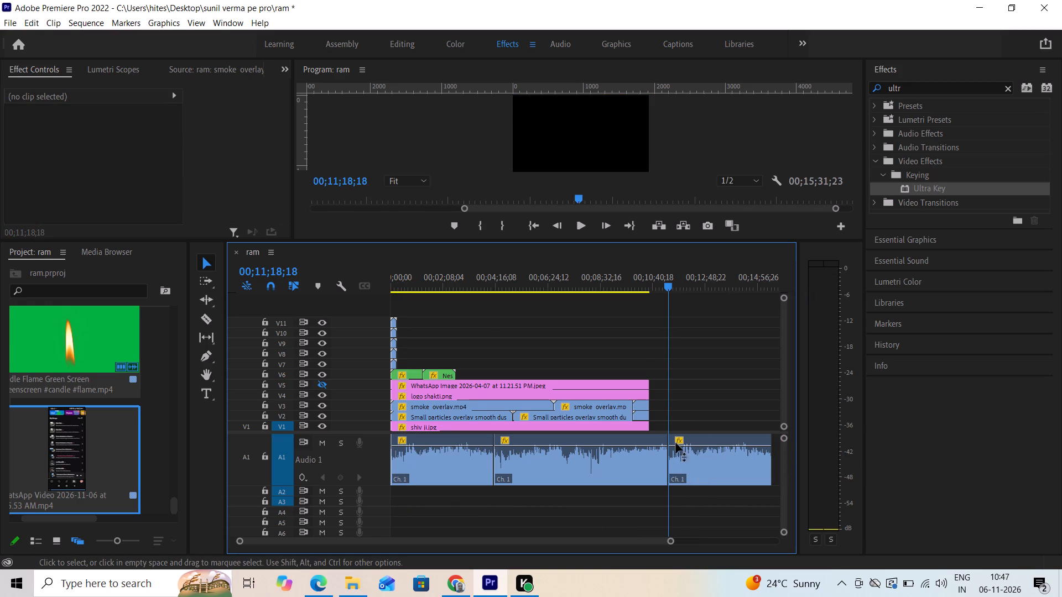
# Play the audio from 00;10;22;07 through the new join at 00;11;18;18 to check the transition into the third clip.
pyautogui.moveTo(667, 287); pyautogui.dragTo(644, 296)
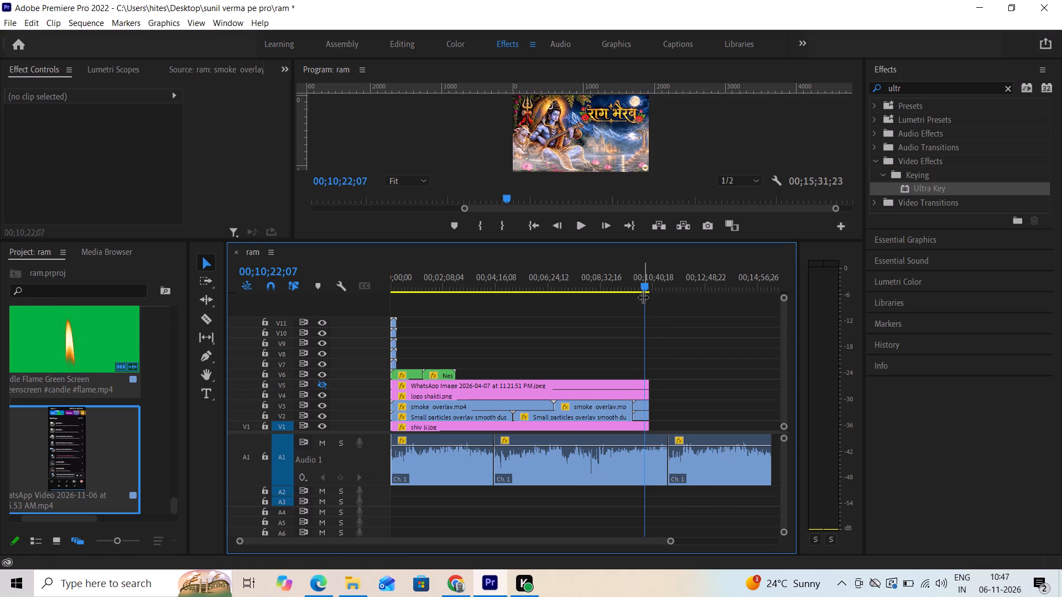
pyautogui.press('space')
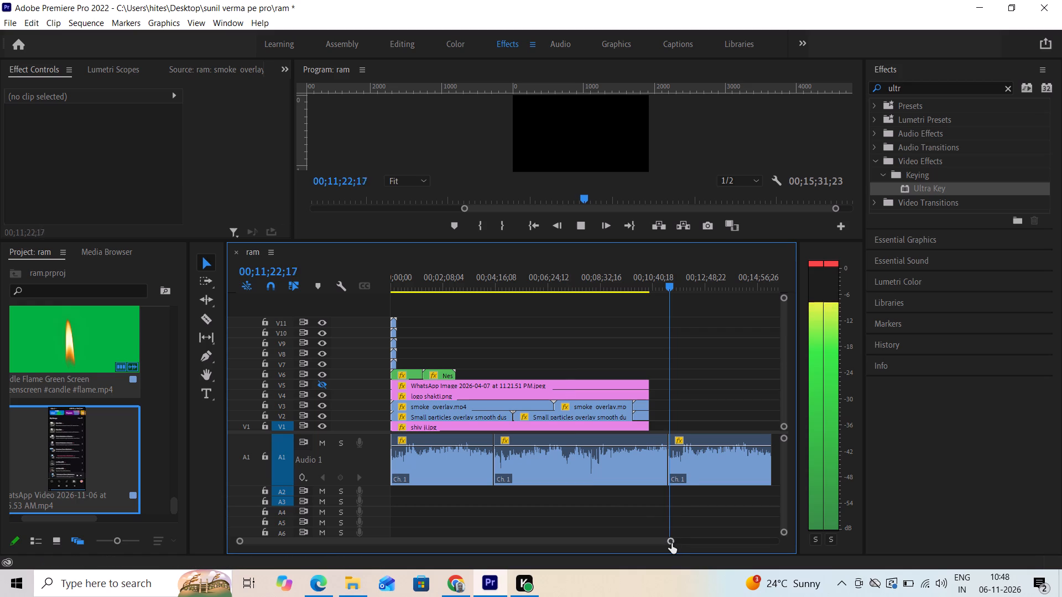
pyautogui.moveTo(671, 543); pyautogui.dragTo(581, 553)
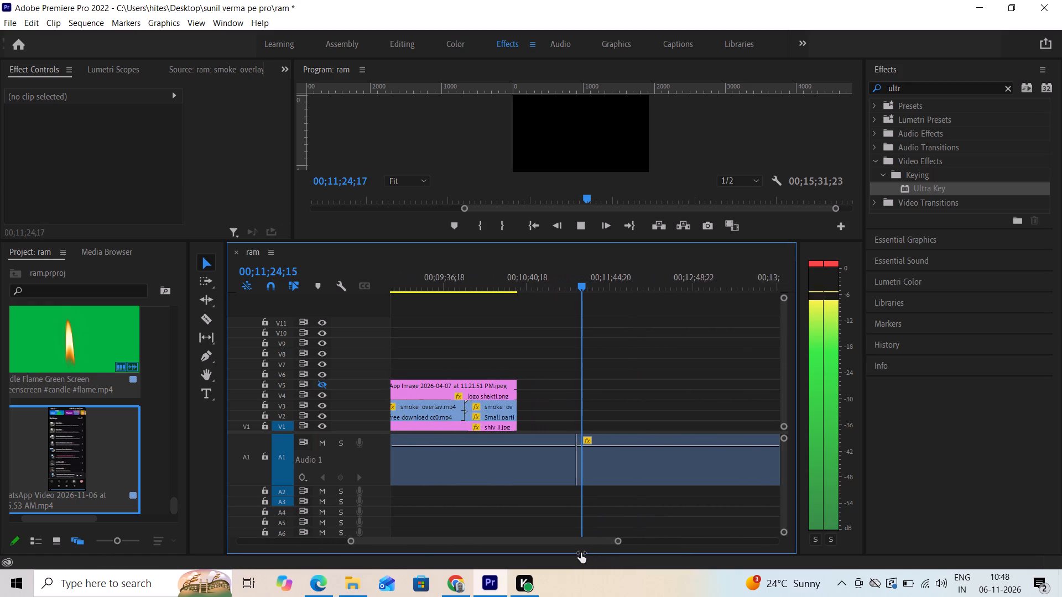
pyautogui.moveTo(581, 553); pyautogui.dragTo(580, 554)
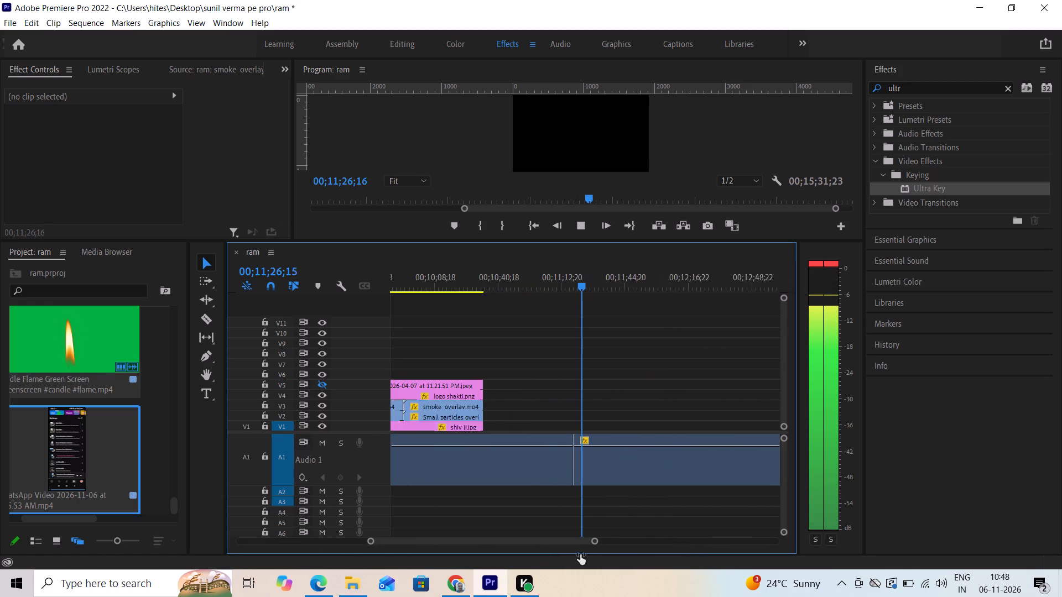
pyautogui.moveTo(580, 554); pyautogui.dragTo(691, 548)
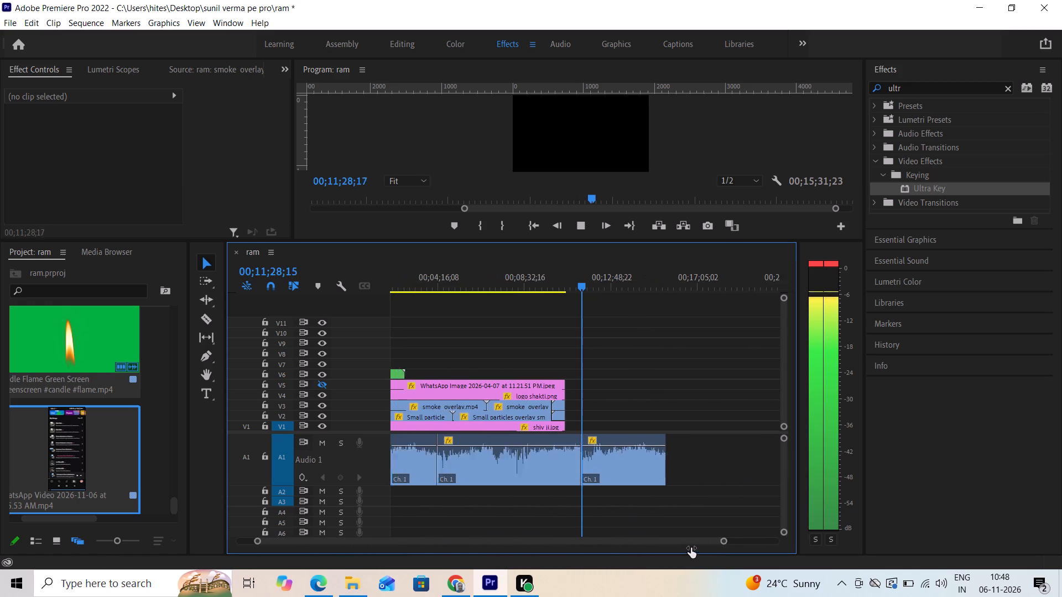
pyautogui.moveTo(691, 548); pyautogui.dragTo(729, 540)
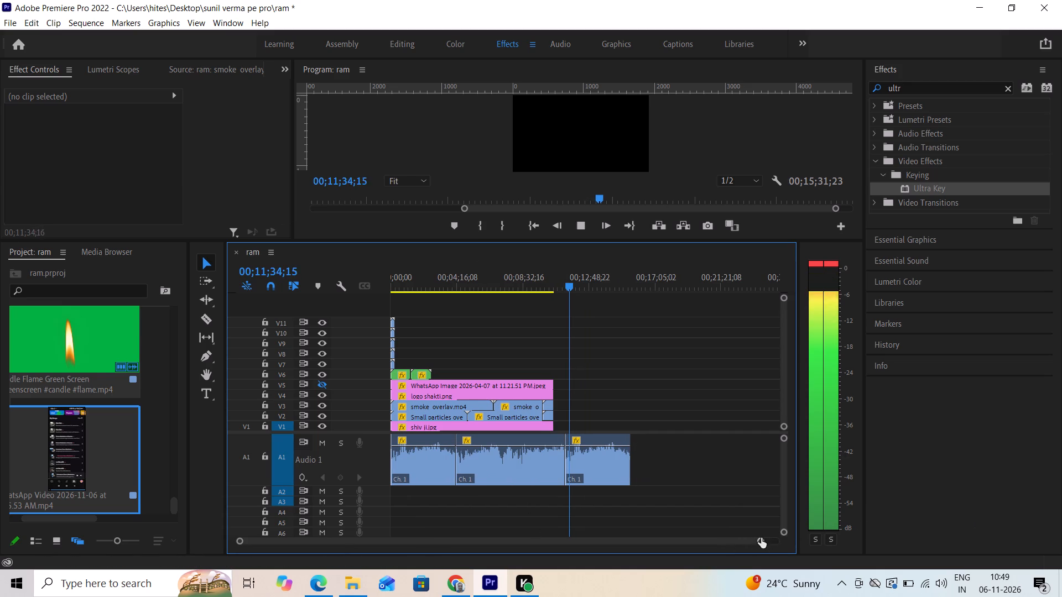
pyautogui.moveTo(760, 539); pyautogui.dragTo(803, 532)
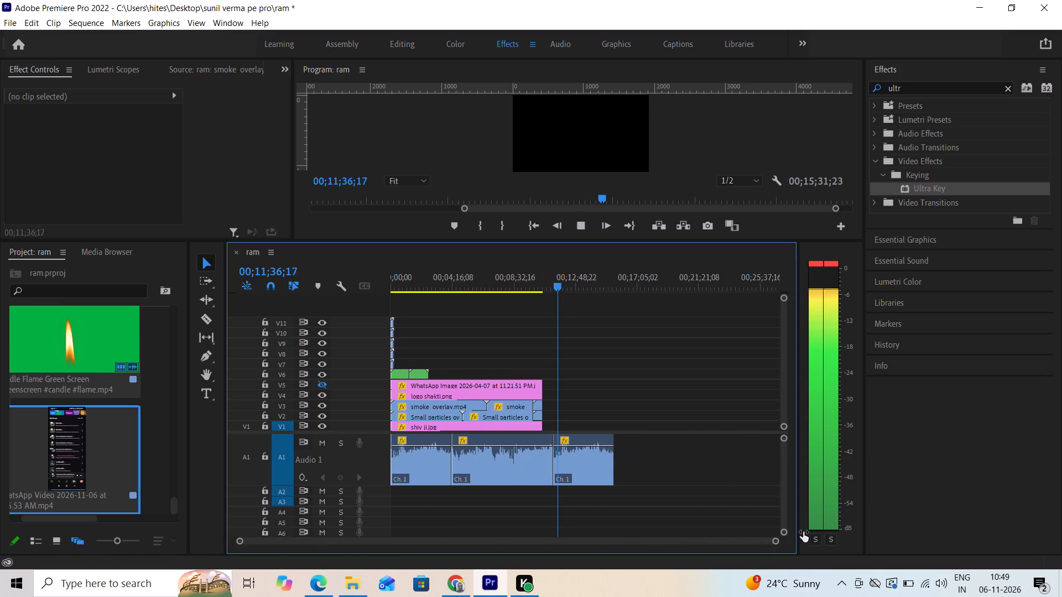
pyautogui.moveTo(803, 532); pyautogui.dragTo(802, 532)
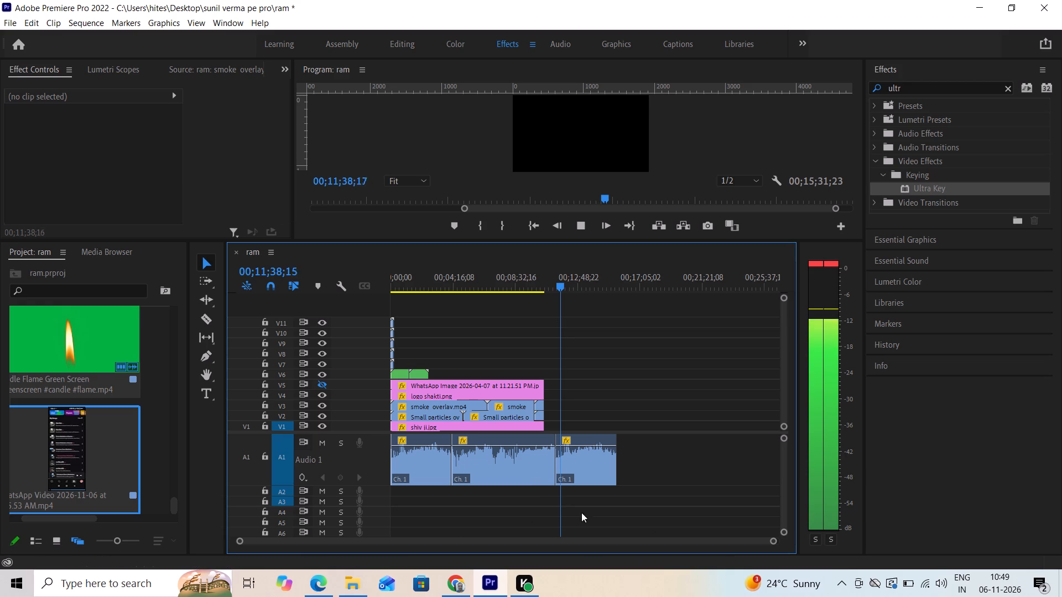
# Extend the shiv ji.jpg background on V1 so it ends with the third Audio 1 clip.
pyautogui.moveTo(240, 540); pyautogui.dragTo(351, 540)
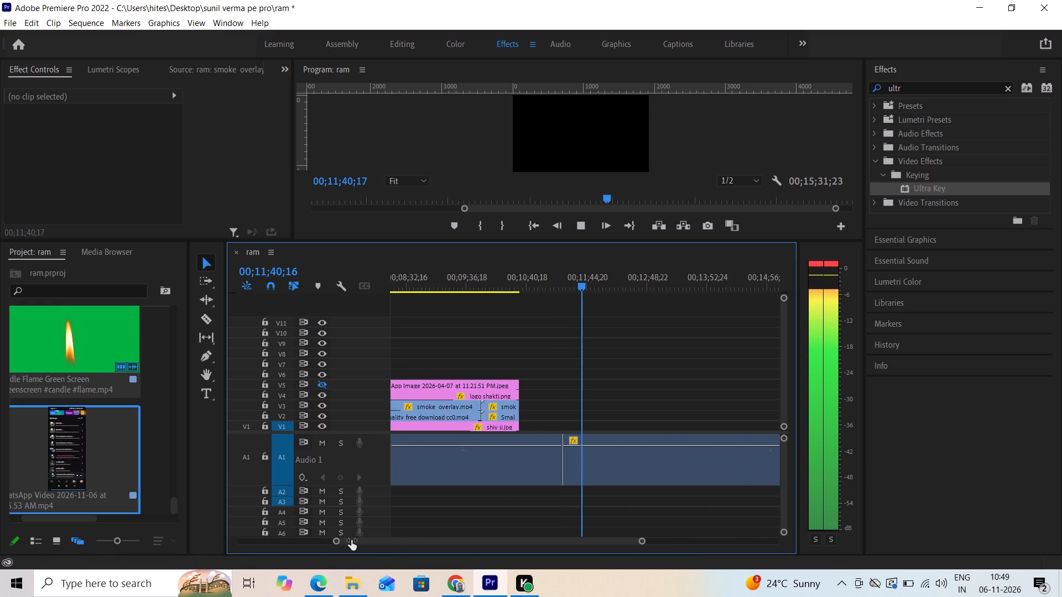
pyautogui.moveTo(351, 540); pyautogui.dragTo(160, 523)
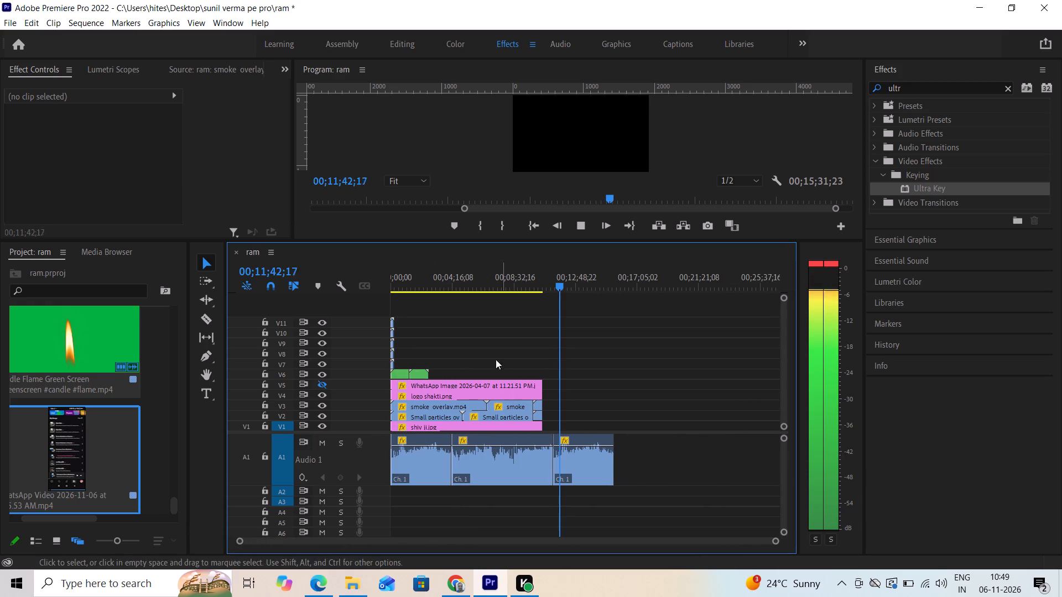
pyautogui.moveTo(562, 282); pyautogui.dragTo(348, 332)
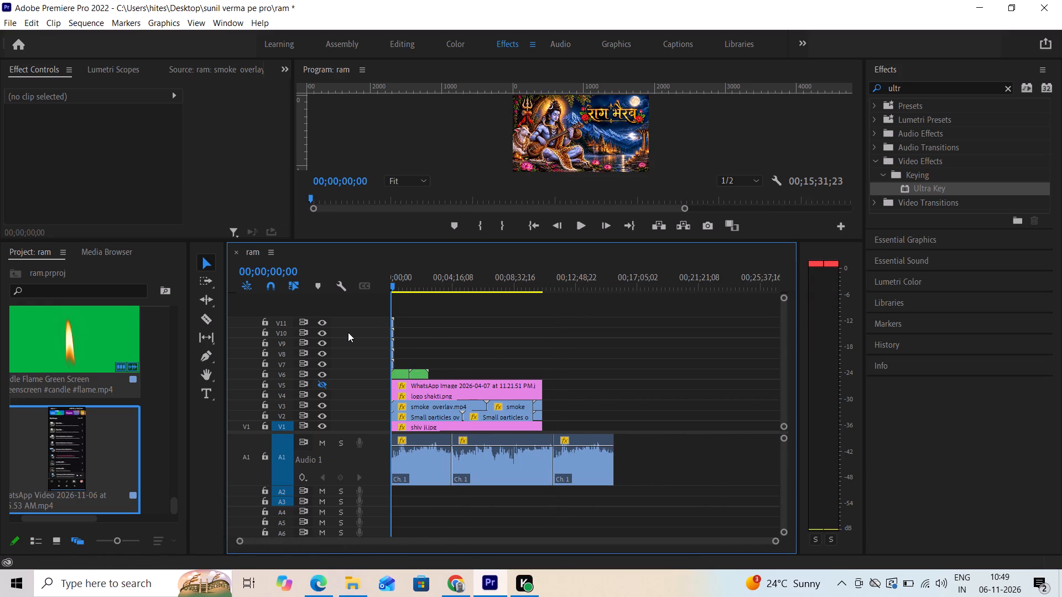
pyautogui.moveTo(348, 332); pyautogui.dragTo(403, 334)
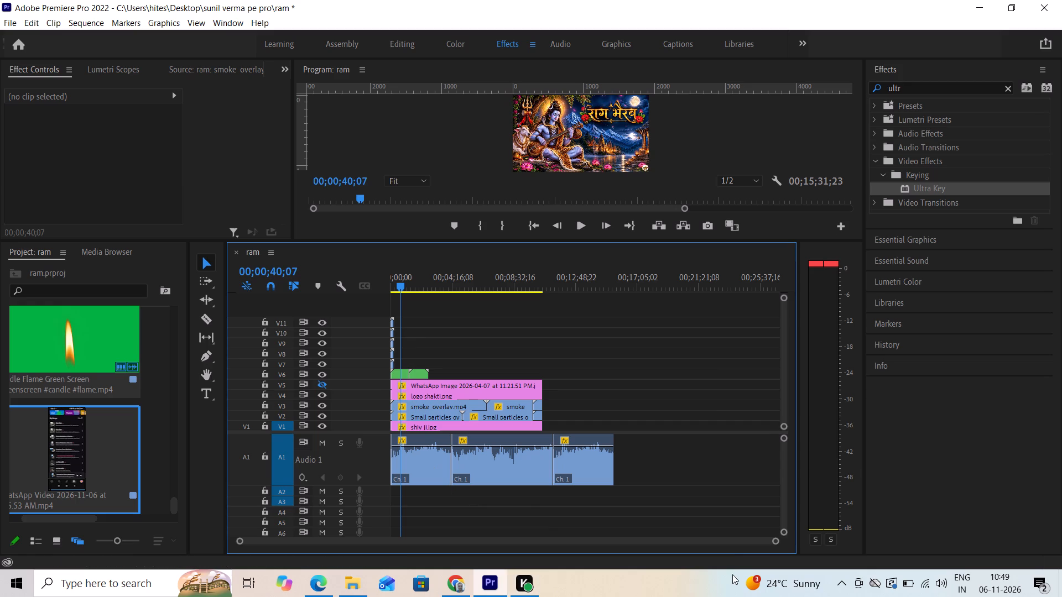
pyautogui.moveTo(774, 540); pyautogui.dragTo(679, 536)
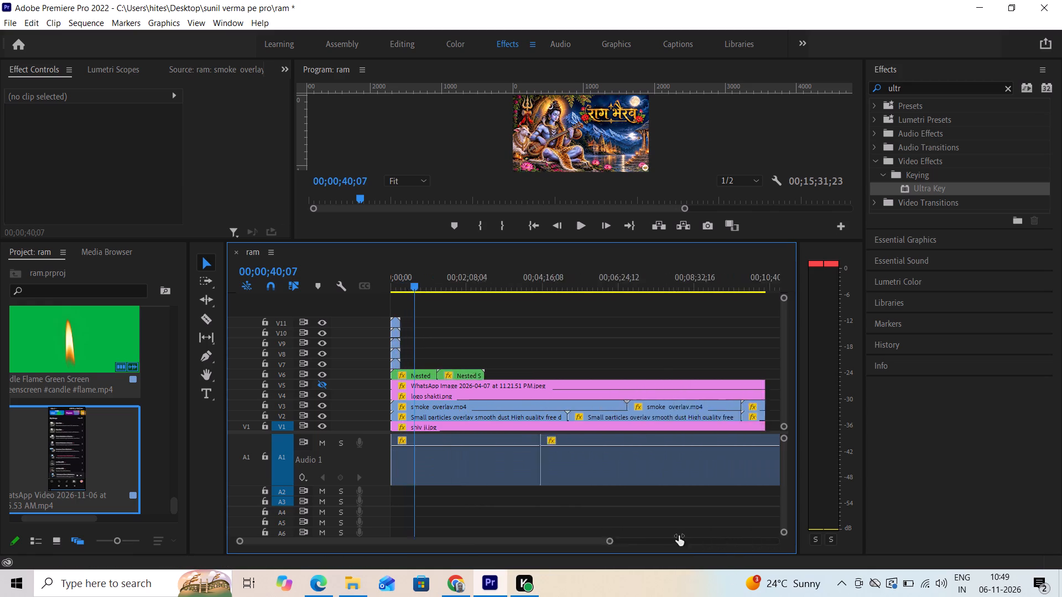
pyautogui.moveTo(679, 536); pyautogui.dragTo(743, 533)
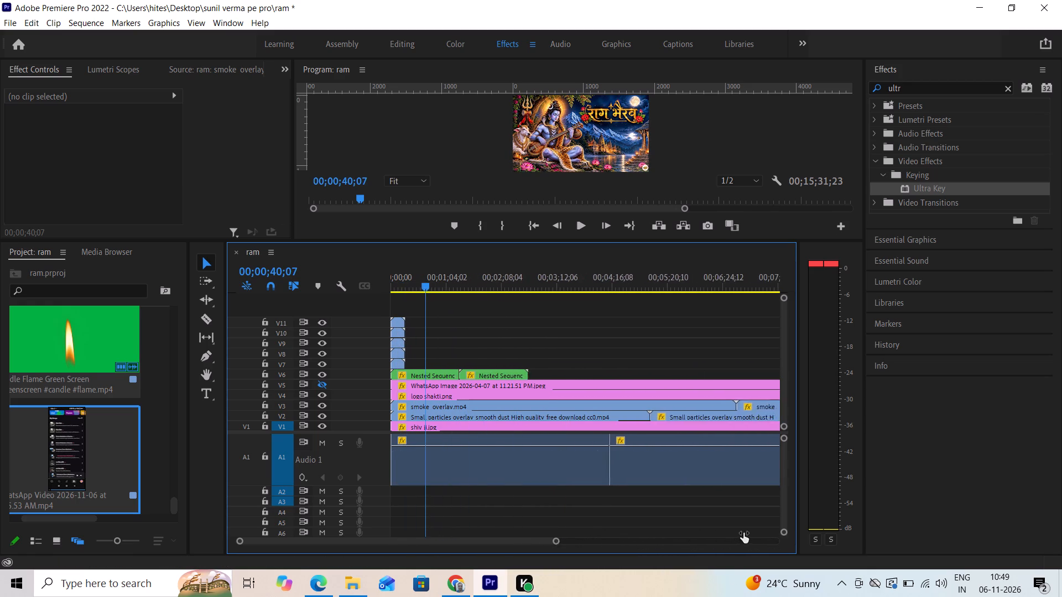
pyautogui.moveTo(743, 533); pyautogui.dragTo(882, 542)
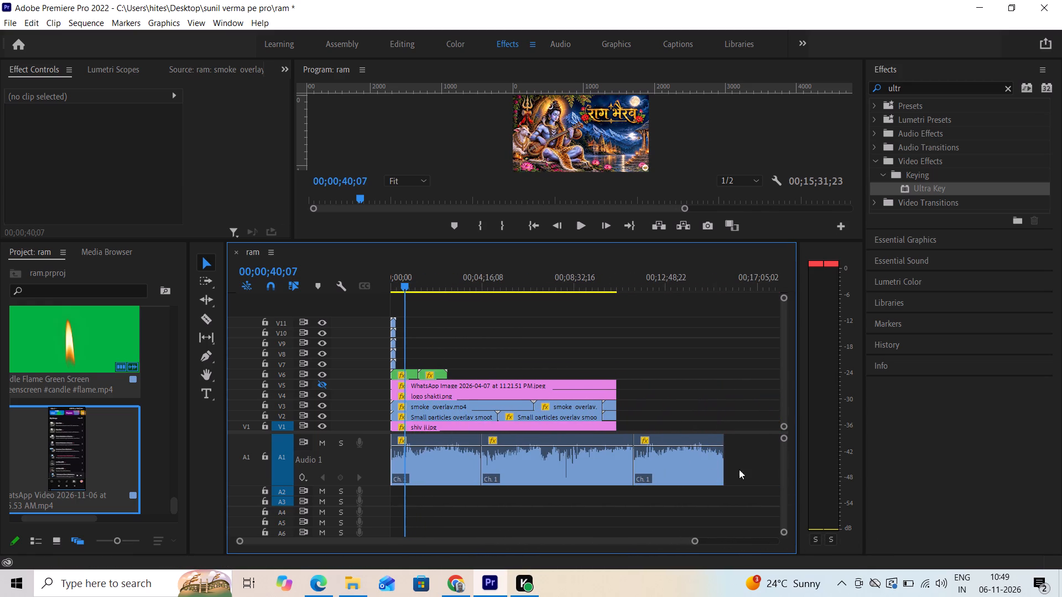
pyautogui.moveTo(616, 426); pyautogui.dragTo(701, 433)
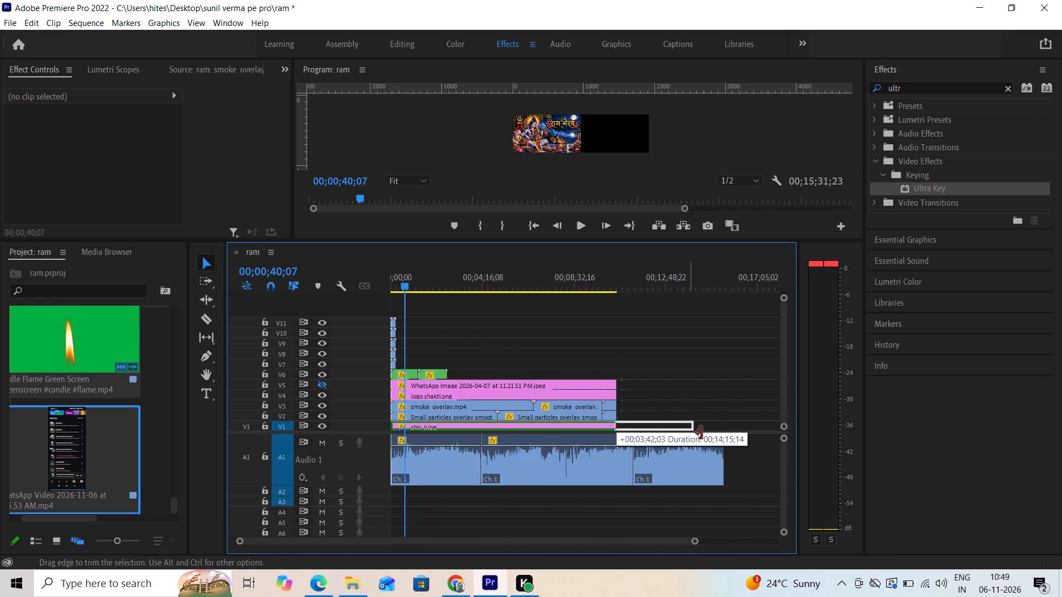
pyautogui.moveTo(701, 433); pyautogui.dragTo(720, 434)
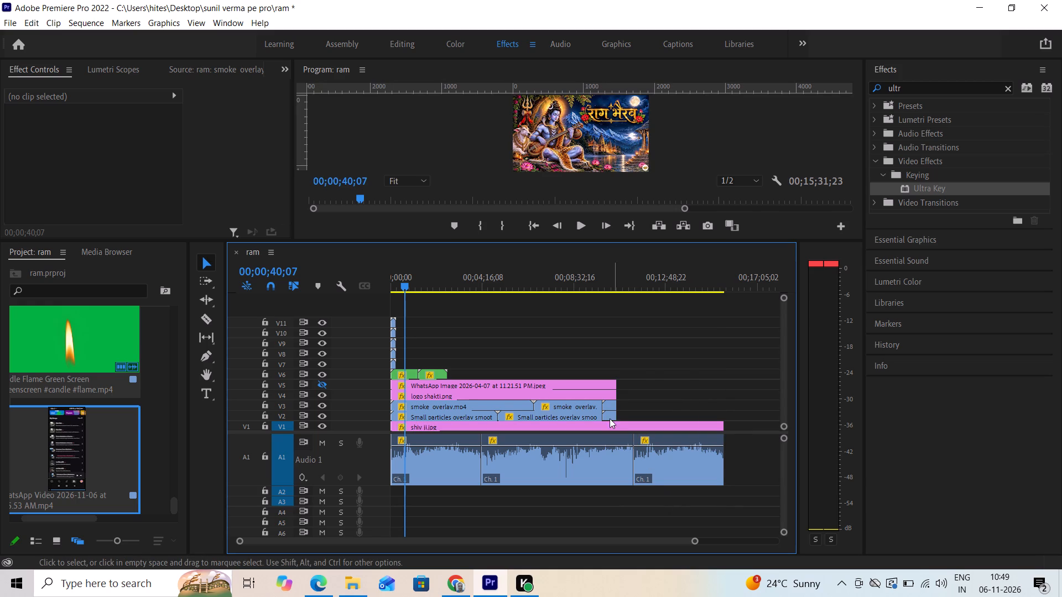
# Delete the short leftover small particles overlay piece at the end of V2.
pyautogui.click(452, 405)
pyautogui.click(441, 416)
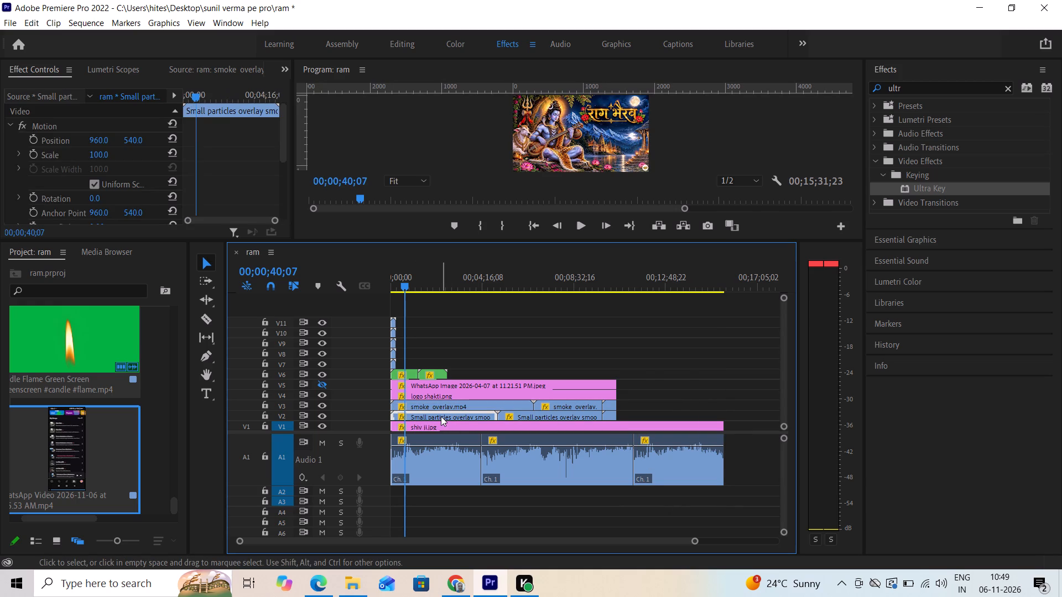
pyautogui.click(537, 416)
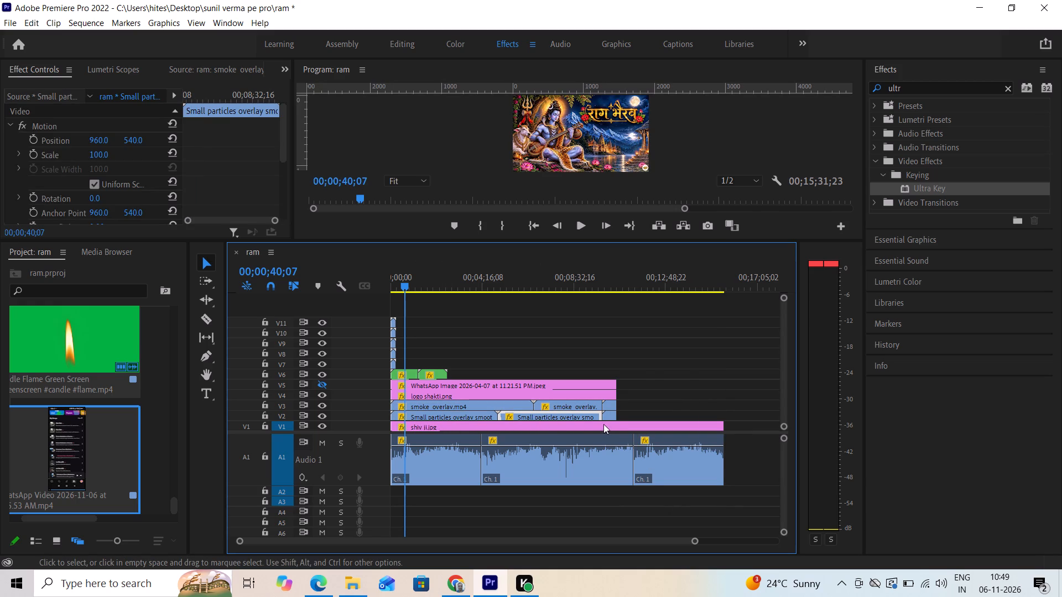
pyautogui.click(612, 416)
pyautogui.press('Delete')
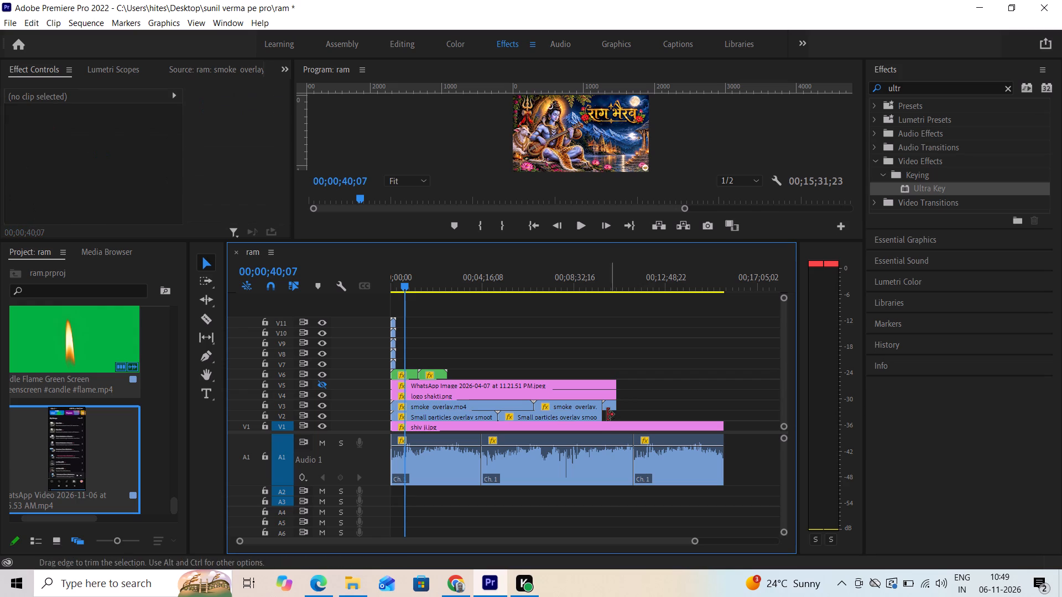
# Duplicate the second small particles overlay clip twice on V2, joining the copies end to end until they pass the end of the audio.
pyautogui.click(512, 418)
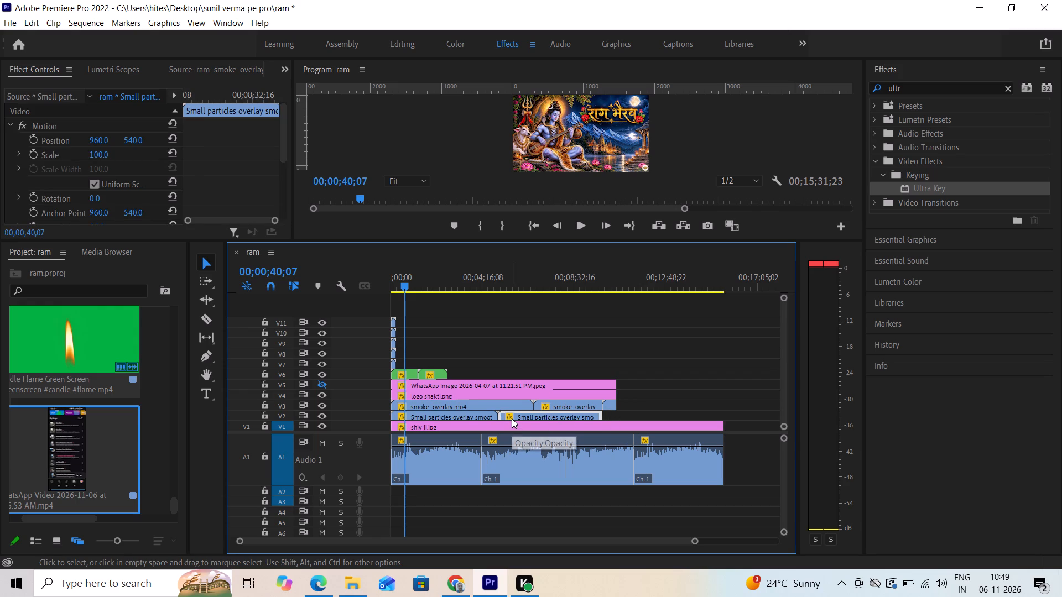
pyautogui.keyDown('alt'); pyautogui.moveTo(512, 417); pyautogui.dragTo(630, 418); pyautogui.keyUp('alt')
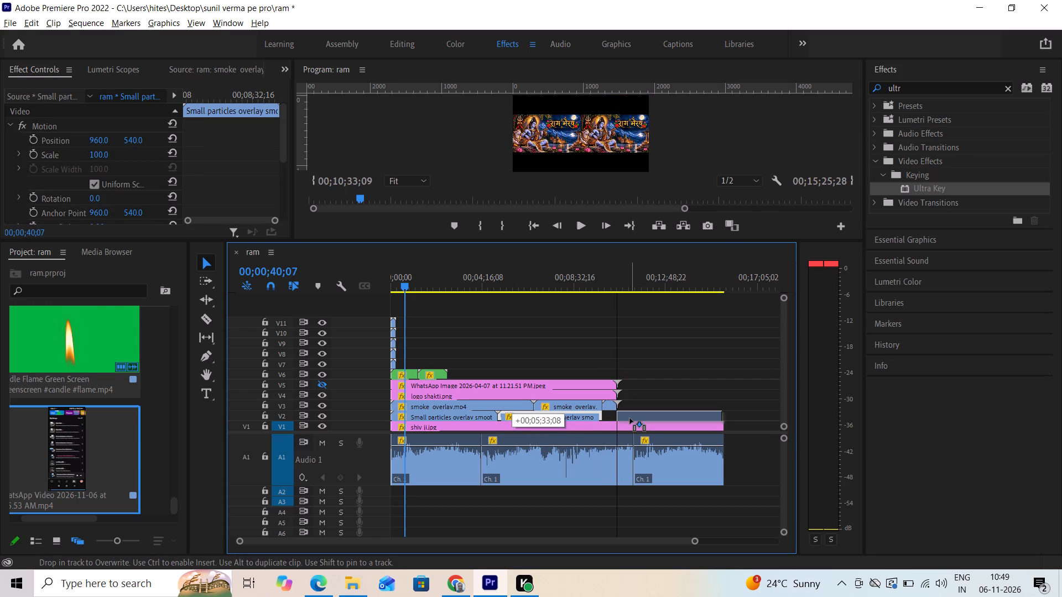
pyautogui.keyDown('alt'); pyautogui.moveTo(630, 418); pyautogui.dragTo(631, 418); pyautogui.keyUp('alt')
pyautogui.moveTo(633, 417); pyautogui.dragTo(630, 417)
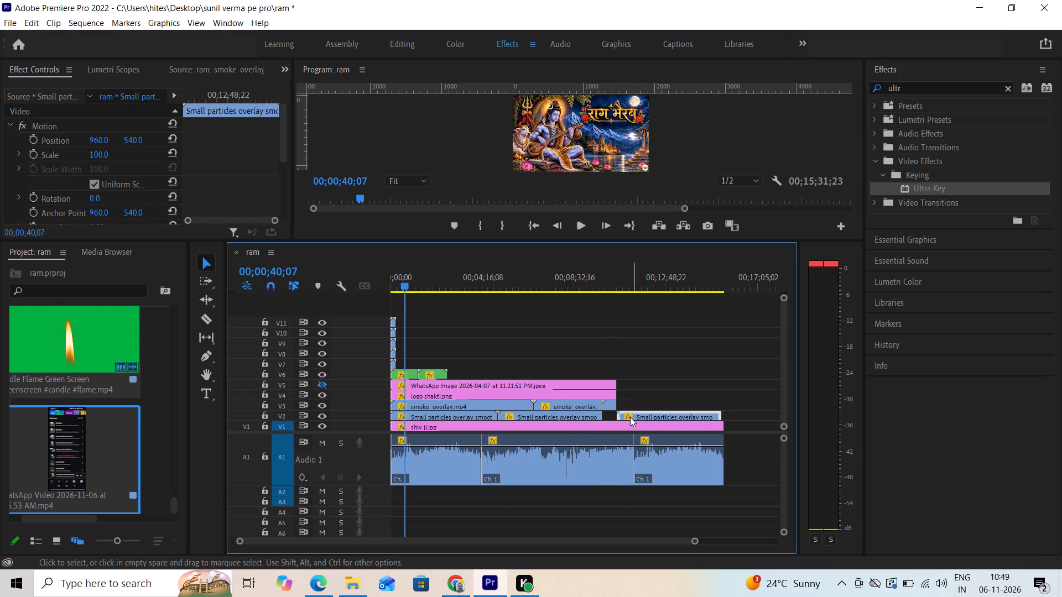
pyautogui.moveTo(630, 417); pyautogui.dragTo(620, 419)
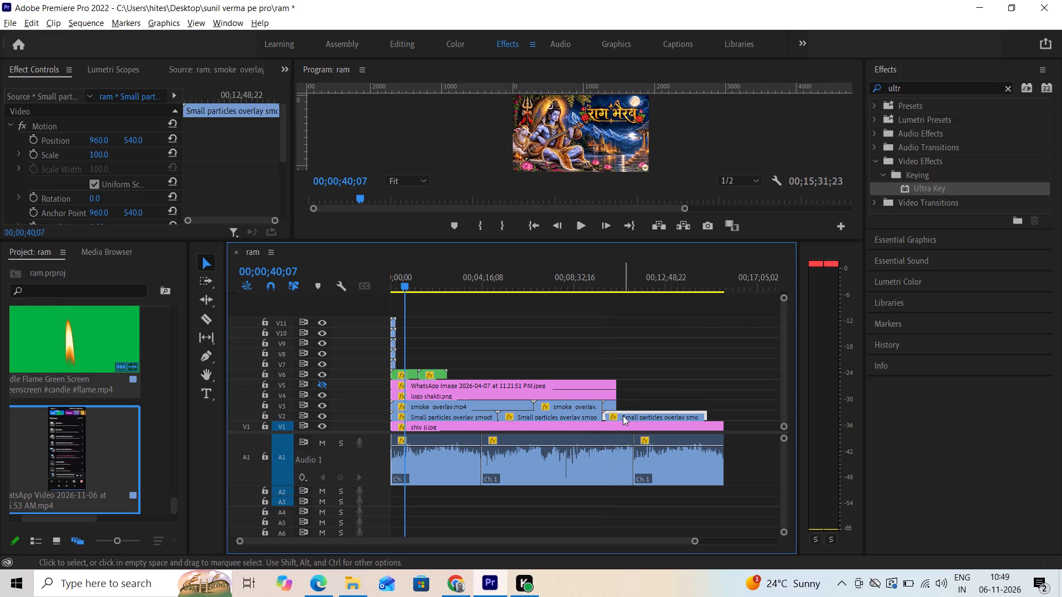
pyautogui.keyDown('alt'); pyautogui.moveTo(623, 415); pyautogui.dragTo(747, 412); pyautogui.keyUp('alt')
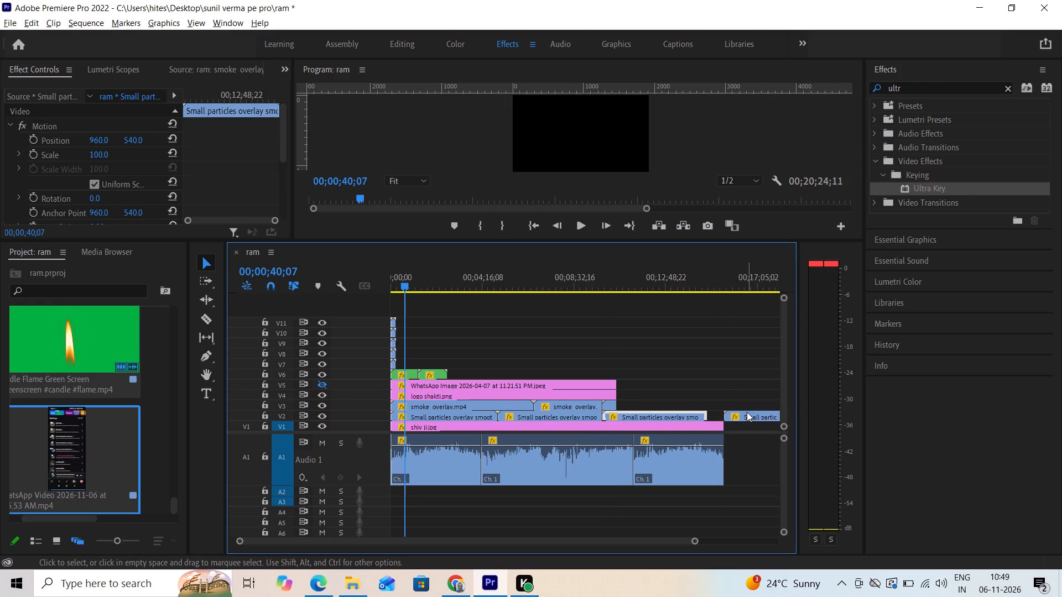
pyautogui.moveTo(747, 416); pyautogui.dragTo(736, 418)
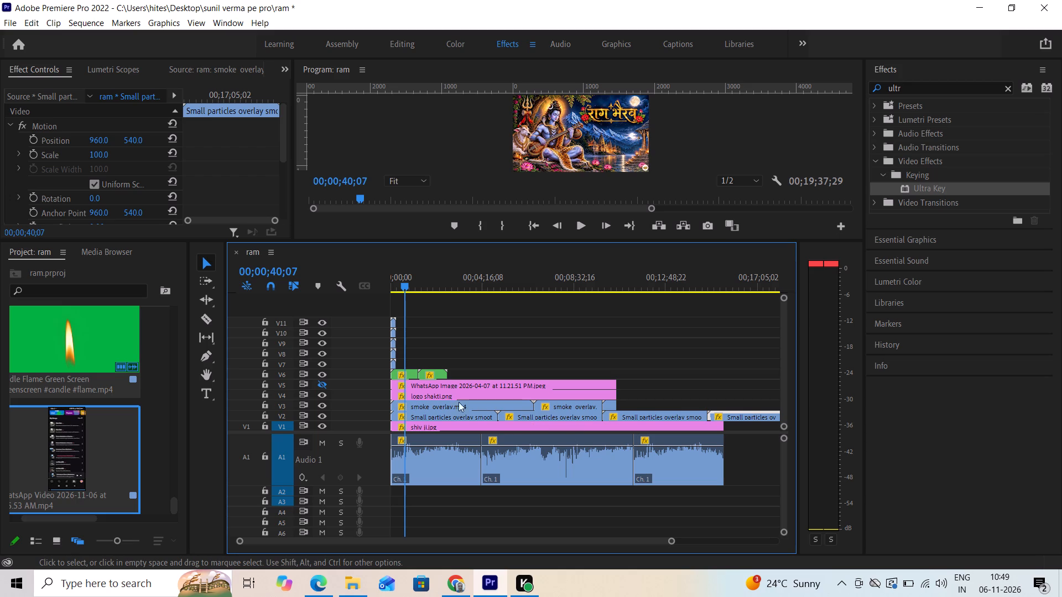
# Duplicate the first smoke overlay.mp4 clip on V3 and join the copy to the last smoke piece at 00;10;33;09.
pyautogui.click(435, 406)
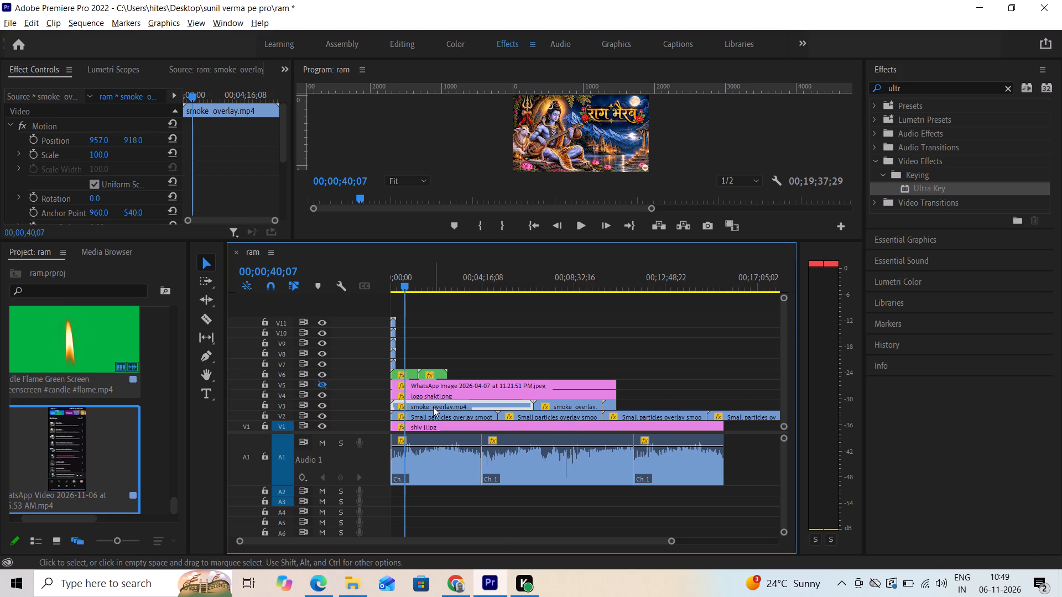
pyautogui.keyDown('alt'); pyautogui.moveTo(433, 407); pyautogui.dragTo(688, 399); pyautogui.keyUp('alt')
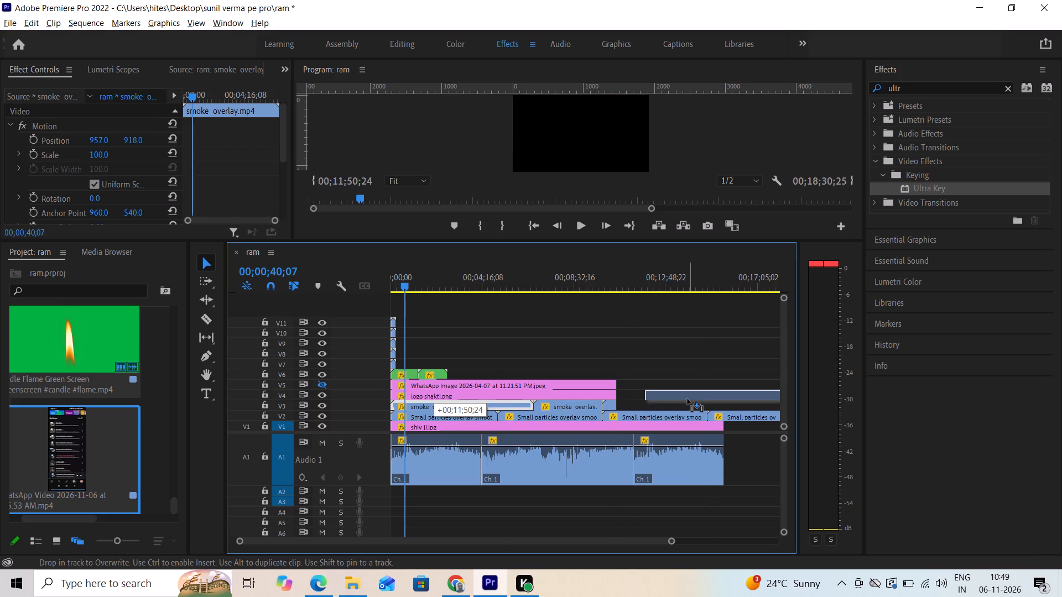
pyautogui.keyDown('alt'); pyautogui.moveTo(688, 399); pyautogui.dragTo(686, 401); pyautogui.keyUp('alt')
pyautogui.moveTo(684, 406); pyautogui.dragTo(673, 409)
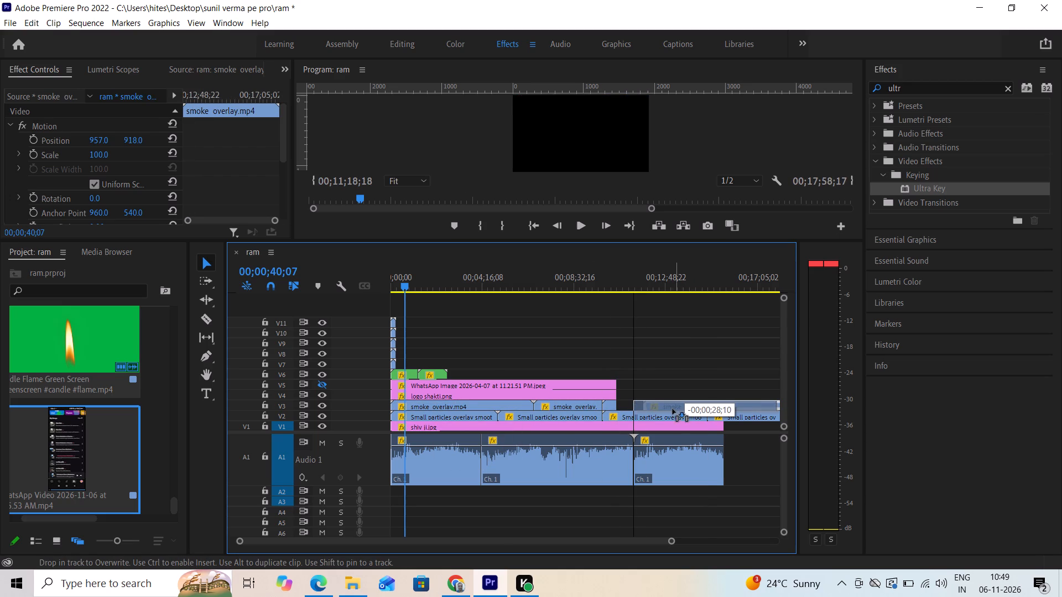
pyautogui.moveTo(673, 409); pyautogui.dragTo(658, 411)
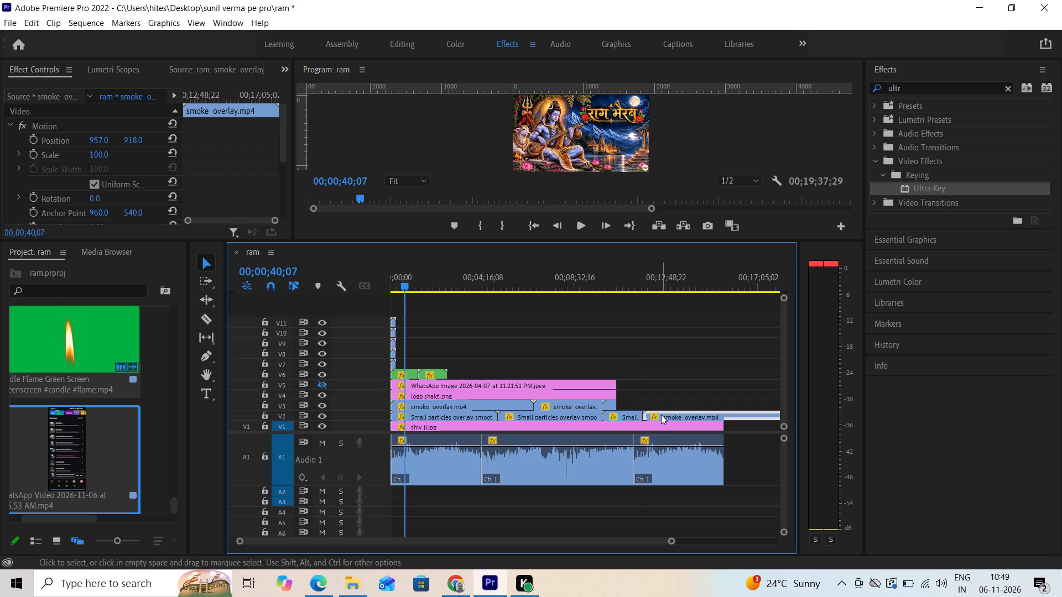
pyautogui.hotkey('ctrl', 'z')
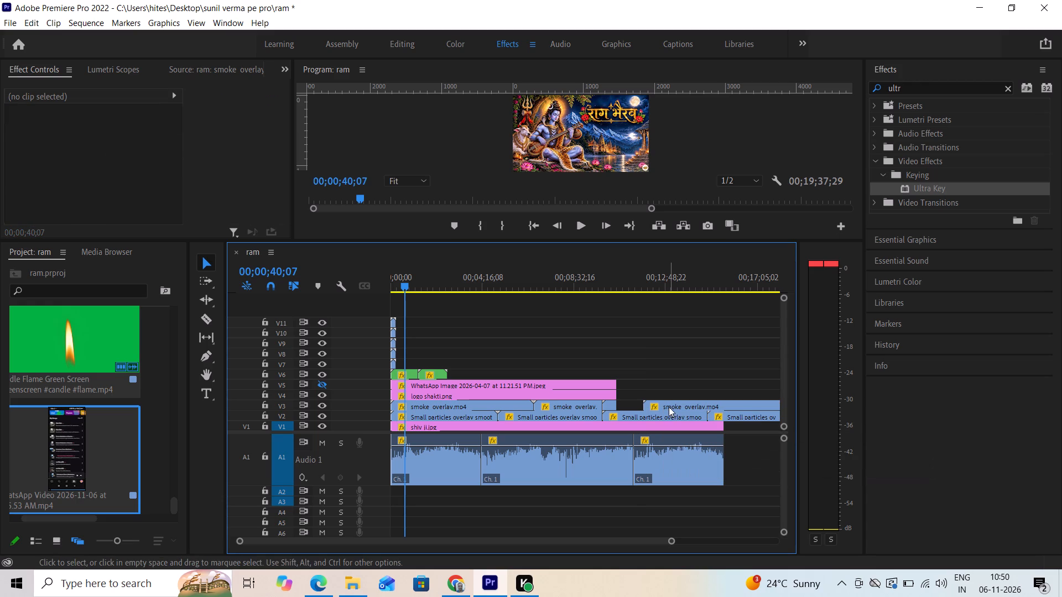
pyautogui.moveTo(667, 405); pyautogui.dragTo(647, 402)
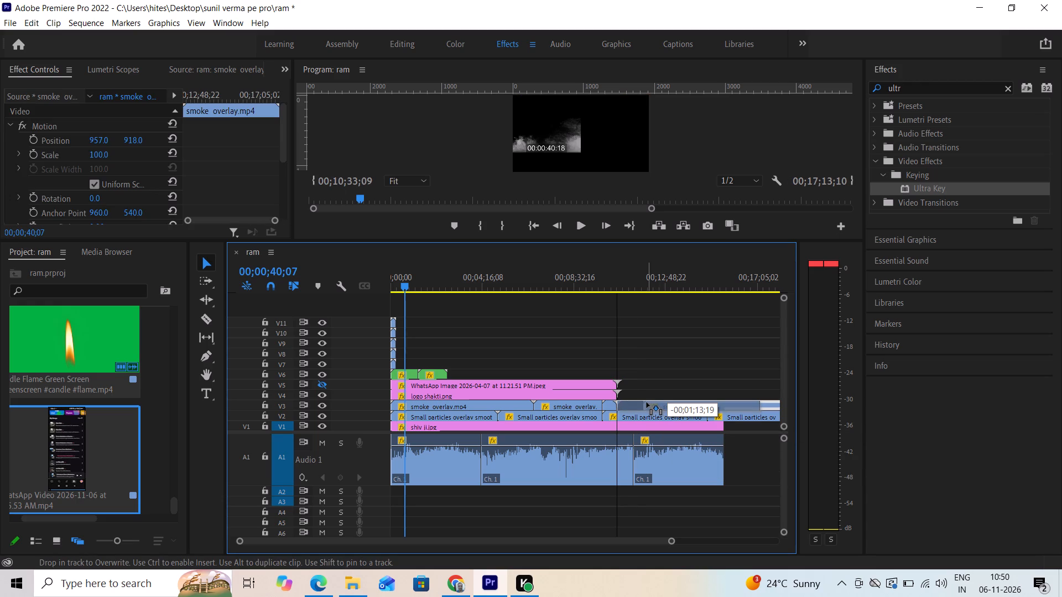
pyautogui.moveTo(647, 402); pyautogui.dragTo(645, 402)
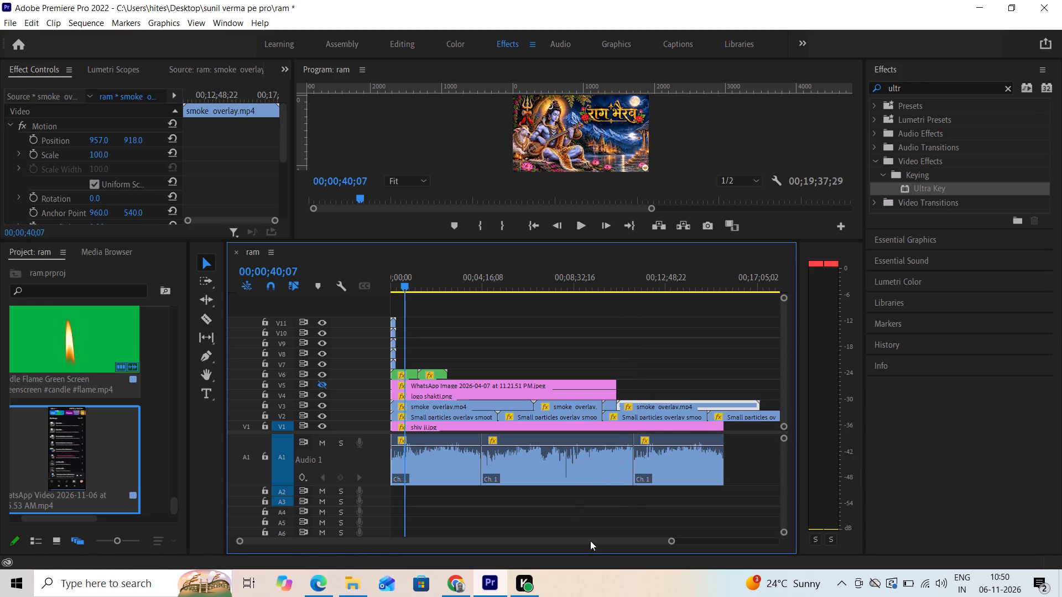
# Extend logo shakti.png on V4 so it ends with the third Audio 1 clip.
pyautogui.moveTo(590, 542); pyautogui.dragTo(562, 539)
pyautogui.moveTo(562, 539); pyautogui.dragTo(501, 528)
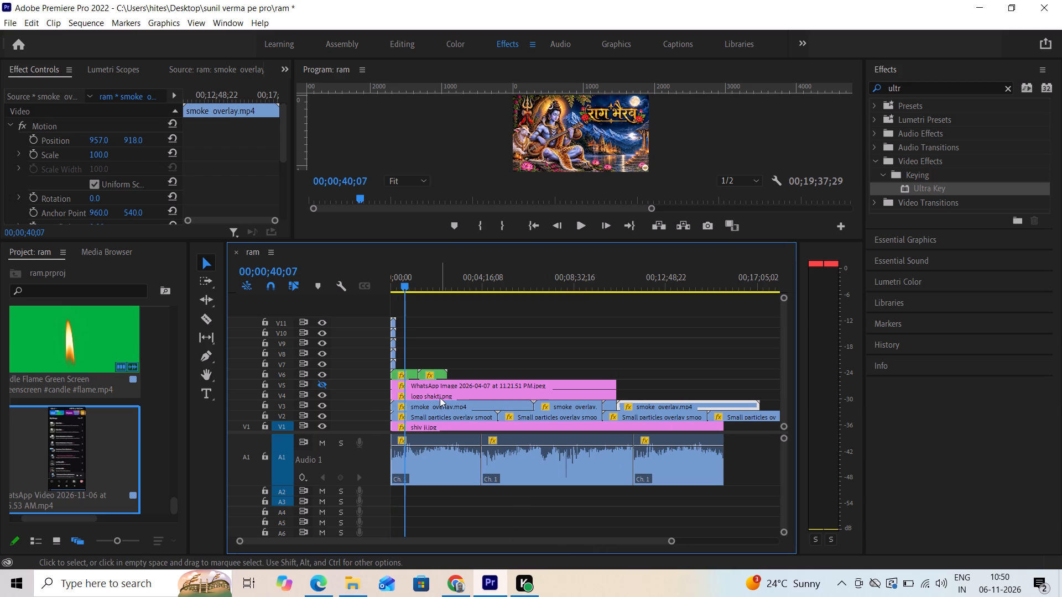
pyautogui.click(438, 395)
pyautogui.moveTo(617, 392); pyautogui.dragTo(637, 396)
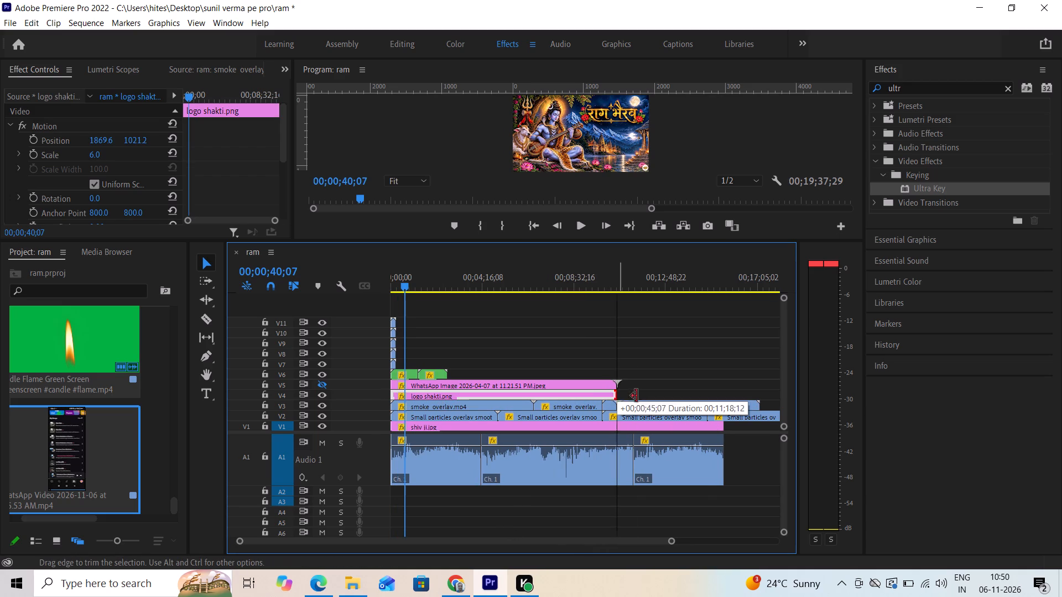
pyautogui.moveTo(637, 396); pyautogui.dragTo(727, 404)
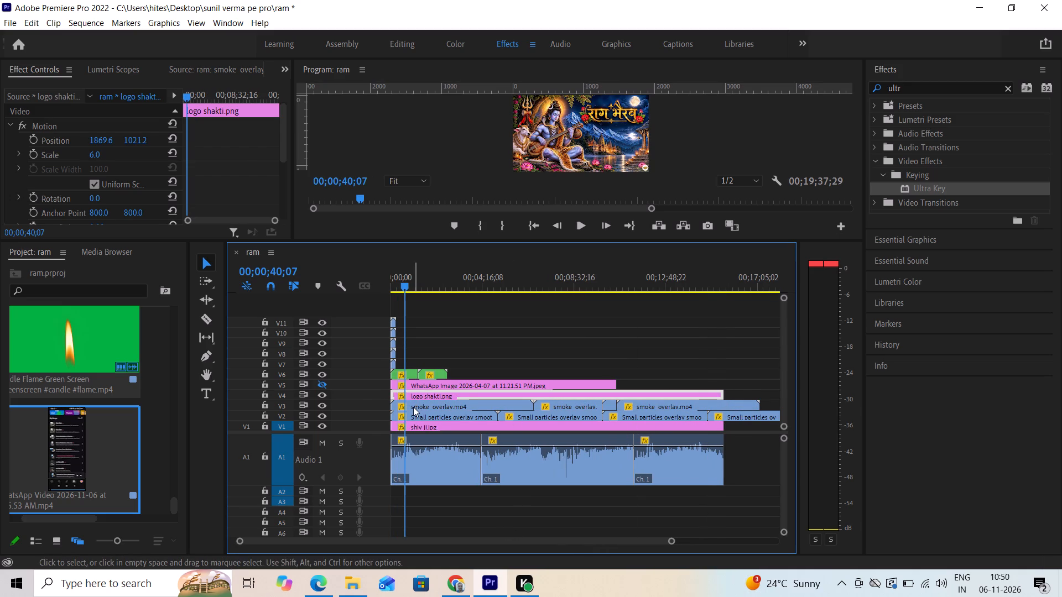
# Examine the candle flames in the opening part of the sequence by scrubbing and briefly hiding and reshowing track V6.
pyautogui.click(431, 373)
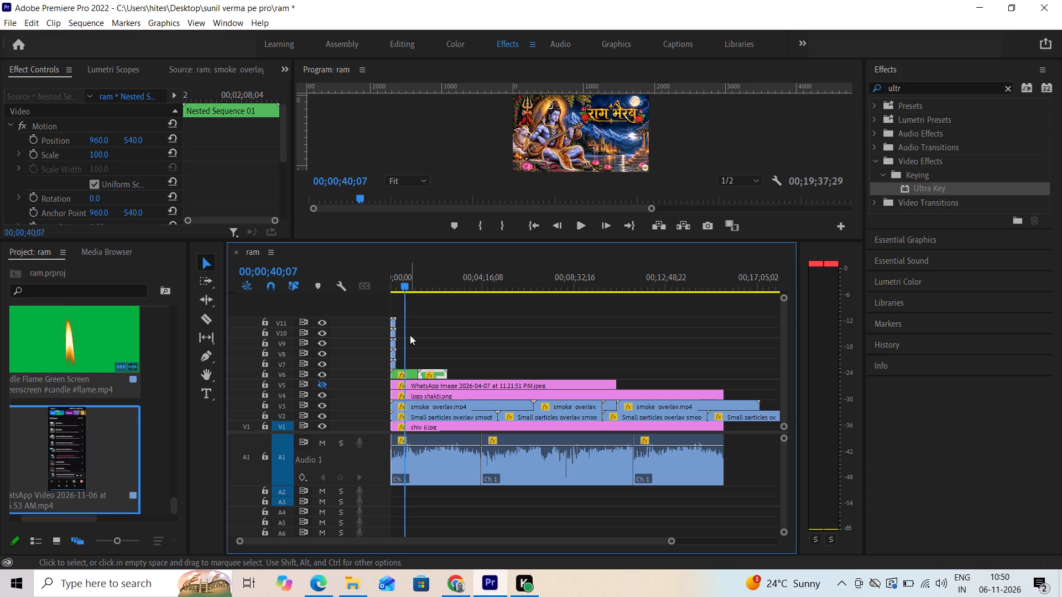
pyautogui.moveTo(405, 289); pyautogui.dragTo(425, 295)
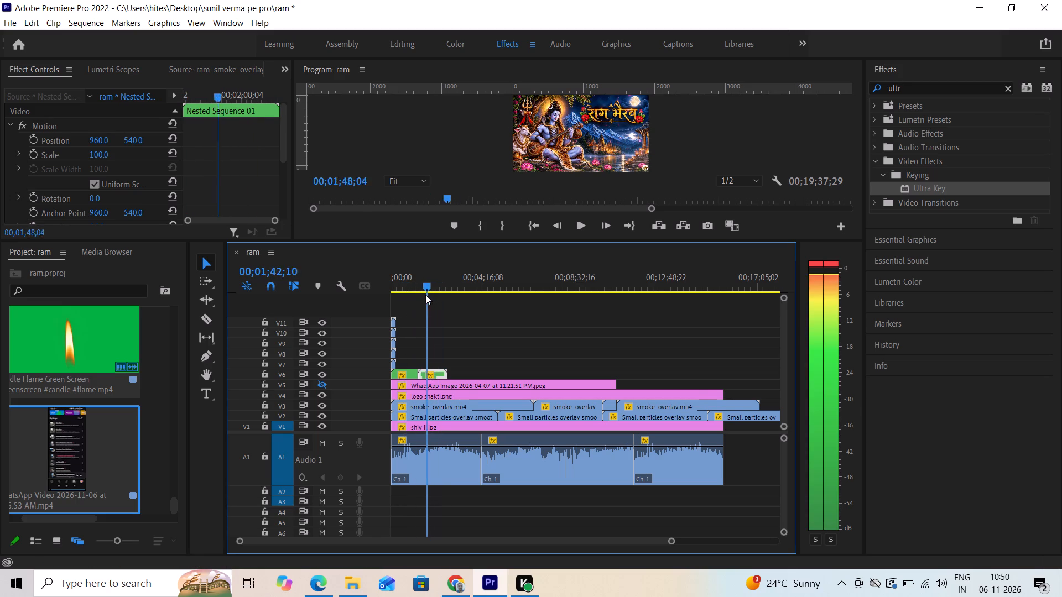
pyautogui.moveTo(425, 295); pyautogui.dragTo(419, 296)
pyautogui.click(324, 373)
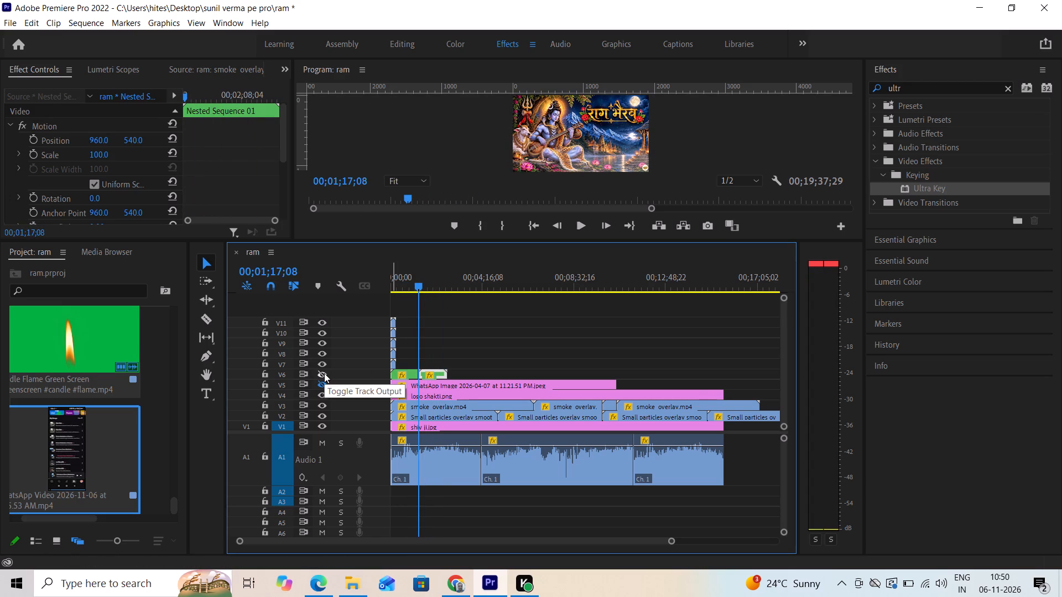
pyautogui.click(324, 373)
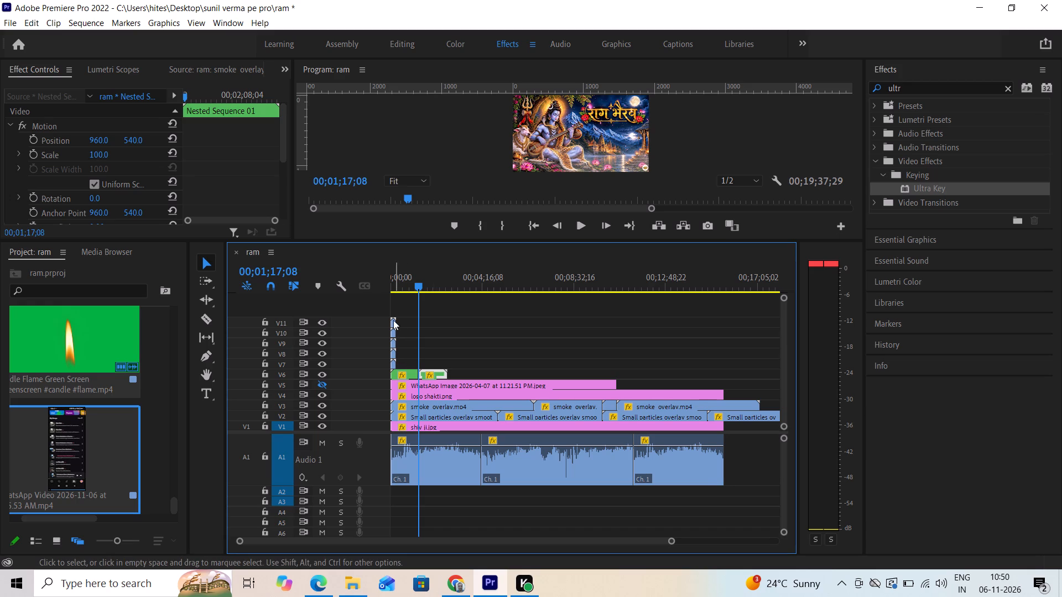
pyautogui.moveTo(418, 286); pyautogui.dragTo(389, 300)
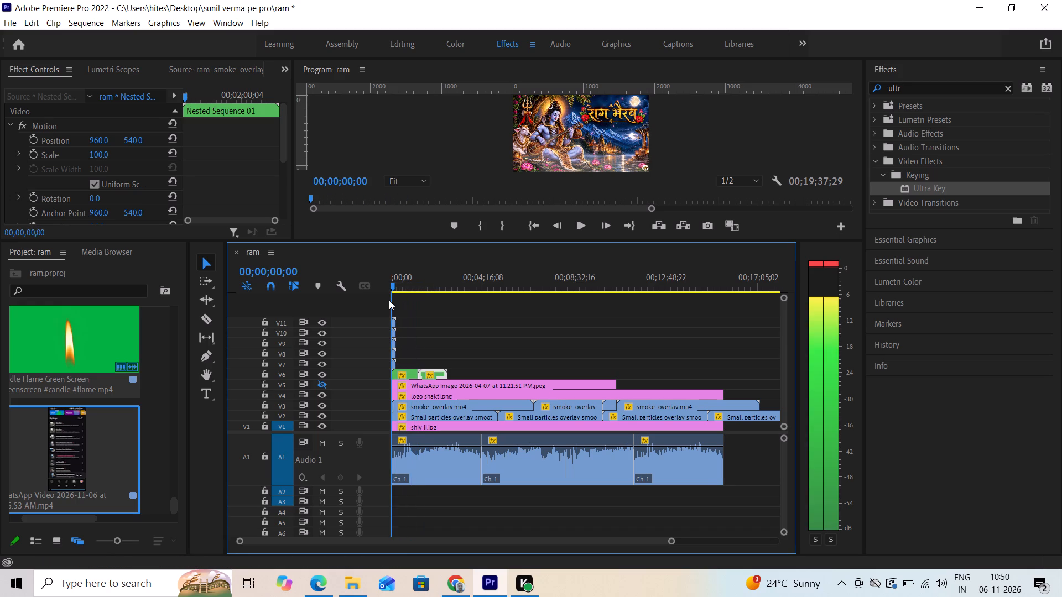
pyautogui.moveTo(389, 300); pyautogui.dragTo(396, 297)
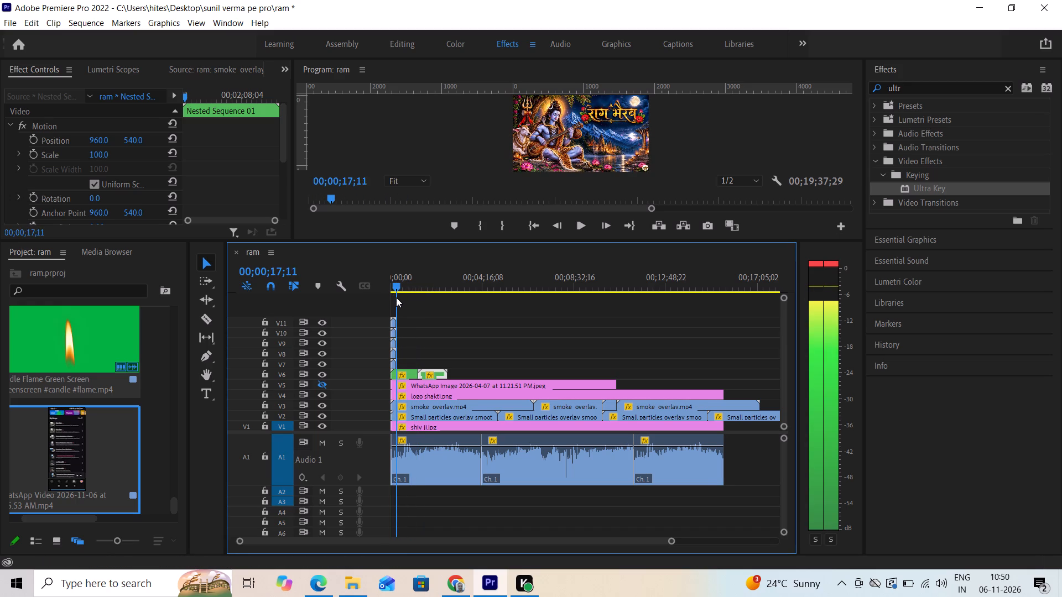
pyautogui.moveTo(396, 297); pyautogui.dragTo(378, 302)
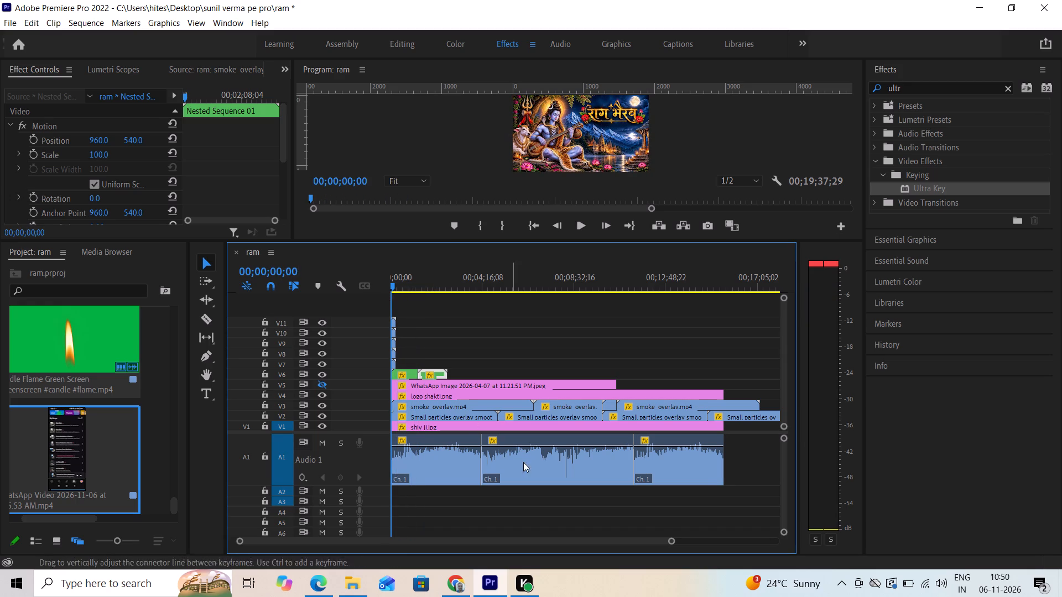
# Play the sequence from its start to about 00;01;15 in a maximized Program monitor, checking the Shiva background, overlays and logo.
pyautogui.moveTo(669, 543); pyautogui.dragTo(543, 533)
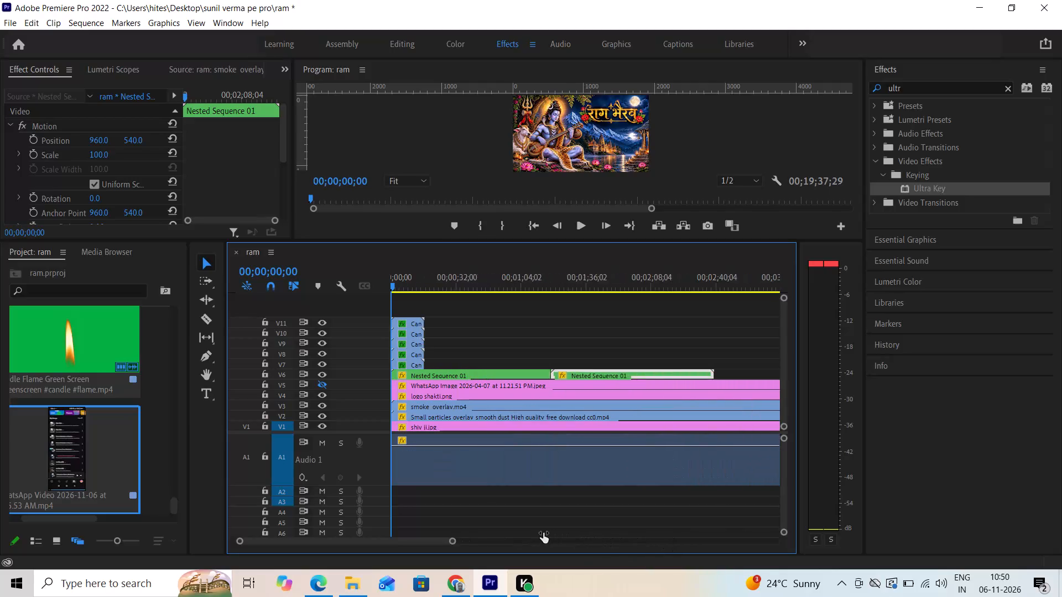
pyautogui.moveTo(543, 533); pyautogui.dragTo(507, 532)
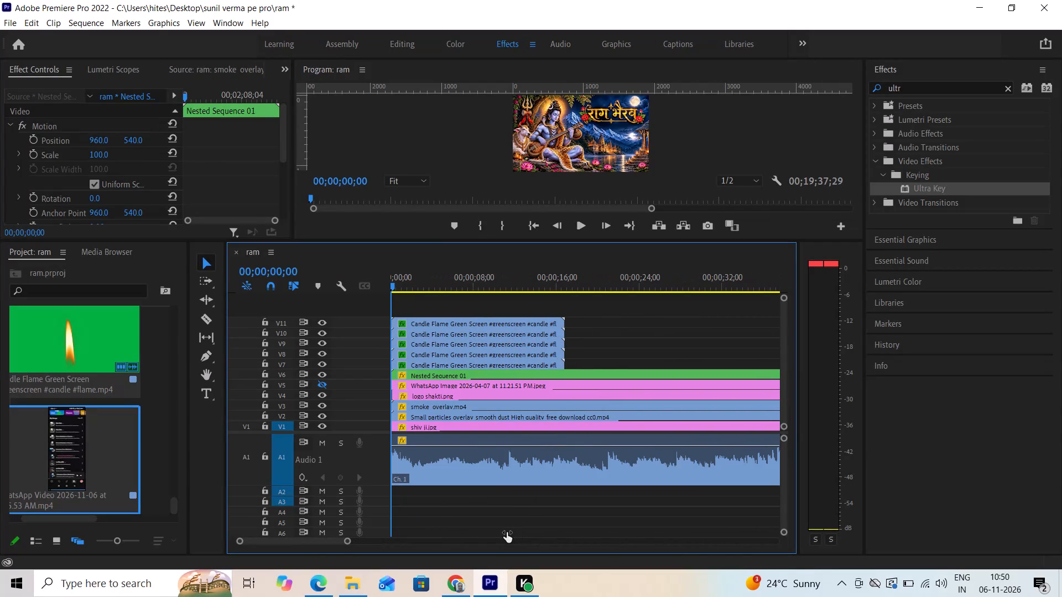
pyautogui.moveTo(507, 532); pyautogui.dragTo(518, 536)
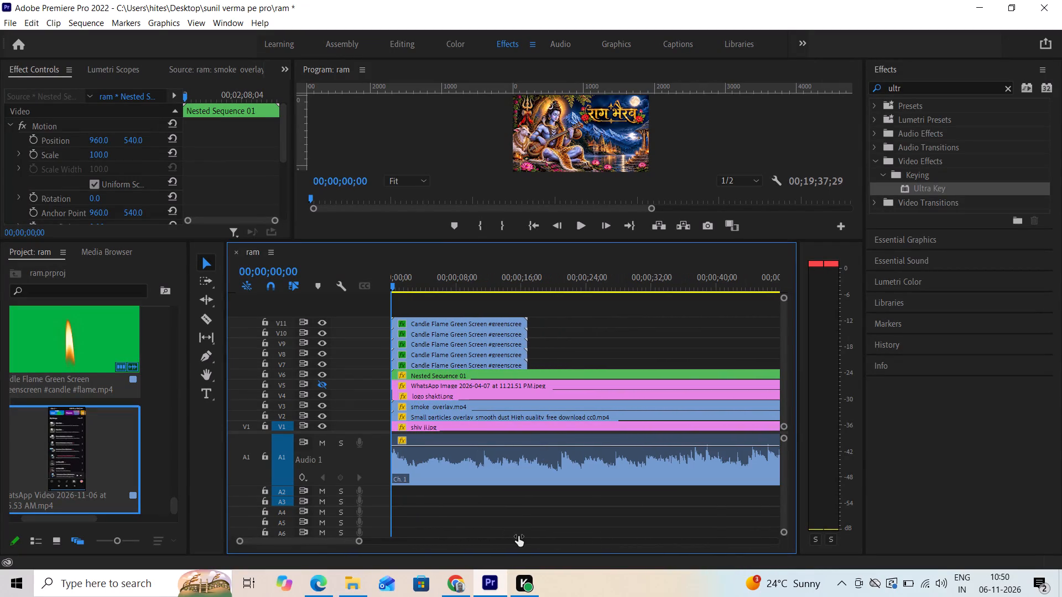
pyautogui.moveTo(518, 536); pyautogui.dragTo(546, 541)
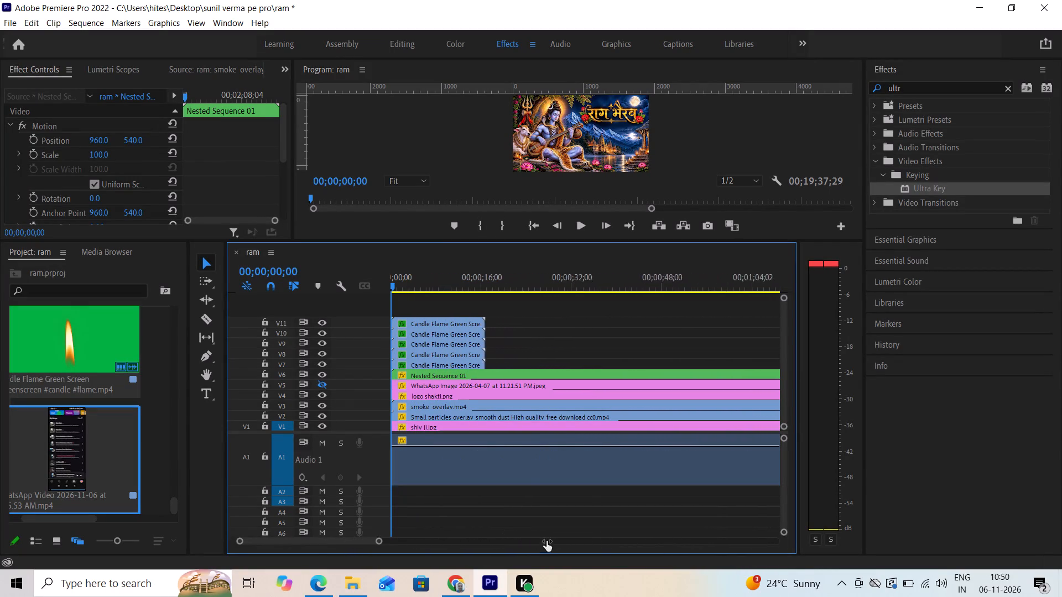
pyautogui.moveTo(546, 541); pyautogui.dragTo(530, 543)
pyautogui.click(568, 157)
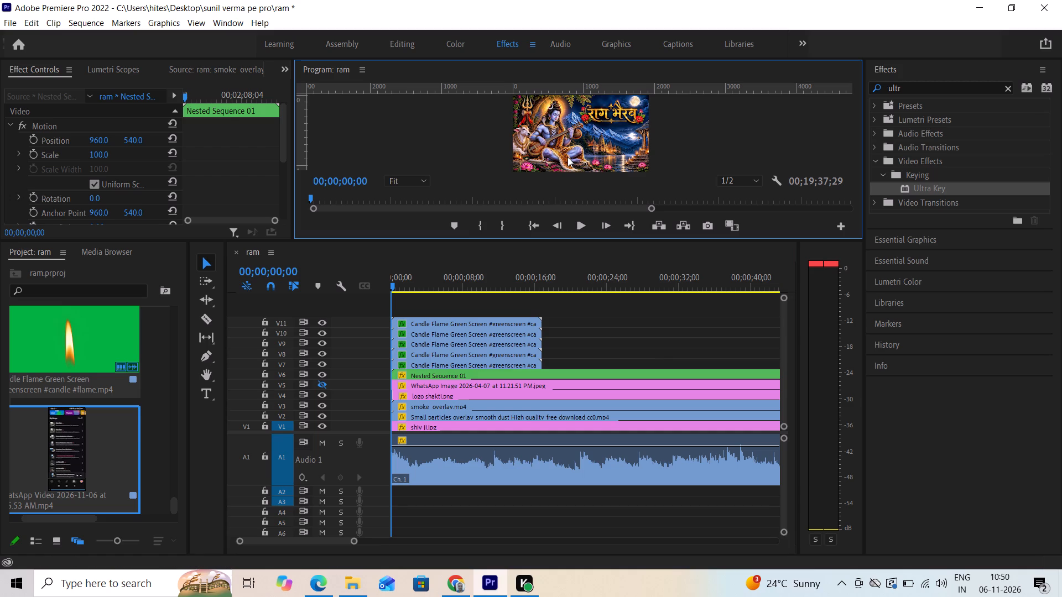
pyautogui.press('`')
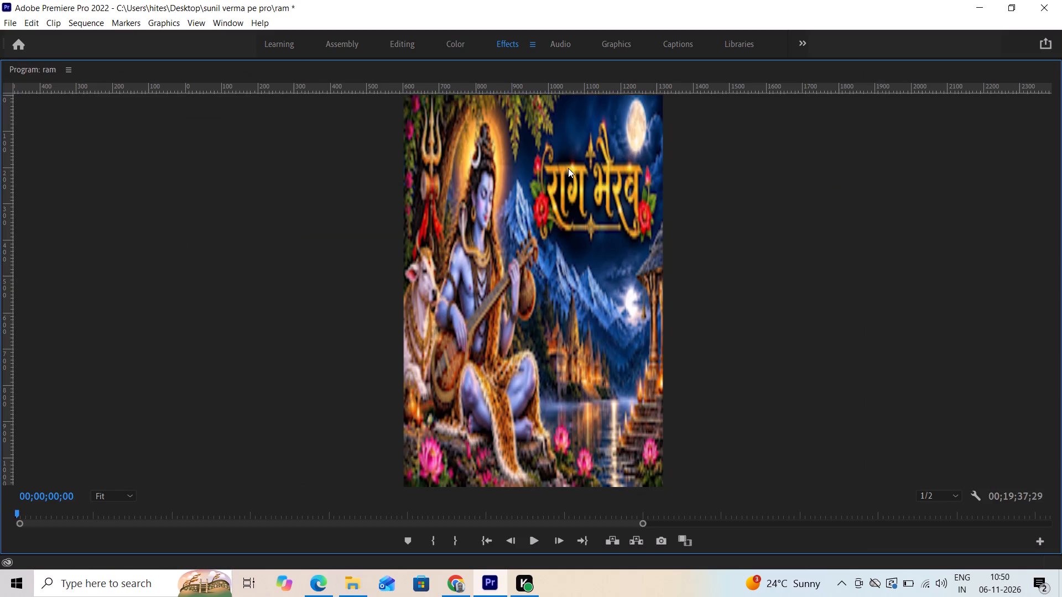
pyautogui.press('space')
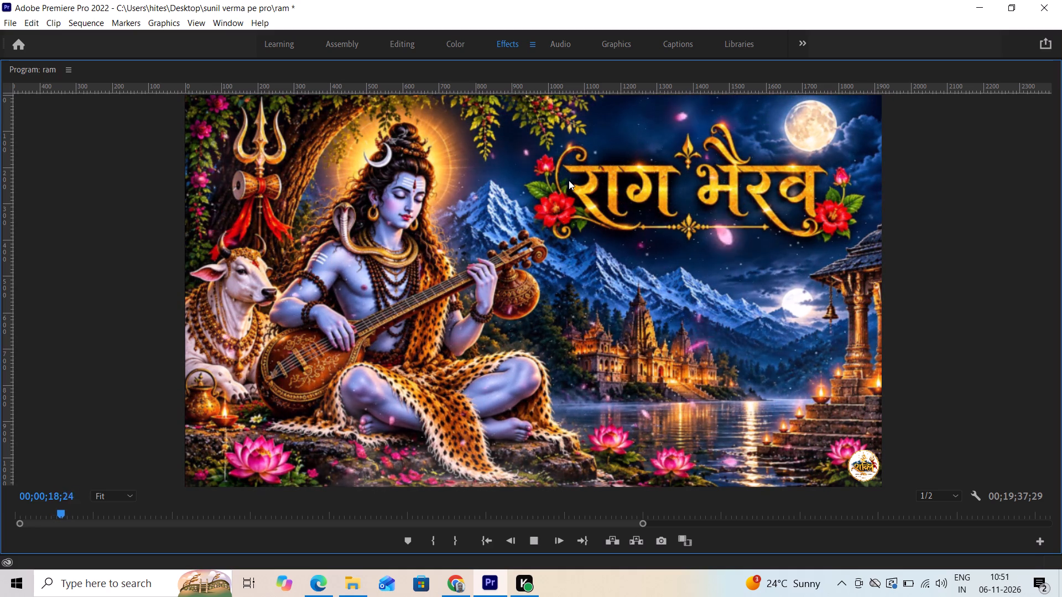
pyautogui.click(928, 589)
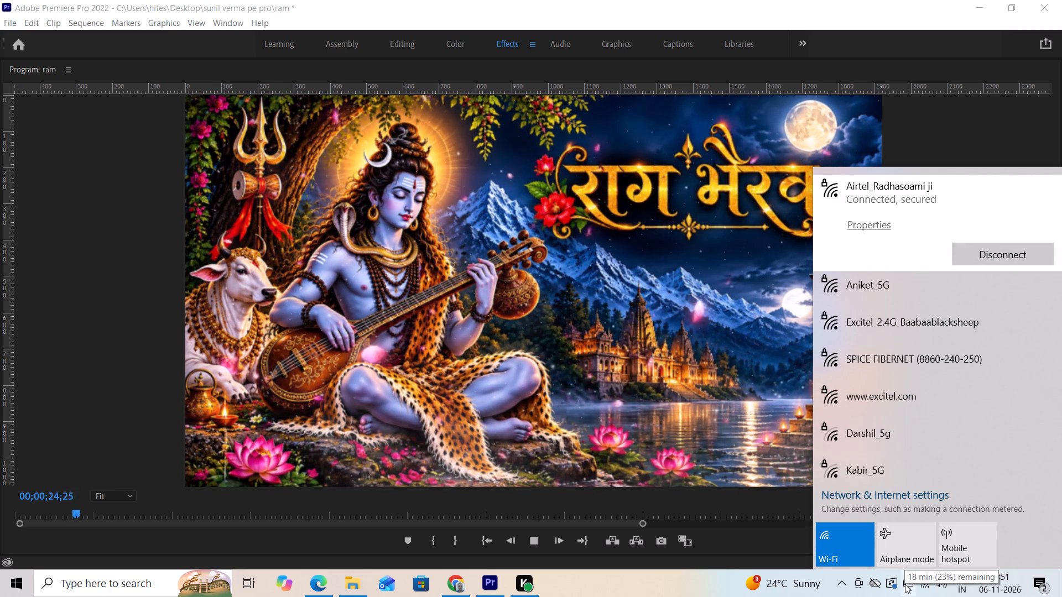
pyautogui.click(697, 2)
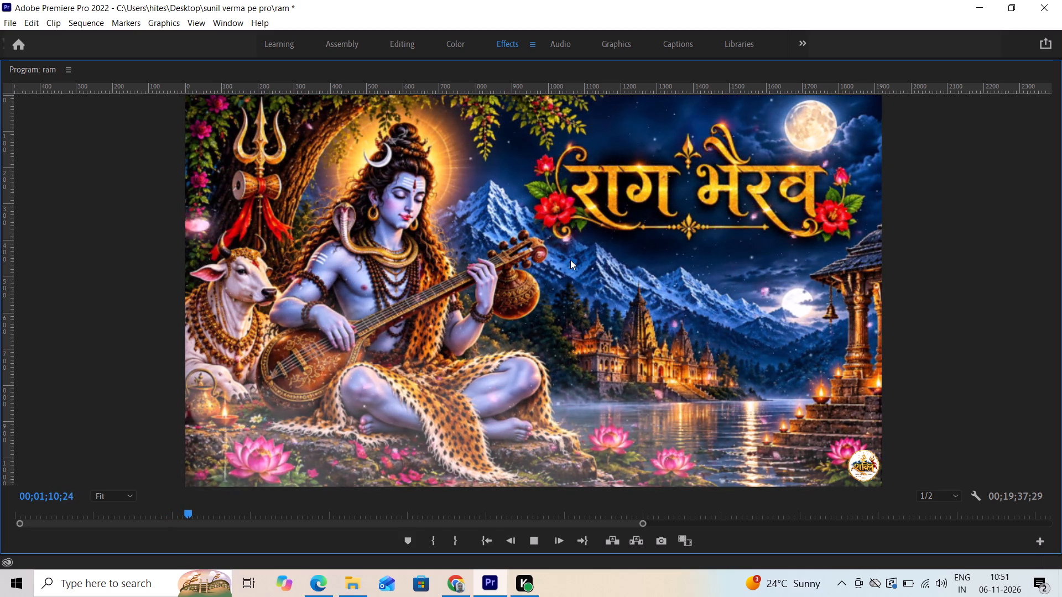
pyautogui.press('`')
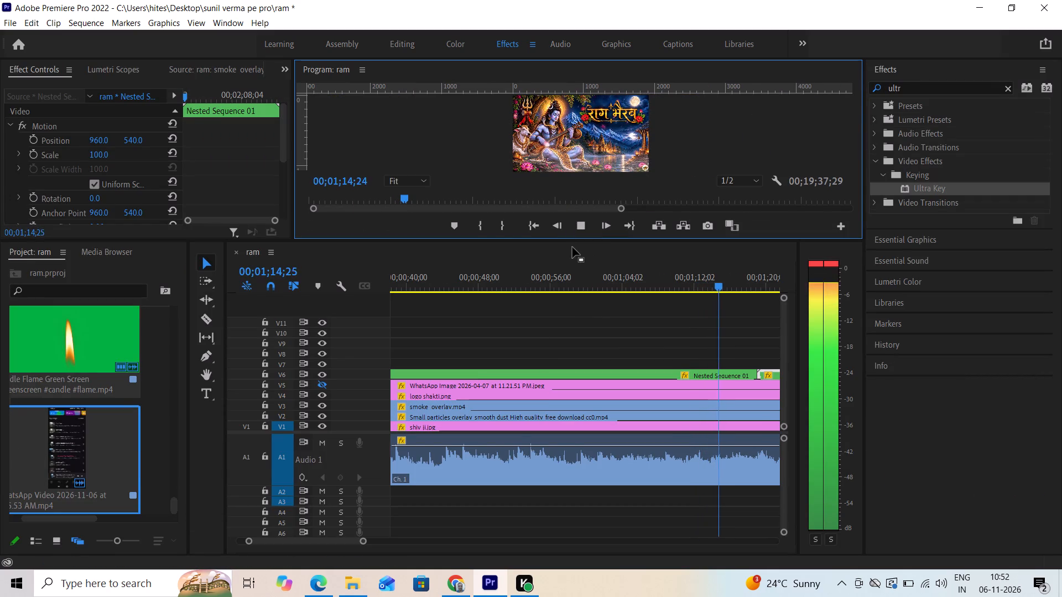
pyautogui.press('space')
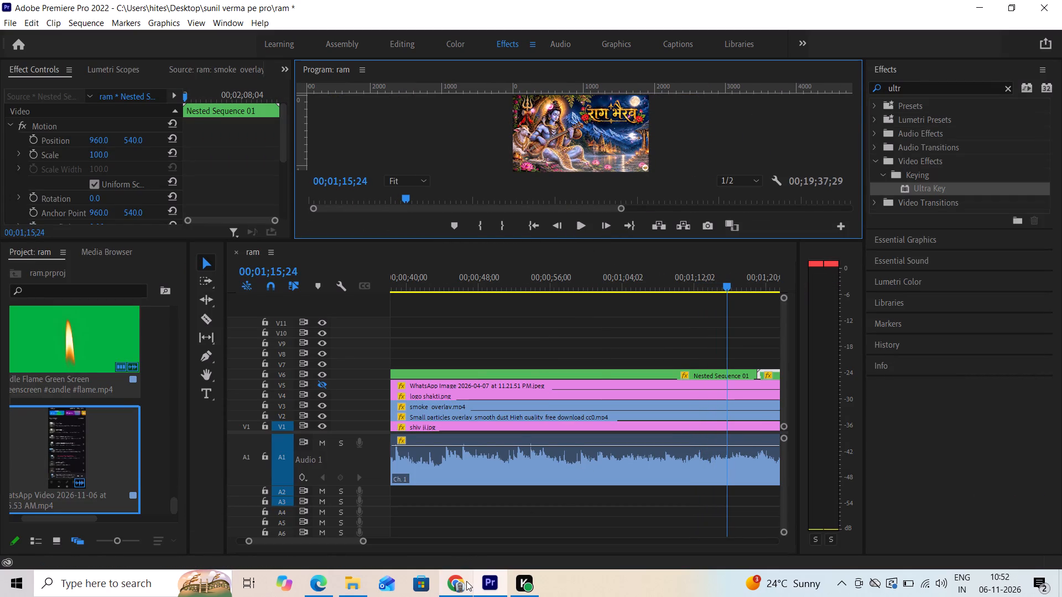
# Switch to Chrome and cancel the up-next autoplay on the Candle Flame Green Screen YouTube video.
pyautogui.click(455, 581)
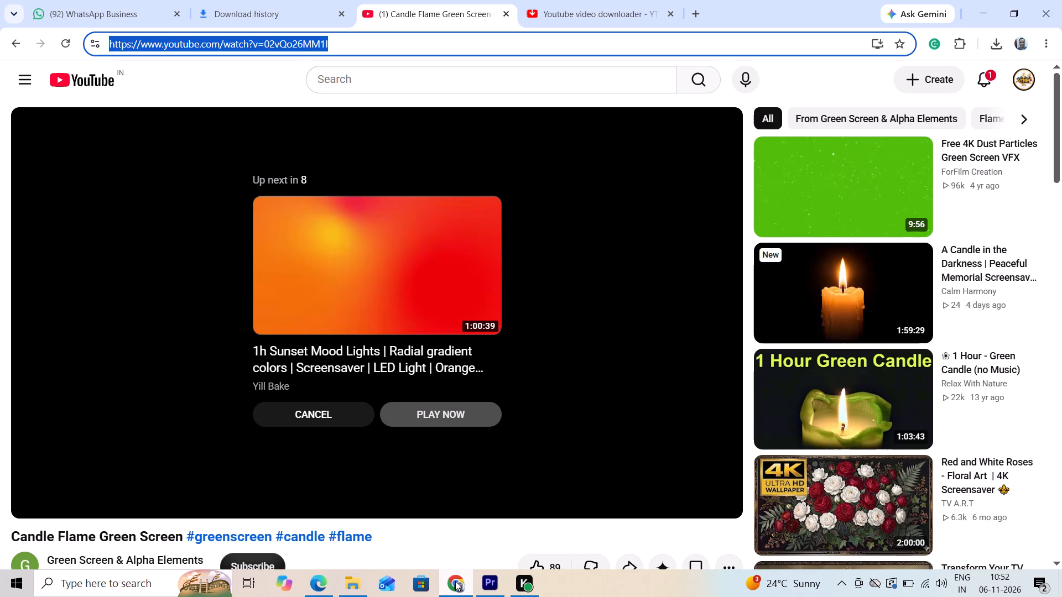
pyautogui.click(315, 410)
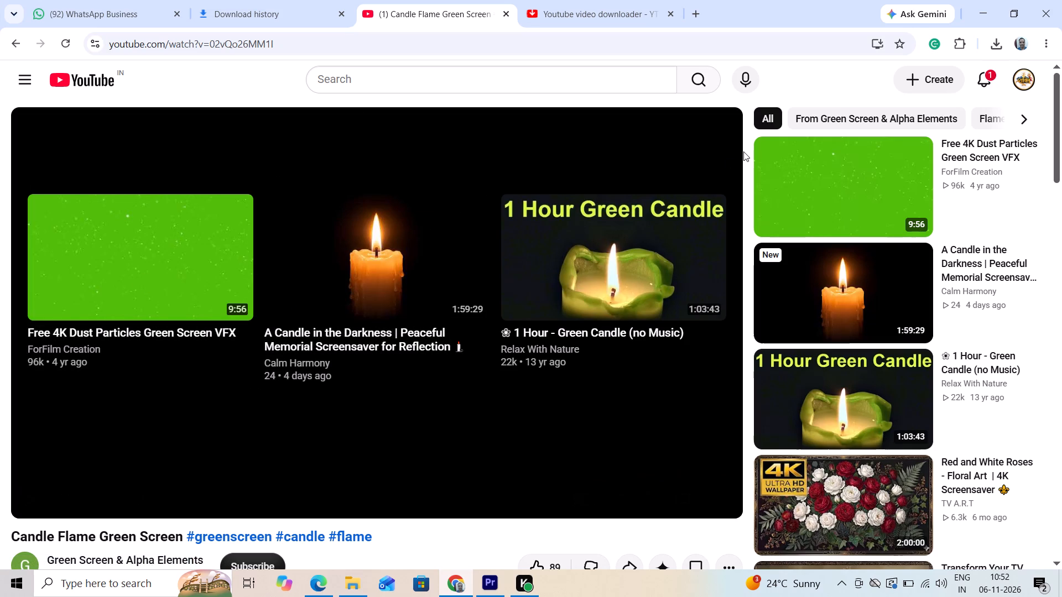
# Close the yt1s.blog YouTube video downloader tab along with the pop-up tab it opens.
pyautogui.click(584, 8)
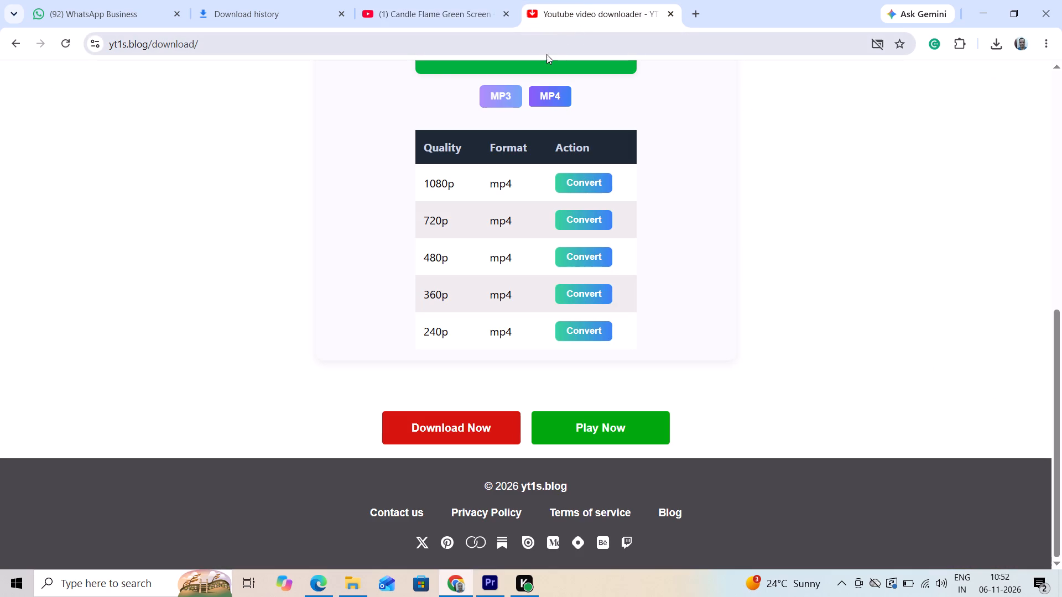
pyautogui.moveTo(1055, 348); pyautogui.dragTo(1061, 232)
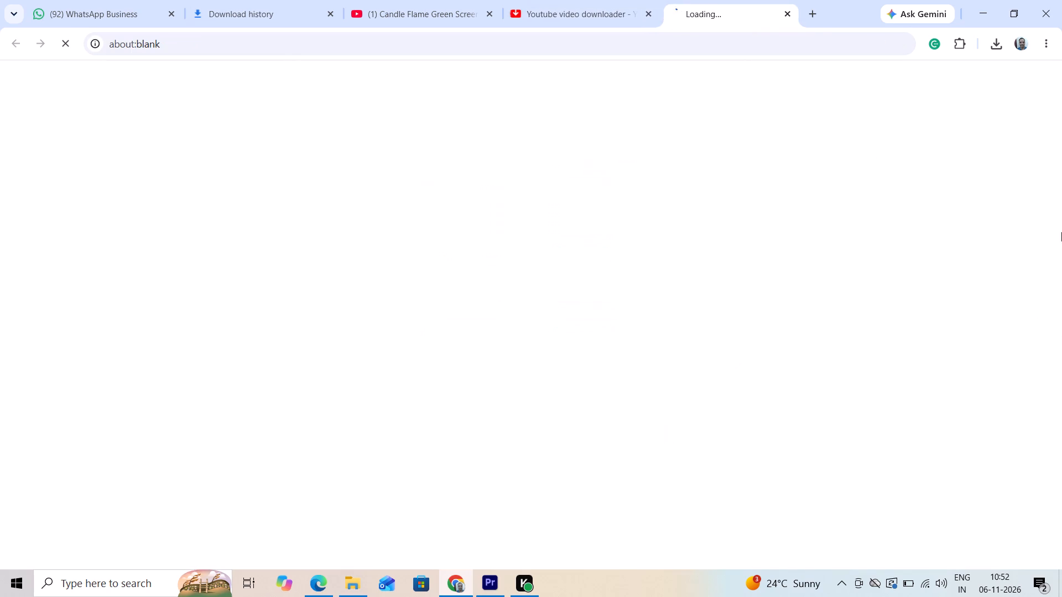
pyautogui.moveTo(1061, 232); pyautogui.dragTo(1053, 118)
pyautogui.click(804, 10)
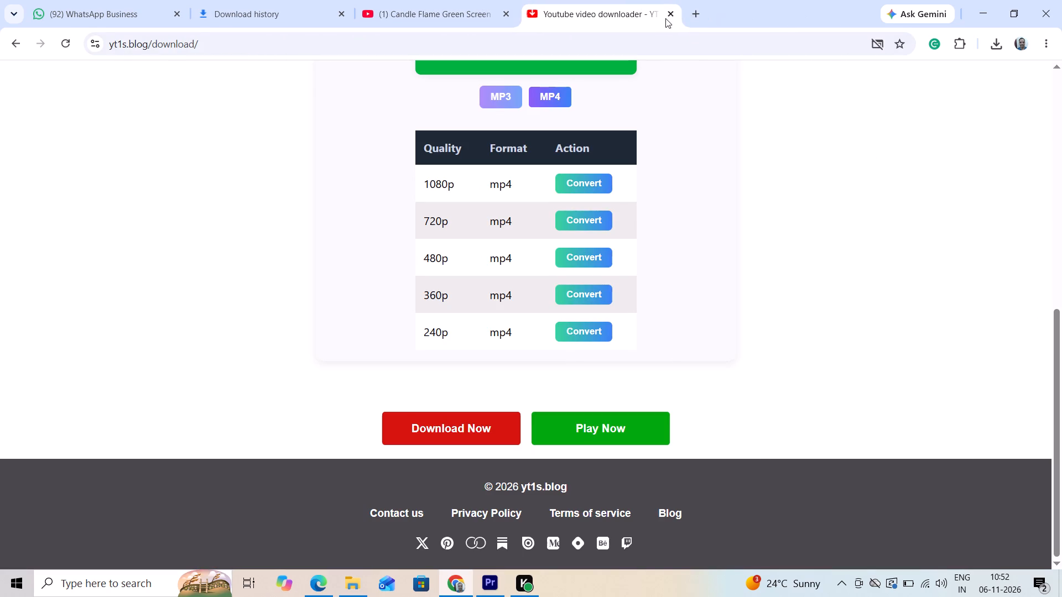
pyautogui.click(669, 14)
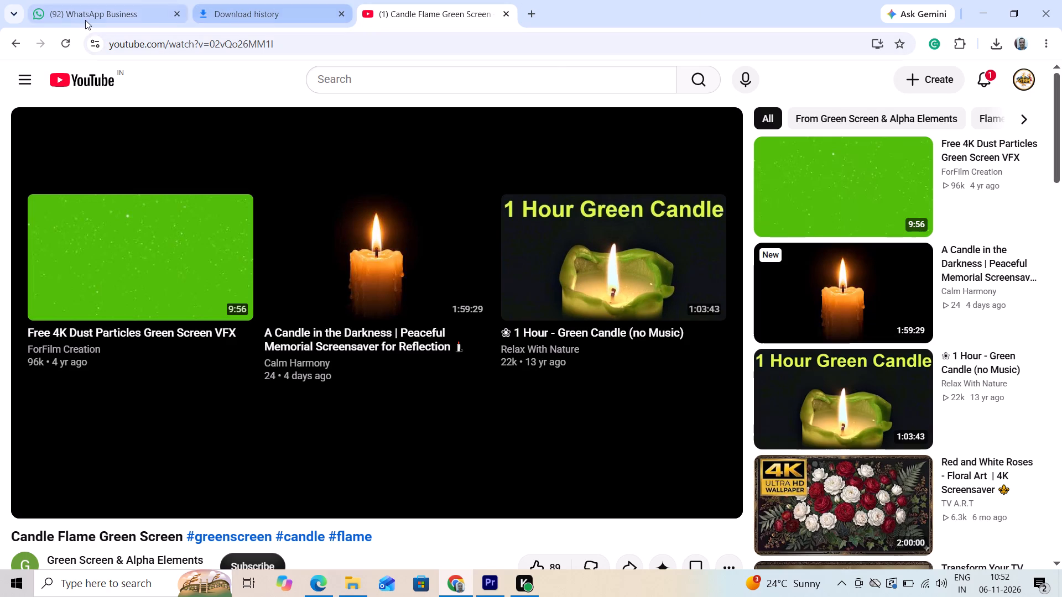
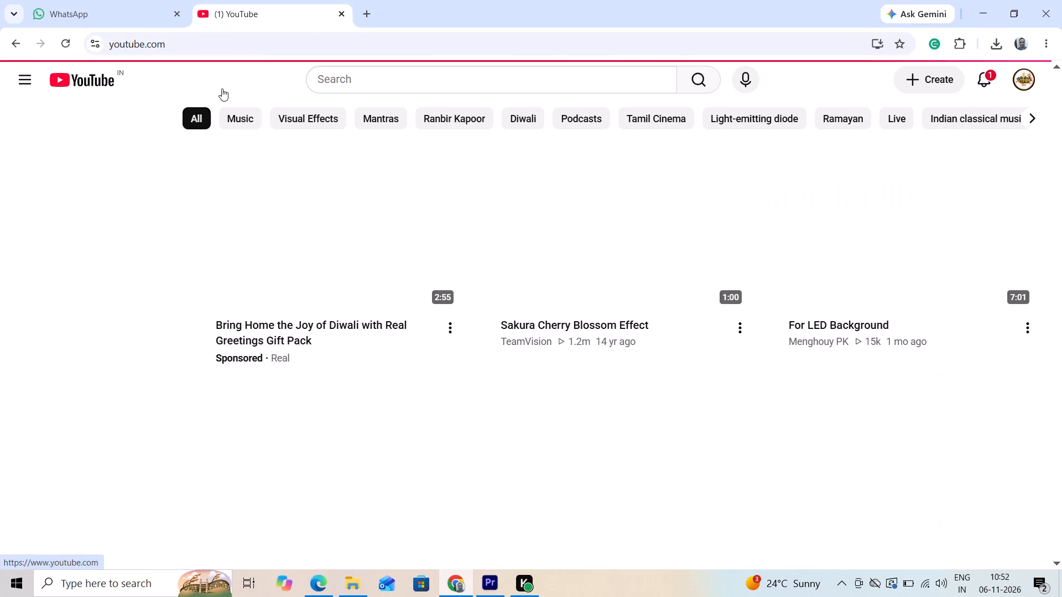
# Enter "water animation" as the search query on YouTube to look for water footage.
pyautogui.click(368, 78)
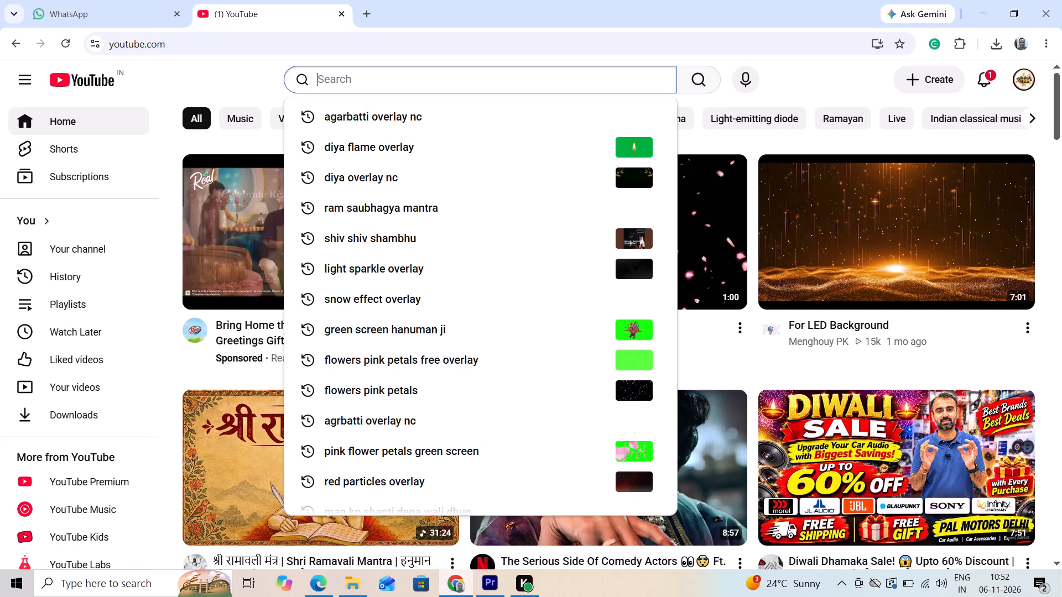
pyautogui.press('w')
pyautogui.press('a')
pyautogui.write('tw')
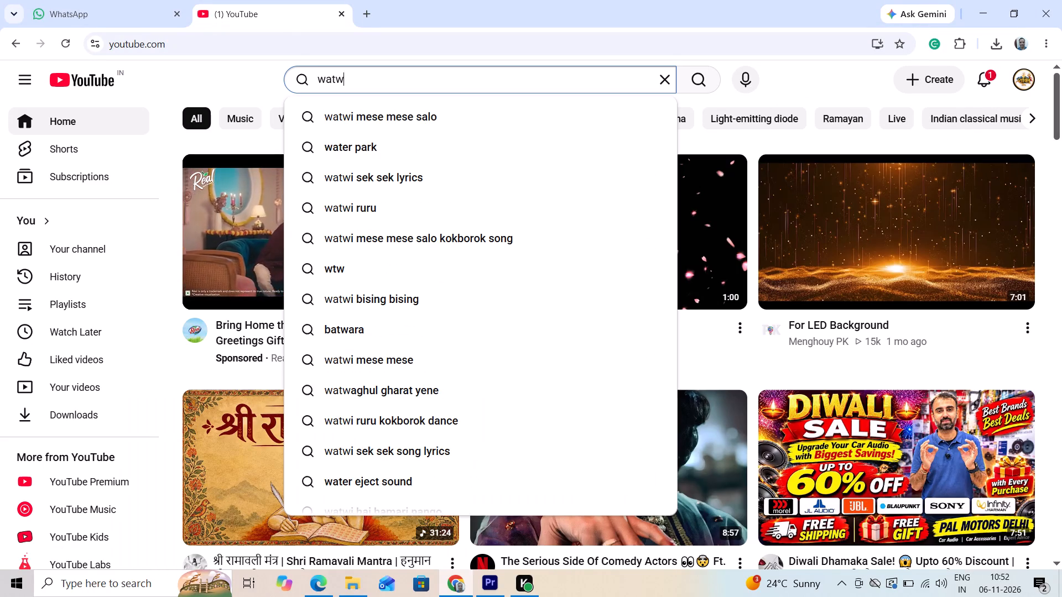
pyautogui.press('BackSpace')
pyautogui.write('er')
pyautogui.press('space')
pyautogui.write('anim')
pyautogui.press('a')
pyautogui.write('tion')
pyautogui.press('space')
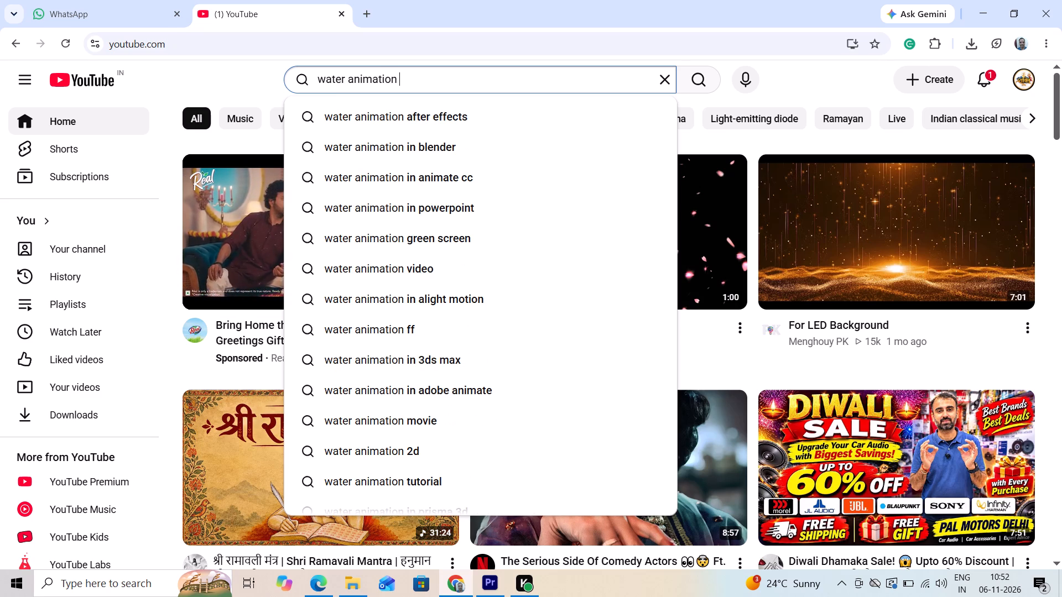
# Expand the water animation query and search YouTube for "smooth river water animation green screen".
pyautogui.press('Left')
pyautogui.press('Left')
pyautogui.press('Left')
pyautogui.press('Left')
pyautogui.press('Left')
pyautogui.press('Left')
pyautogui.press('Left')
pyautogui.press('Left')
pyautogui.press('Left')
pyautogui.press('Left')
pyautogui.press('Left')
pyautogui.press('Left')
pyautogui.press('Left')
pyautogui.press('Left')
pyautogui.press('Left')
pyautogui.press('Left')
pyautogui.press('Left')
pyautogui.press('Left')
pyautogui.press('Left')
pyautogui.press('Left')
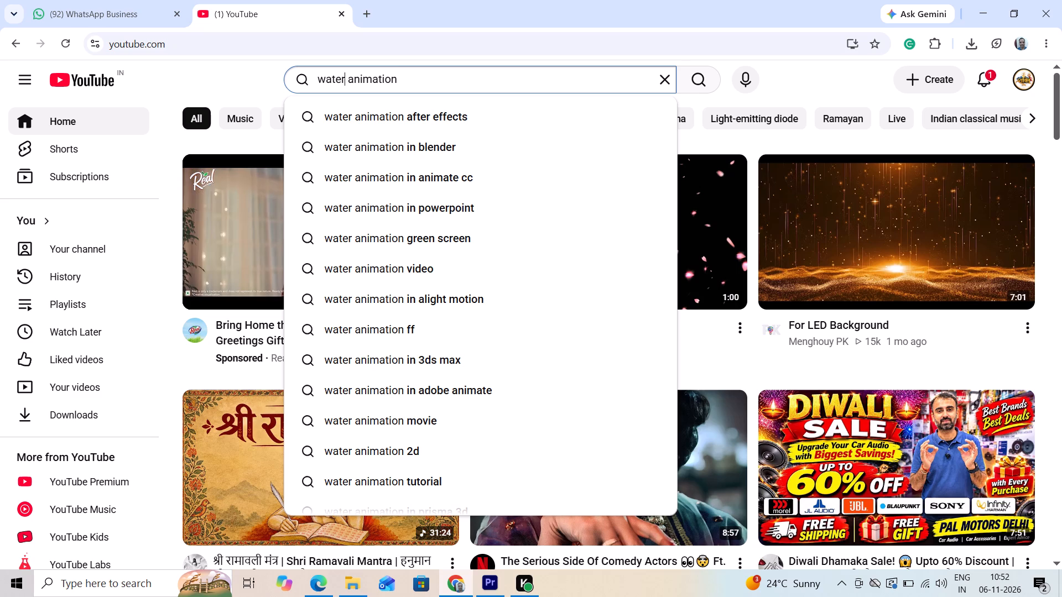
pyautogui.write('smooth')
pyautogui.press('space')
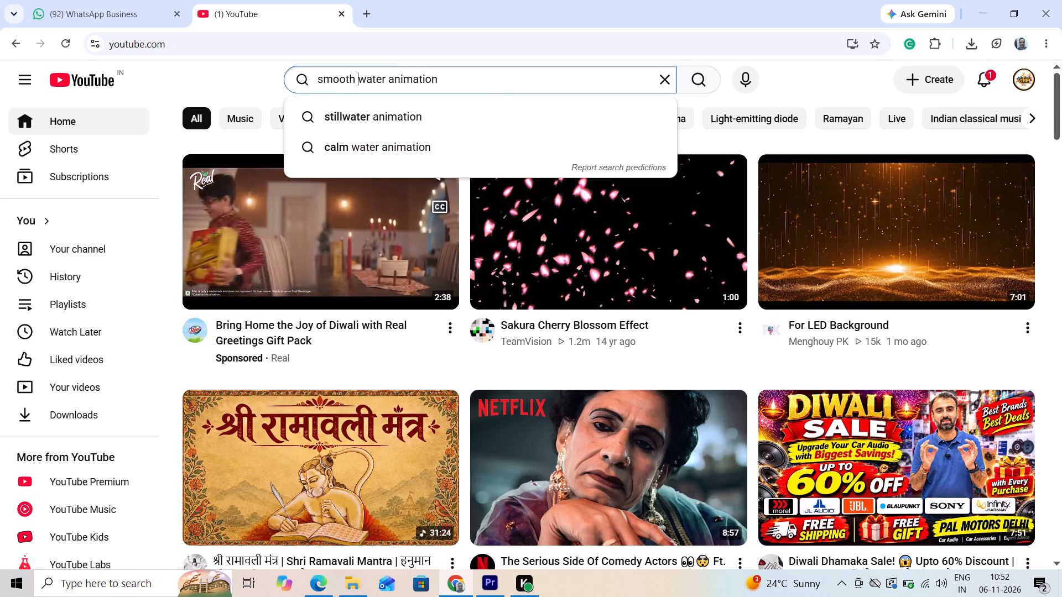
pyautogui.write('river')
pyautogui.press('space')
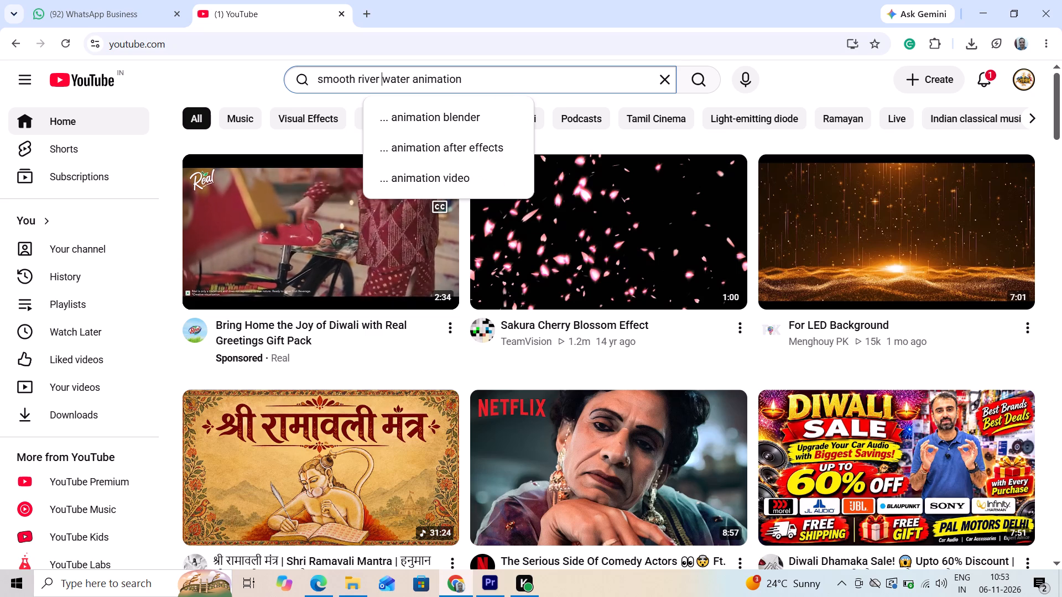
pyautogui.press('Right')
pyautogui.press('Right')
pyautogui.press('Right')
pyautogui.press('Right')
pyautogui.press('Right')
pyautogui.press('Right')
pyautogui.press('Right')
pyautogui.press('Right')
pyautogui.press('Right')
pyautogui.press('Right')
pyautogui.press('Right')
pyautogui.press('Right')
pyautogui.press('Right')
pyautogui.press('Right')
pyautogui.press('Right')
pyautogui.press('Right')
pyautogui.press('Right')
pyautogui.press('Right')
pyautogui.press('Right')
pyautogui.press('Right')
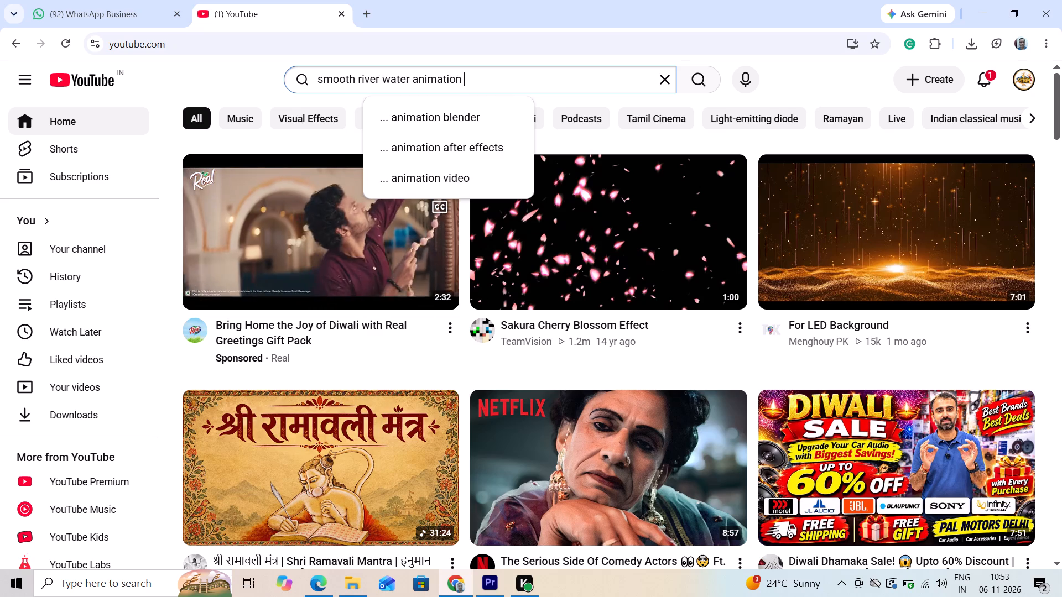
pyautogui.write('green screen')
pyautogui.press('Return')
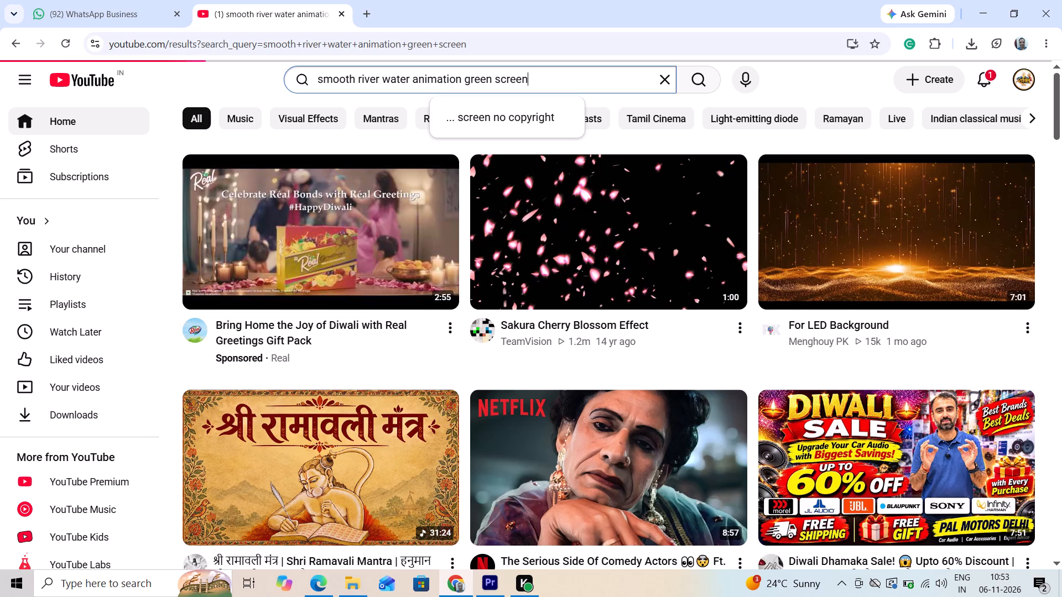
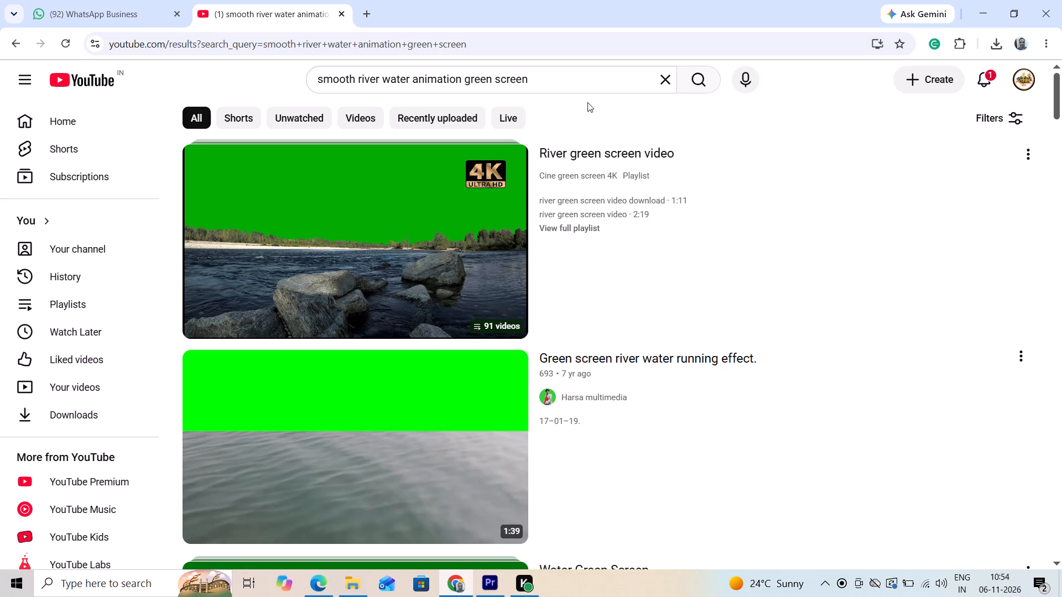
# Look through the search results and their previews for a smooth river water green-screen clip suited to the devotional video.
pyautogui.scroll(-2, 720, 212)
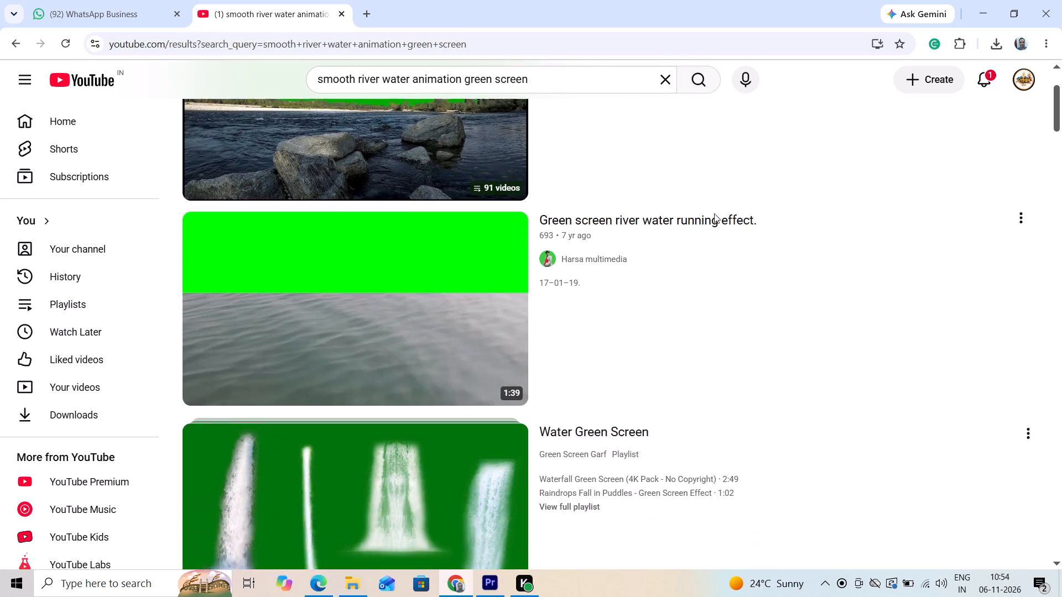
pyautogui.scroll(-9, 714, 213)
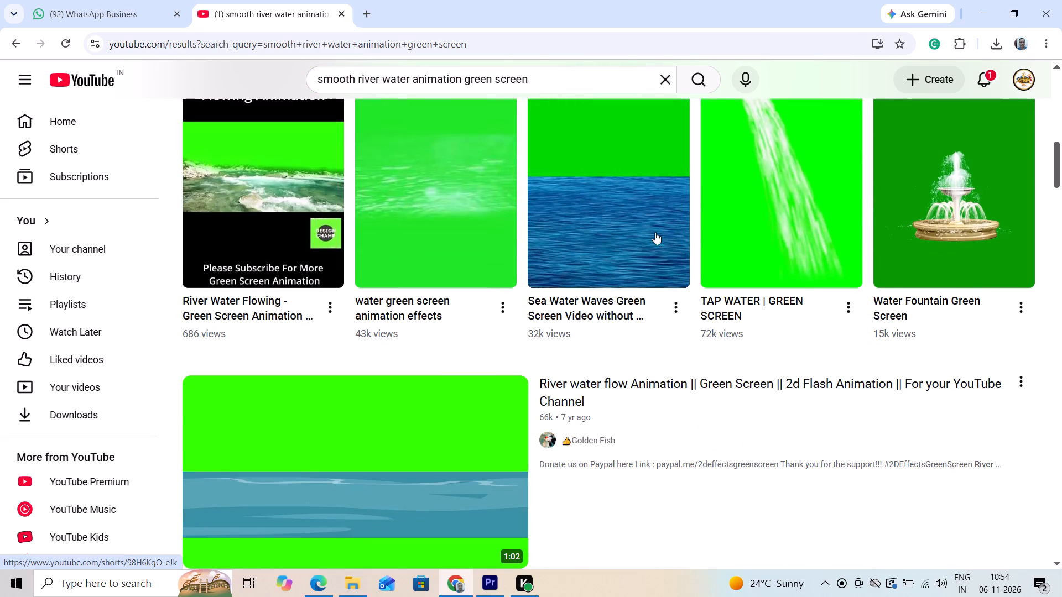
pyautogui.moveTo(1056, 160); pyautogui.dragTo(1056, 173)
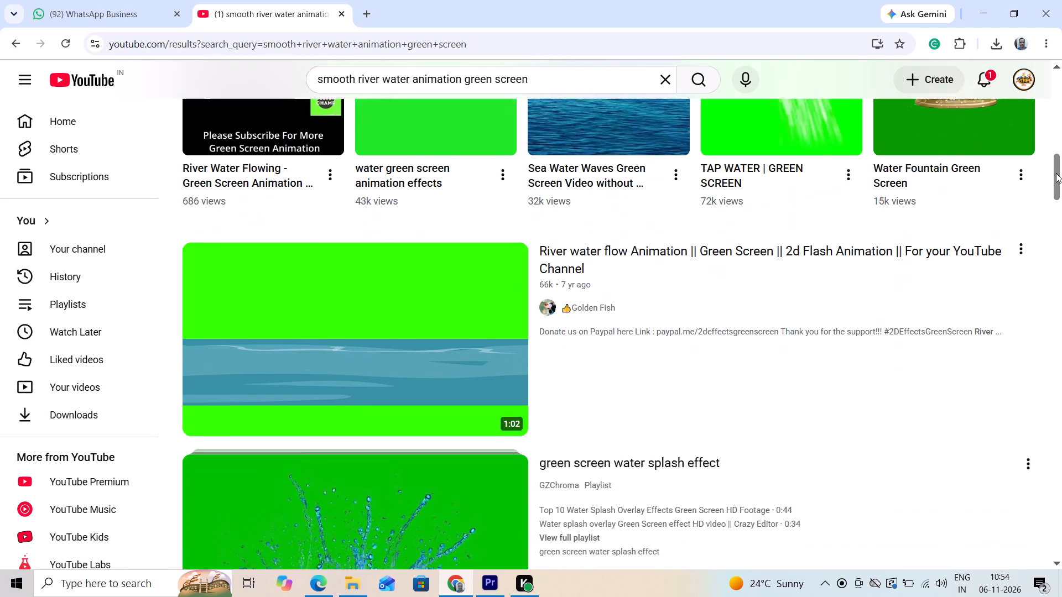
pyautogui.moveTo(1056, 173); pyautogui.dragTo(1054, 223)
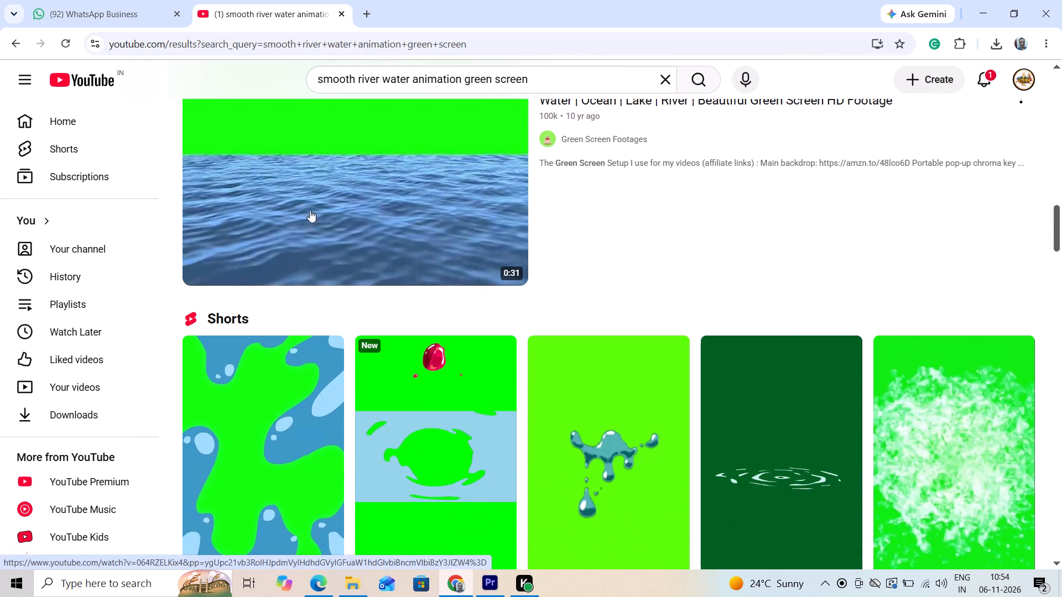
pyautogui.scroll(-9, 340, 219)
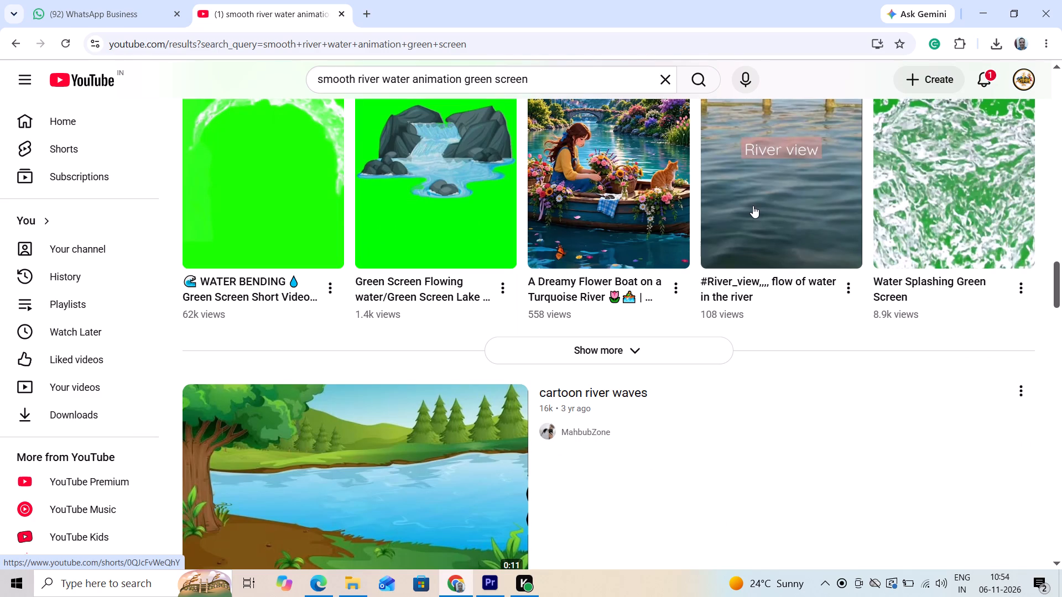
pyautogui.scroll(-4, 753, 206)
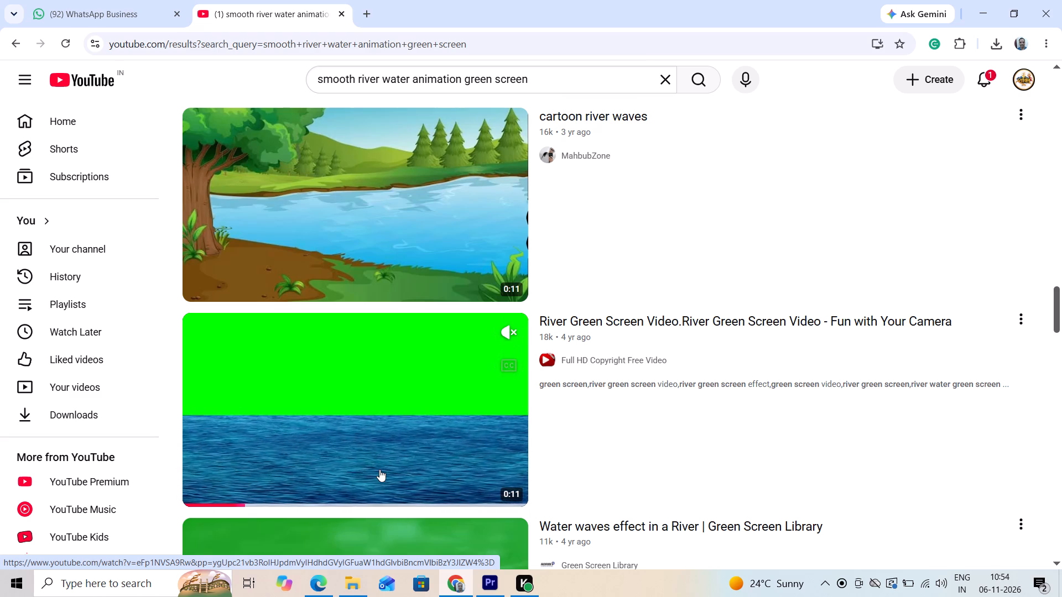
pyautogui.scroll(-3, 379, 469)
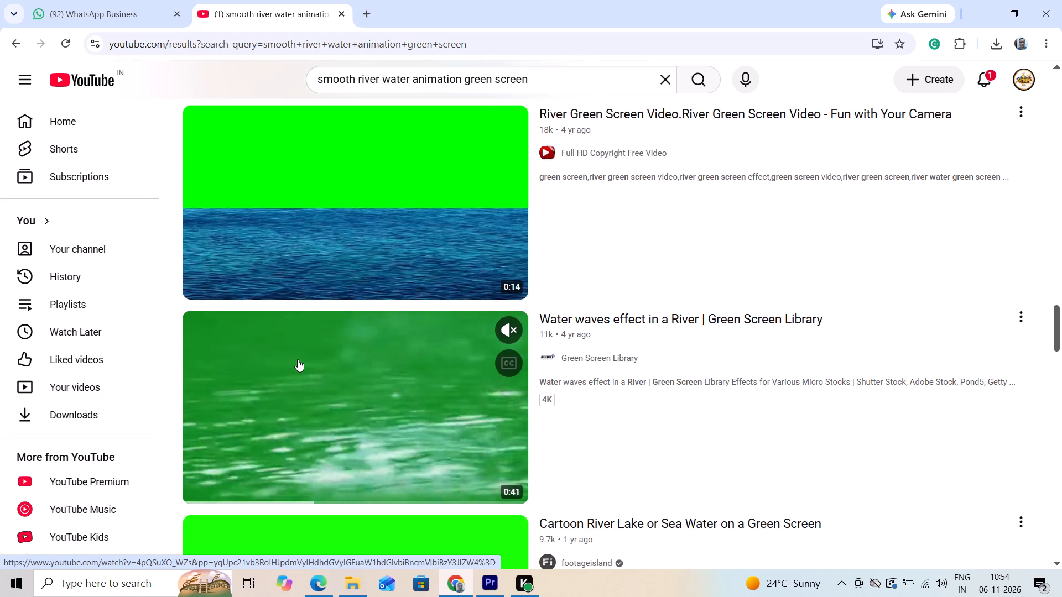
pyautogui.scroll(-2, 298, 359)
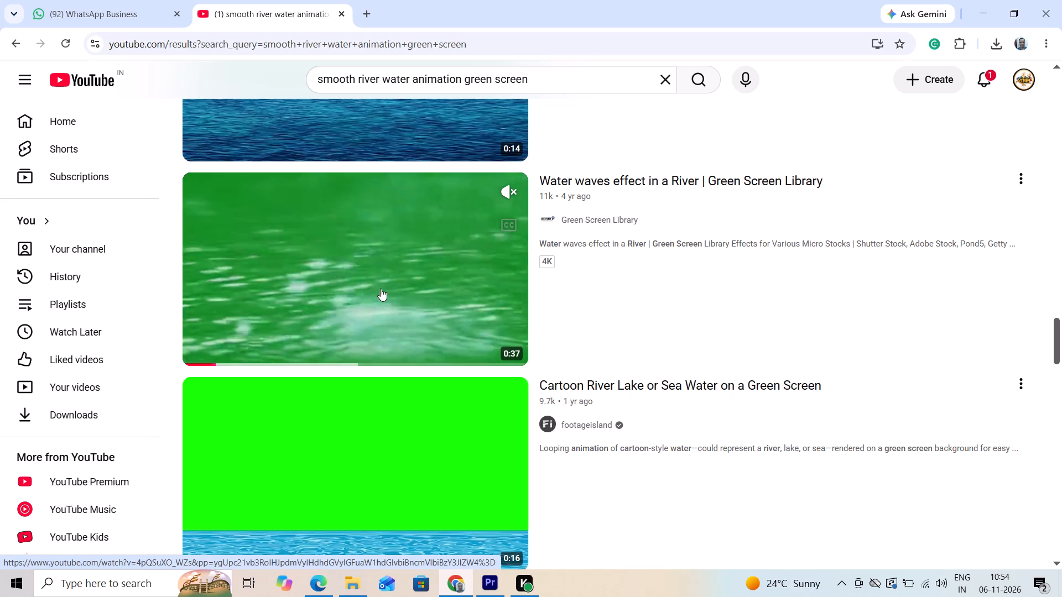
pyautogui.scroll(-3, 381, 289)
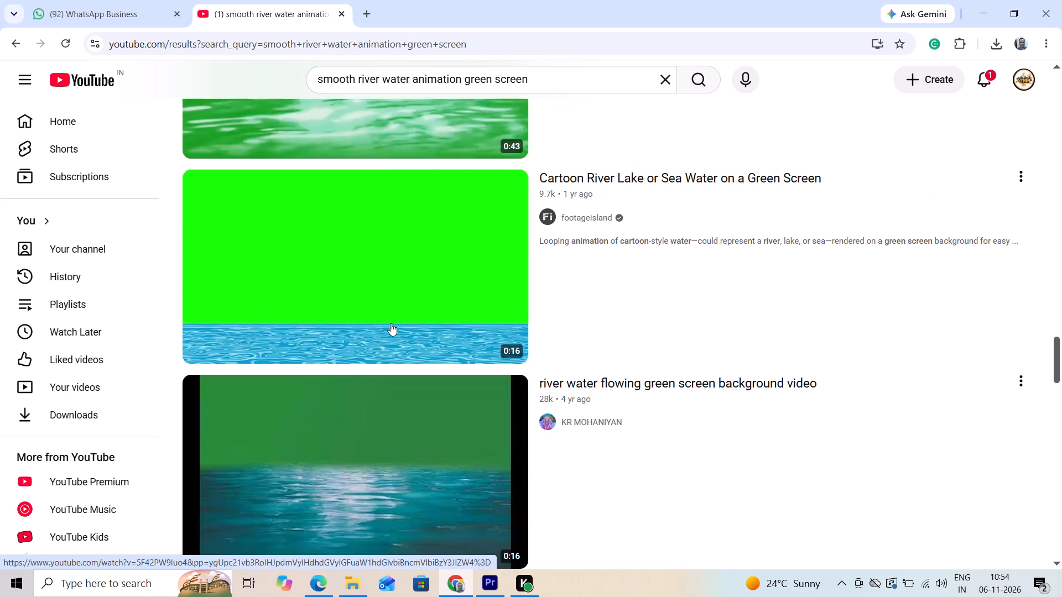
pyautogui.scroll(-3, 395, 337)
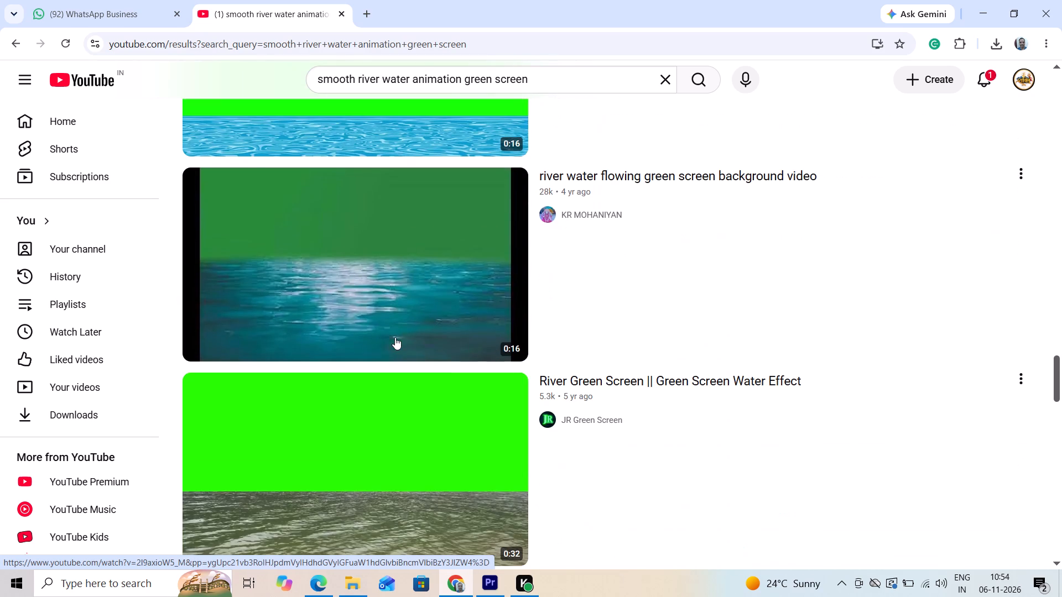
pyautogui.scroll(-2, 375, 305)
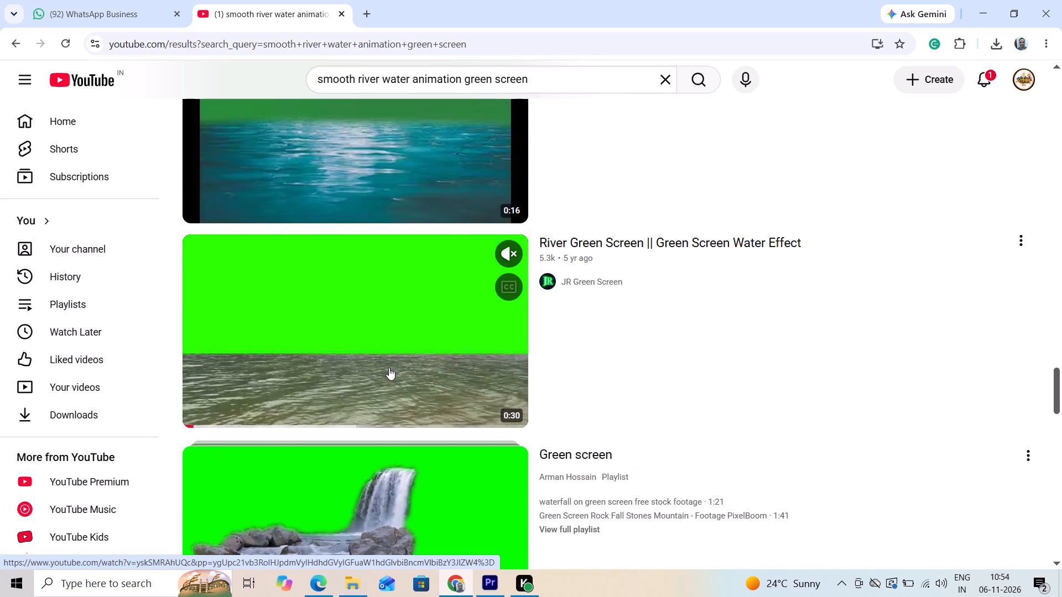
pyautogui.scroll(-2, 389, 368)
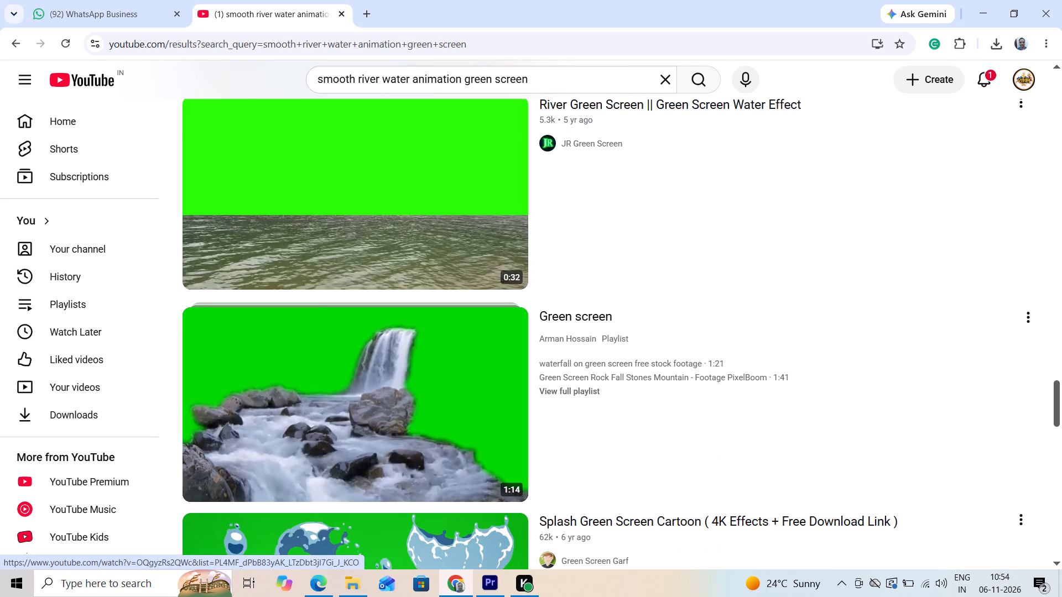
pyautogui.scroll(-3, 404, 420)
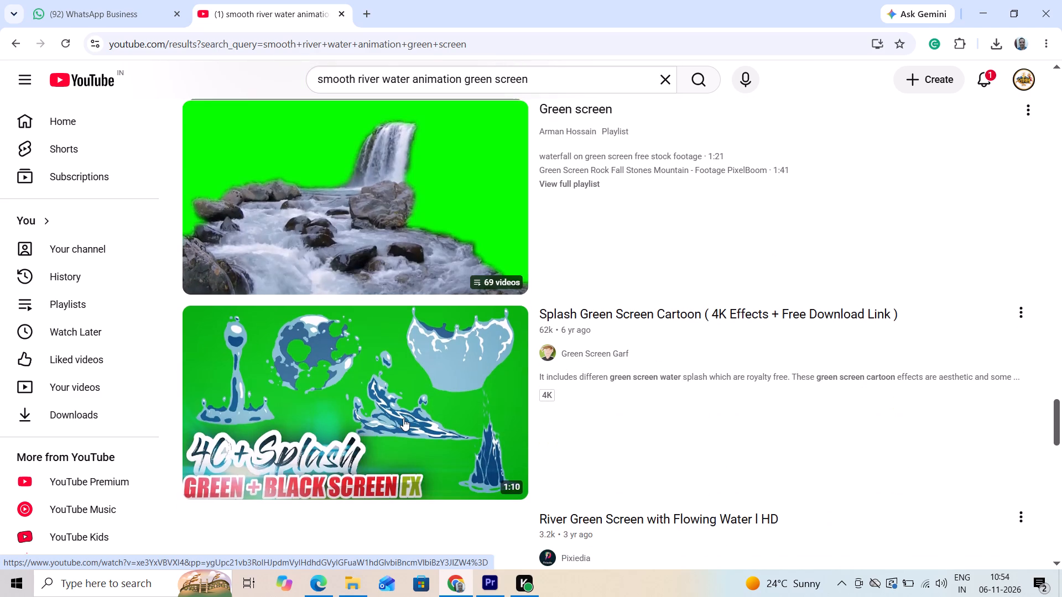
pyautogui.scroll(-4, 403, 418)
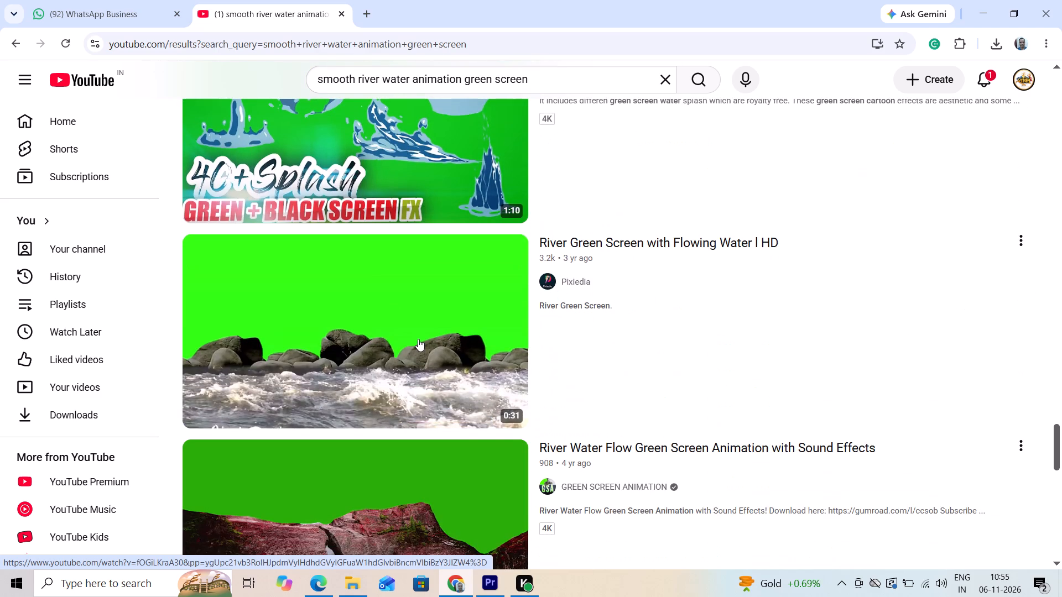
pyautogui.scroll(-4, 418, 339)
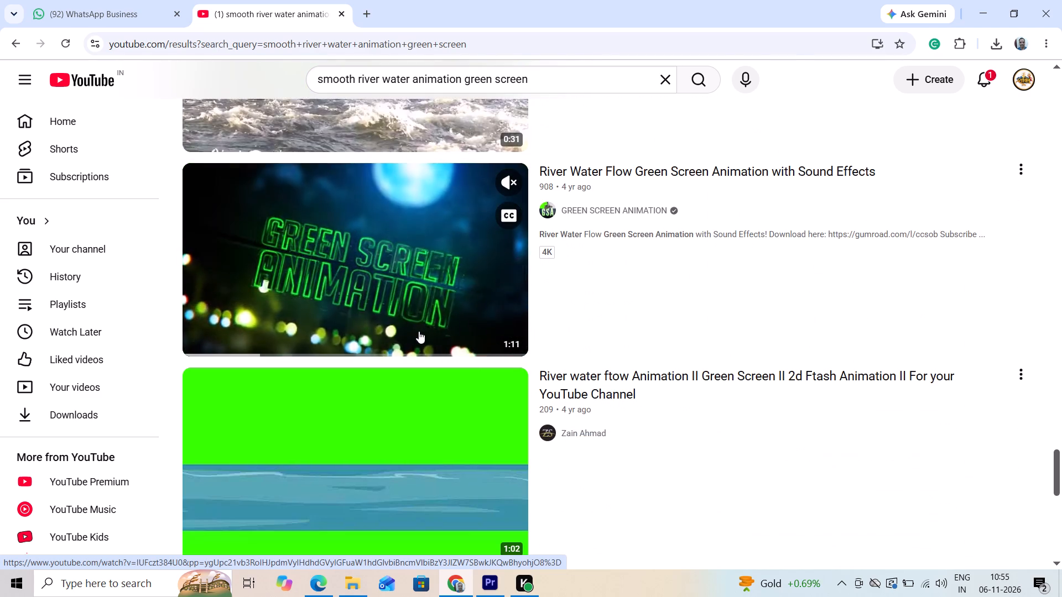
pyautogui.scroll(-1, 419, 331)
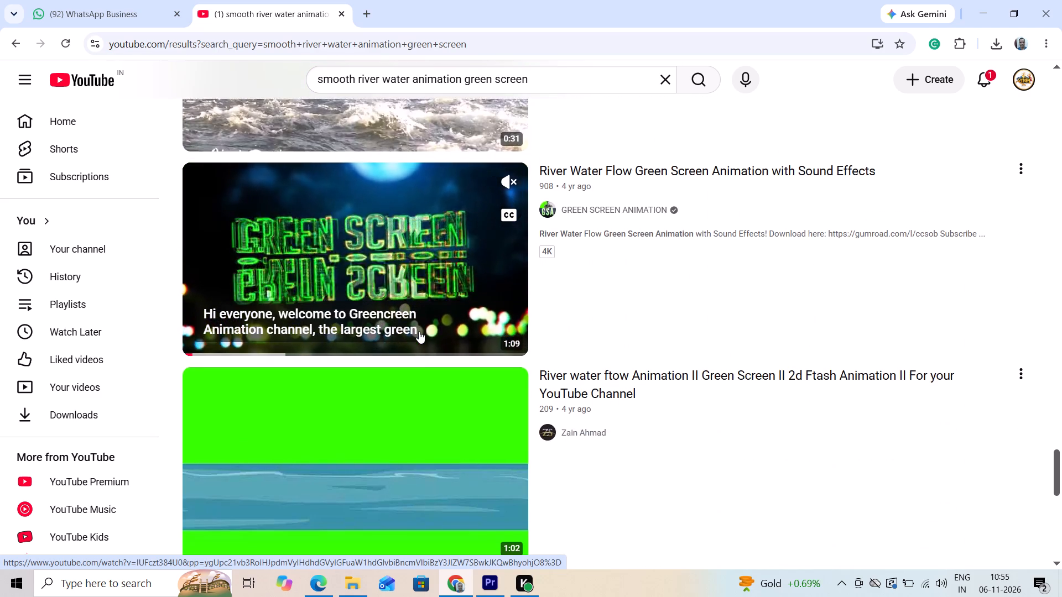
pyautogui.scroll(-2, 419, 331)
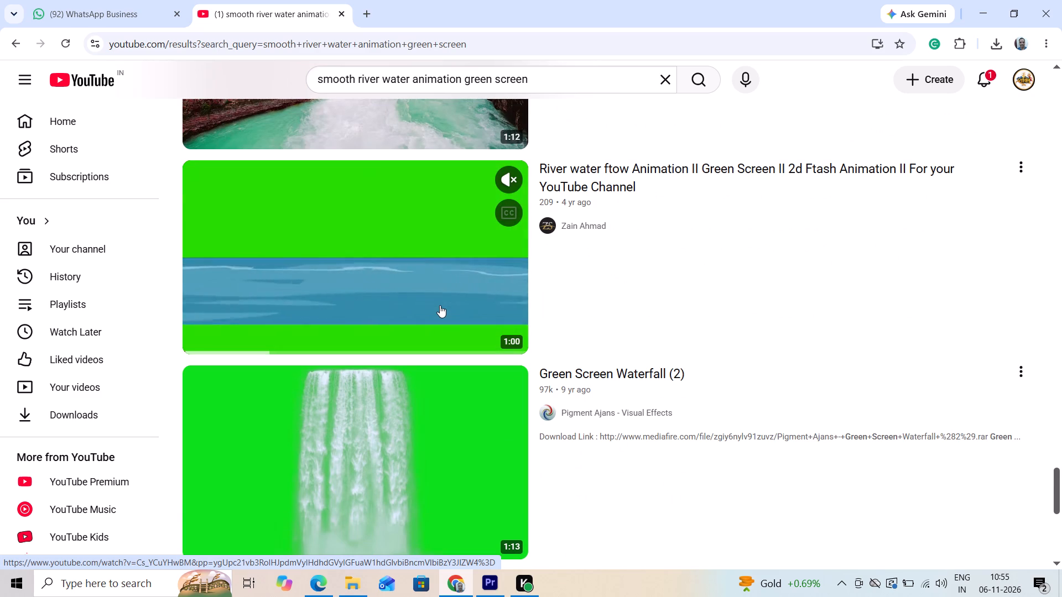
pyautogui.scroll(-5, 440, 305)
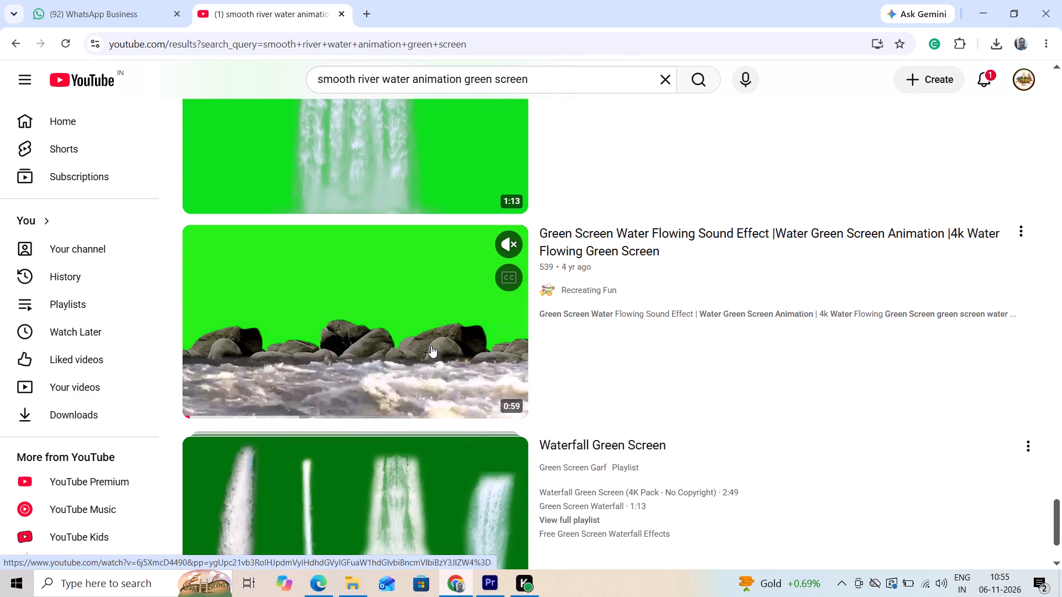
pyautogui.scroll(-1, 431, 345)
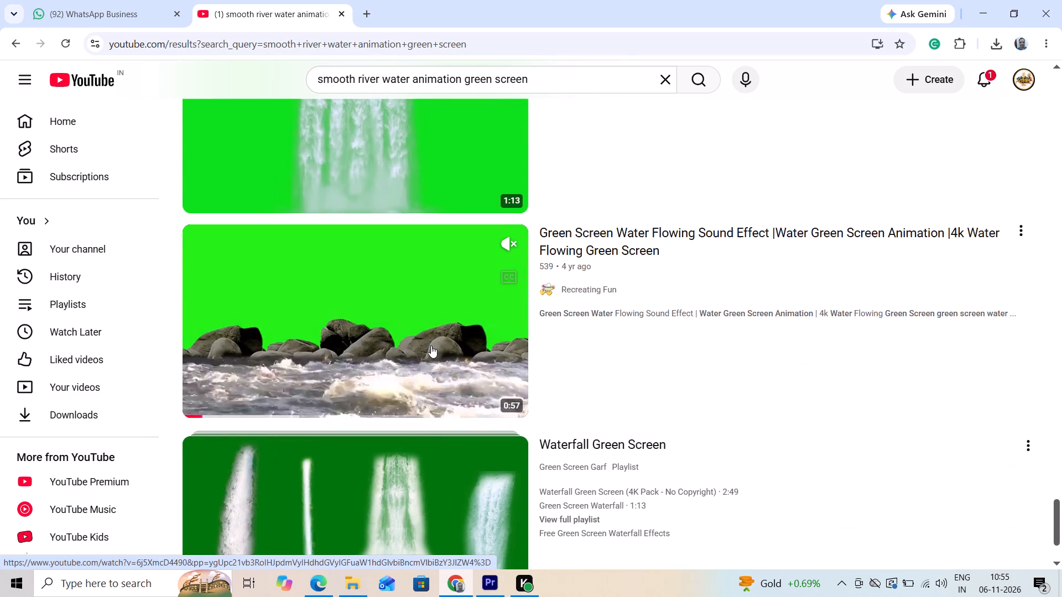
pyautogui.scroll(-4, 431, 345)
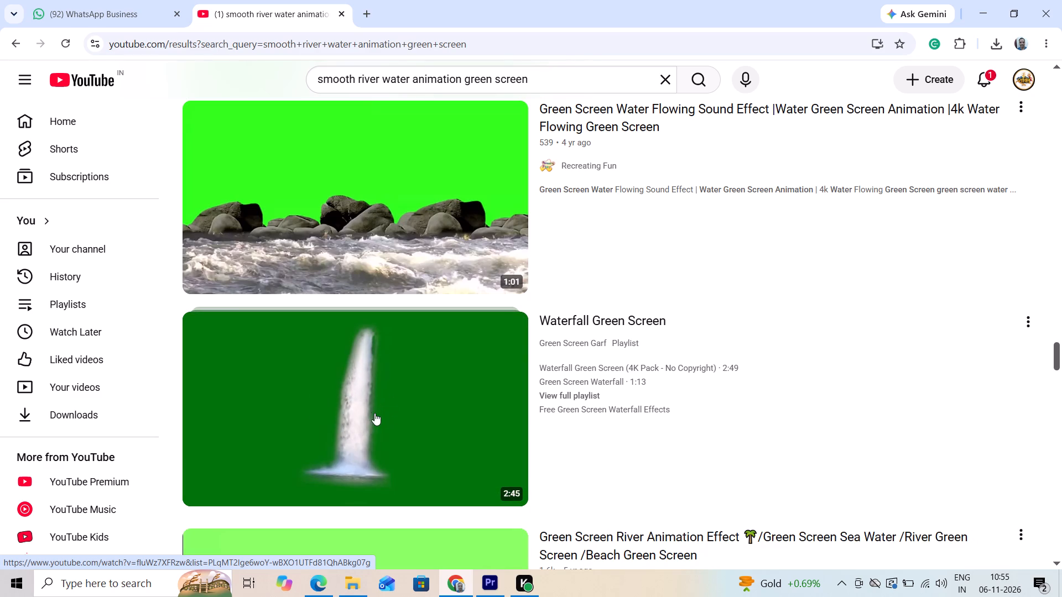
pyautogui.scroll(-4, 397, 416)
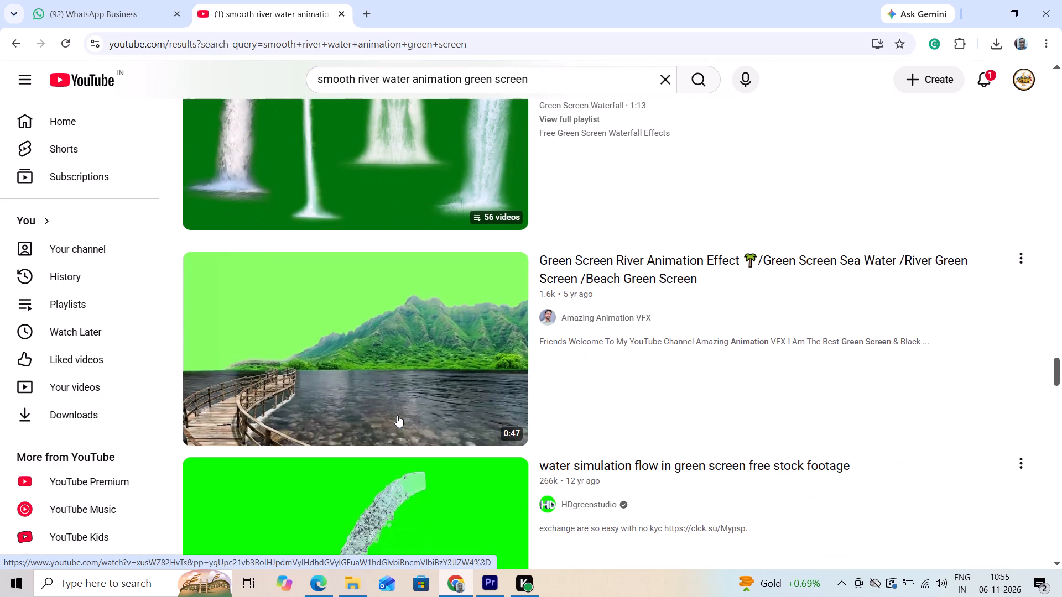
pyautogui.scroll(-3, 395, 381)
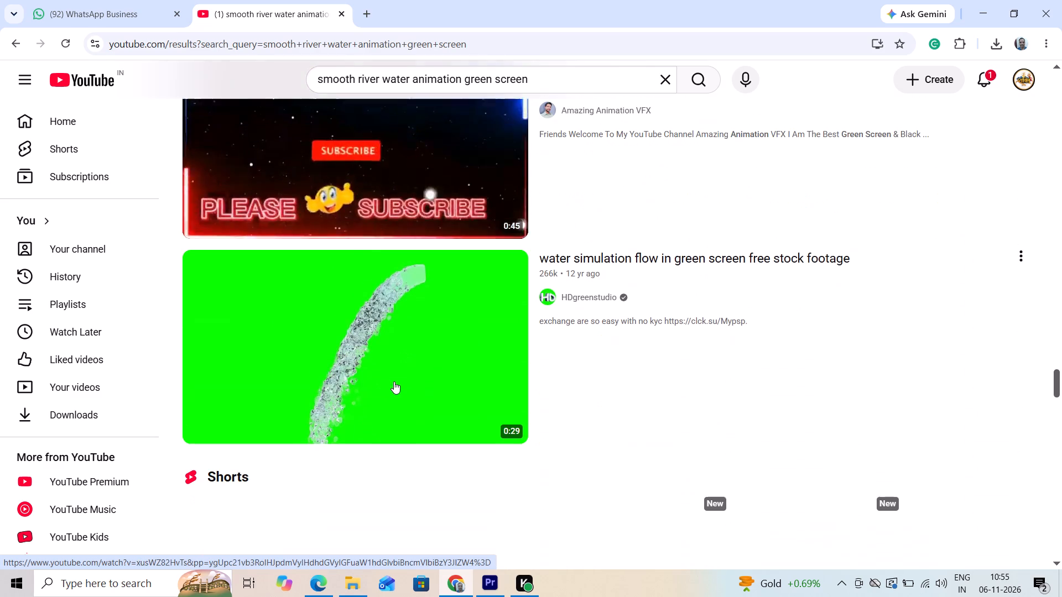
pyautogui.scroll(-5, 407, 375)
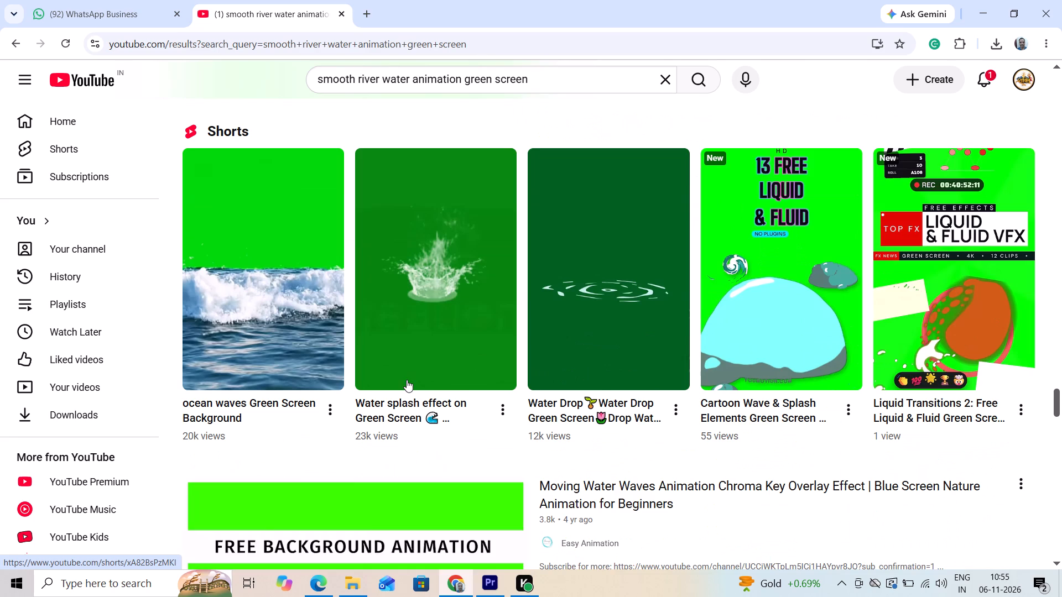
pyautogui.scroll(-4, 407, 380)
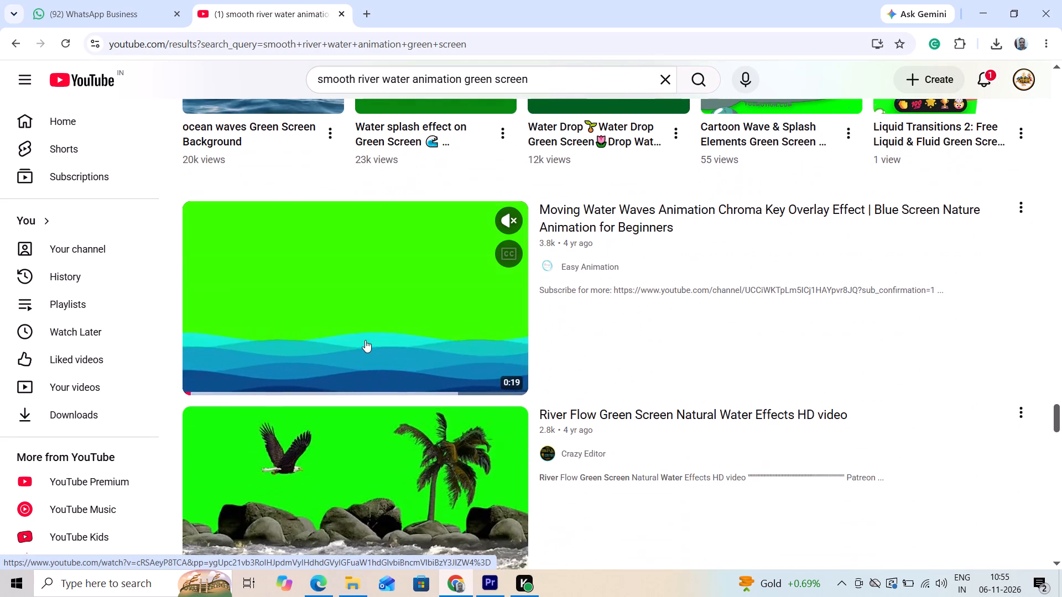
pyautogui.scroll(-3, 365, 340)
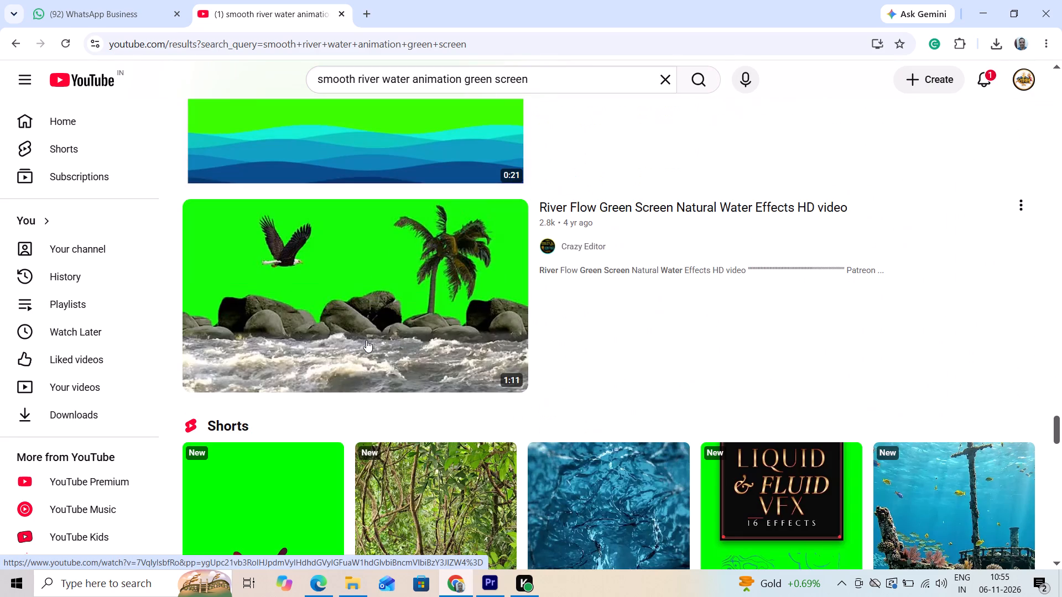
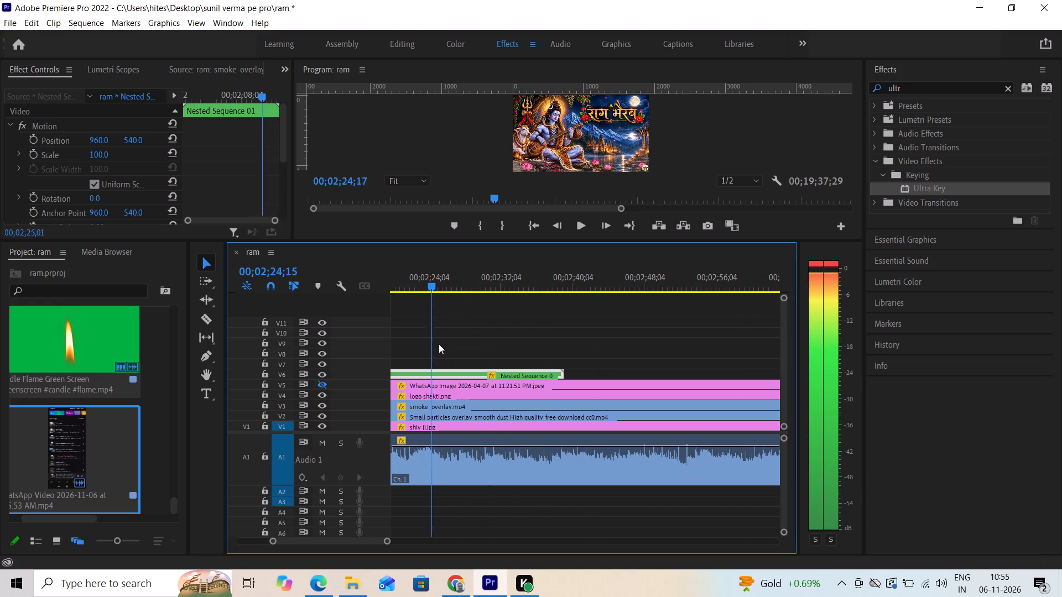
# Trim the end of the last smoke overlay clip on V3 to line up with the end of the logo and background clips.
pyautogui.click(451, 376)
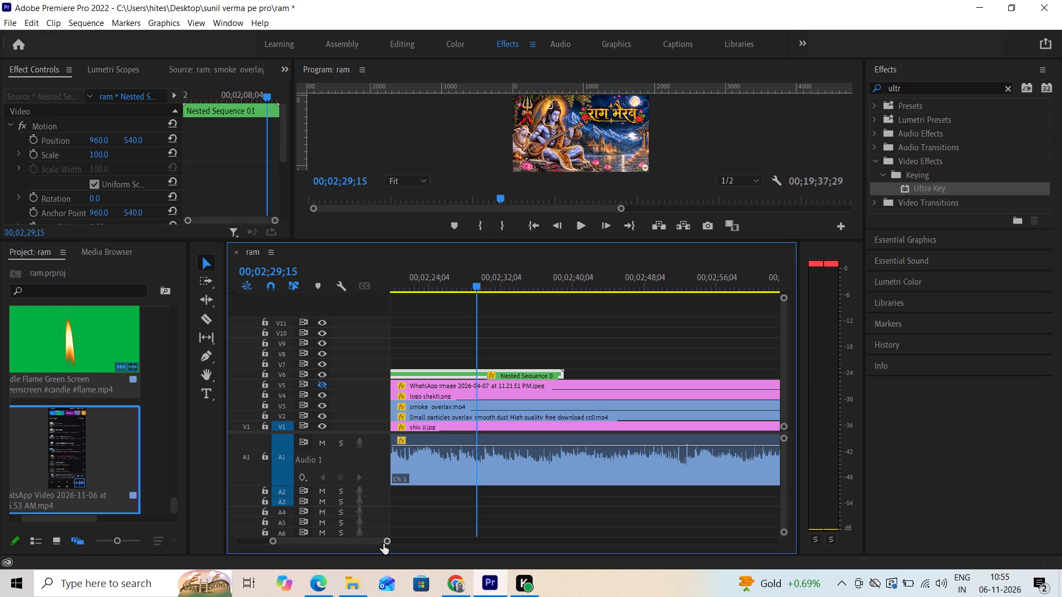
pyautogui.moveTo(386, 542); pyautogui.dragTo(490, 536)
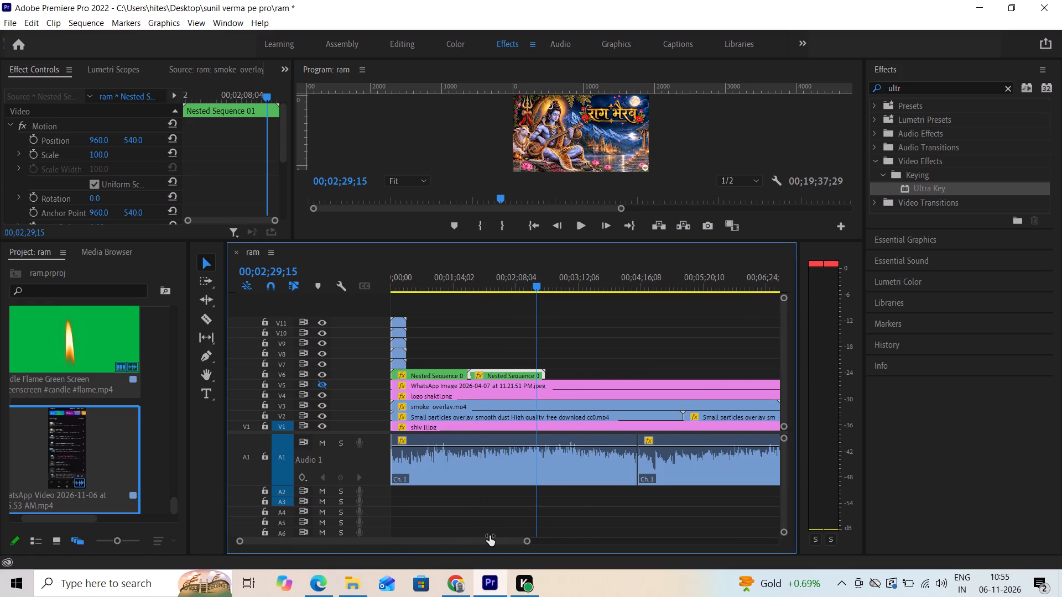
pyautogui.moveTo(490, 536); pyautogui.dragTo(598, 531)
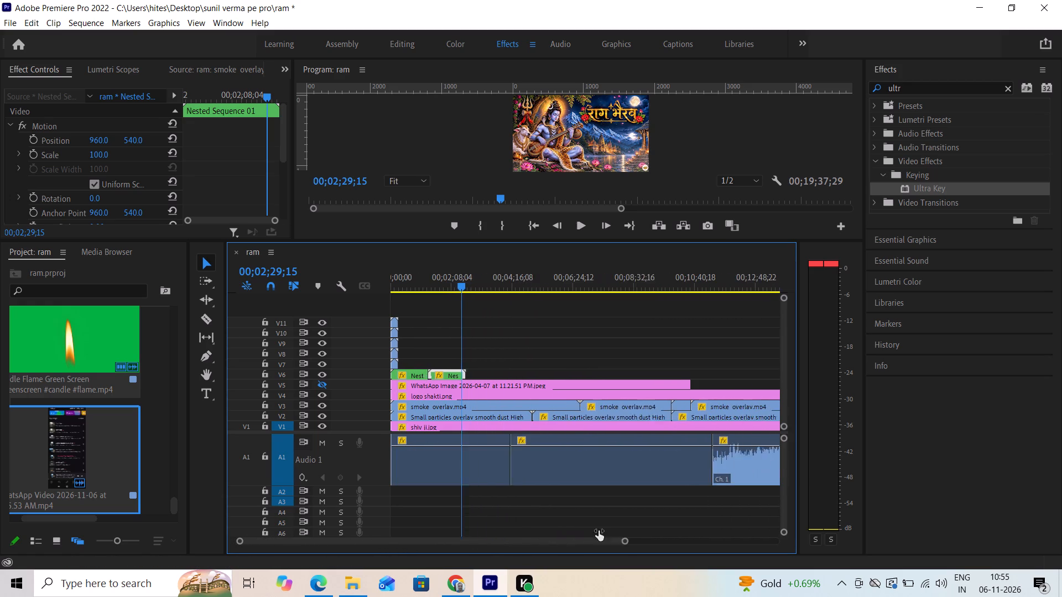
pyautogui.moveTo(598, 531); pyautogui.dragTo(610, 529)
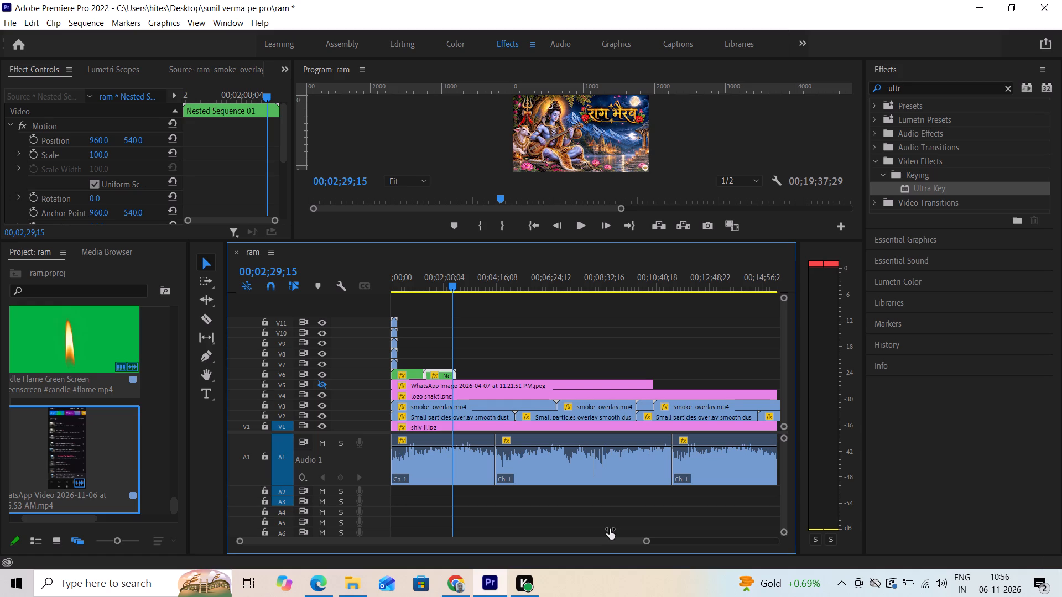
pyautogui.moveTo(610, 529); pyautogui.dragTo(655, 533)
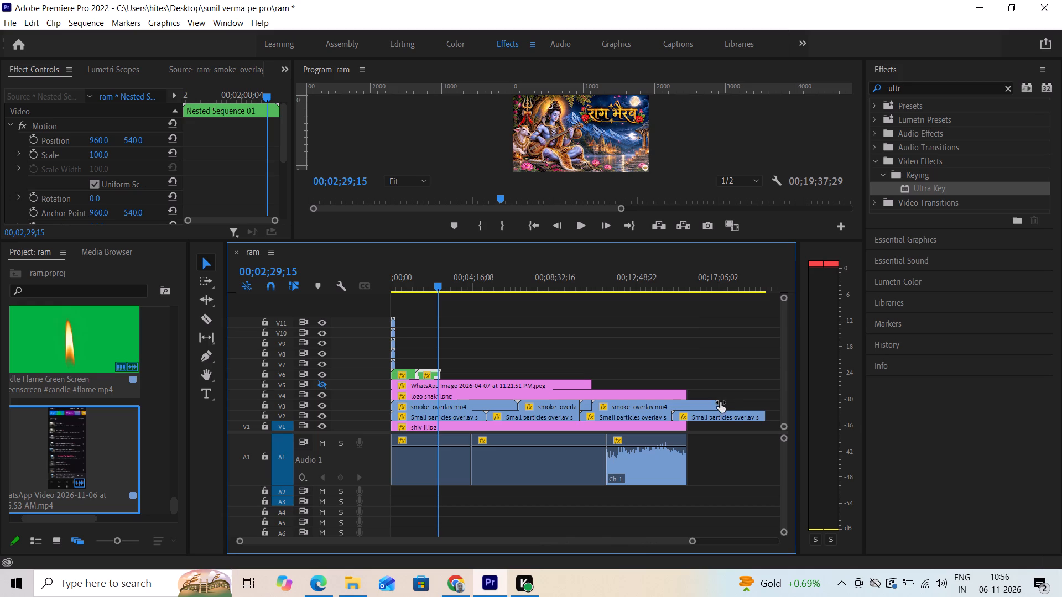
pyautogui.click(203, 263)
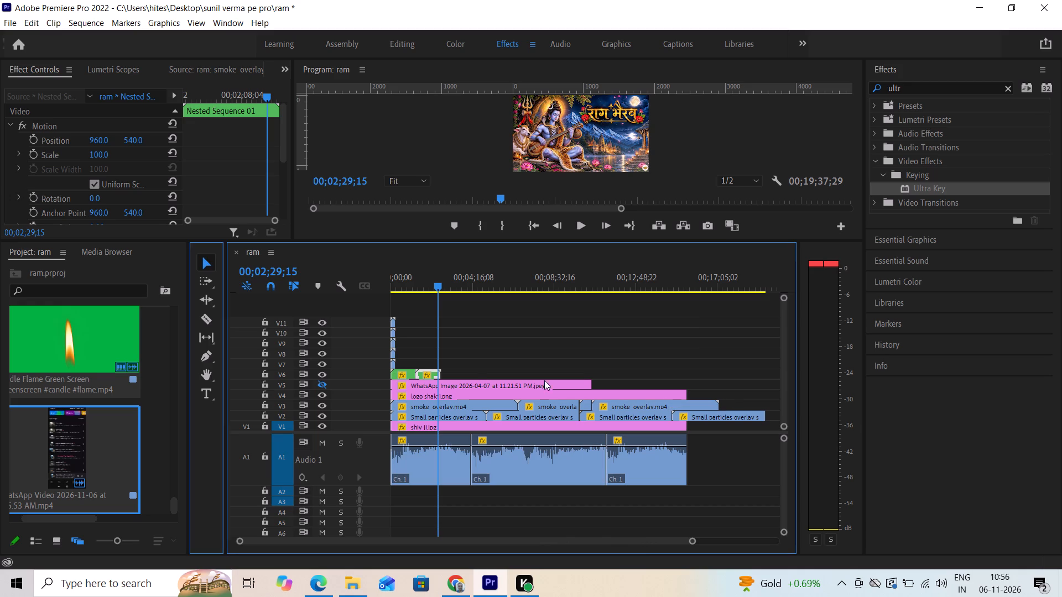
pyautogui.click(703, 404)
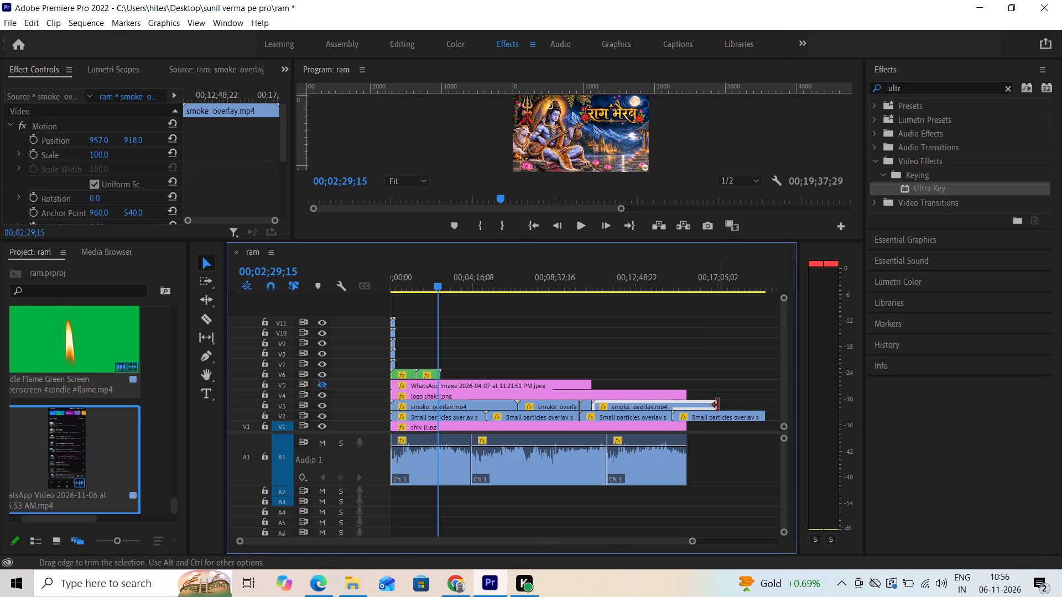
pyautogui.moveTo(718, 405); pyautogui.dragTo(688, 410)
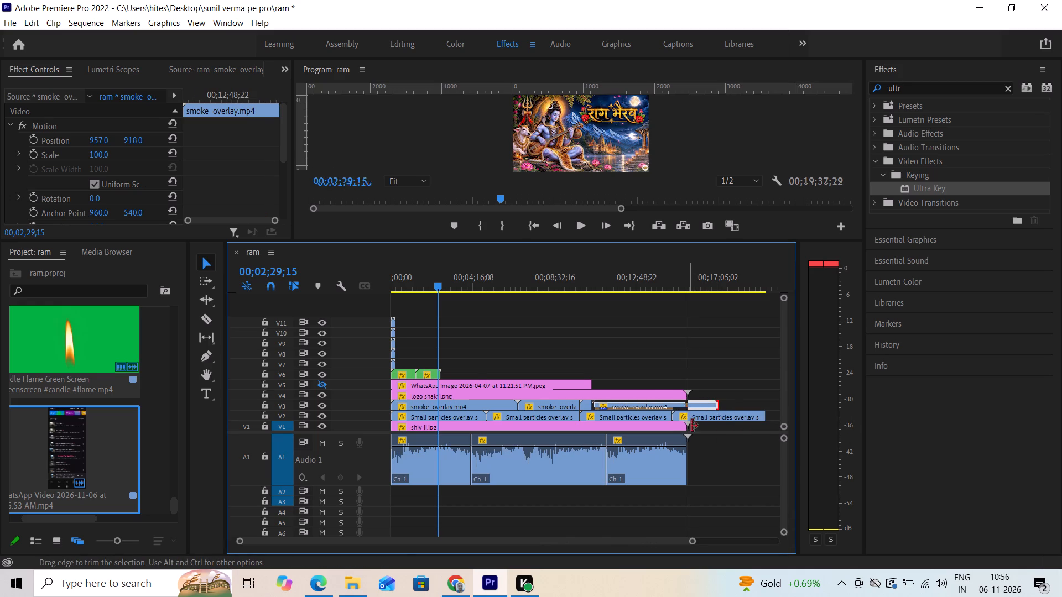
# Trim the end of the last small particles overlay clip on V2 to match the end of the background and audio.
pyautogui.click(761, 413)
pyautogui.moveTo(761, 413); pyautogui.dragTo(740, 417)
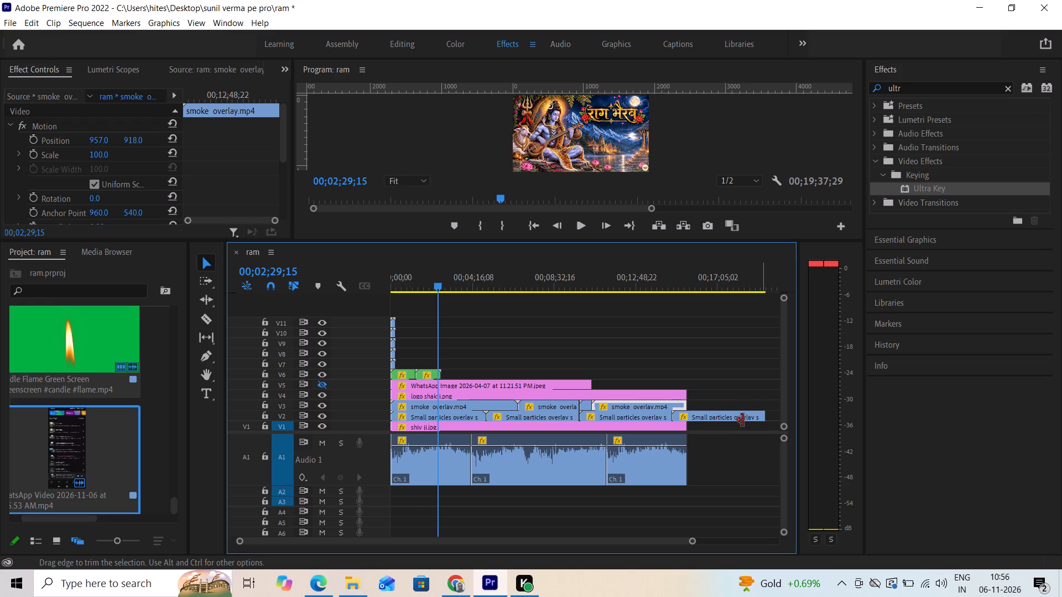
pyautogui.click(741, 417)
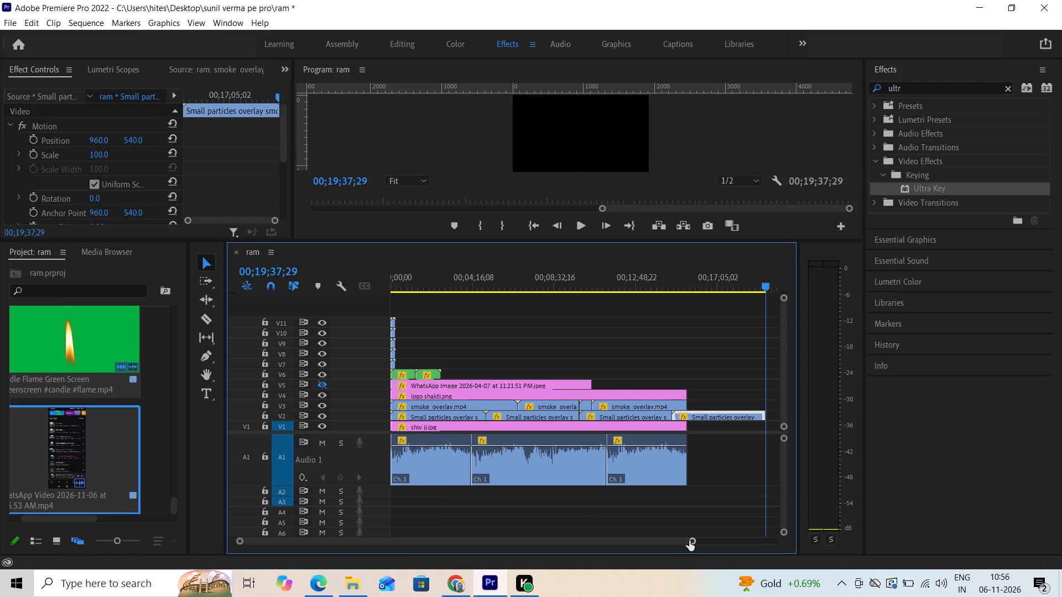
pyautogui.moveTo(691, 542); pyautogui.dragTo(717, 536)
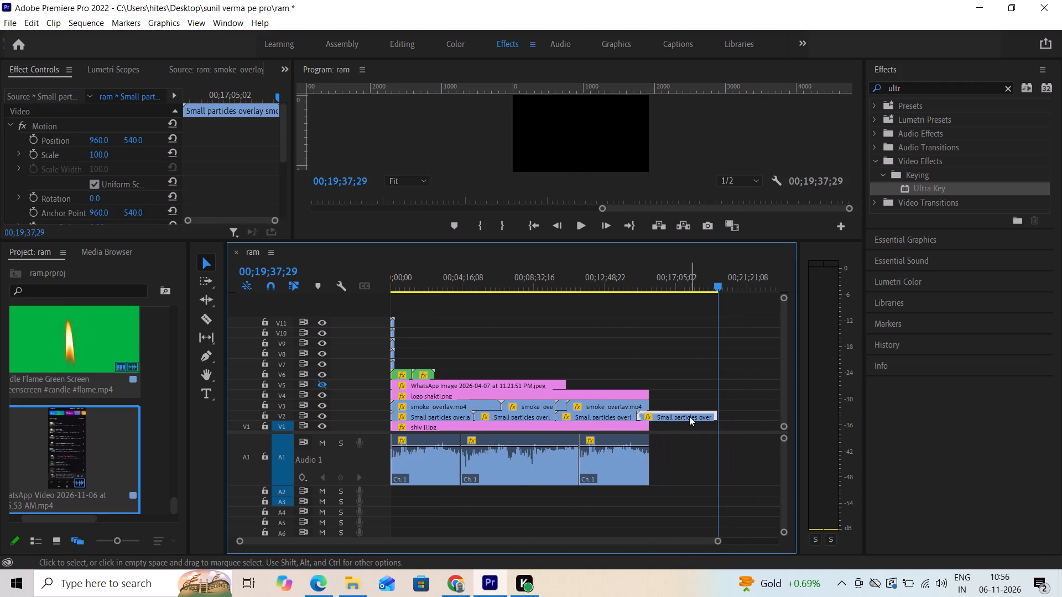
pyautogui.click(688, 416)
pyautogui.moveTo(717, 417); pyautogui.dragTo(709, 418)
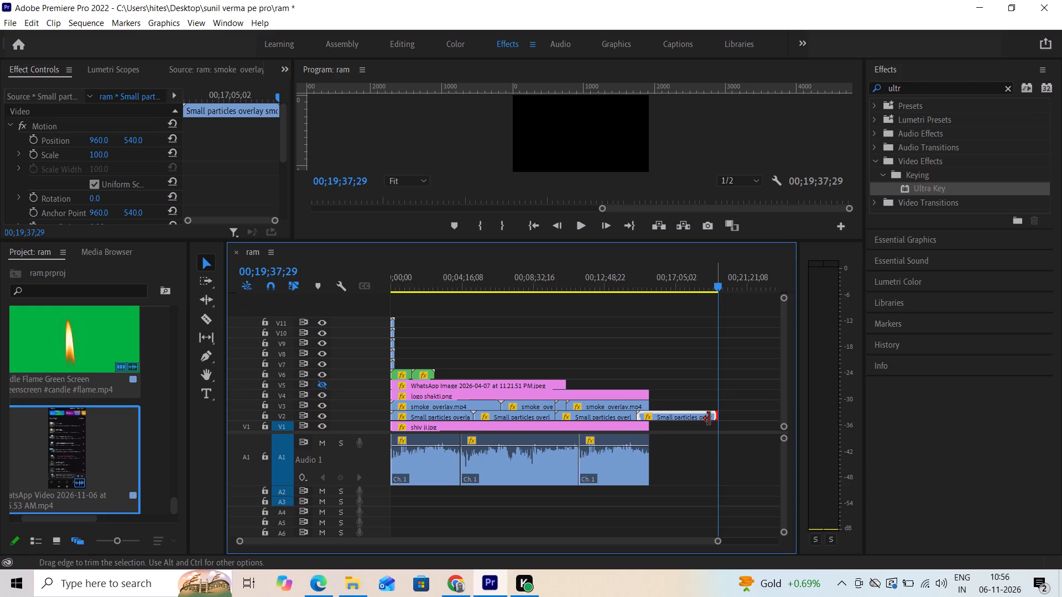
pyautogui.moveTo(709, 418); pyautogui.dragTo(645, 426)
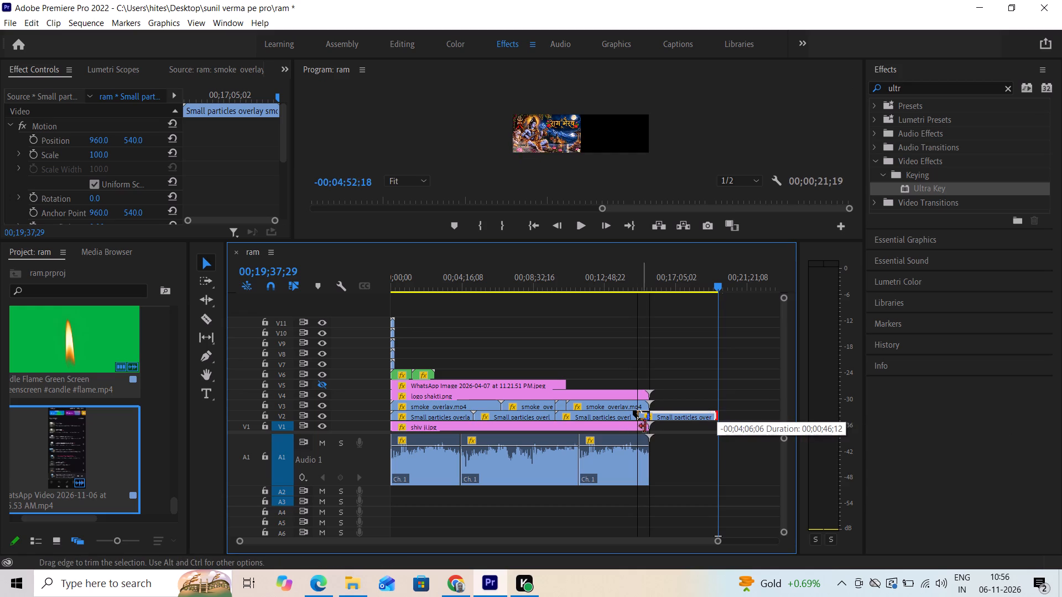
pyautogui.moveTo(645, 426); pyautogui.dragTo(649, 426)
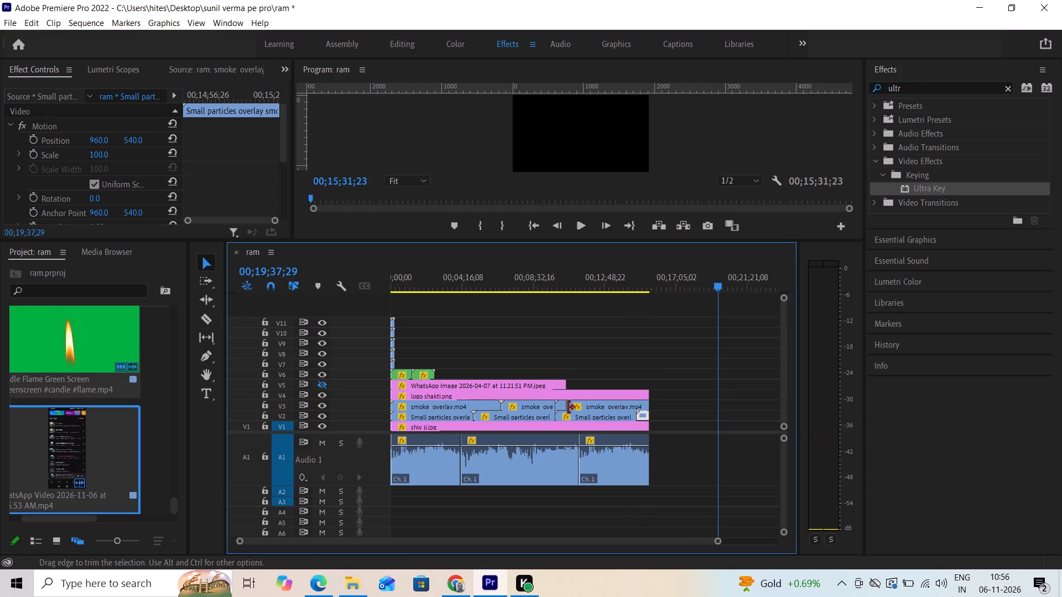
# Duplicate the second Nested Sequence 01 clip on V6 and butt the copy directly against its end.
pyautogui.click(424, 373)
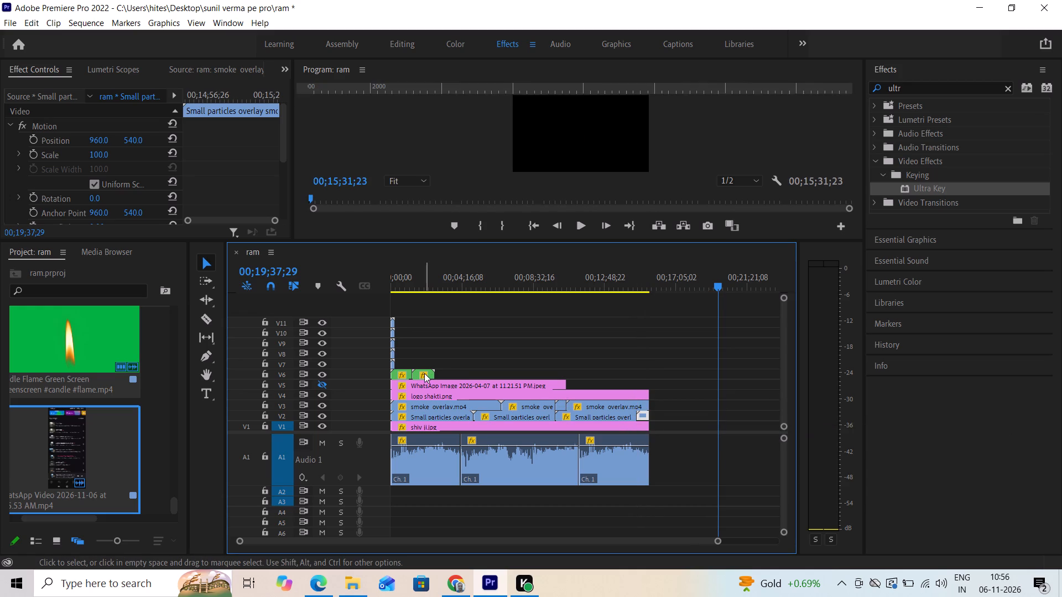
pyautogui.keyDown('alt'); pyautogui.moveTo(424, 373); pyautogui.dragTo(450, 372); pyautogui.keyUp('alt')
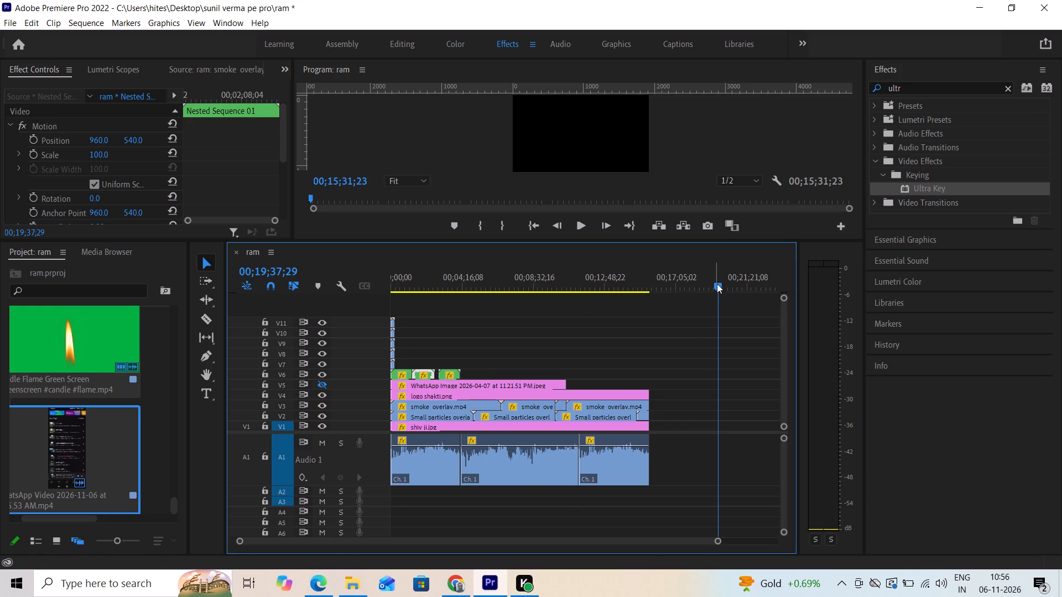
pyautogui.moveTo(717, 284); pyautogui.dragTo(421, 349)
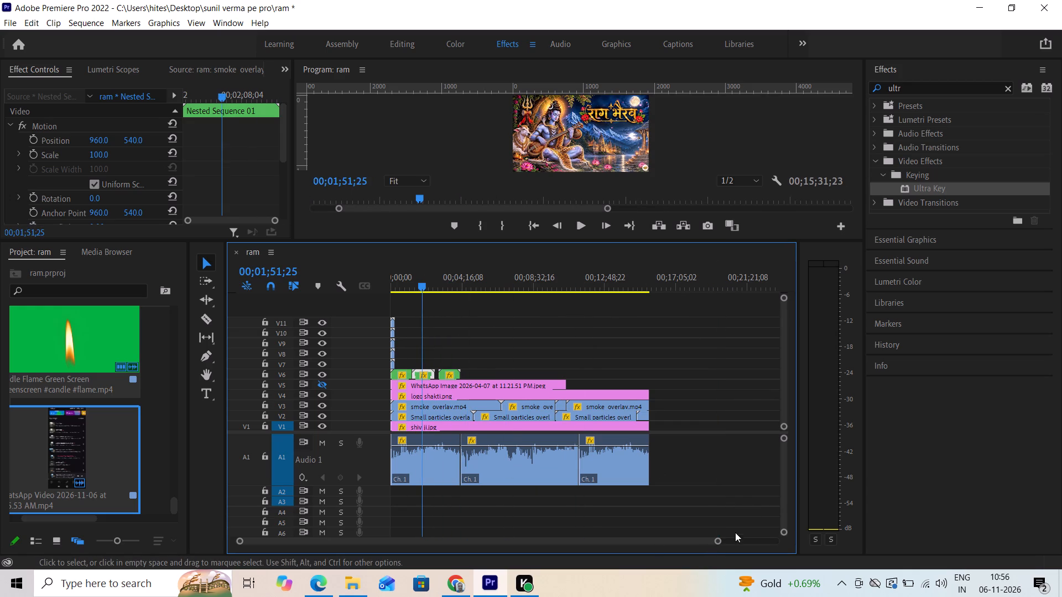
pyautogui.moveTo(719, 539); pyautogui.dragTo(641, 540)
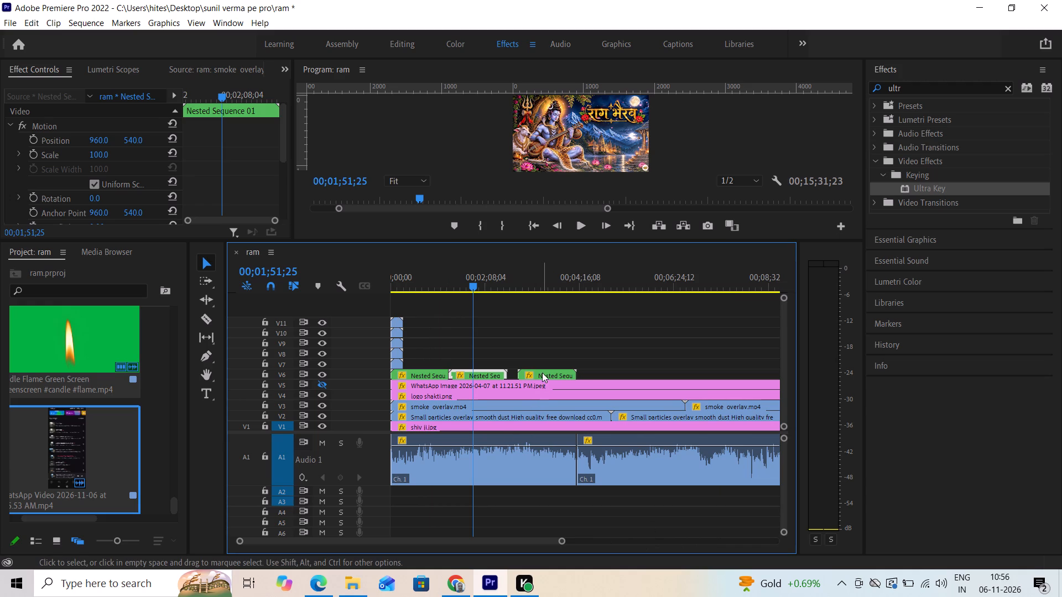
pyautogui.moveTo(542, 373); pyautogui.dragTo(532, 374)
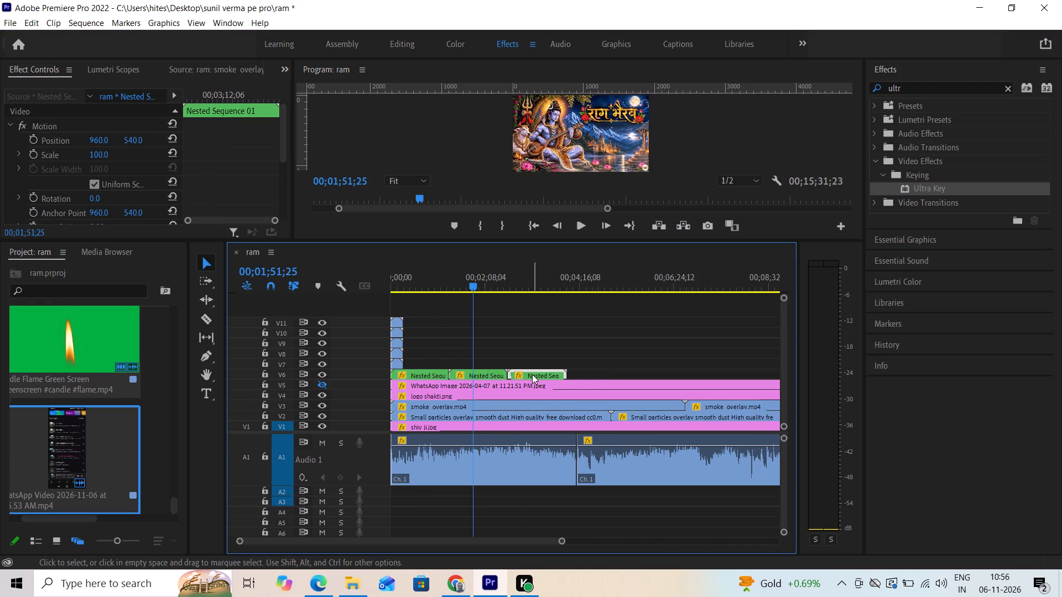
# Add three more copies of Nested Sequence 01 along V6, each placed end to end without gaps.
pyautogui.keyDown('alt'); pyautogui.moveTo(532, 374); pyautogui.dragTo(600, 374); pyautogui.keyUp('alt')
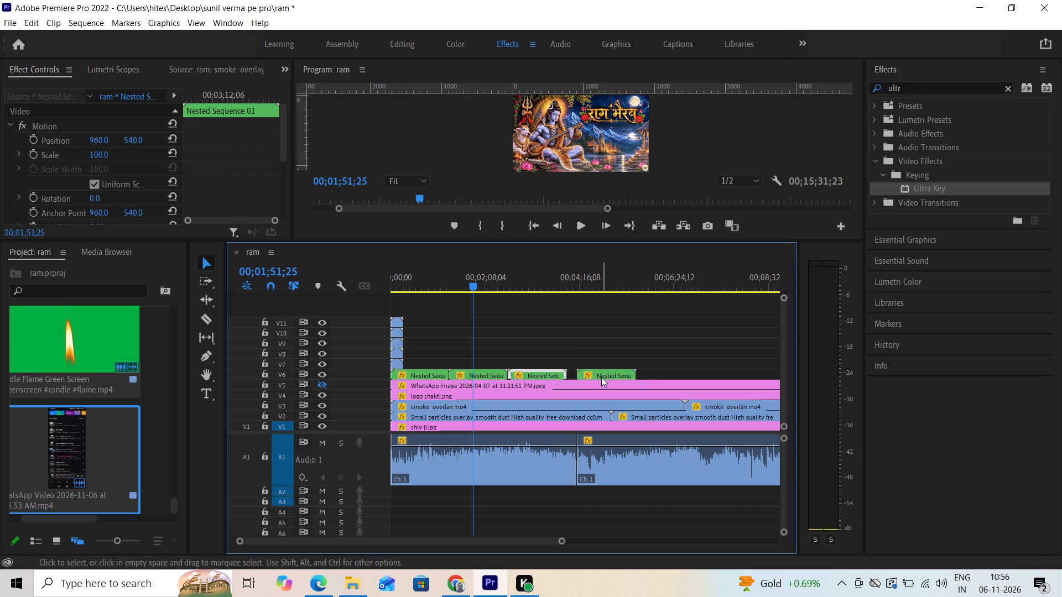
pyautogui.moveTo(601, 377); pyautogui.dragTo(591, 378)
pyautogui.keyDown('alt'); pyautogui.moveTo(590, 374); pyautogui.dragTo(667, 371); pyautogui.keyUp('alt')
pyautogui.moveTo(665, 374); pyautogui.dragTo(659, 376)
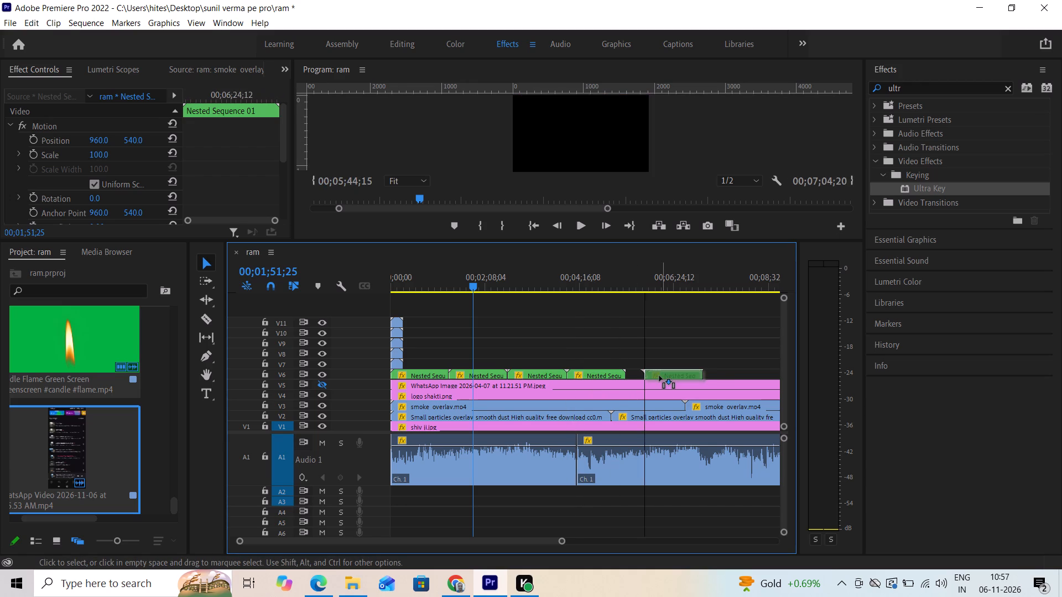
pyautogui.moveTo(659, 376); pyautogui.dragTo(647, 377)
pyautogui.keyDown('alt'); pyautogui.moveTo(644, 373); pyautogui.dragTo(684, 373); pyautogui.keyUp('alt')
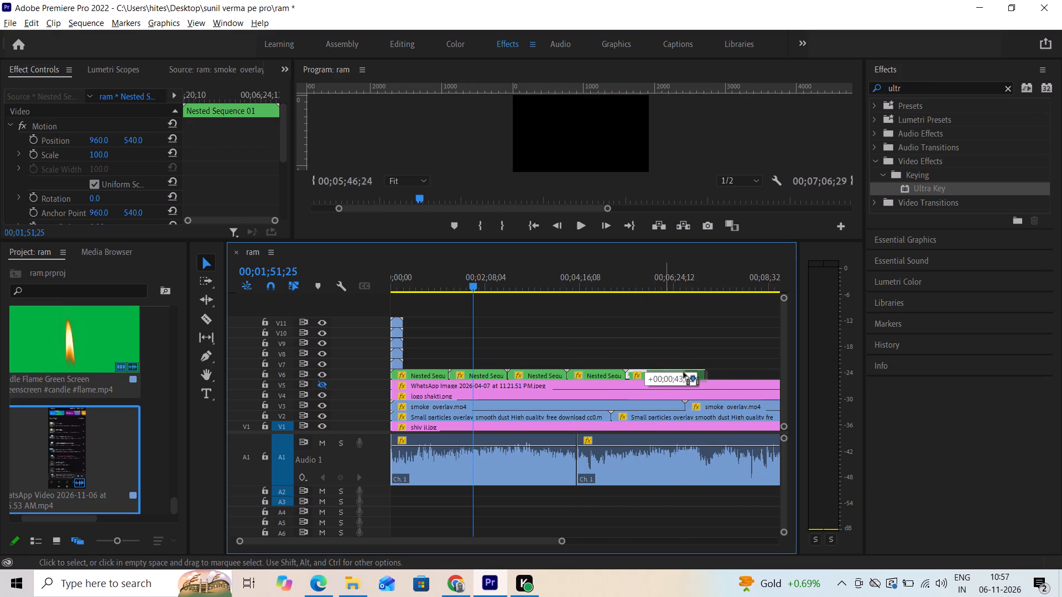
pyautogui.keyDown('alt'); pyautogui.moveTo(684, 373); pyautogui.dragTo(720, 373); pyautogui.keyUp('alt')
pyautogui.moveTo(723, 374); pyautogui.dragTo(705, 375)
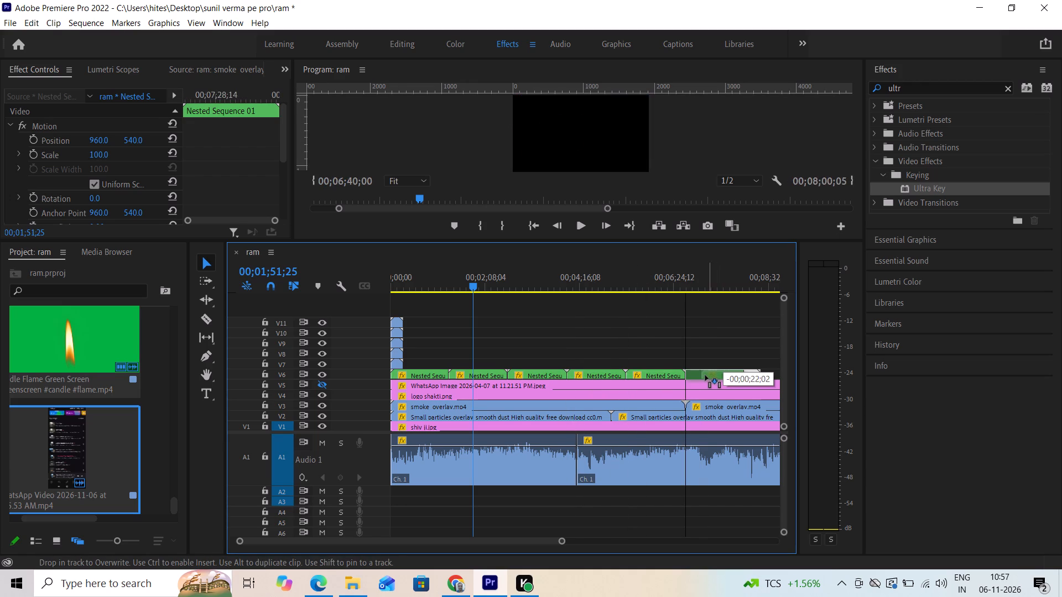
pyautogui.moveTo(705, 375); pyautogui.dragTo(703, 376)
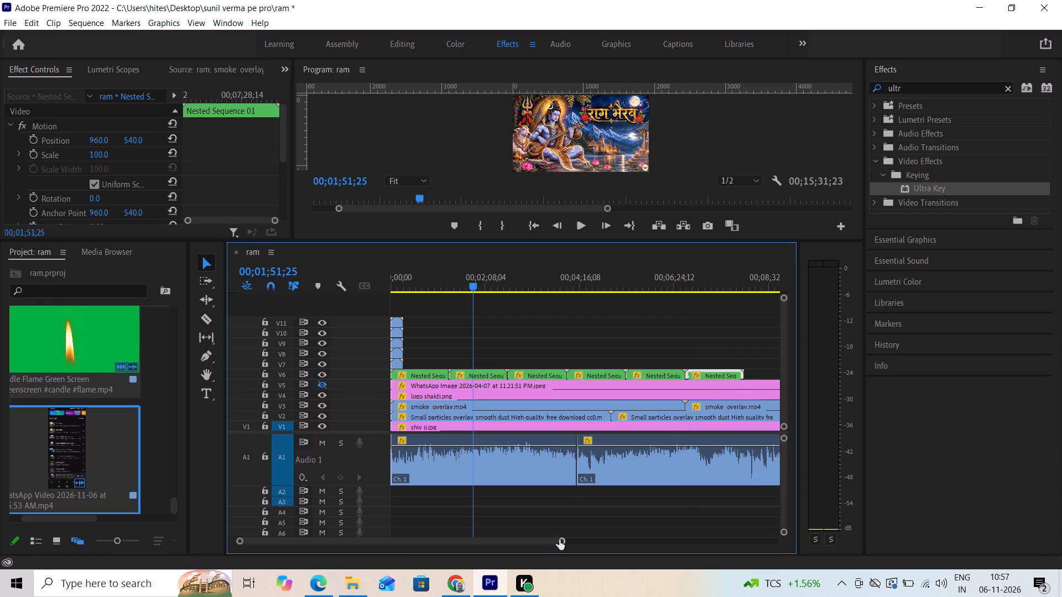
# Make three further copies of Nested Sequence 01 on V6 and close the gaps so they continue the row.
pyautogui.moveTo(560, 539); pyautogui.dragTo(650, 540)
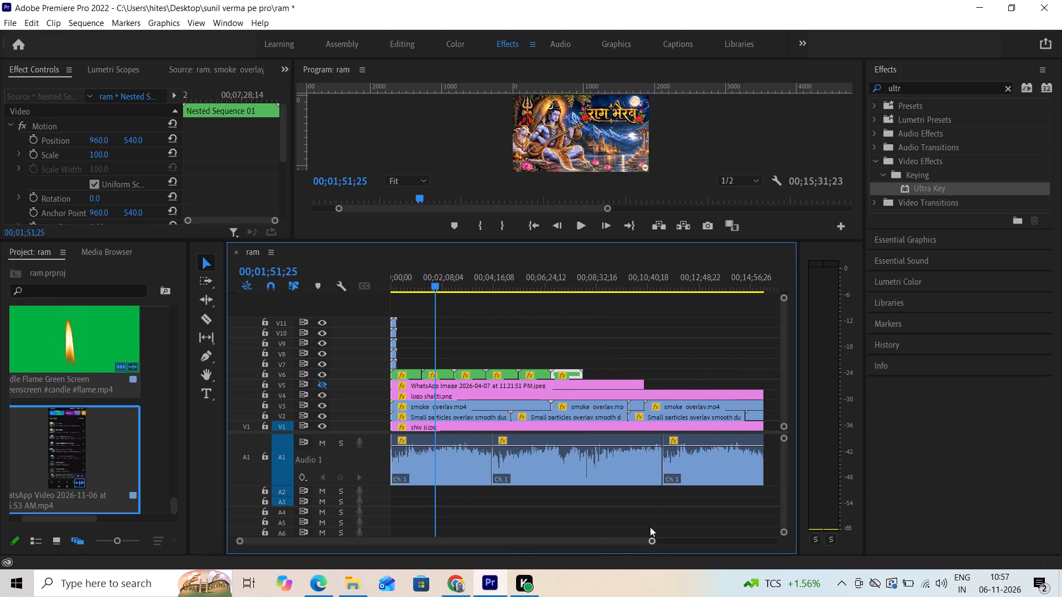
pyautogui.keyDown('alt'); pyautogui.moveTo(565, 371); pyautogui.dragTo(635, 371); pyautogui.keyUp('alt')
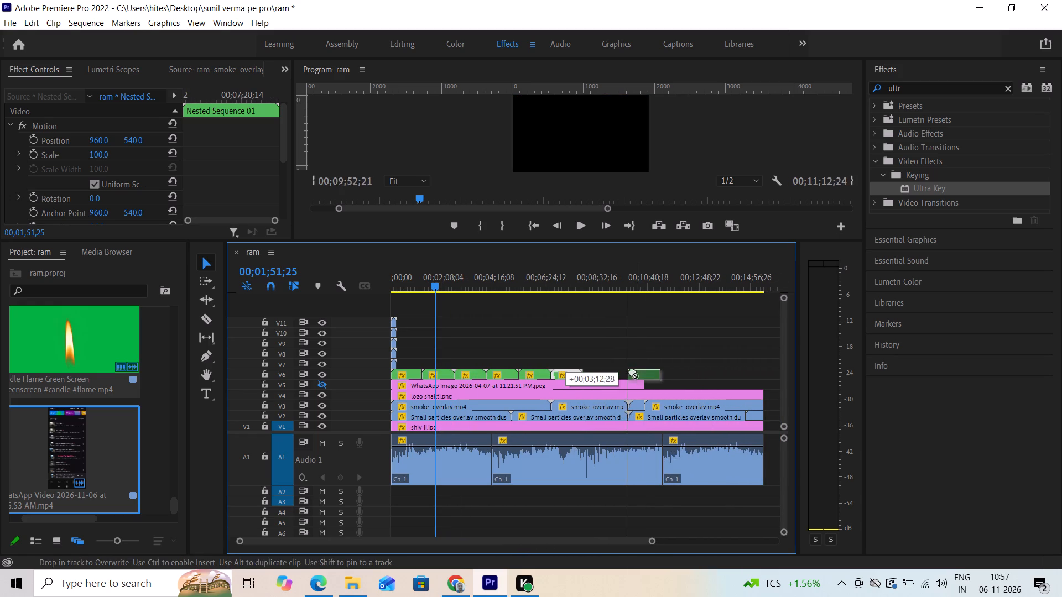
pyautogui.keyDown('alt'); pyautogui.moveTo(643, 374); pyautogui.dragTo(711, 374); pyautogui.keyUp('alt')
pyautogui.keyDown('alt'); pyautogui.moveTo(707, 375); pyautogui.dragTo(707, 376); pyautogui.keyUp('alt')
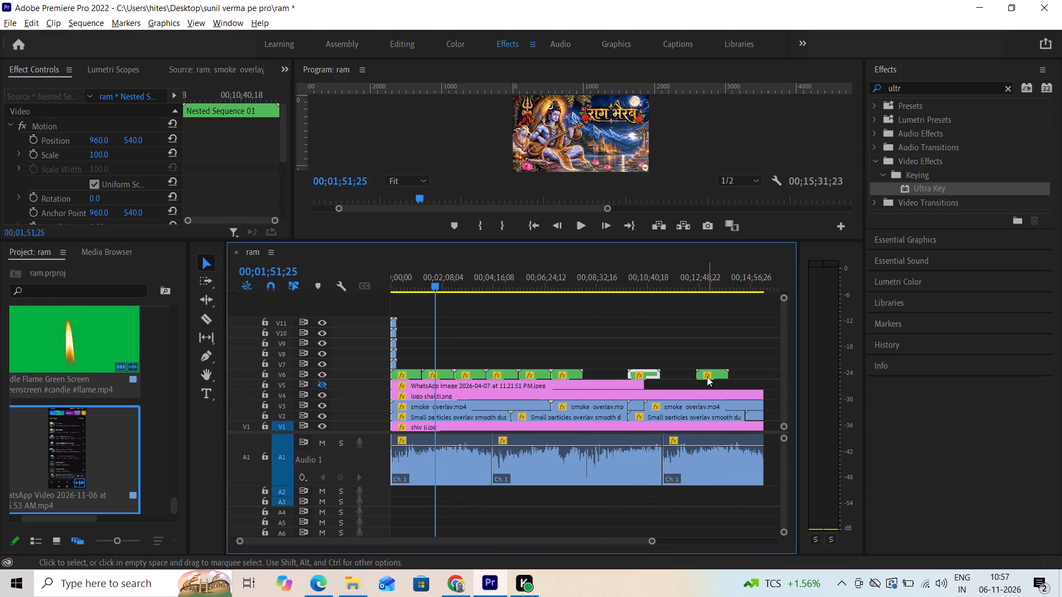
pyautogui.keyDown('alt'); pyautogui.moveTo(707, 376); pyautogui.dragTo(753, 375); pyautogui.keyUp('alt')
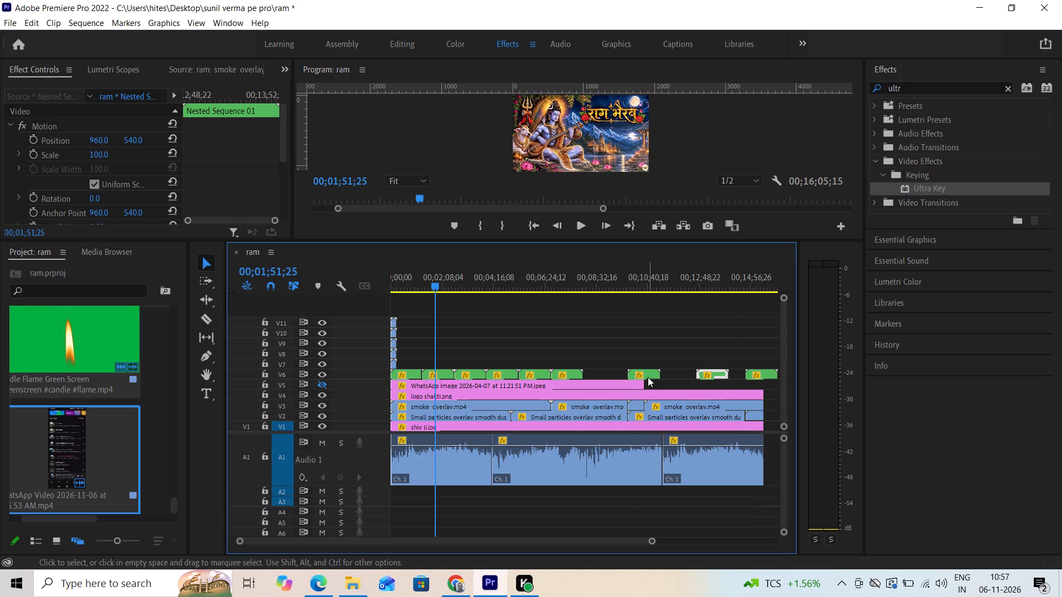
pyautogui.moveTo(648, 376); pyautogui.dragTo(605, 374)
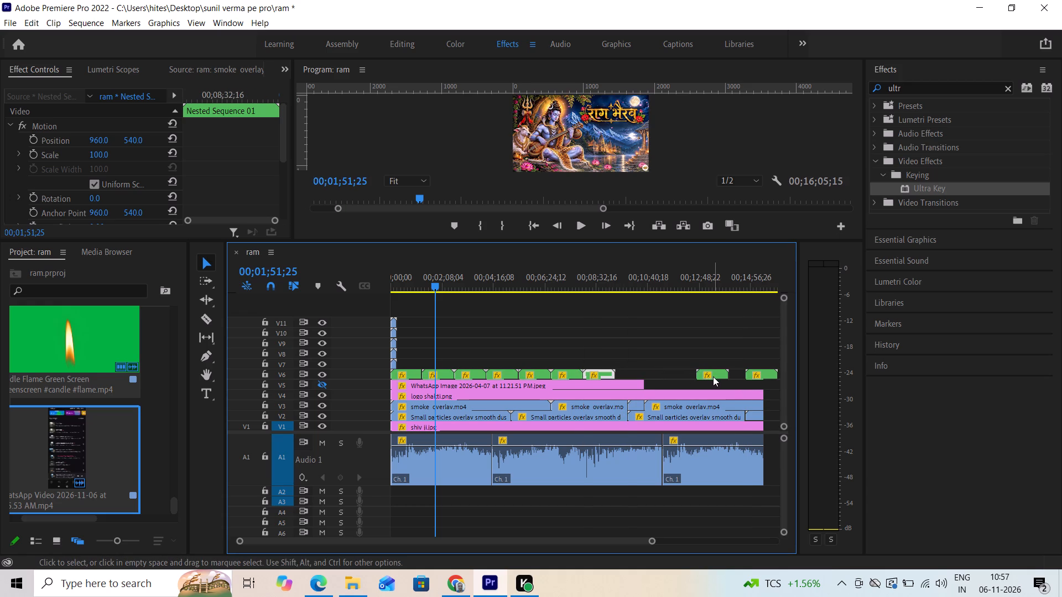
pyautogui.moveTo(713, 376); pyautogui.dragTo(633, 371)
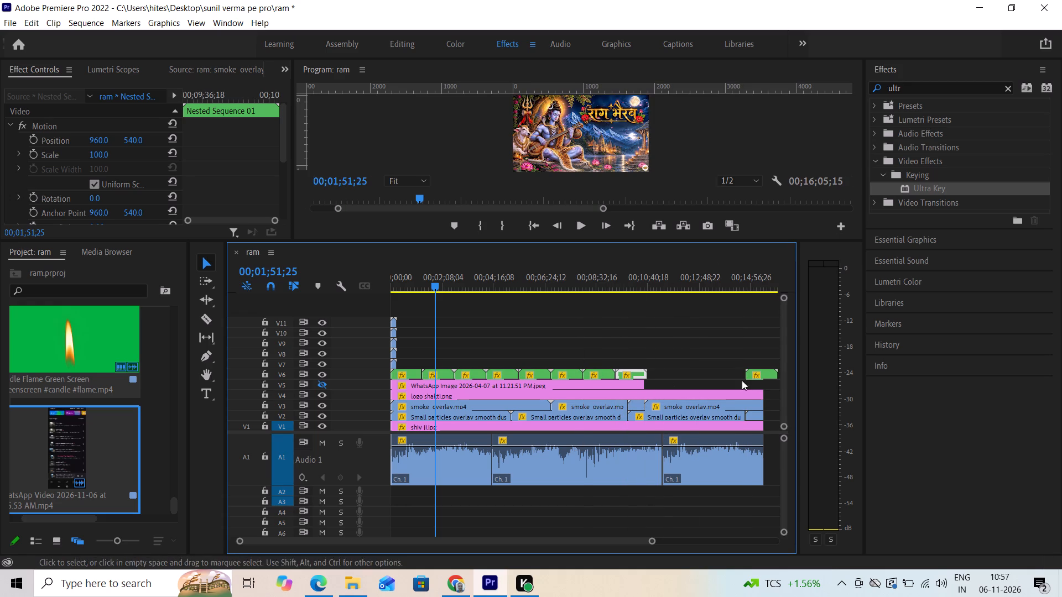
pyautogui.moveTo(766, 373); pyautogui.dragTo(663, 371)
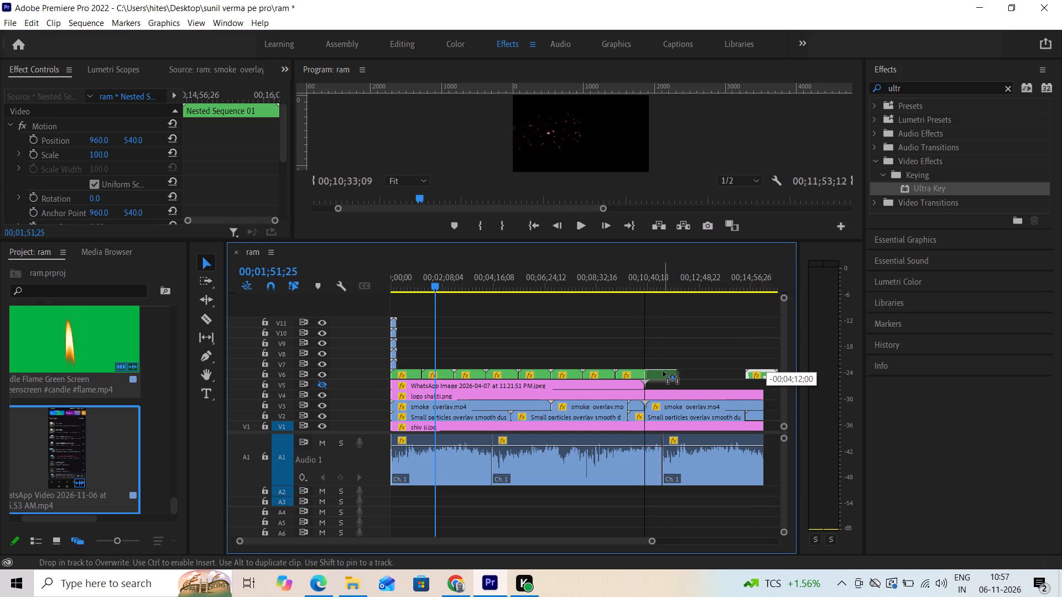
pyautogui.moveTo(663, 371); pyautogui.dragTo(663, 372)
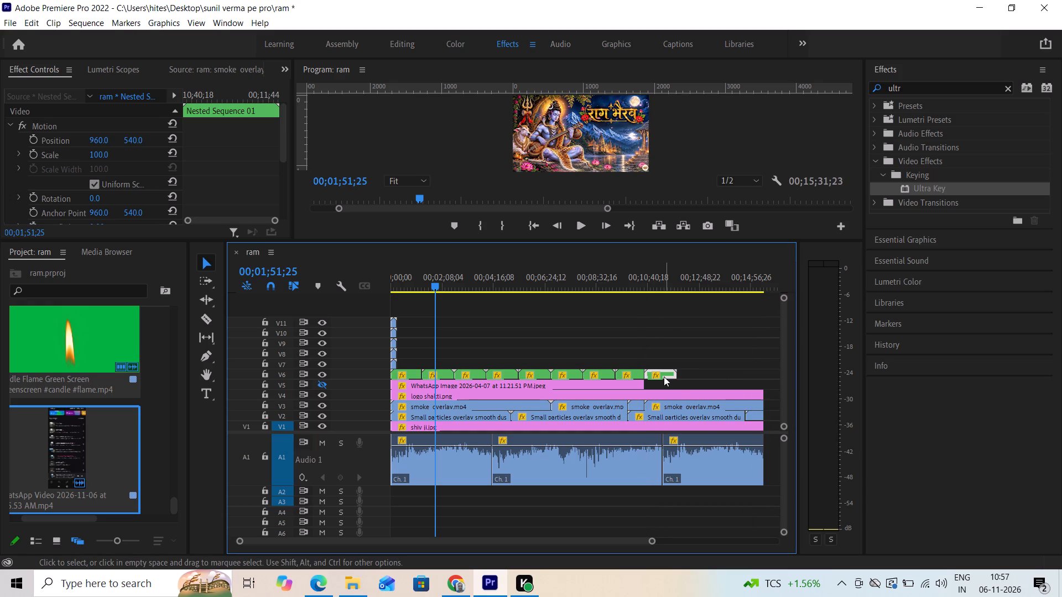
# Add two more copies of Nested Sequence 01 on V6 and butt them end to end against the existing row.
pyautogui.keyDown('alt'); pyautogui.moveTo(657, 371); pyautogui.dragTo(697, 370); pyautogui.keyUp('alt')
pyautogui.keyDown('alt'); pyautogui.moveTo(695, 375); pyautogui.dragTo(742, 373); pyautogui.keyUp('alt')
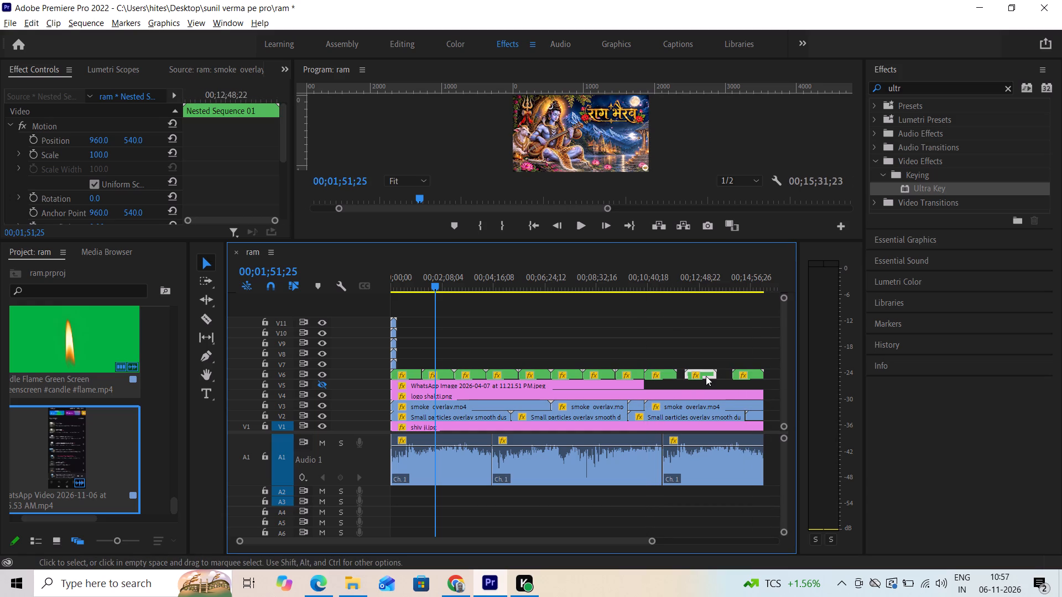
pyautogui.moveTo(705, 373); pyautogui.dragTo(698, 372)
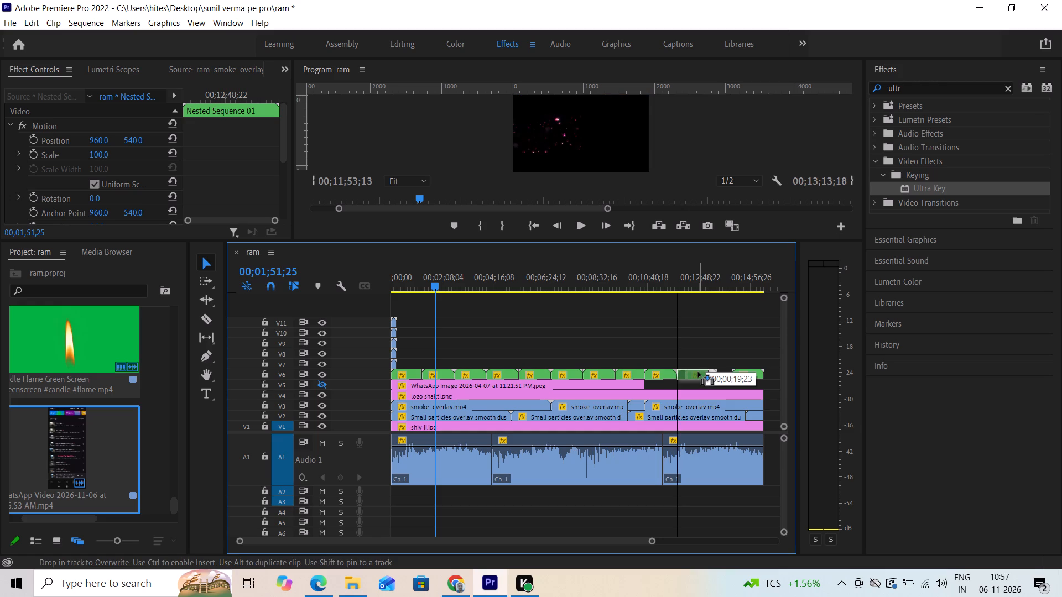
pyautogui.moveTo(698, 372); pyautogui.dragTo(697, 372)
pyautogui.moveTo(750, 374); pyautogui.dragTo(748, 374)
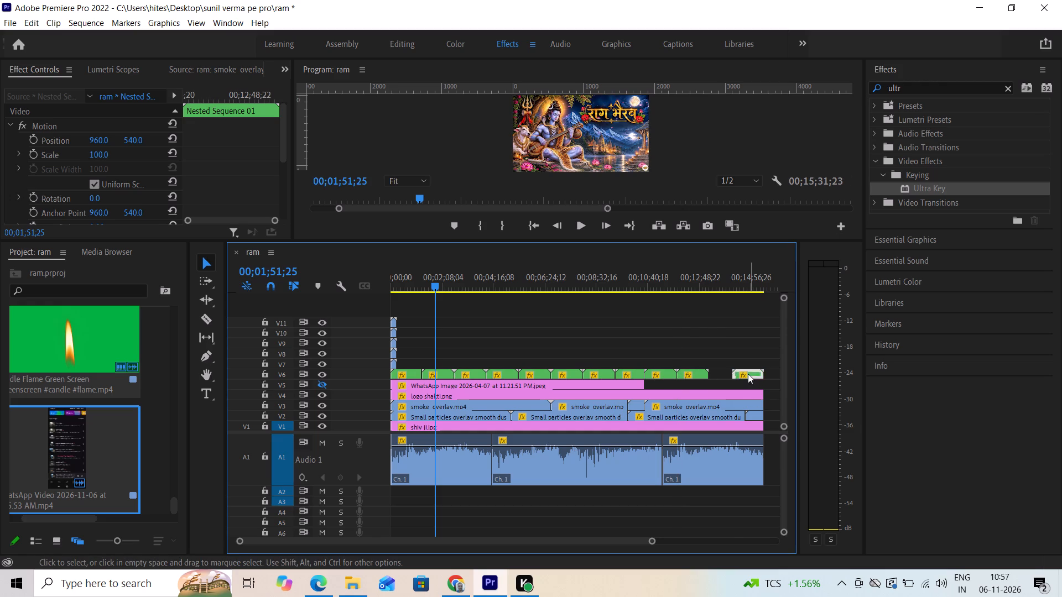
pyautogui.moveTo(748, 374); pyautogui.dragTo(723, 371)
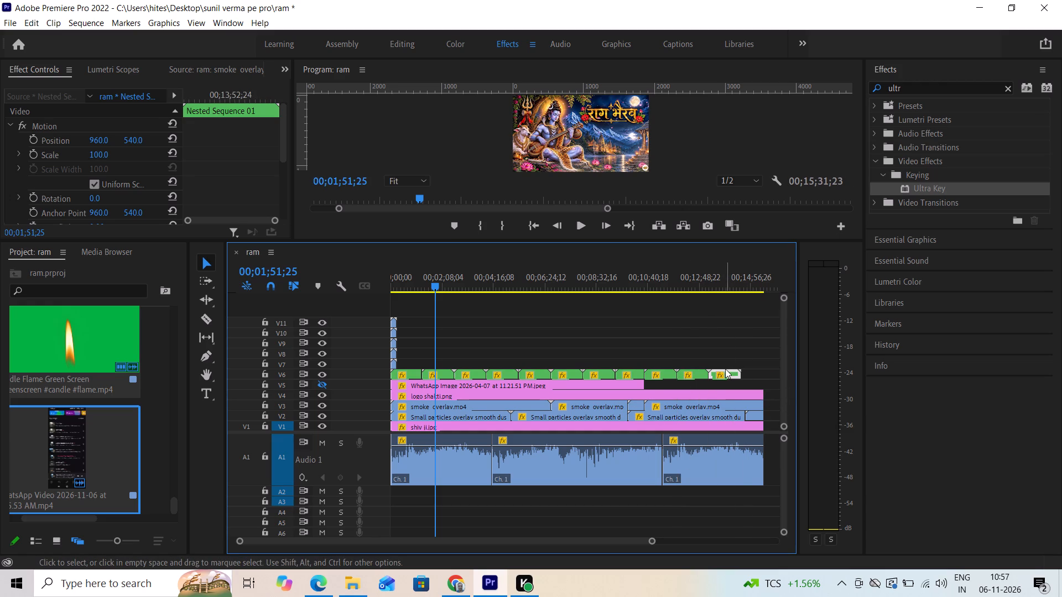
# Place one final copy of Nested Sequence 01 at the end of the V6 row and trim its end to match the audio's end.
pyautogui.moveTo(530, 541); pyautogui.dragTo(537, 540)
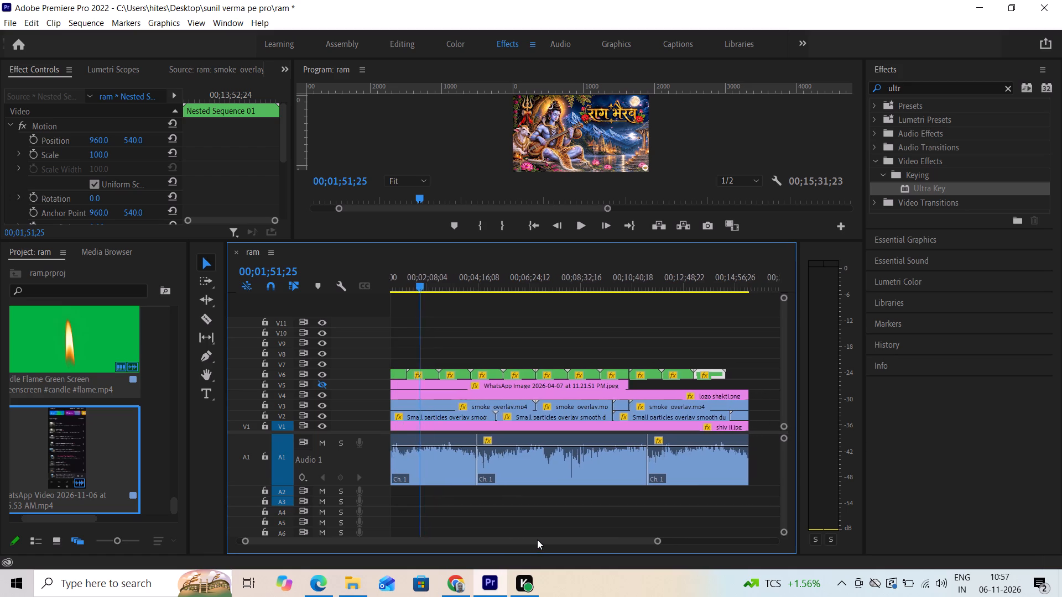
pyautogui.moveTo(537, 540); pyautogui.dragTo(554, 538)
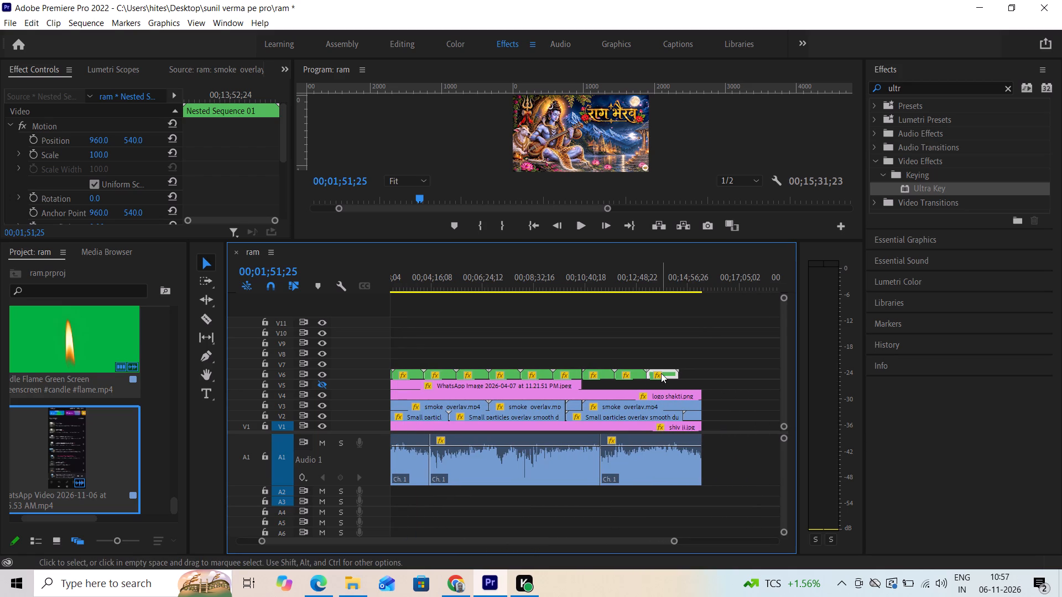
pyautogui.keyDown('alt'); pyautogui.moveTo(661, 373); pyautogui.dragTo(708, 372); pyautogui.keyUp('alt')
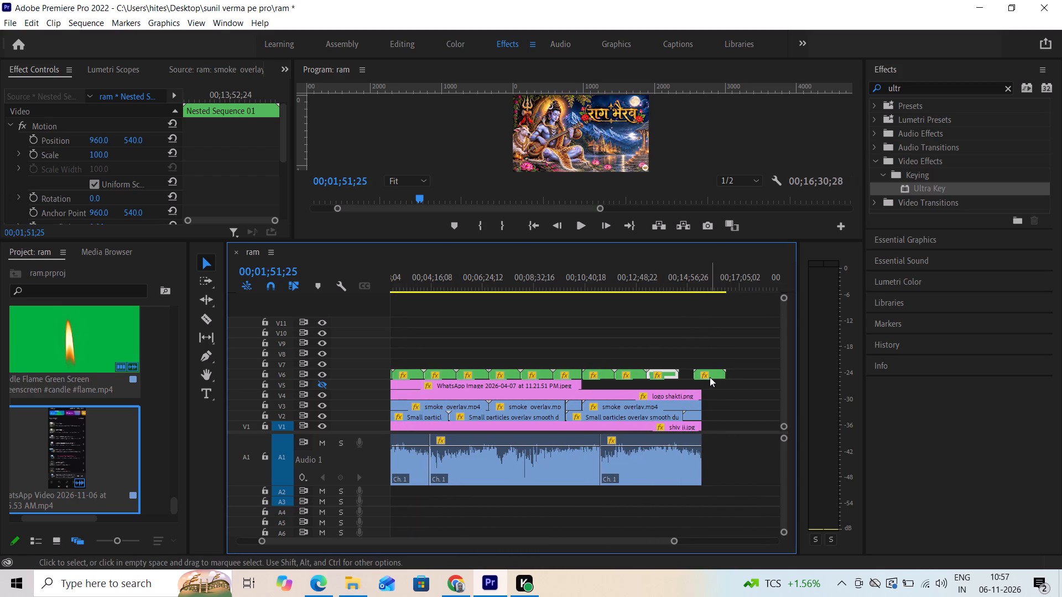
pyautogui.moveTo(714, 375); pyautogui.dragTo(696, 375)
pyautogui.moveTo(710, 370); pyautogui.dragTo(701, 373)
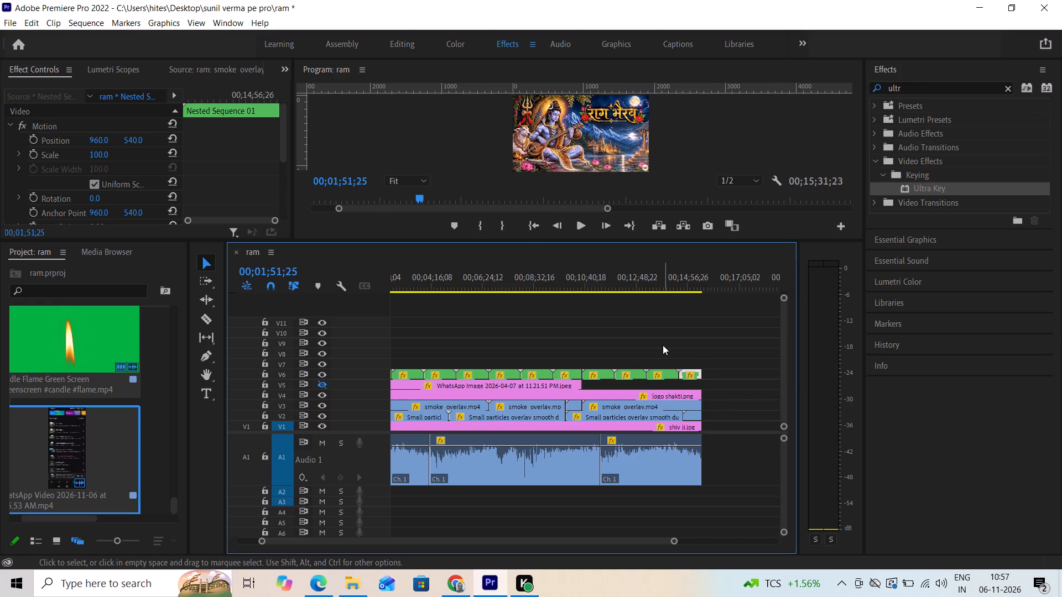
# Maximize the Program monitor and play the ram sequence from its beginning to review the composite.
pyautogui.click(547, 151)
pyautogui.press('`')
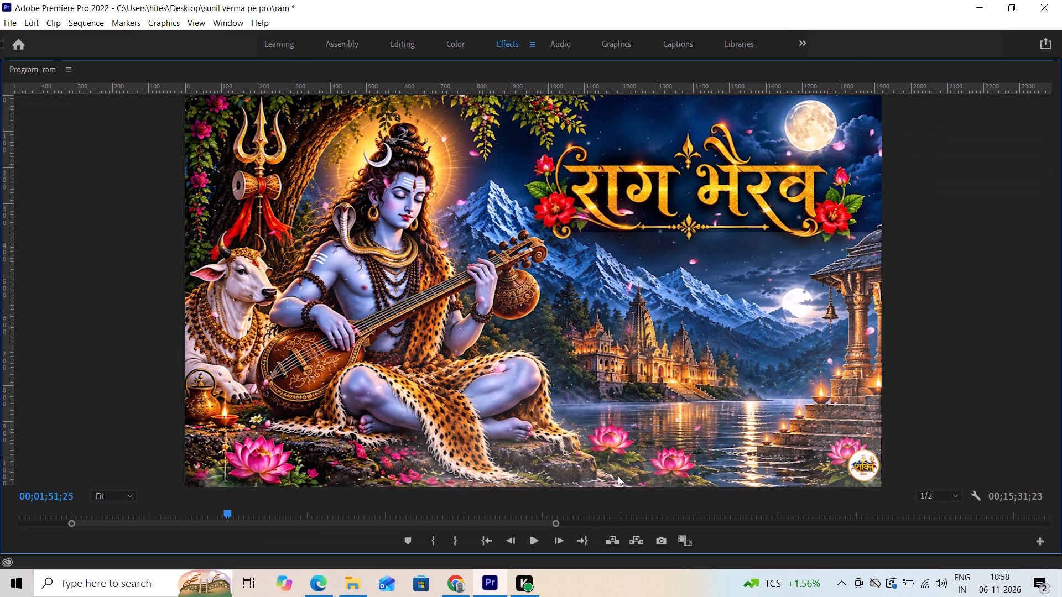
pyautogui.click(488, 545)
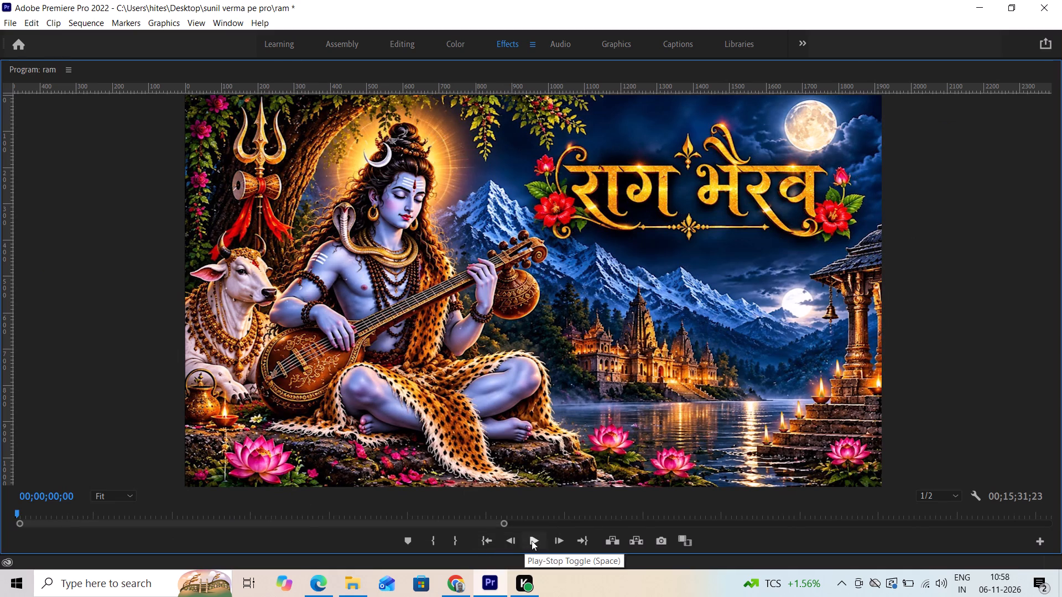
pyautogui.click(532, 541)
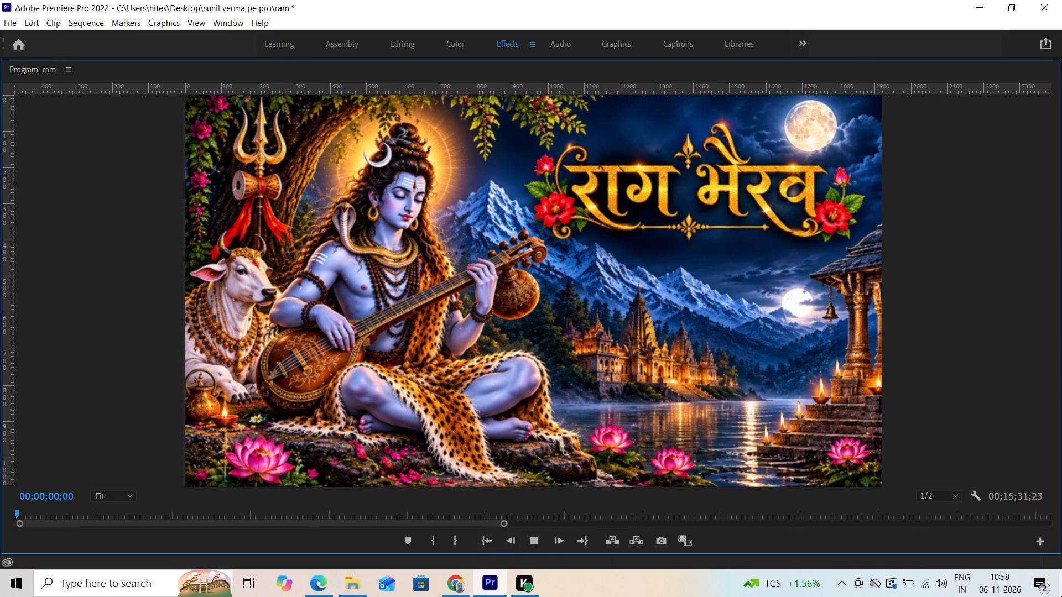
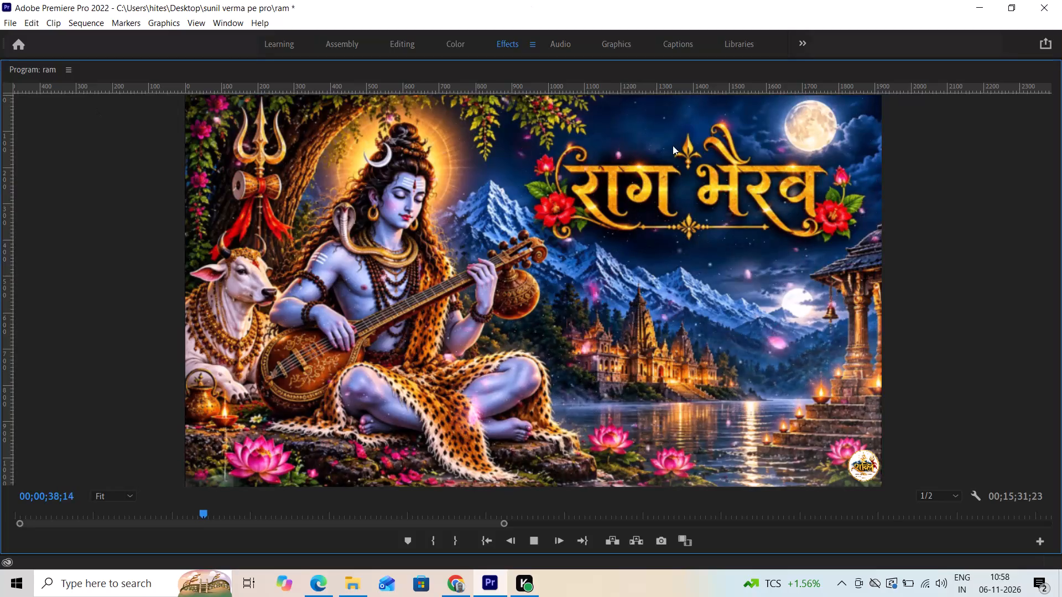
# Restore the maximized Program monitor to its normal size so the full editing workspace with the ram timeline shows again.
pyautogui.press('`')
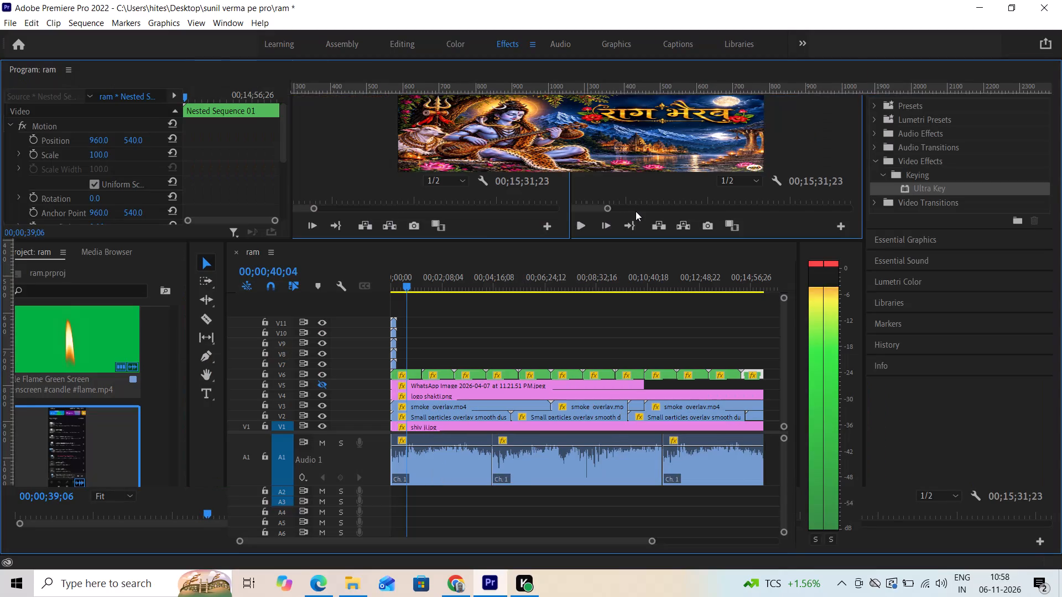
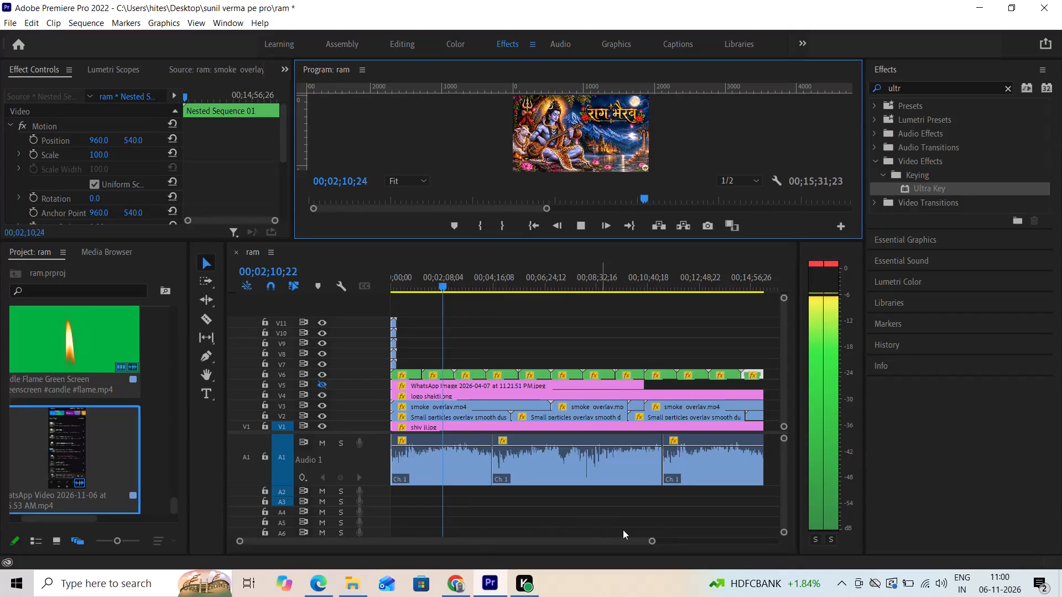
# Stop the playback of the ram sequence at about 00;02;25.
pyautogui.moveTo(653, 540); pyautogui.dragTo(697, 541)
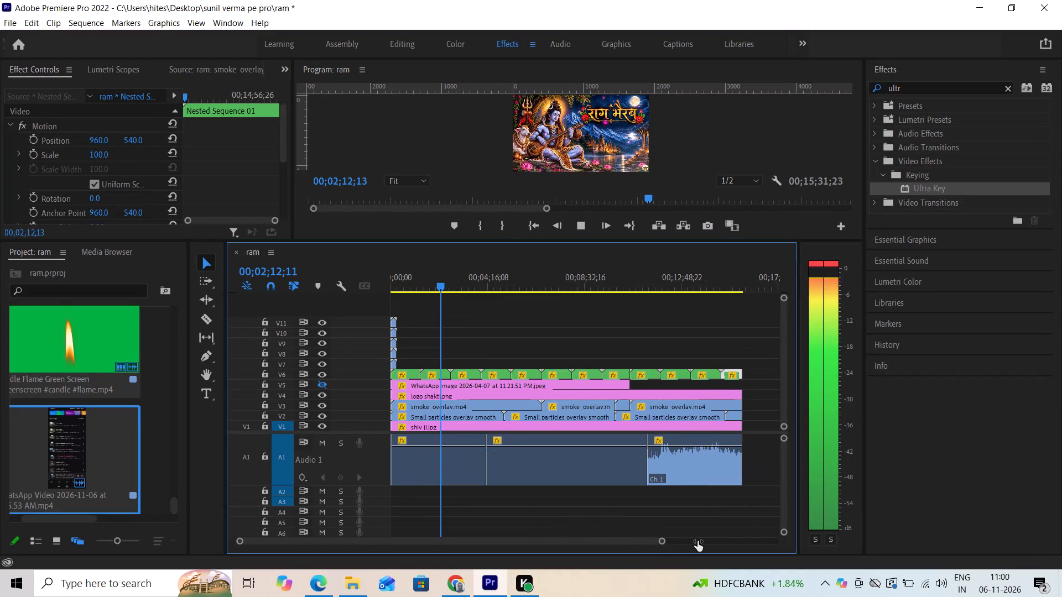
pyautogui.moveTo(697, 541); pyautogui.dragTo(697, 542)
pyautogui.moveTo(656, 540); pyautogui.dragTo(596, 544)
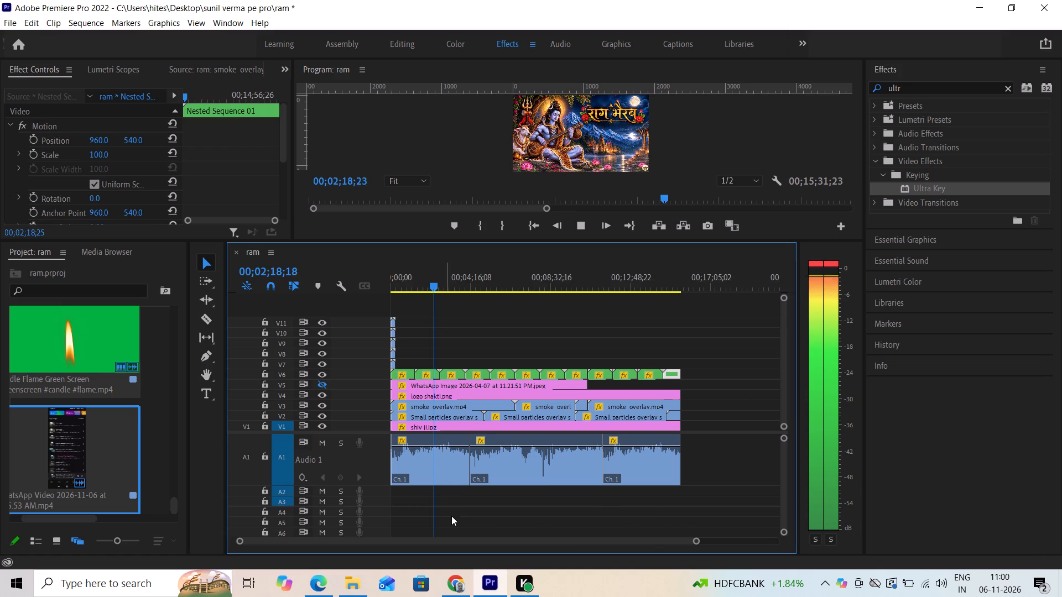
pyautogui.moveTo(694, 540); pyautogui.dragTo(659, 541)
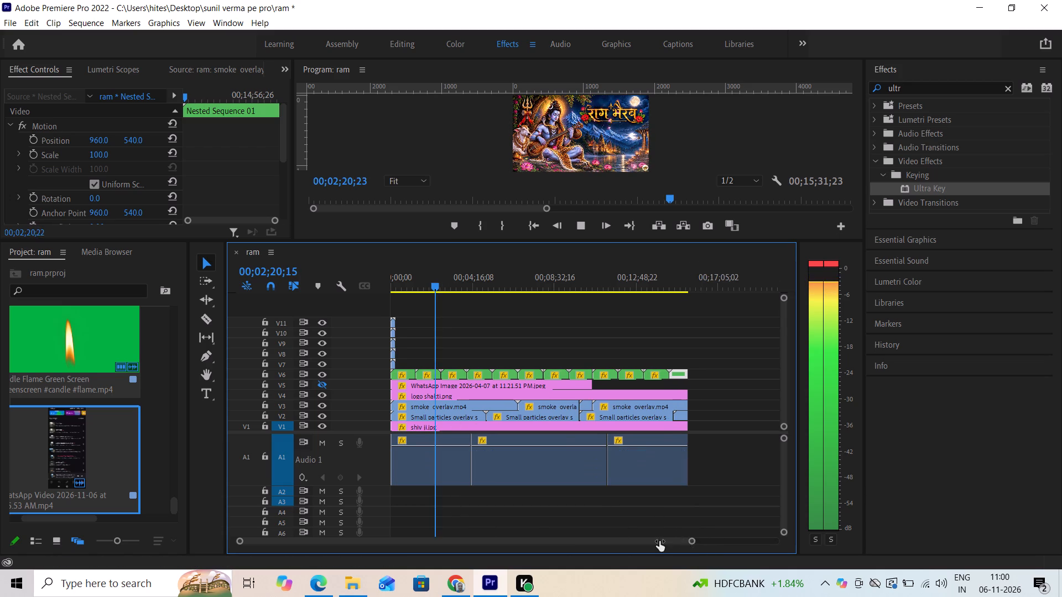
pyautogui.moveTo(659, 541); pyautogui.dragTo(604, 542)
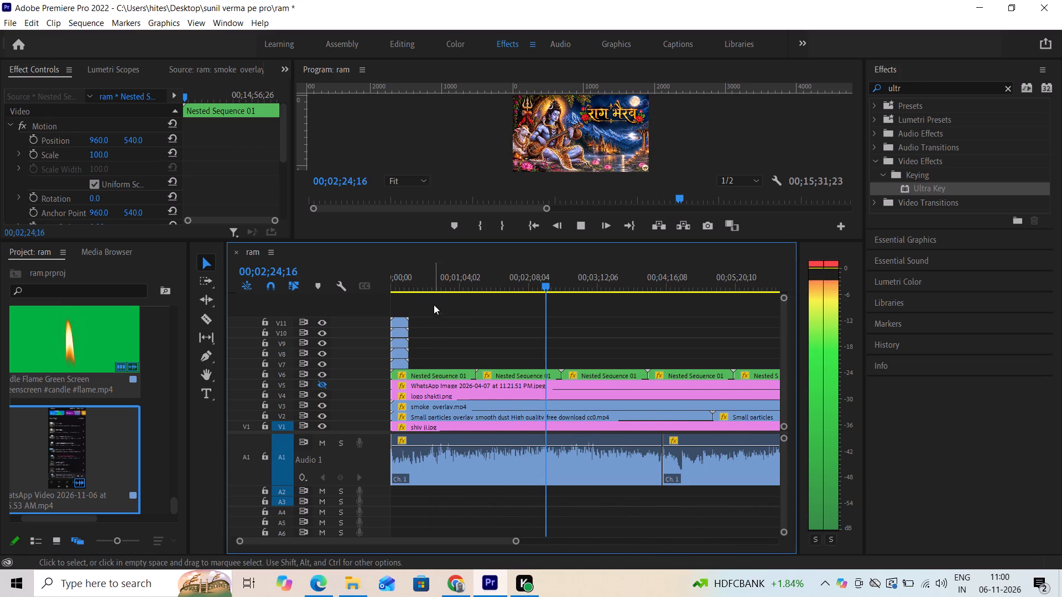
pyautogui.click(579, 225)
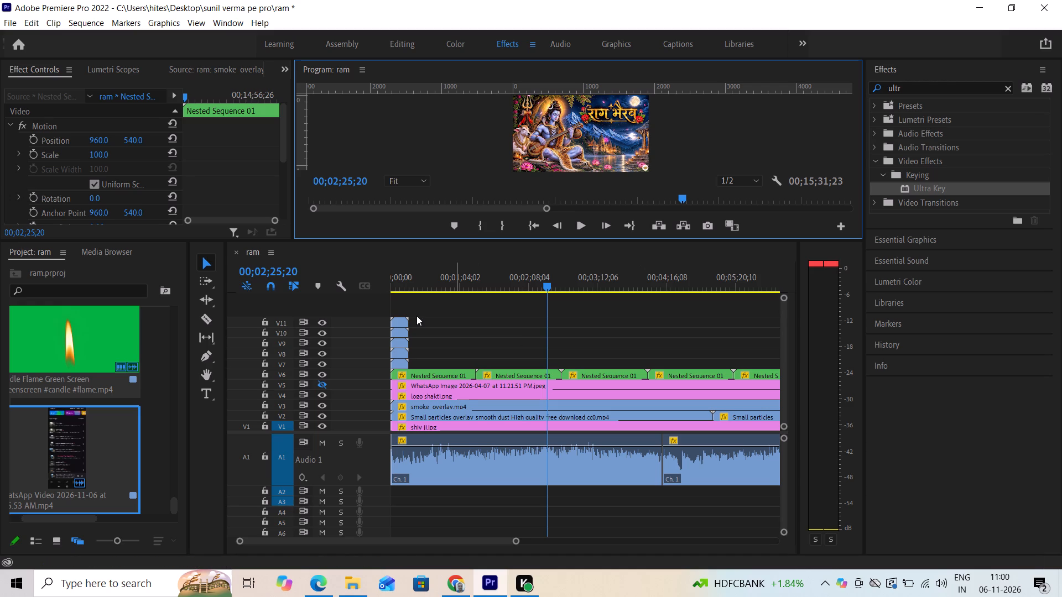
# Duplicate the stack of five candle-flame clips at the sequence start on V7 to V11, placing the copy at about 00;00;26.
pyautogui.moveTo(446, 302); pyautogui.dragTo(395, 337)
pyautogui.moveTo(435, 306); pyautogui.dragTo(403, 332)
pyautogui.moveTo(436, 303); pyautogui.dragTo(408, 332)
pyautogui.moveTo(398, 305); pyautogui.dragTo(397, 309)
pyautogui.moveTo(397, 309); pyautogui.dragTo(403, 349)
pyautogui.click(400, 323)
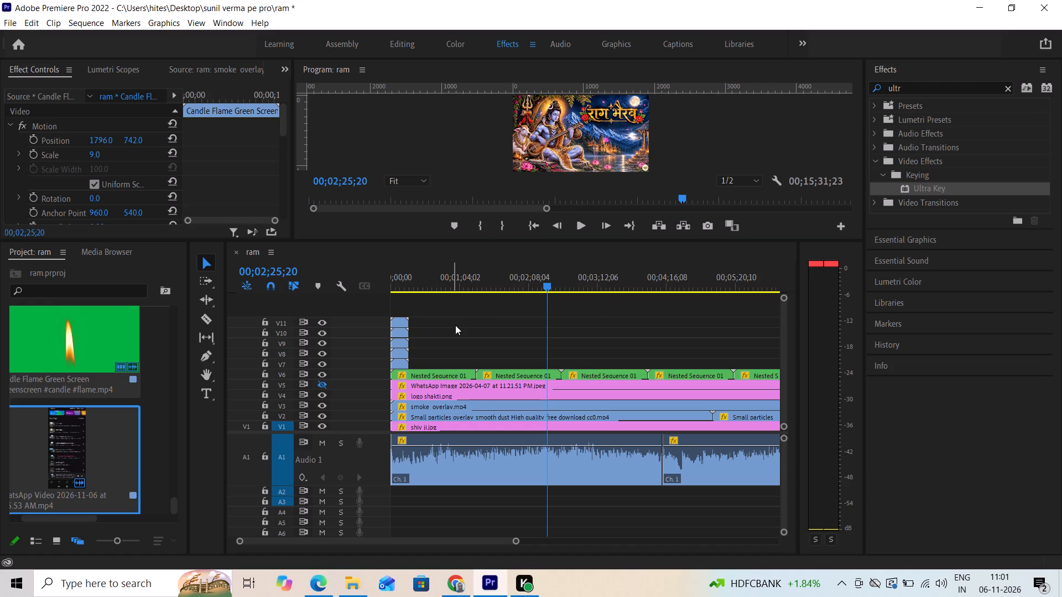
pyautogui.moveTo(433, 303); pyautogui.dragTo(416, 324)
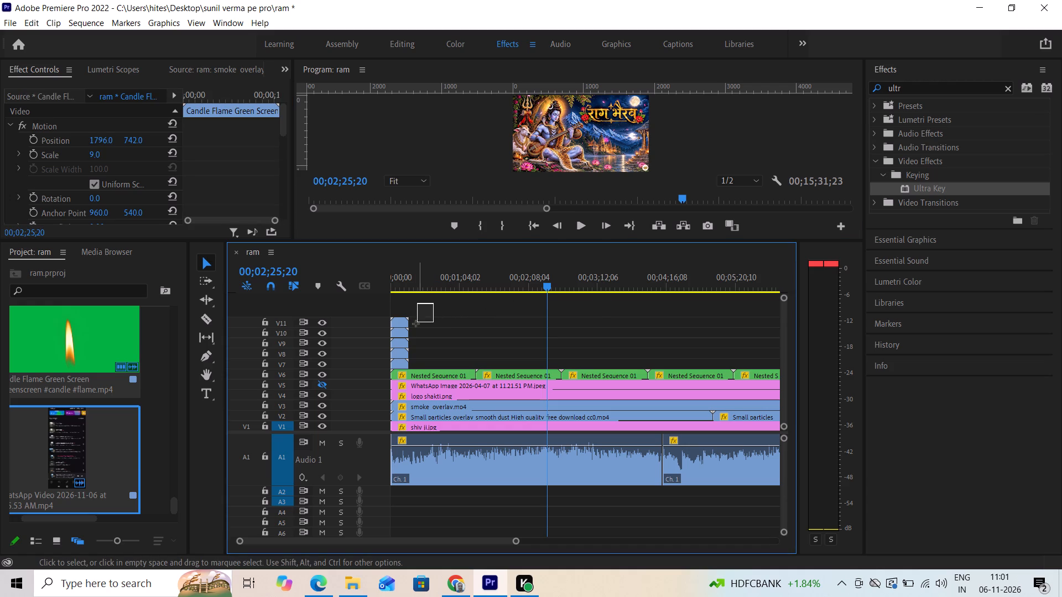
pyautogui.moveTo(416, 324); pyautogui.dragTo(399, 364)
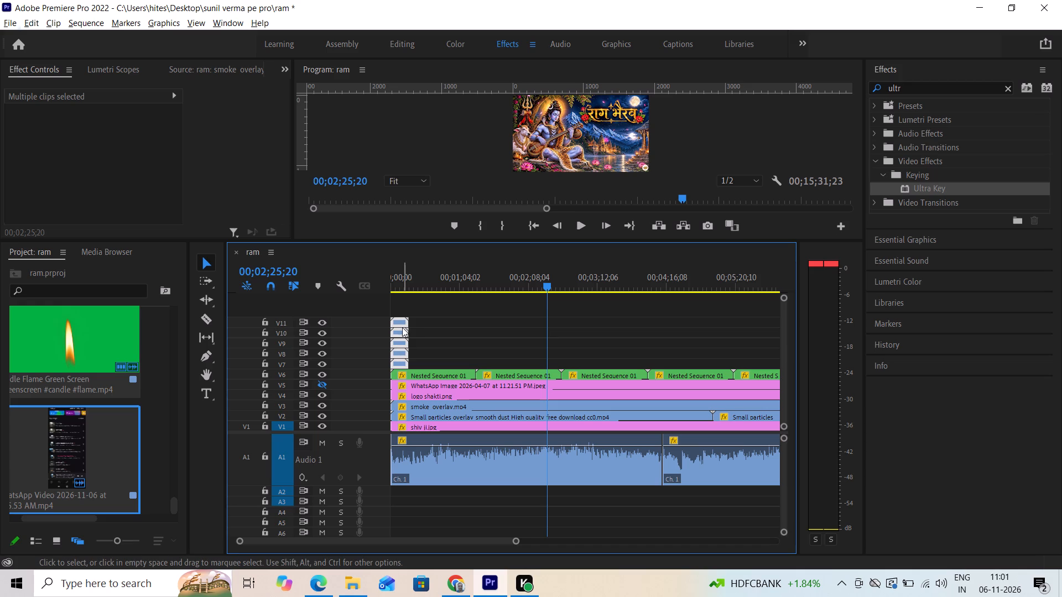
pyautogui.keyDown('alt'); pyautogui.moveTo(398, 321); pyautogui.dragTo(441, 323); pyautogui.keyUp('alt')
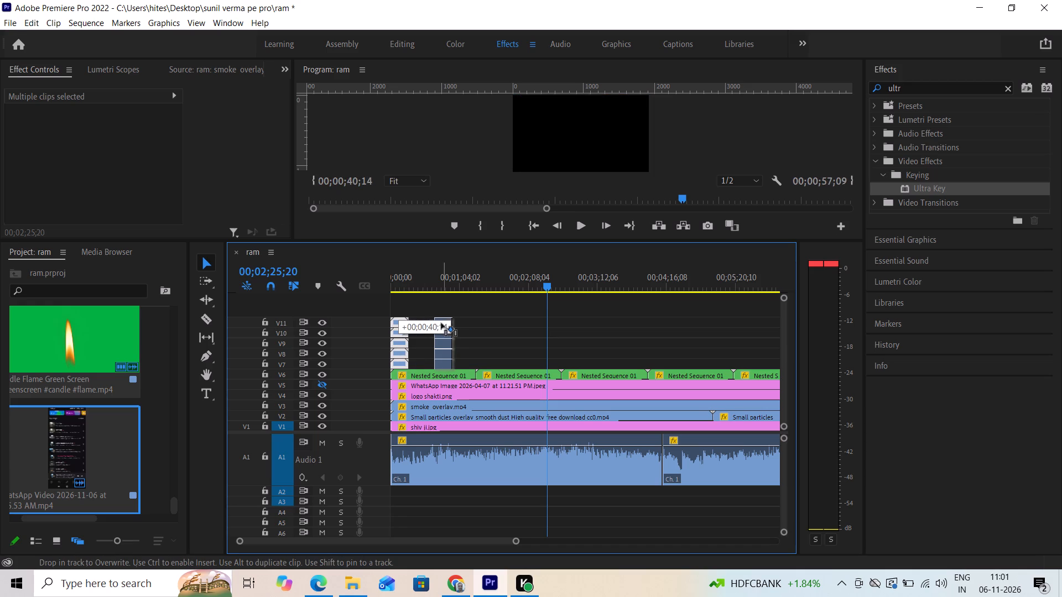
pyautogui.keyDown('alt'); pyautogui.moveTo(441, 323); pyautogui.dragTo(426, 326); pyautogui.keyUp('alt')
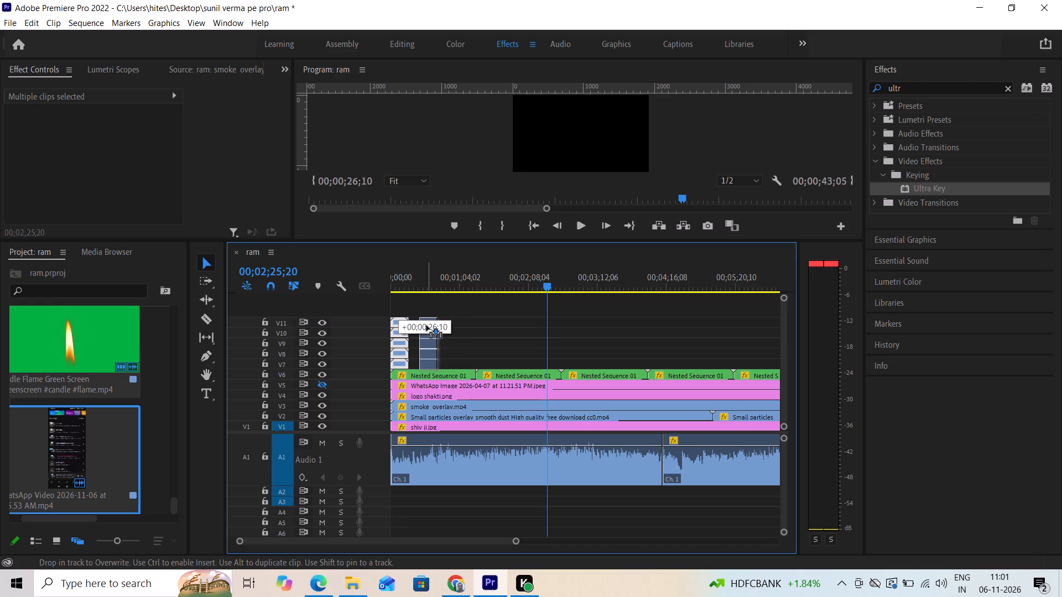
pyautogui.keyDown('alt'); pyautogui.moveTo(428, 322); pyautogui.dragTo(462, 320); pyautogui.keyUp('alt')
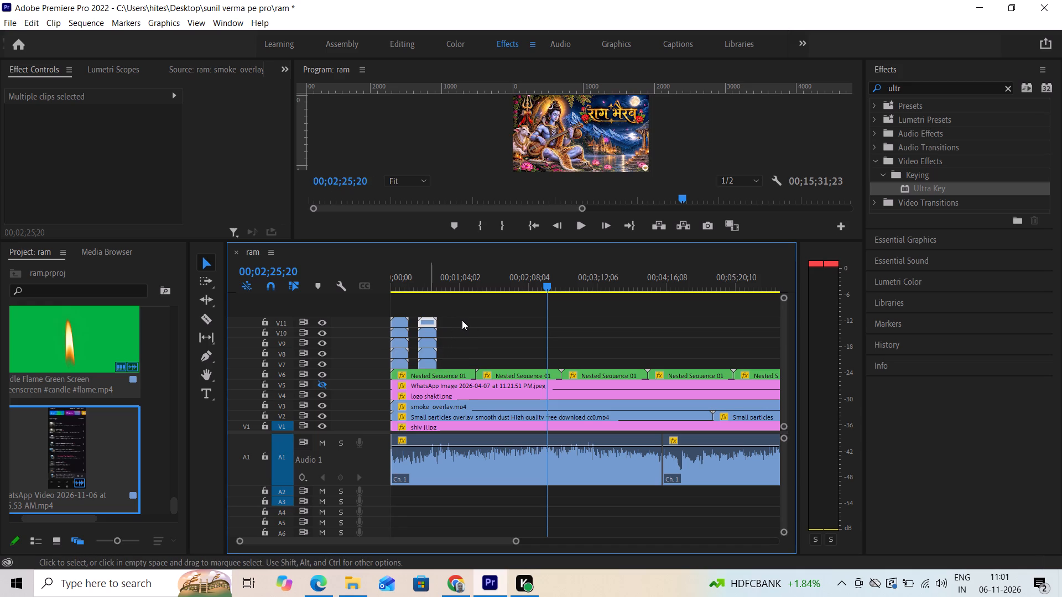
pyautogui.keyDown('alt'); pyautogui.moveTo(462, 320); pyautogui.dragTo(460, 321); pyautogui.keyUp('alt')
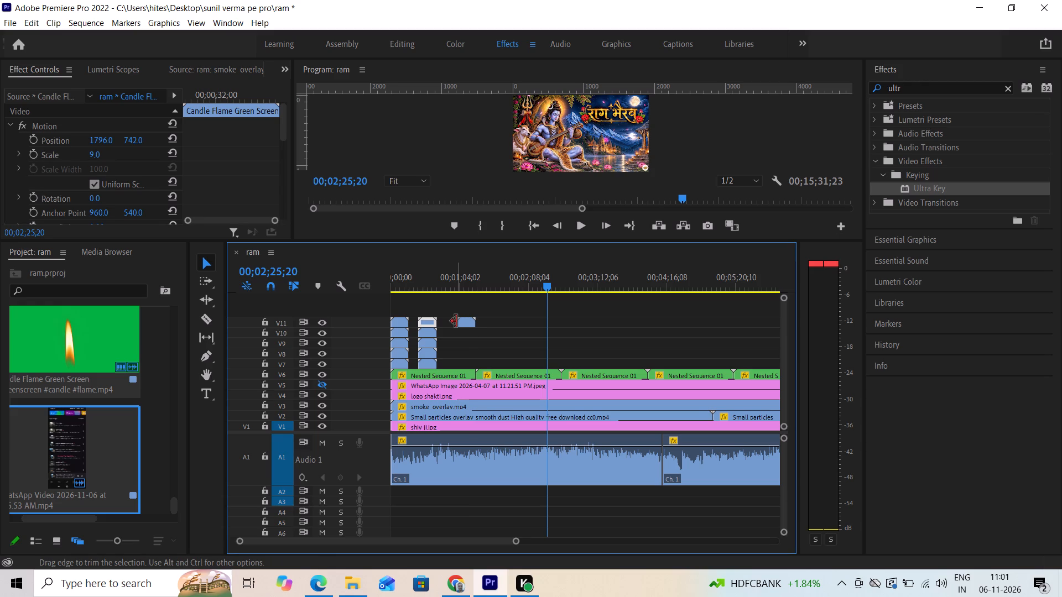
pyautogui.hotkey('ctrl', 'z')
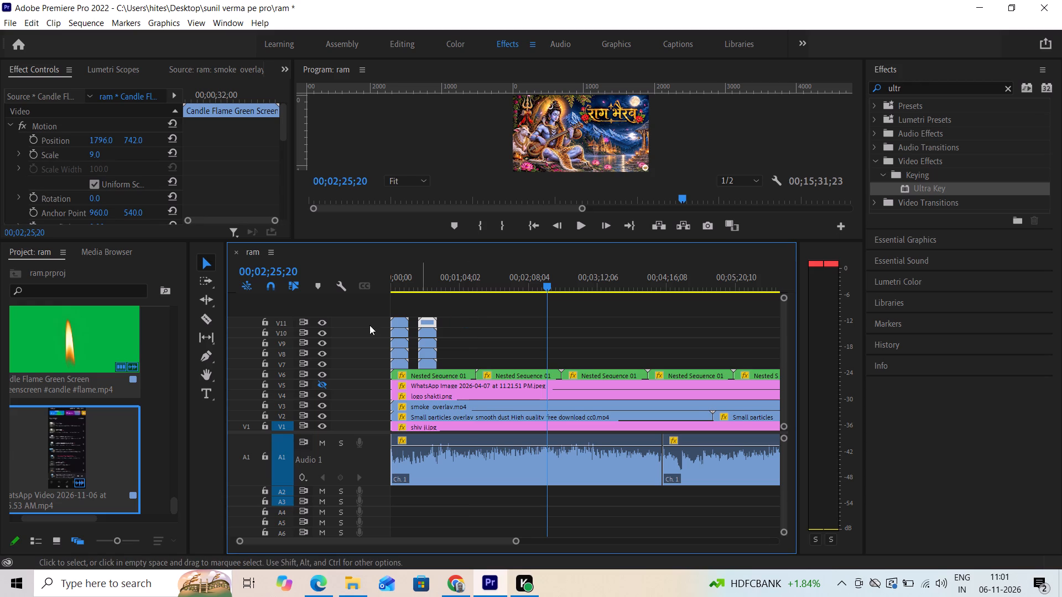
# Make two more spaced copies of the full candle-flame stack further along V7 to V11, the second starting at about 00;01;19.
pyautogui.moveTo(452, 306); pyautogui.dragTo(428, 364)
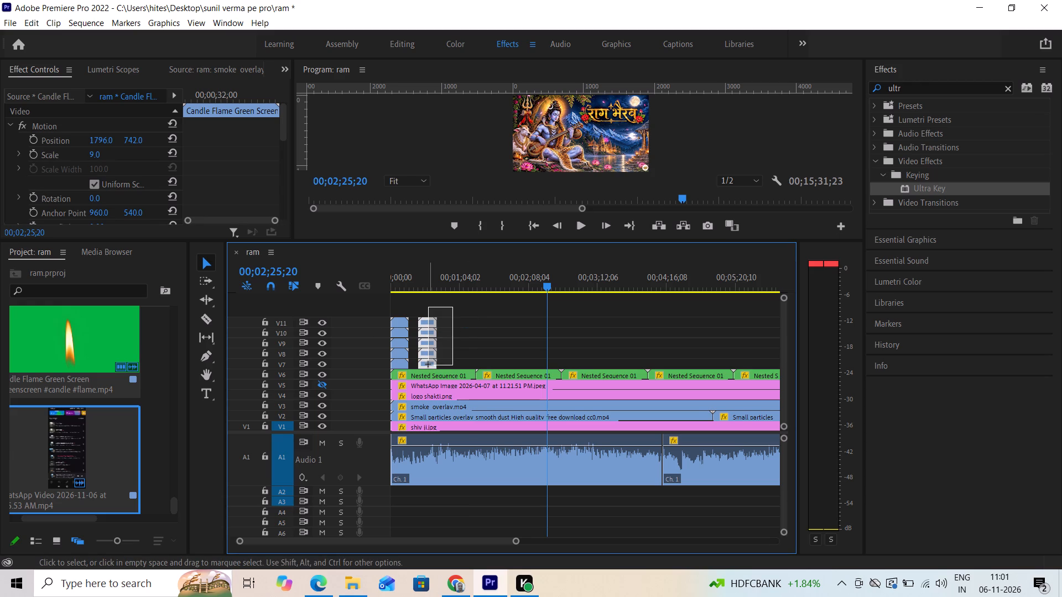
pyautogui.moveTo(428, 364); pyautogui.dragTo(428, 365)
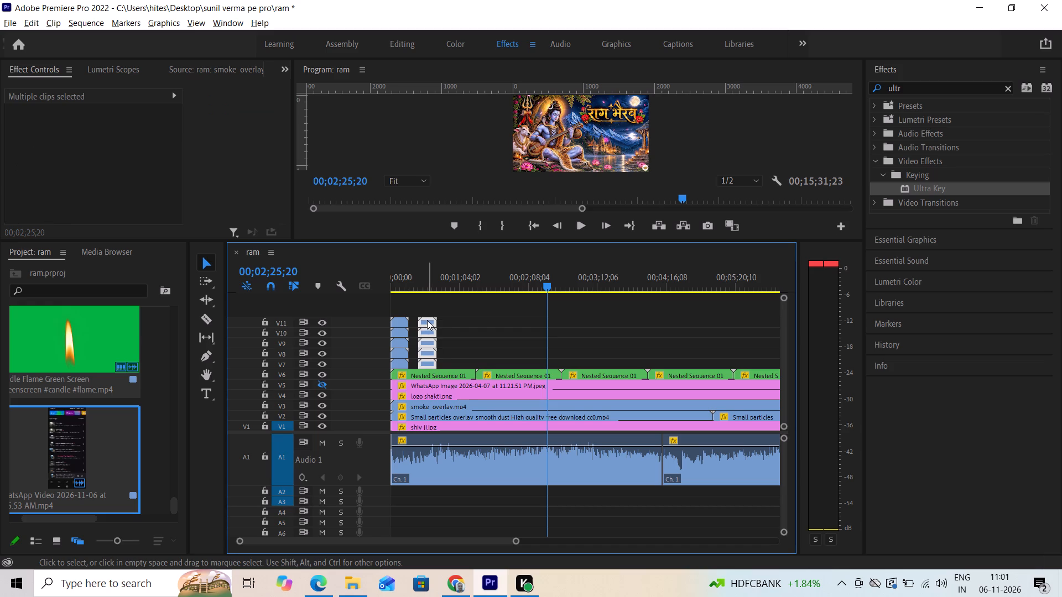
pyautogui.keyDown('alt'); pyautogui.moveTo(427, 320); pyautogui.dragTo(452, 319); pyautogui.keyUp('alt')
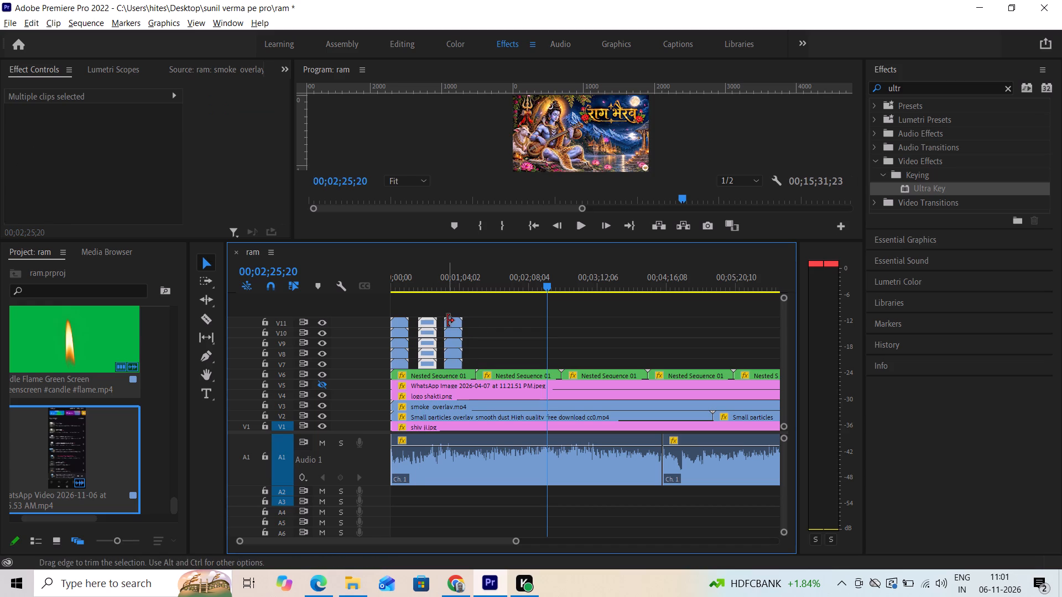
pyautogui.moveTo(450, 308); pyautogui.dragTo(450, 313)
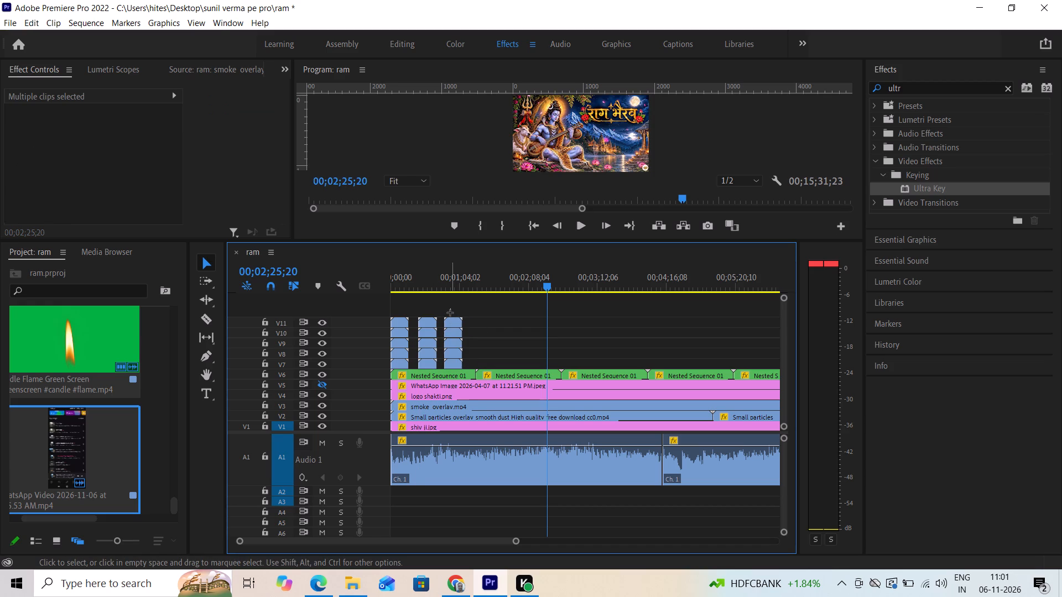
pyautogui.moveTo(450, 313); pyautogui.dragTo(462, 363)
pyautogui.keyDown('alt'); pyautogui.moveTo(454, 321); pyautogui.dragTo(485, 320); pyautogui.keyUp('alt')
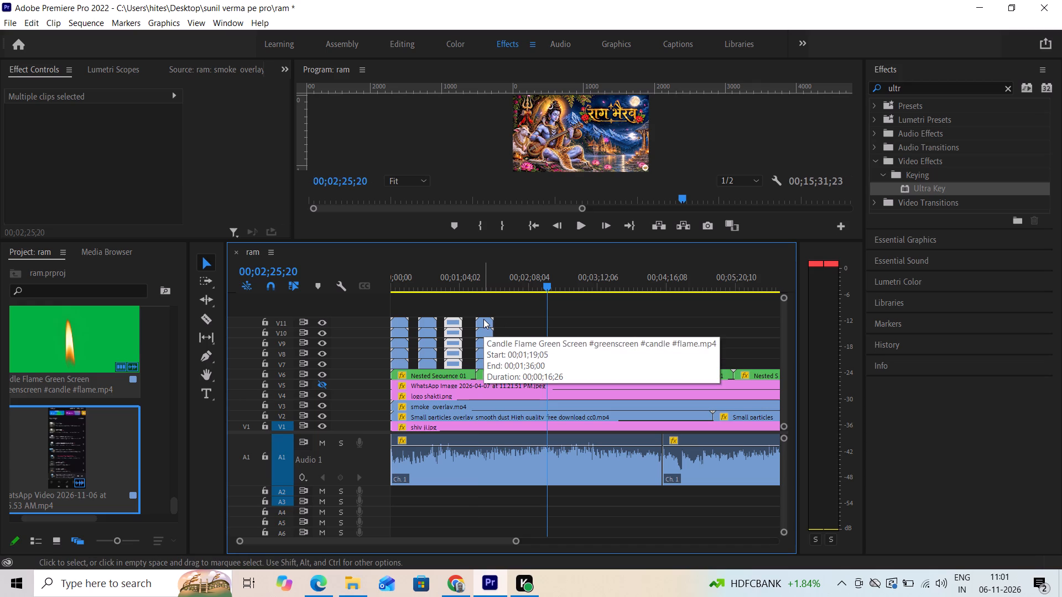
# Add two more copies of the five-clip candle-flame stack on V7 to V11, close after the copy at 00;01;19.
pyautogui.moveTo(481, 310); pyautogui.dragTo(494, 360)
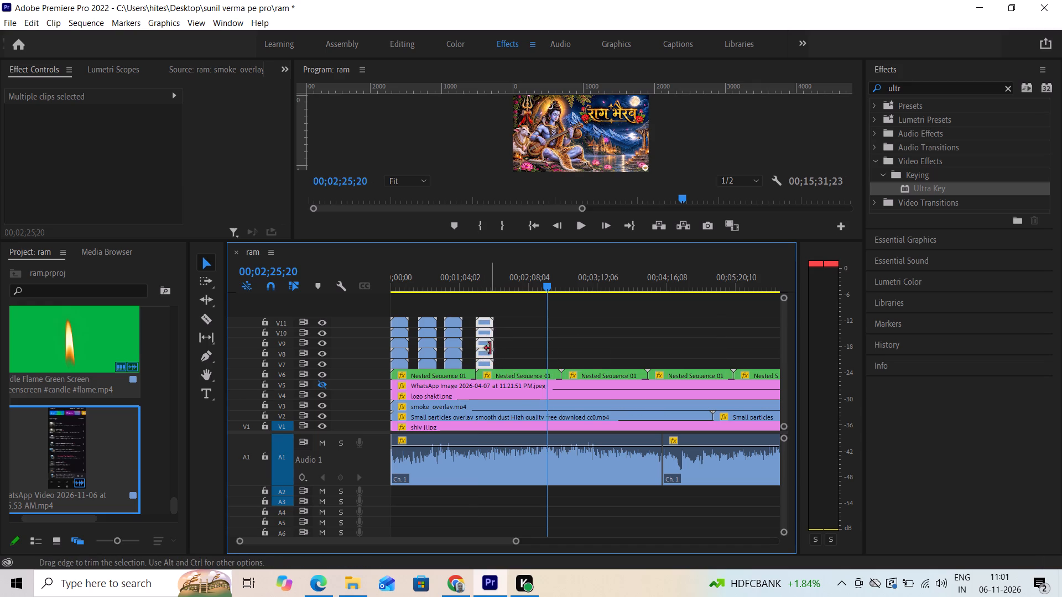
pyautogui.keyDown('alt'); pyautogui.moveTo(485, 323); pyautogui.dragTo(507, 323); pyautogui.keyUp('alt')
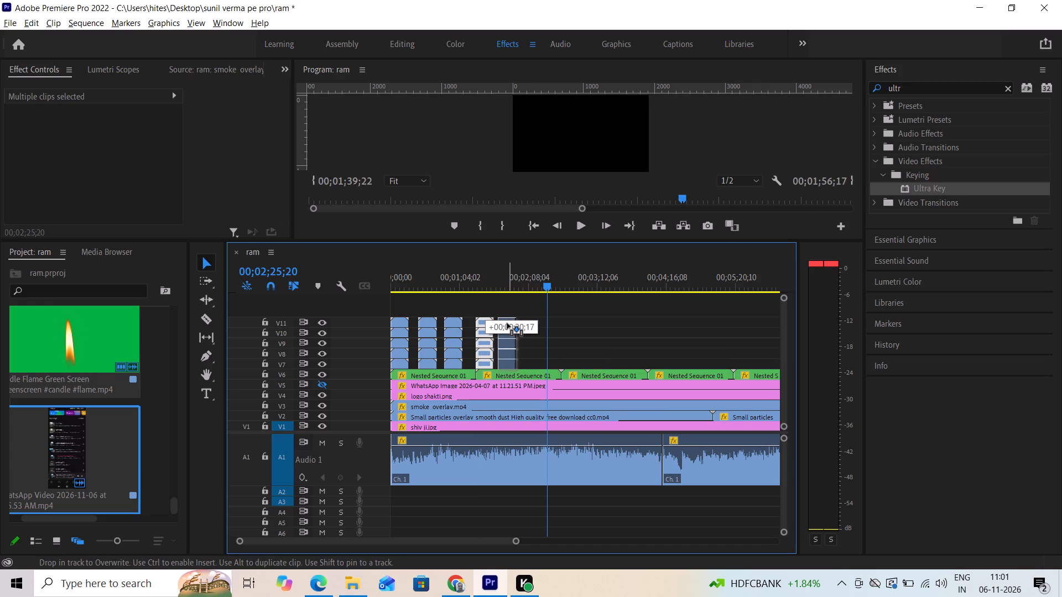
pyautogui.keyDown('alt'); pyautogui.moveTo(507, 323); pyautogui.dragTo(506, 323); pyautogui.keyUp('alt')
pyautogui.moveTo(504, 307); pyautogui.dragTo(505, 354)
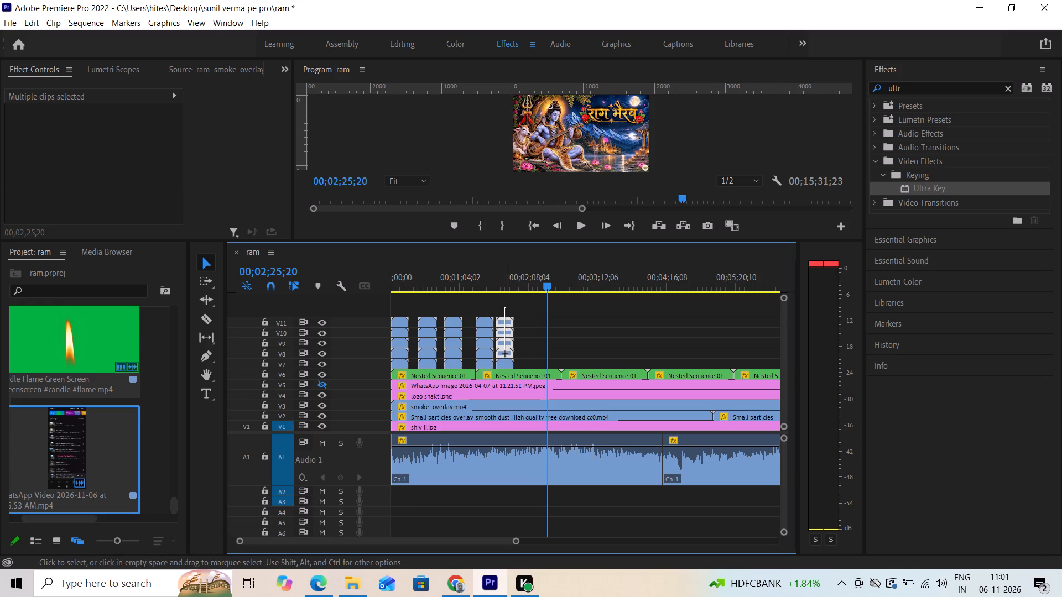
pyautogui.moveTo(505, 354); pyautogui.dragTo(511, 365)
pyautogui.keyDown('alt'); pyautogui.moveTo(502, 321); pyautogui.dragTo(508, 321); pyautogui.keyUp('alt')
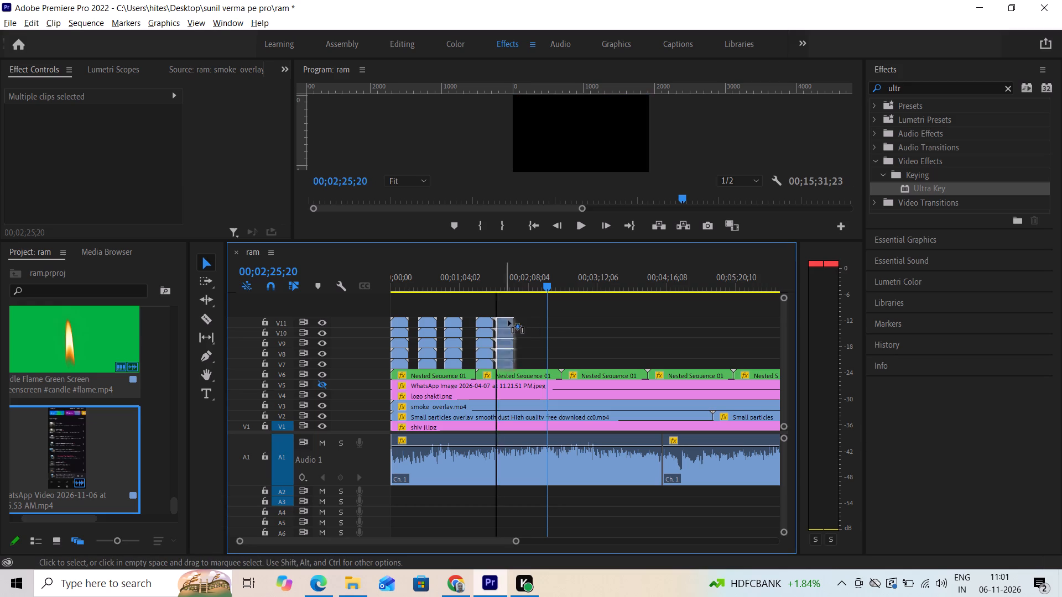
pyautogui.keyDown('alt'); pyautogui.moveTo(508, 321); pyautogui.dragTo(520, 320); pyautogui.keyUp('alt')
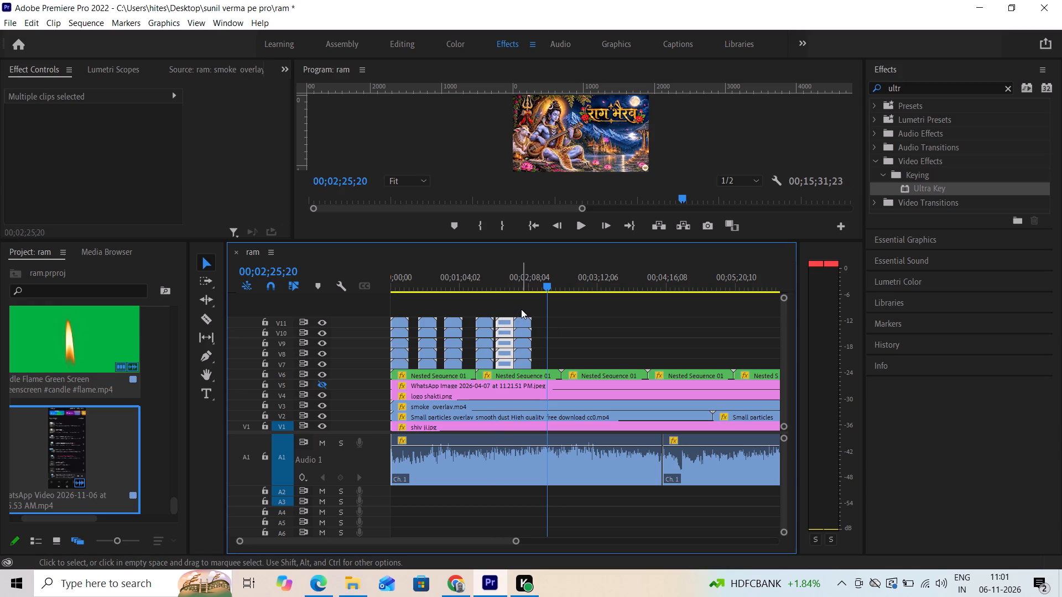
# Add two more candle-flame stack copies on V7 to V11, one ending at the playhead and one starting there.
pyautogui.moveTo(521, 308); pyautogui.dragTo(528, 364)
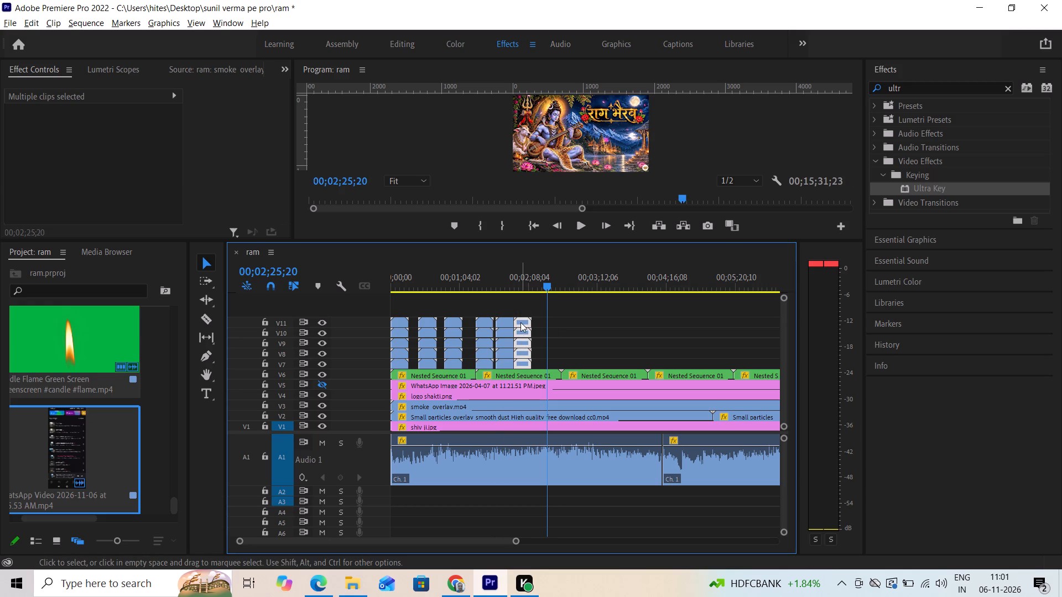
pyautogui.keyDown('alt'); pyautogui.moveTo(520, 321); pyautogui.dragTo(542, 320); pyautogui.keyUp('alt')
pyautogui.moveTo(535, 308); pyautogui.dragTo(542, 358)
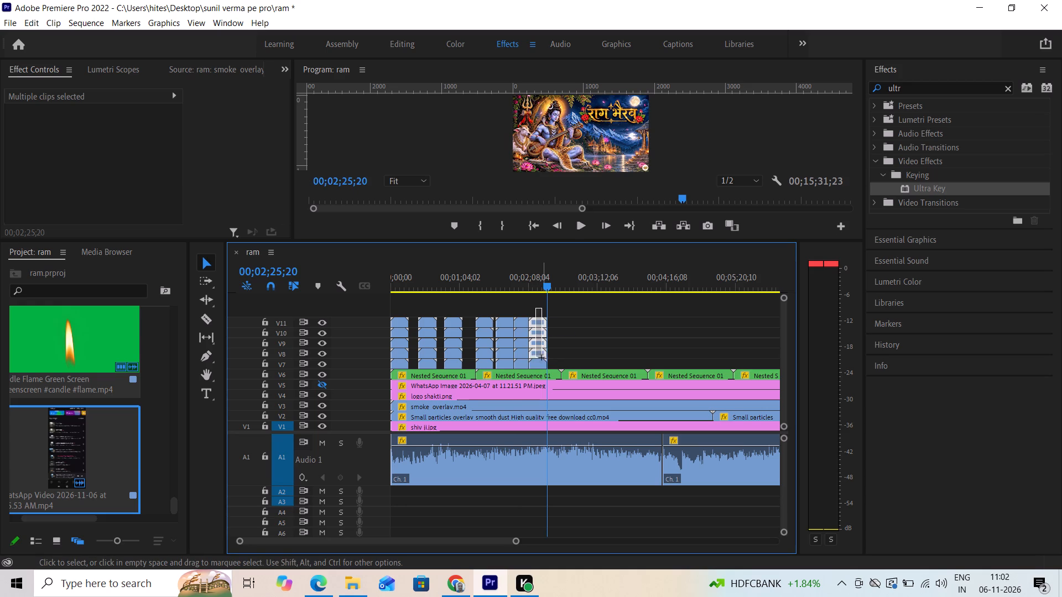
pyautogui.moveTo(542, 358); pyautogui.dragTo(544, 366)
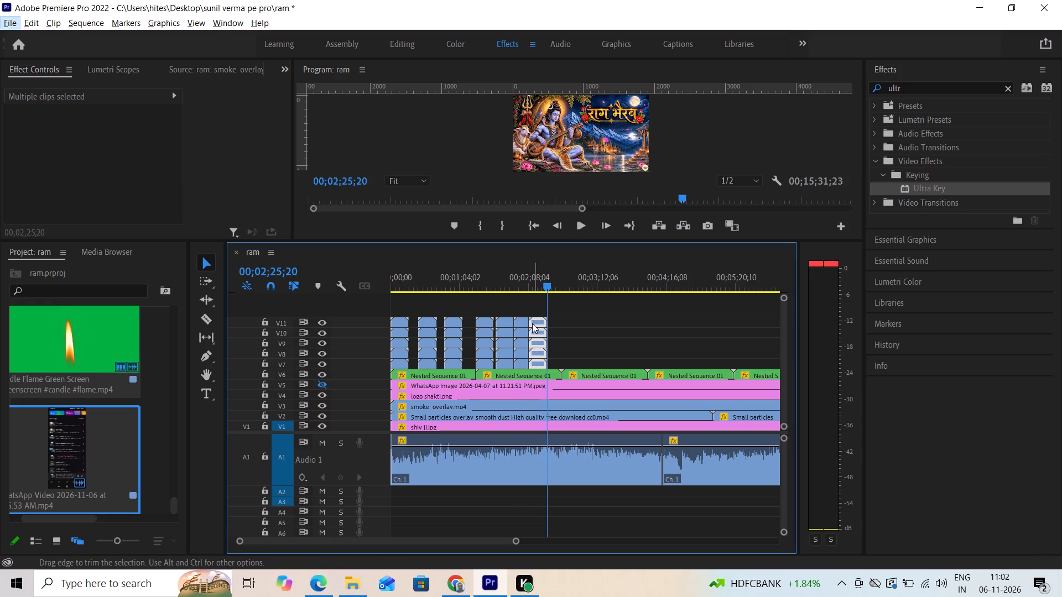
pyautogui.keyDown('alt'); pyautogui.moveTo(537, 323); pyautogui.dragTo(556, 325); pyautogui.keyUp('alt')
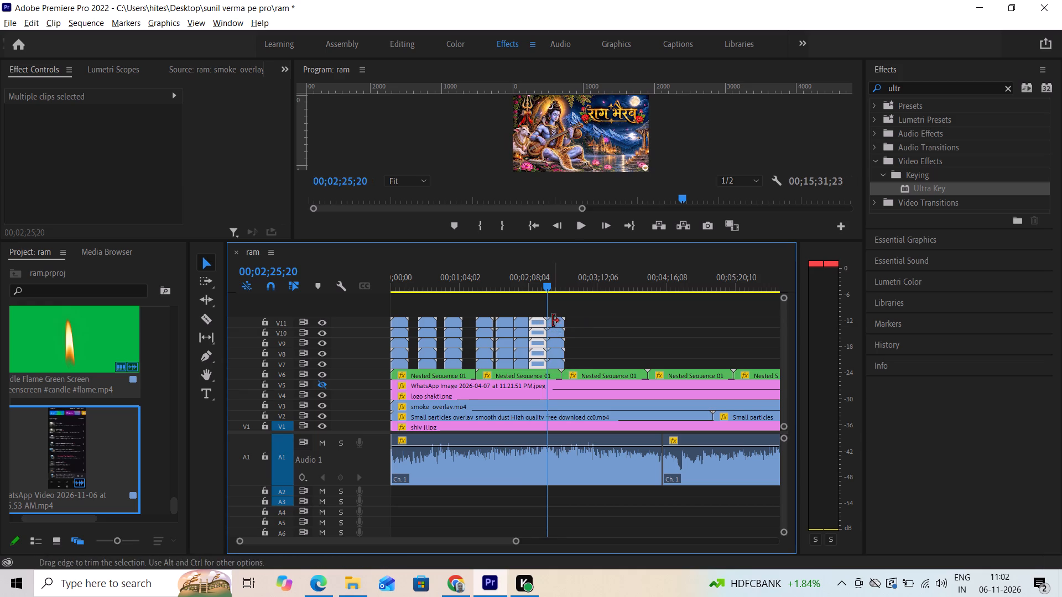
# Duplicate the candle-flame stack that starts at the playhead, placing the copy directly after it on V7 to V11.
pyautogui.moveTo(554, 312); pyautogui.dragTo(564, 362)
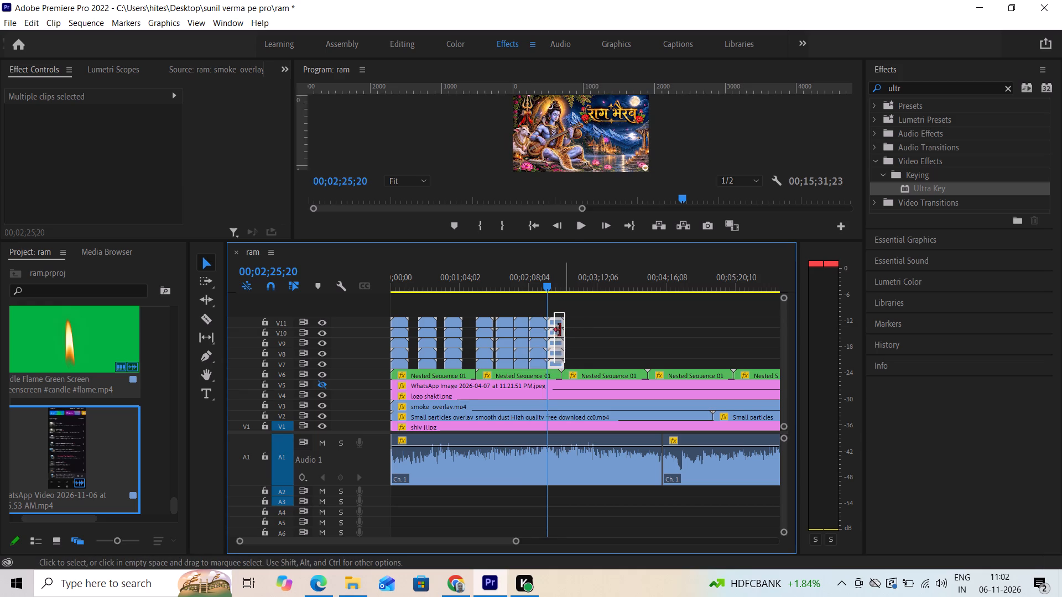
pyautogui.keyDown('alt'); pyautogui.moveTo(556, 322); pyautogui.dragTo(566, 321); pyautogui.keyUp('alt')
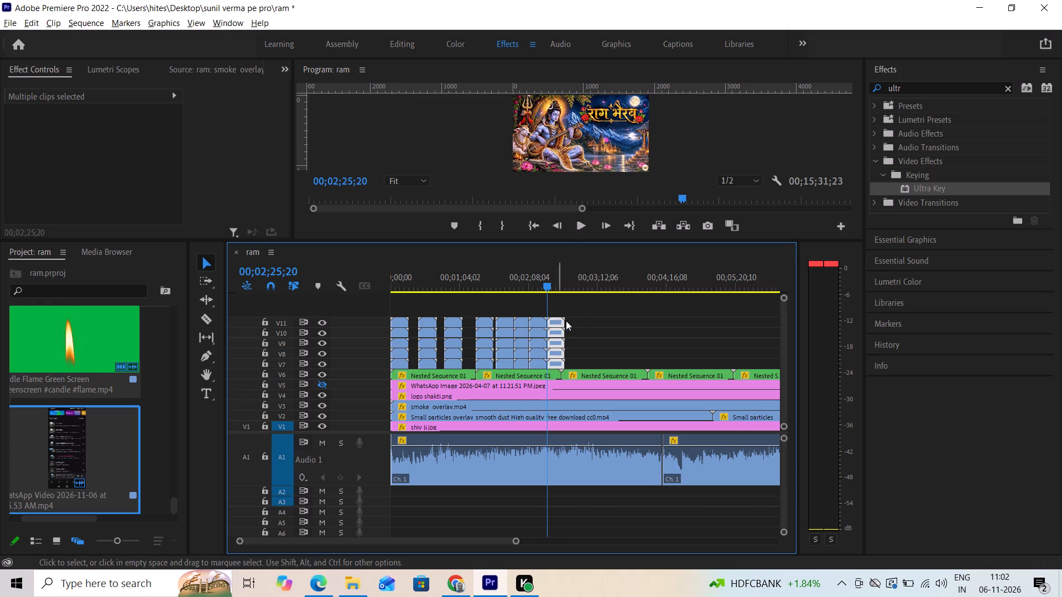
pyautogui.keyDown('alt'); pyautogui.moveTo(566, 321); pyautogui.dragTo(574, 321); pyautogui.keyUp('alt')
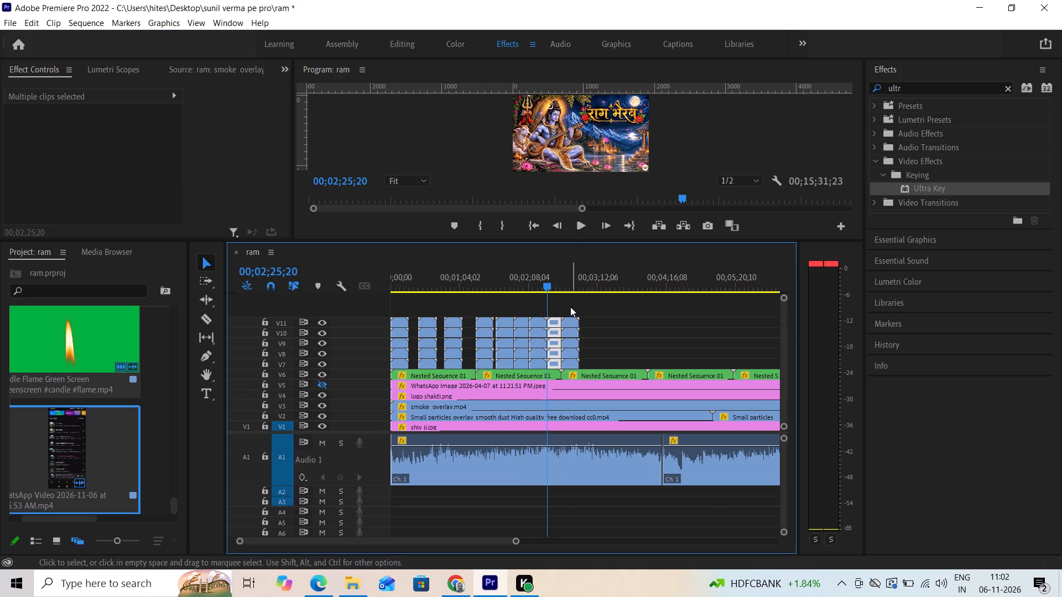
# Add three more end-to-end copies of the five-clip candle-flame stack on V7 to V11, following the last stack.
pyautogui.moveTo(570, 307); pyautogui.dragTo(577, 363)
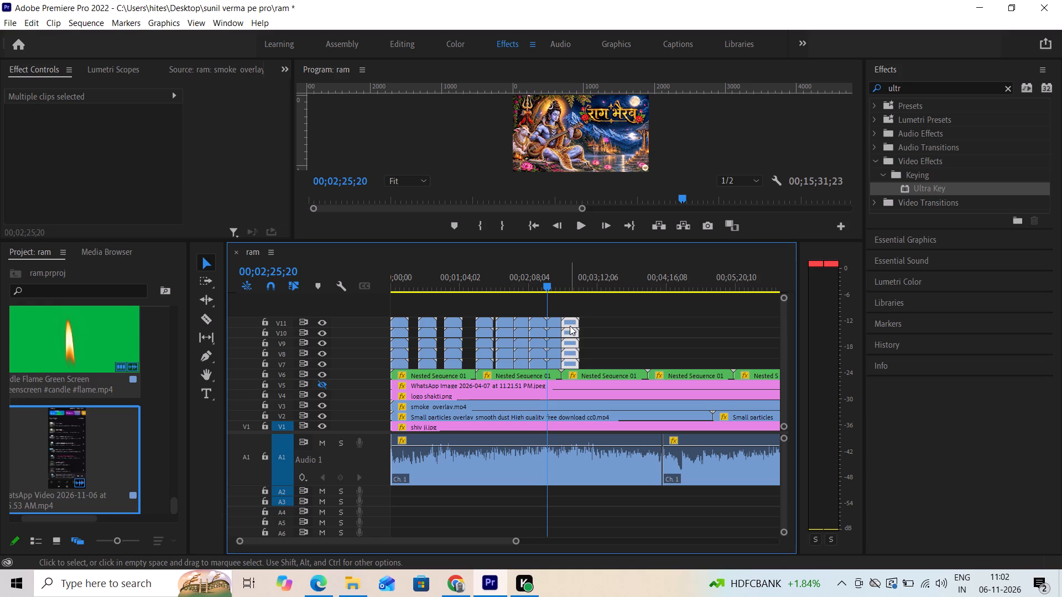
pyautogui.keyDown('alt'); pyautogui.moveTo(569, 322); pyautogui.dragTo(585, 321); pyautogui.keyUp('alt')
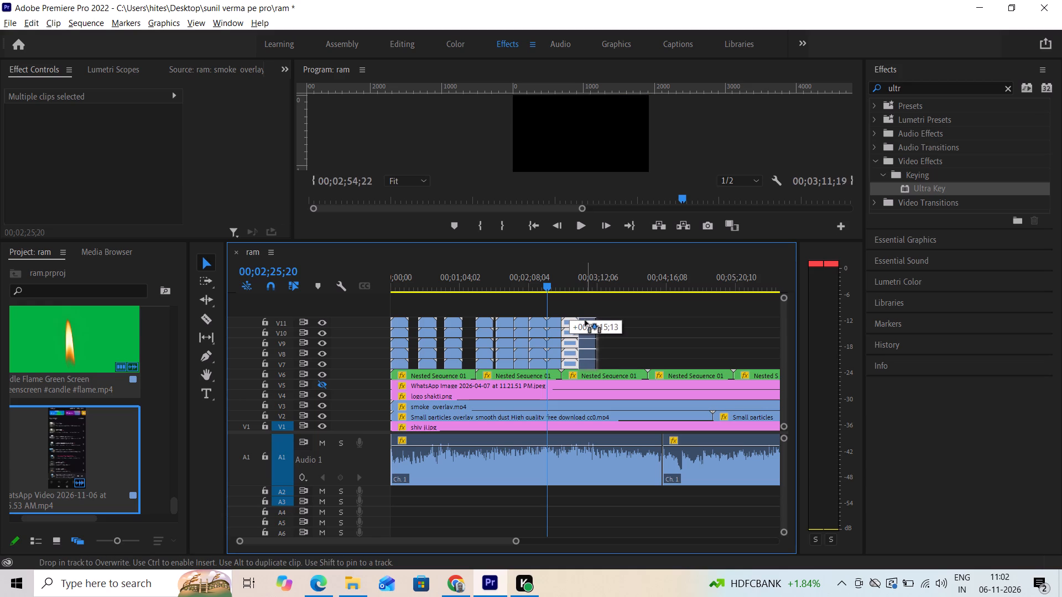
pyautogui.keyDown('alt'); pyautogui.moveTo(585, 321); pyautogui.dragTo(585, 322); pyautogui.keyUp('alt')
pyautogui.moveTo(582, 308); pyautogui.dragTo(594, 362)
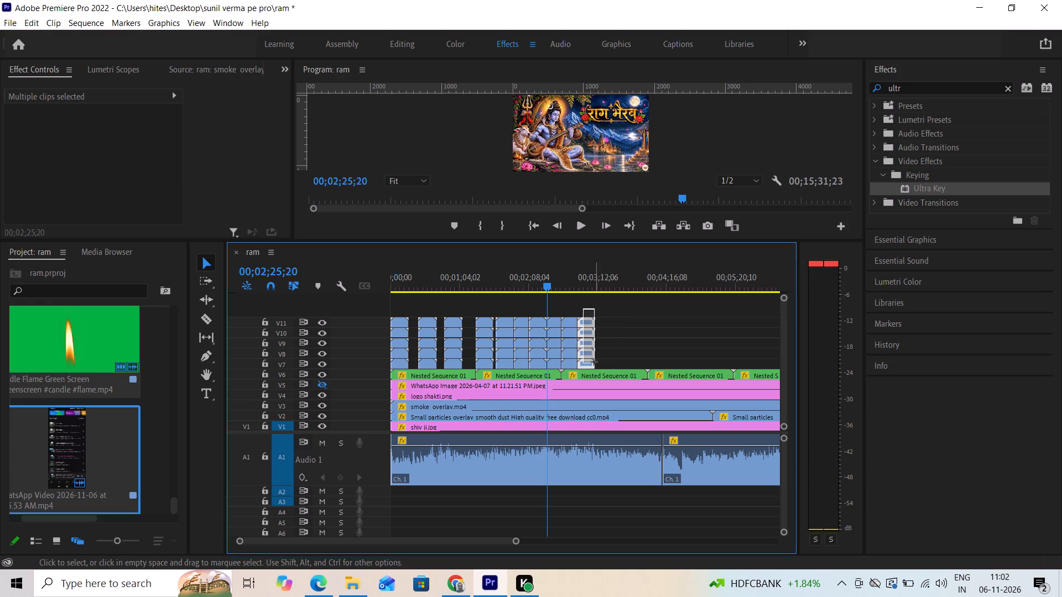
pyautogui.moveTo(594, 362); pyautogui.dragTo(592, 364)
pyautogui.keyDown('alt'); pyautogui.moveTo(585, 321); pyautogui.dragTo(602, 320); pyautogui.keyUp('alt')
pyautogui.moveTo(600, 308); pyautogui.dragTo(604, 339)
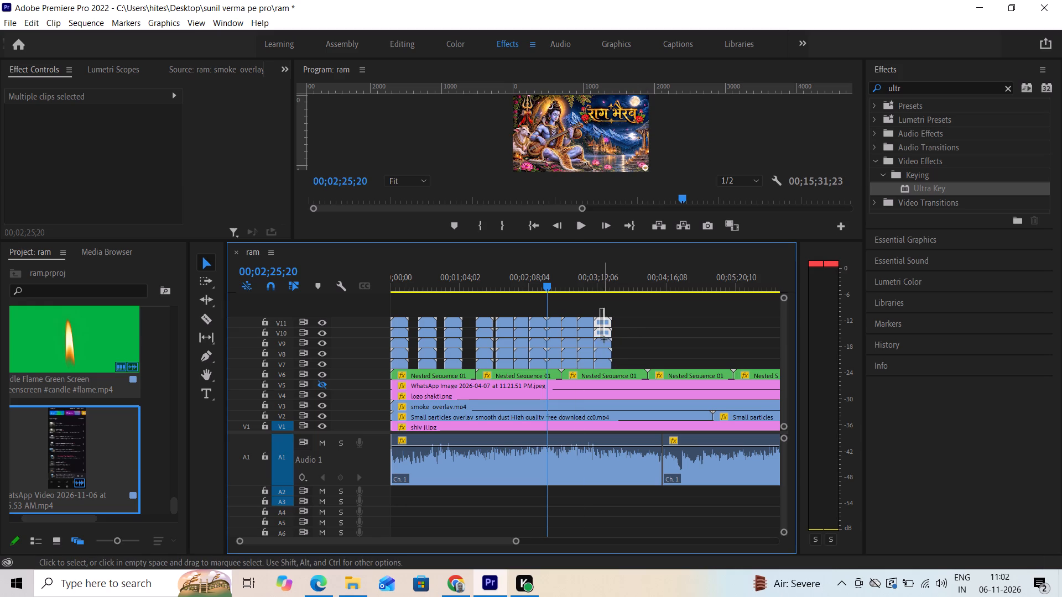
pyautogui.moveTo(604, 339); pyautogui.dragTo(605, 364)
pyautogui.keyDown('alt'); pyautogui.moveTo(601, 320); pyautogui.dragTo(613, 320); pyautogui.keyUp('alt')
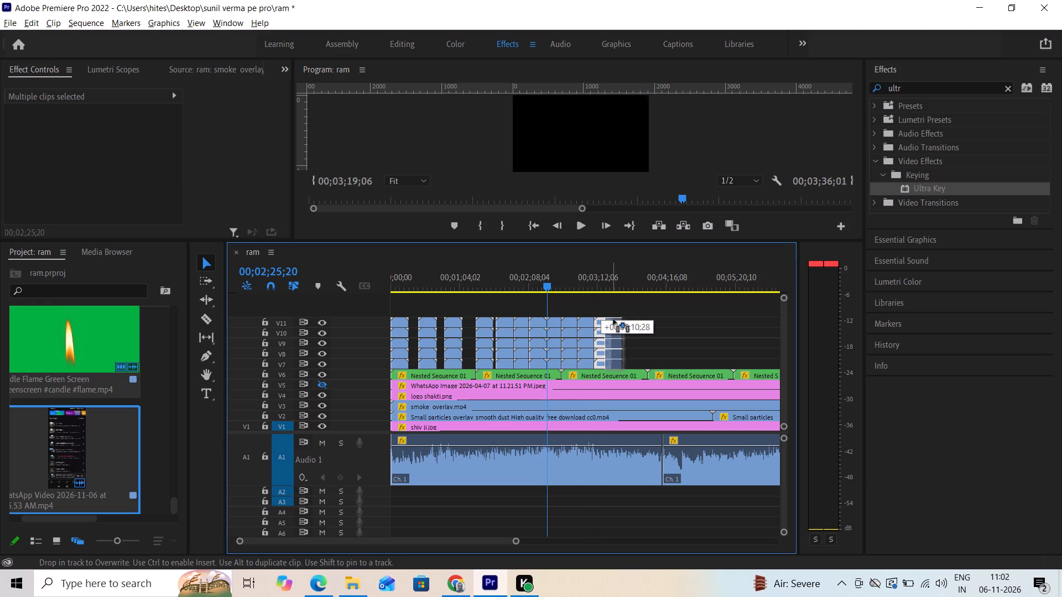
pyautogui.keyDown('alt'); pyautogui.moveTo(613, 320); pyautogui.dragTo(615, 320); pyautogui.keyUp('alt')
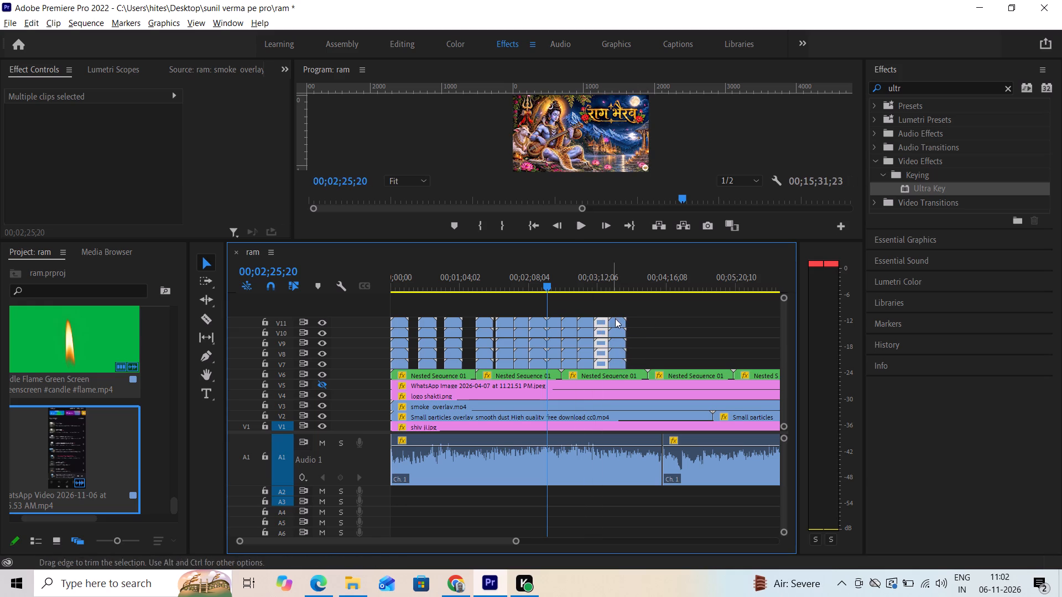
# Duplicate the last candle-flame stack on V7 to V11 and close the gap so the copy starts at 00;03;39;28.
pyautogui.click(615, 302)
pyautogui.moveTo(615, 304); pyautogui.dragTo(623, 365)
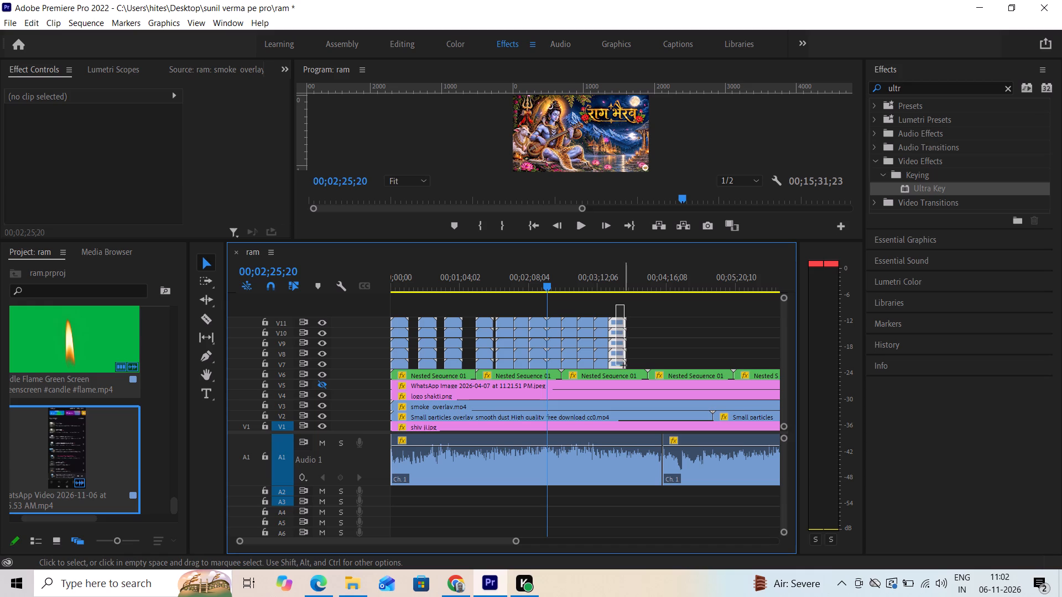
pyautogui.moveTo(623, 365); pyautogui.dragTo(623, 364)
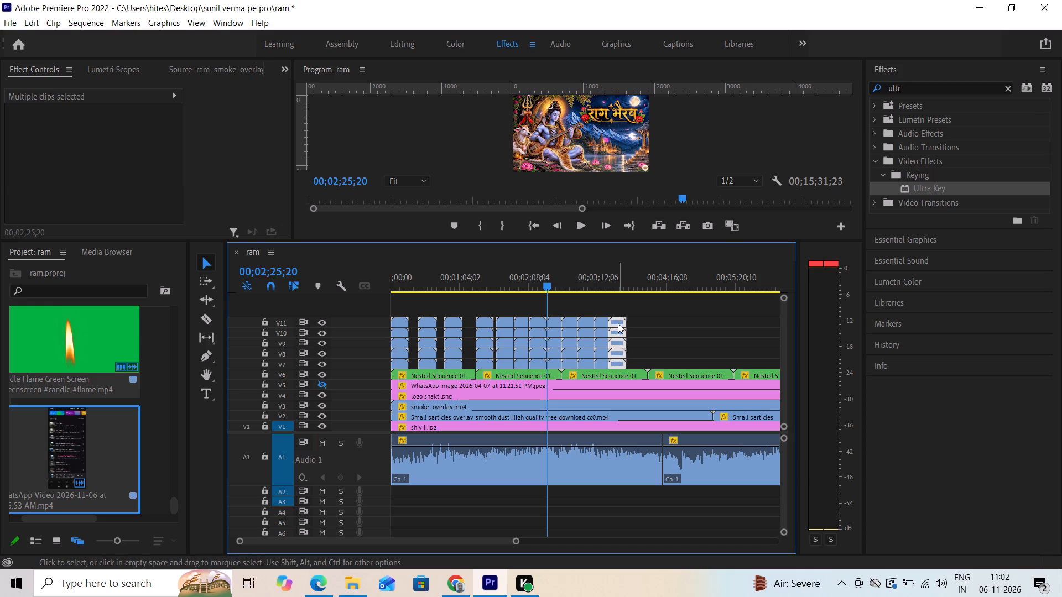
pyautogui.keyDown('alt'); pyautogui.moveTo(617, 322); pyautogui.dragTo(631, 322); pyautogui.keyUp('alt')
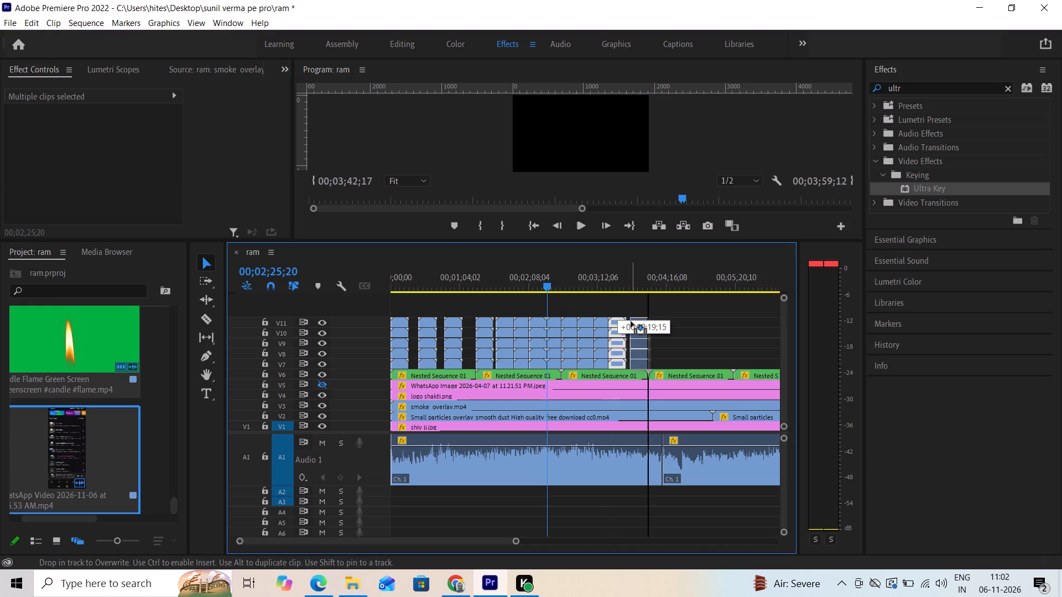
pyautogui.keyDown('alt'); pyautogui.moveTo(631, 322); pyautogui.dragTo(631, 322); pyautogui.keyUp('alt')
pyautogui.keyDown('alt'); pyautogui.moveTo(631, 322); pyautogui.dragTo(636, 322); pyautogui.keyUp('alt')
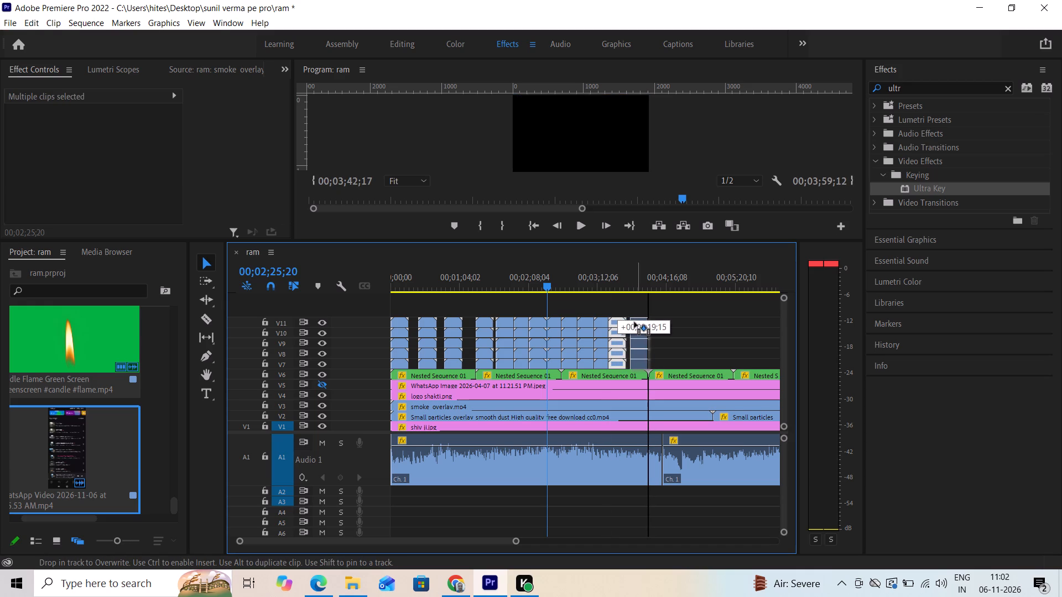
pyautogui.click(640, 322)
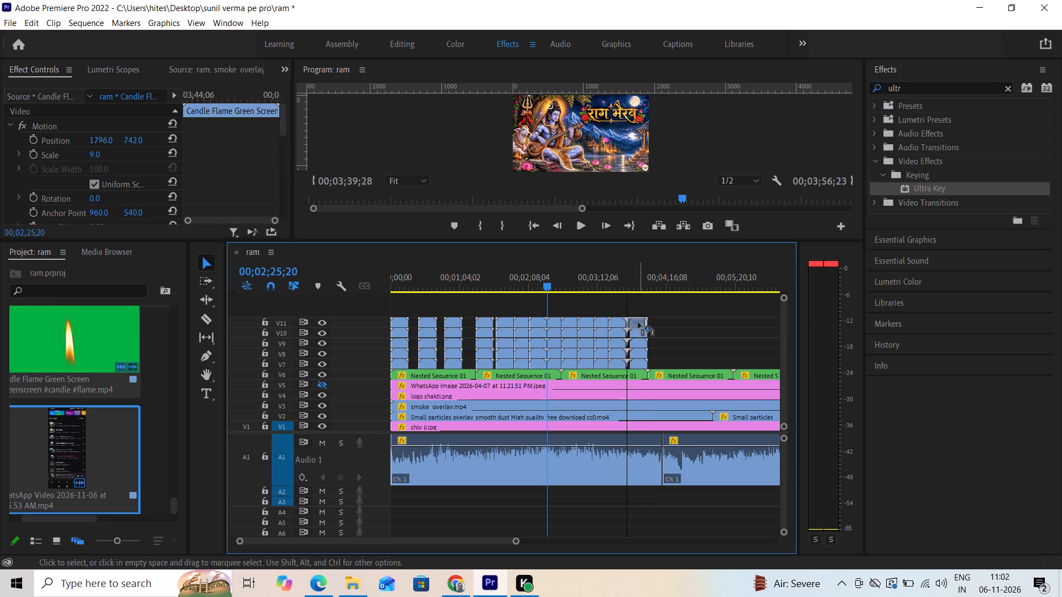
pyautogui.hotkey('ctrl', 'z')
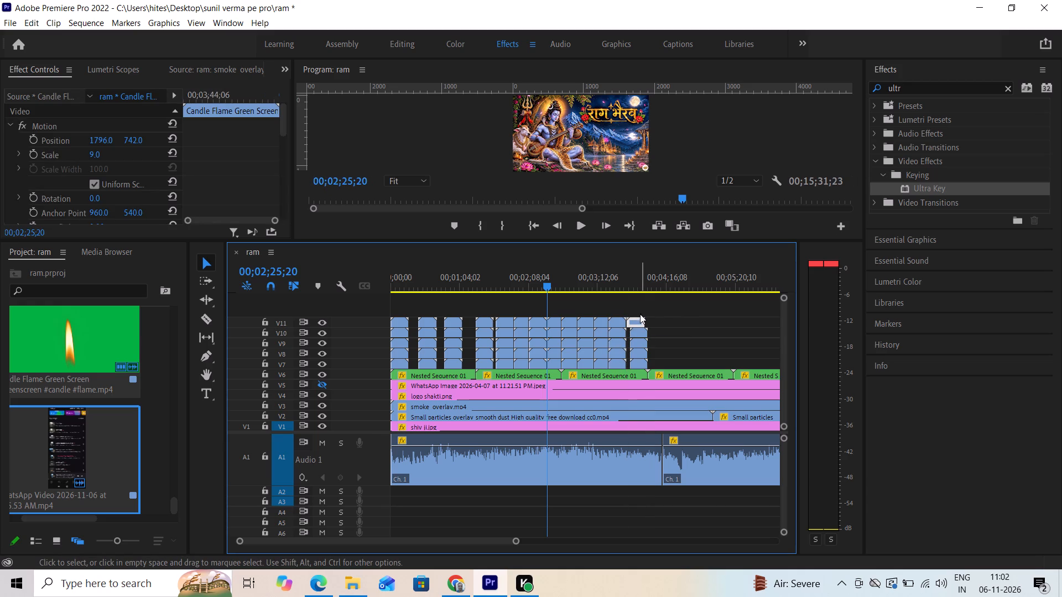
pyautogui.moveTo(641, 311); pyautogui.dragTo(651, 360)
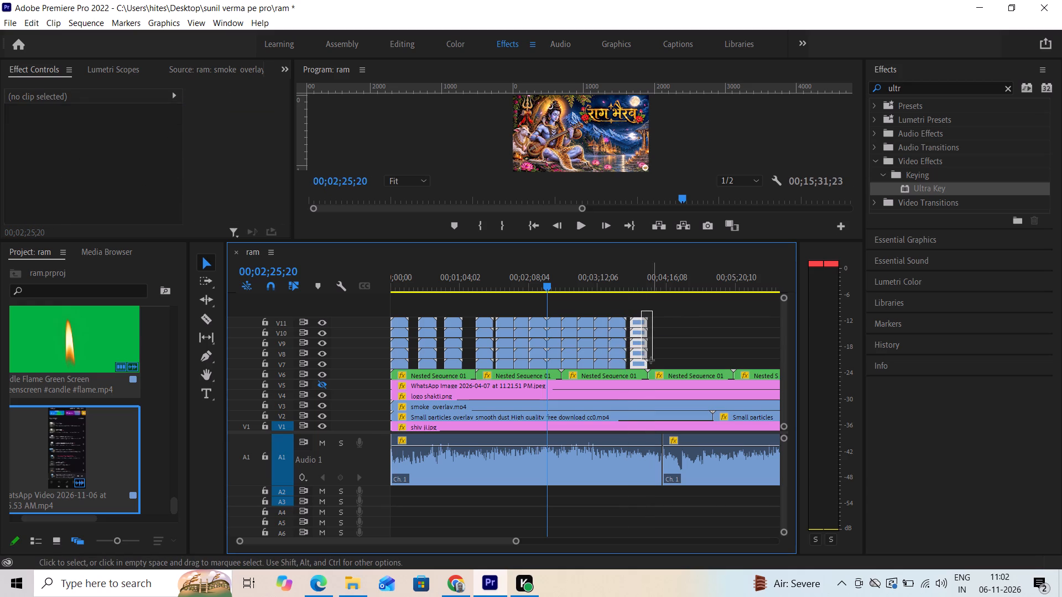
pyautogui.moveTo(651, 360); pyautogui.dragTo(650, 360)
pyautogui.click(641, 331)
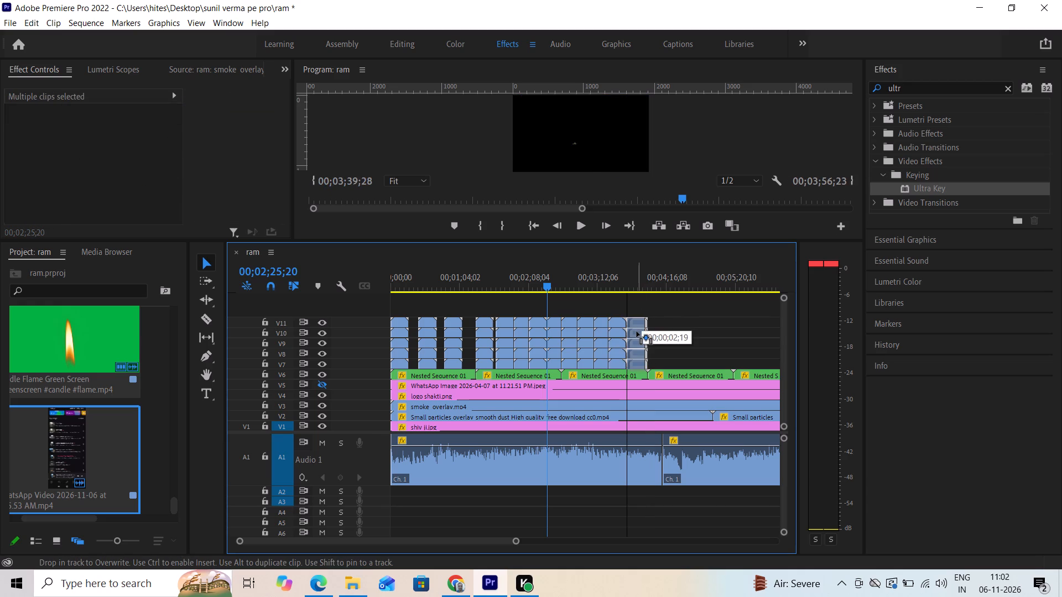
# Add another candle-flame stack copy directly after the last one, ending at the first cut in the A1 audio.
pyautogui.moveTo(632, 311); pyautogui.dragTo(638, 347)
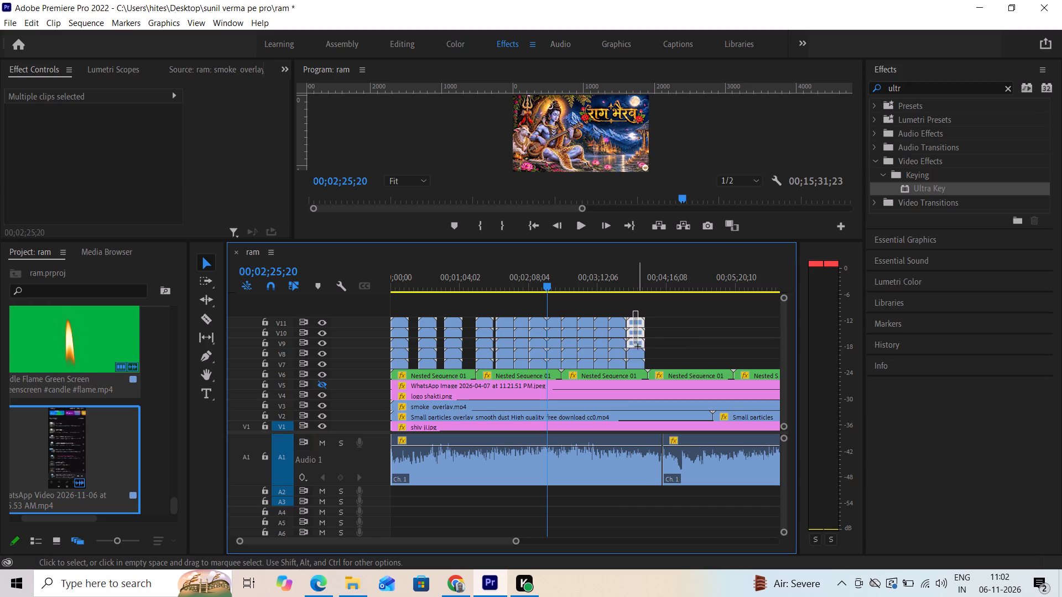
pyautogui.moveTo(638, 347); pyautogui.dragTo(641, 363)
pyautogui.keyDown('alt'); pyautogui.moveTo(634, 321); pyautogui.dragTo(651, 322); pyautogui.keyUp('alt')
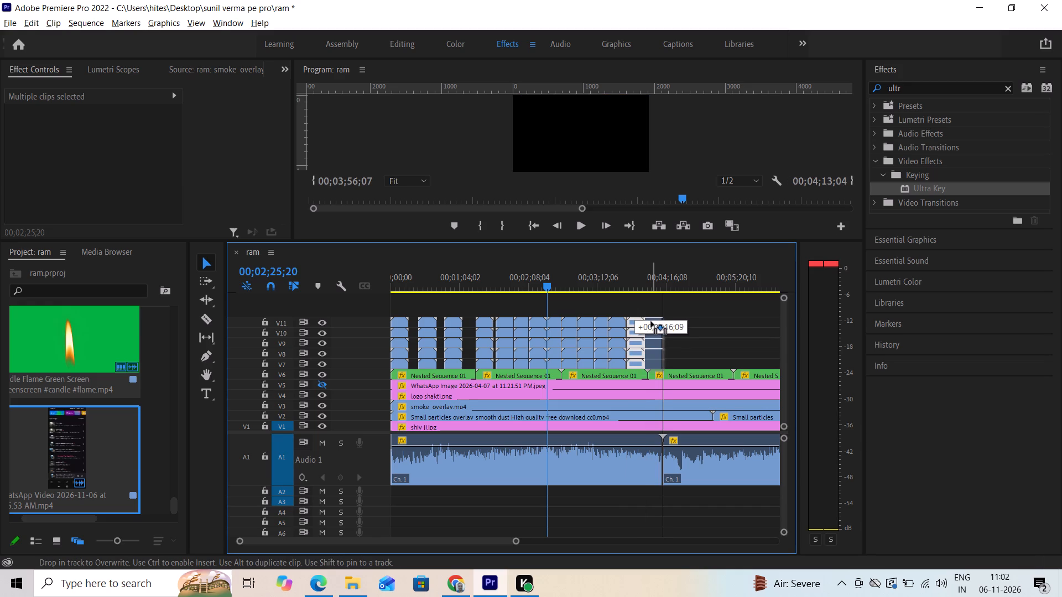
pyautogui.keyDown('alt'); pyautogui.moveTo(651, 322); pyautogui.dragTo(650, 322); pyautogui.keyUp('alt')
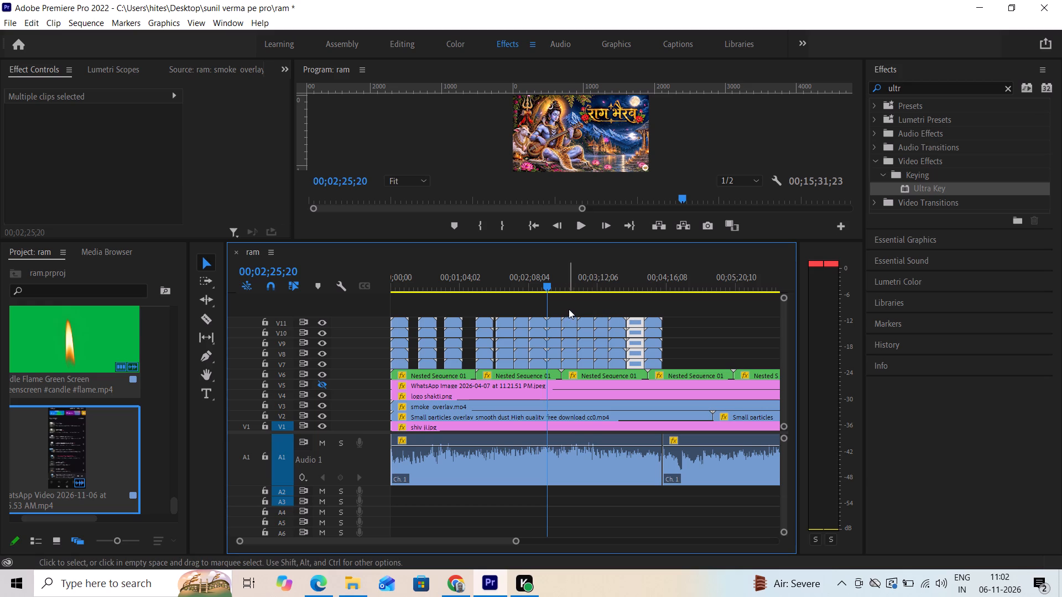
# Duplicate the last six candle-flame stacks on V7 to V11 as a block starting at the first cut in the A1 audio.
pyautogui.moveTo(569, 309); pyautogui.dragTo(651, 366)
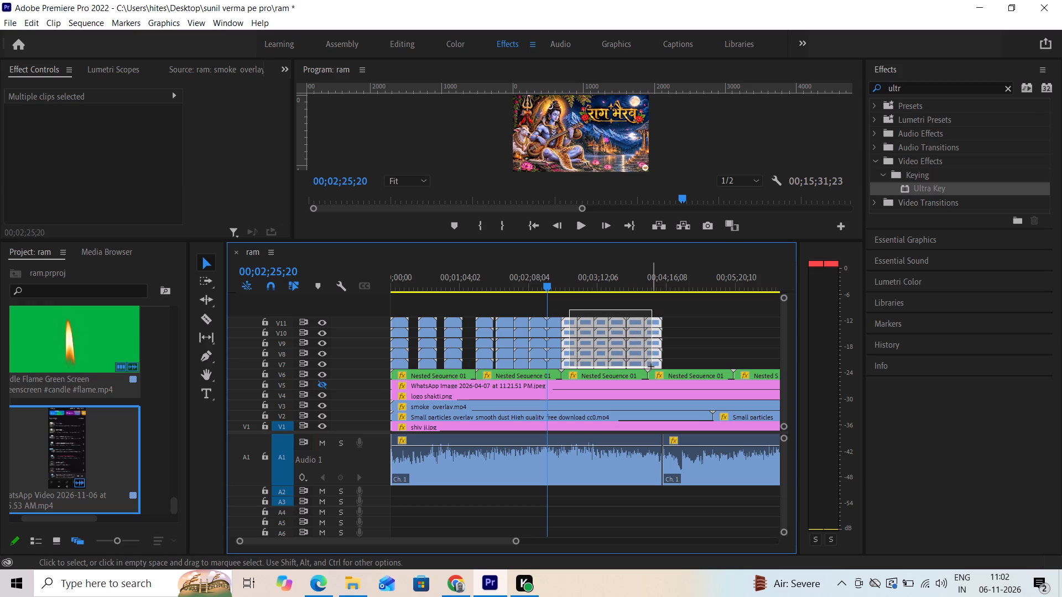
pyautogui.moveTo(651, 366); pyautogui.dragTo(653, 366)
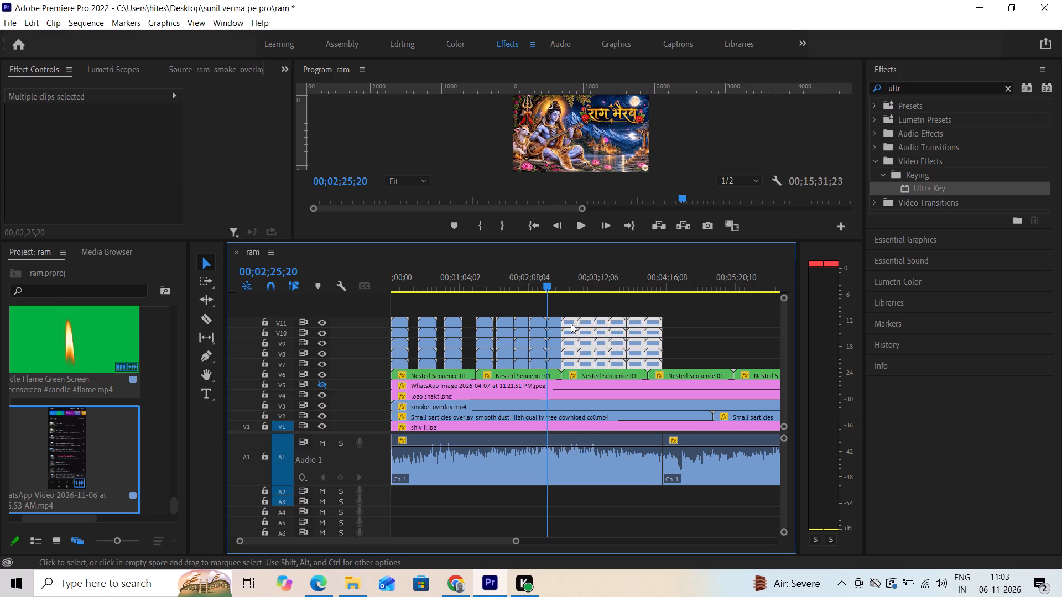
pyautogui.keyDown('alt'); pyautogui.moveTo(569, 323); pyautogui.dragTo(678, 322); pyautogui.keyUp('alt')
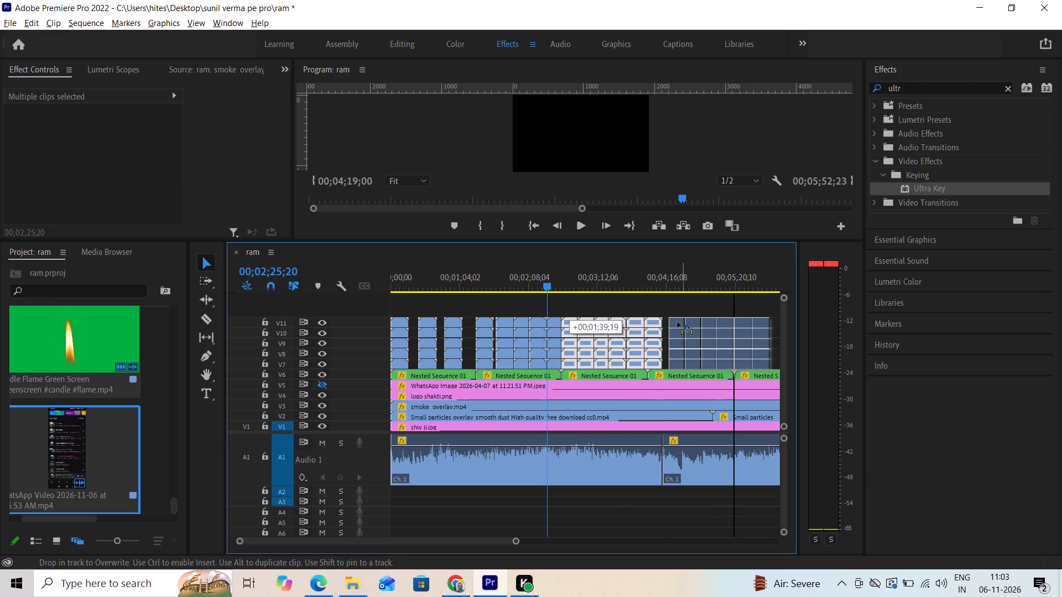
pyautogui.keyDown('alt'); pyautogui.moveTo(678, 322); pyautogui.dragTo(669, 324); pyautogui.keyUp('alt')
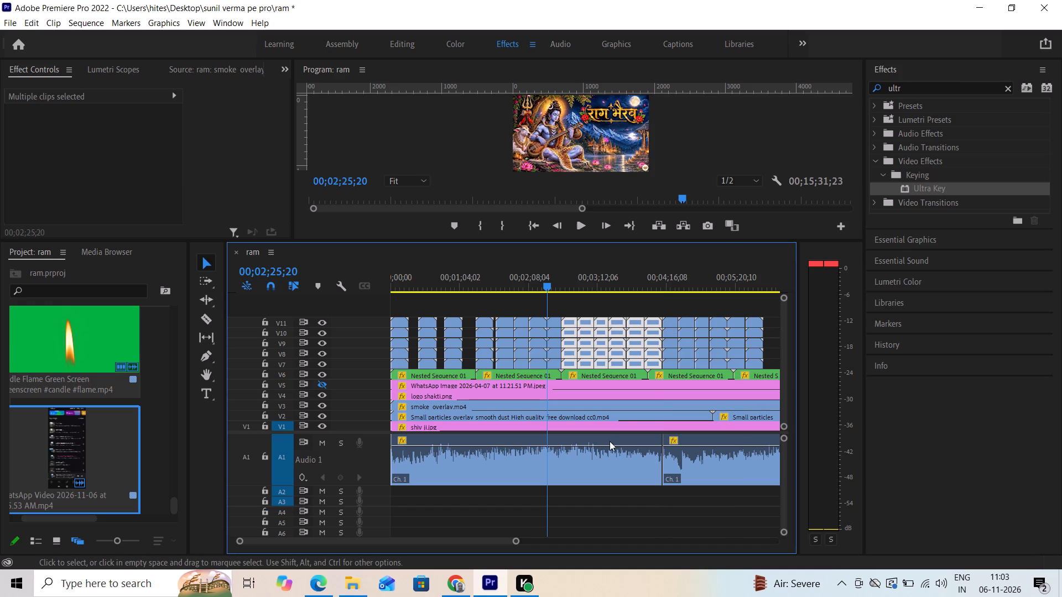
# Duplicate the last nine candle-flame stacks as a block further along V7 to V11, and shift the copy back against the preceding stacks.
pyautogui.moveTo(491, 542); pyautogui.dragTo(491, 542)
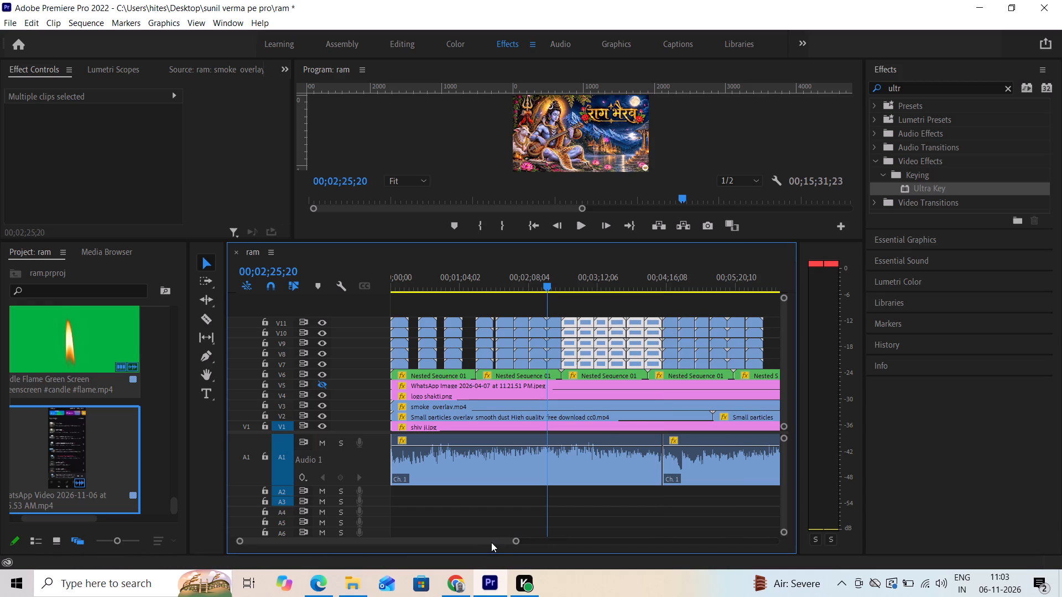
pyautogui.moveTo(491, 542); pyautogui.dragTo(527, 541)
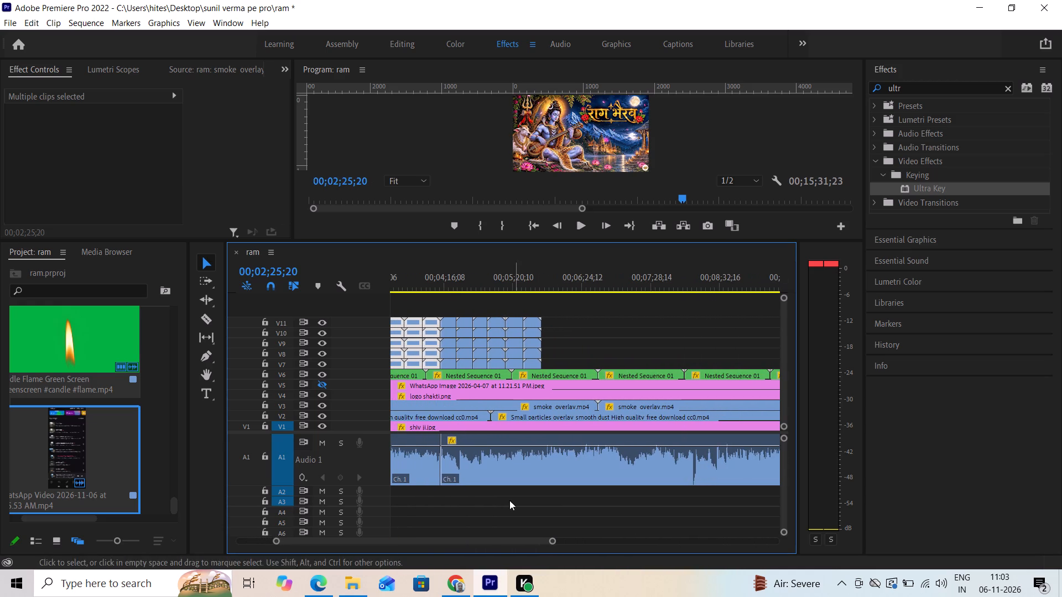
pyautogui.moveTo(553, 302); pyautogui.dragTo(406, 354)
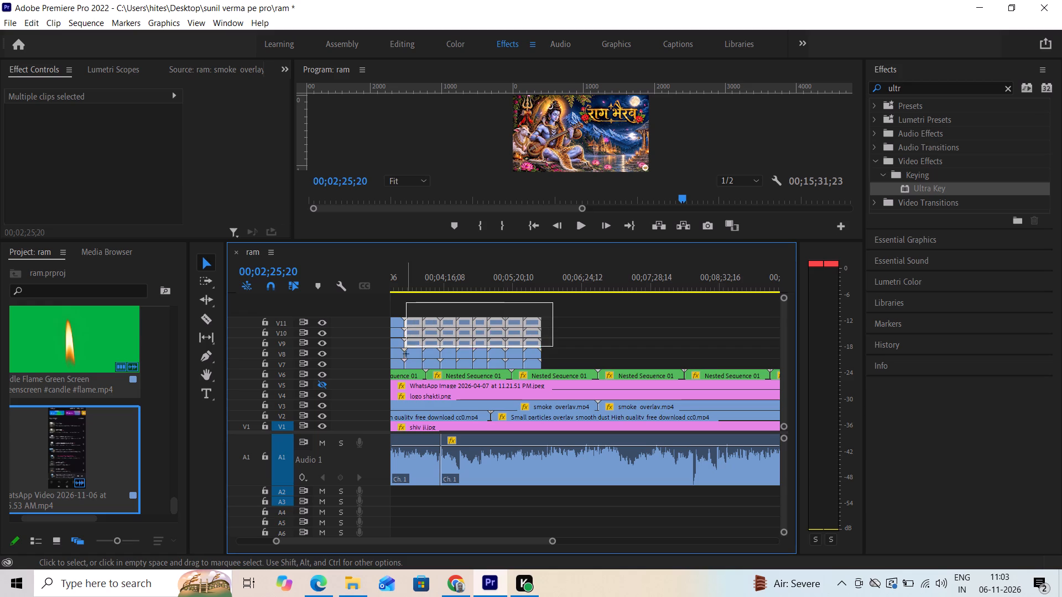
pyautogui.moveTo(406, 354); pyautogui.dragTo(398, 366)
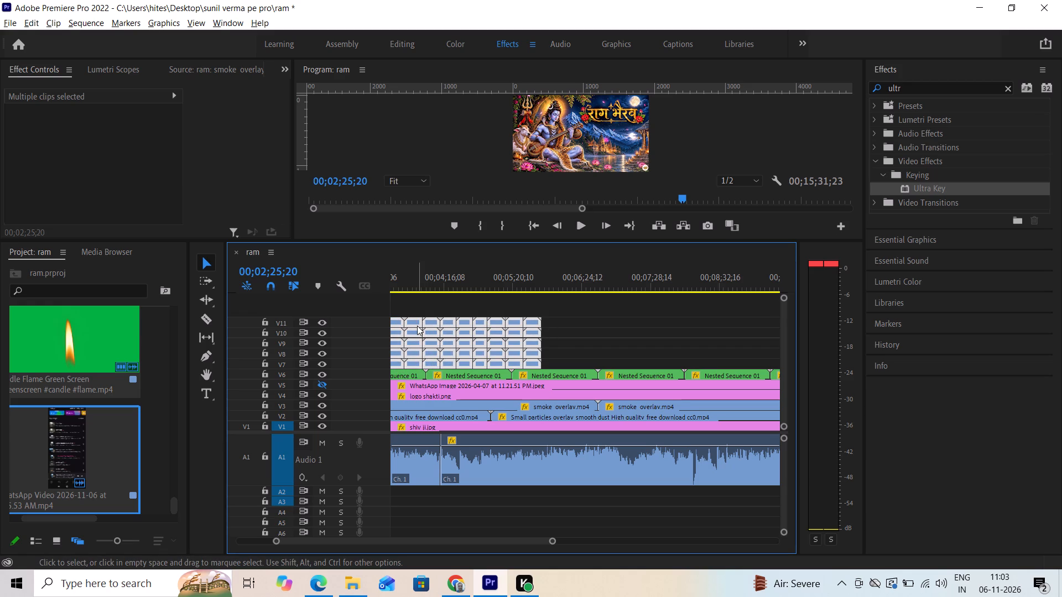
pyautogui.keyDown('alt'); pyautogui.moveTo(415, 321); pyautogui.dragTo(577, 318); pyautogui.keyUp('alt')
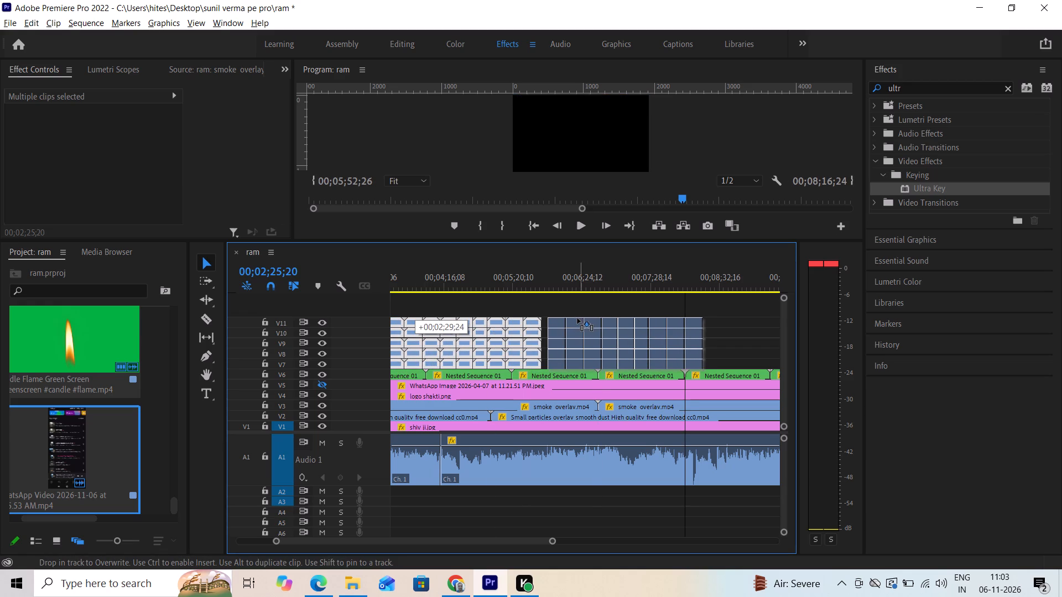
pyautogui.keyDown('alt'); pyautogui.moveTo(577, 318); pyautogui.dragTo(569, 321); pyautogui.keyUp('alt')
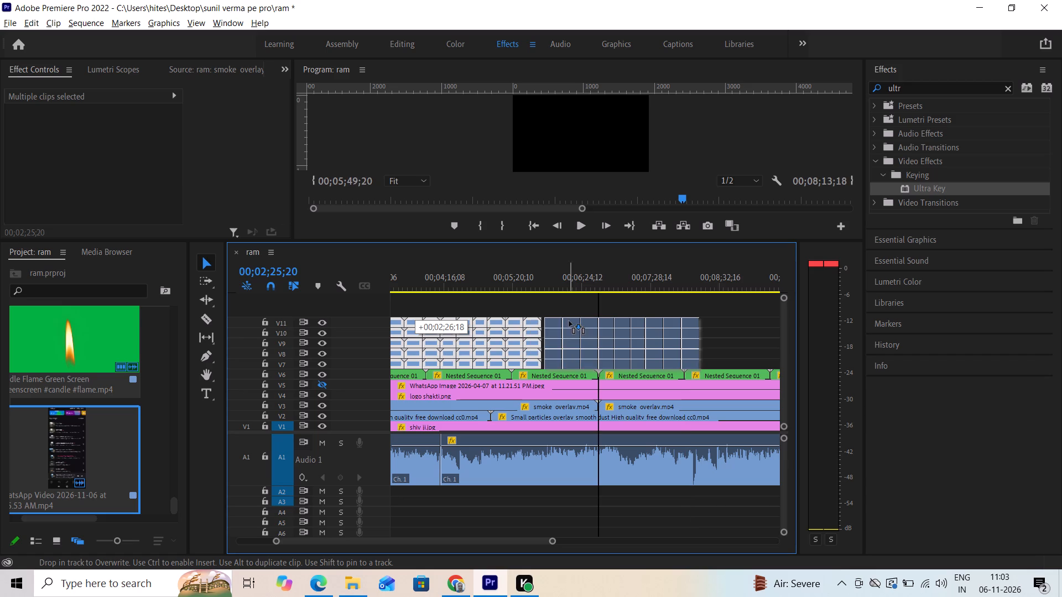
pyautogui.keyDown('alt'); pyautogui.moveTo(569, 321); pyautogui.dragTo(565, 320); pyautogui.keyUp('alt')
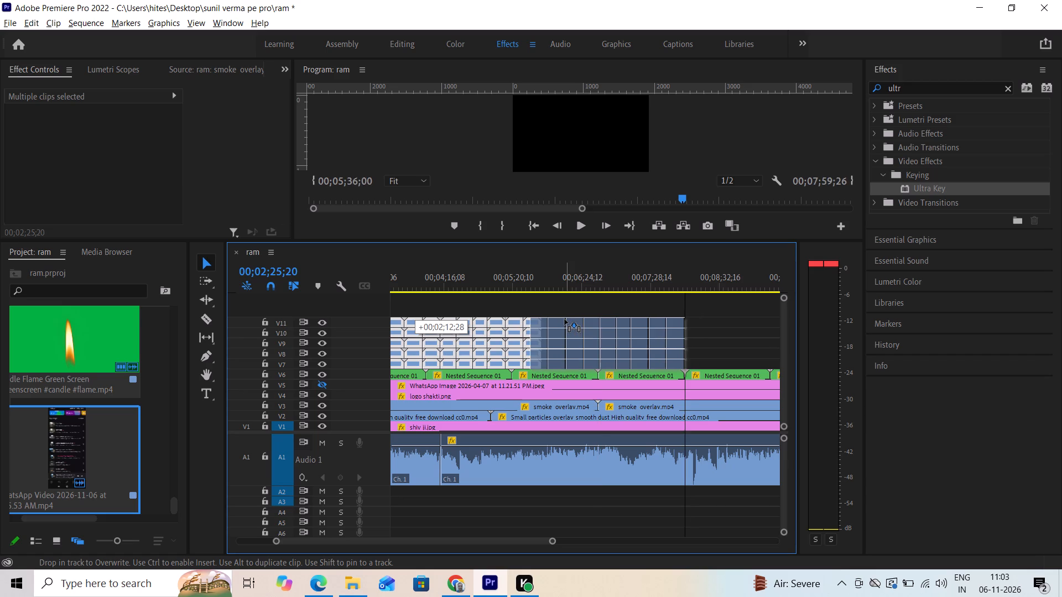
pyautogui.keyDown('alt'); pyautogui.moveTo(565, 320); pyautogui.dragTo(564, 321); pyautogui.keyUp('alt')
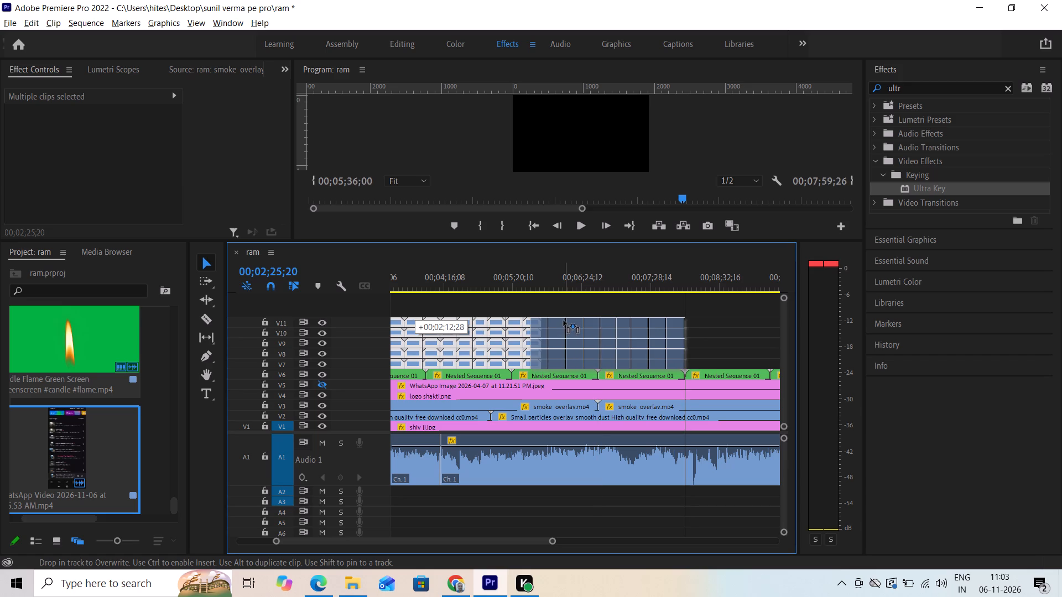
pyautogui.keyDown('alt'); pyautogui.moveTo(564, 321); pyautogui.dragTo(578, 320); pyautogui.keyUp('alt')
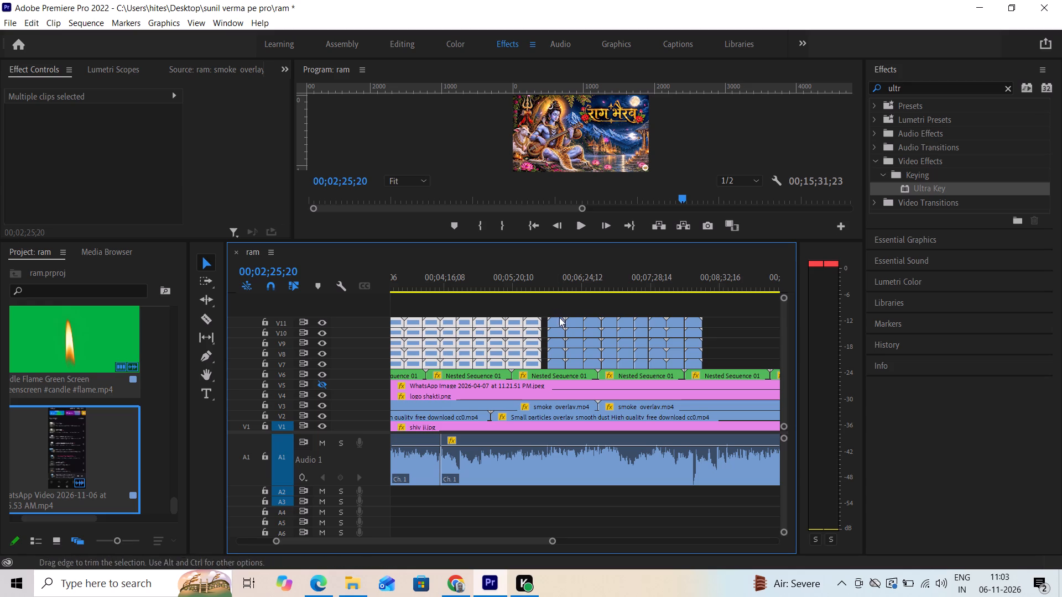
pyautogui.moveTo(552, 310); pyautogui.dragTo(693, 364)
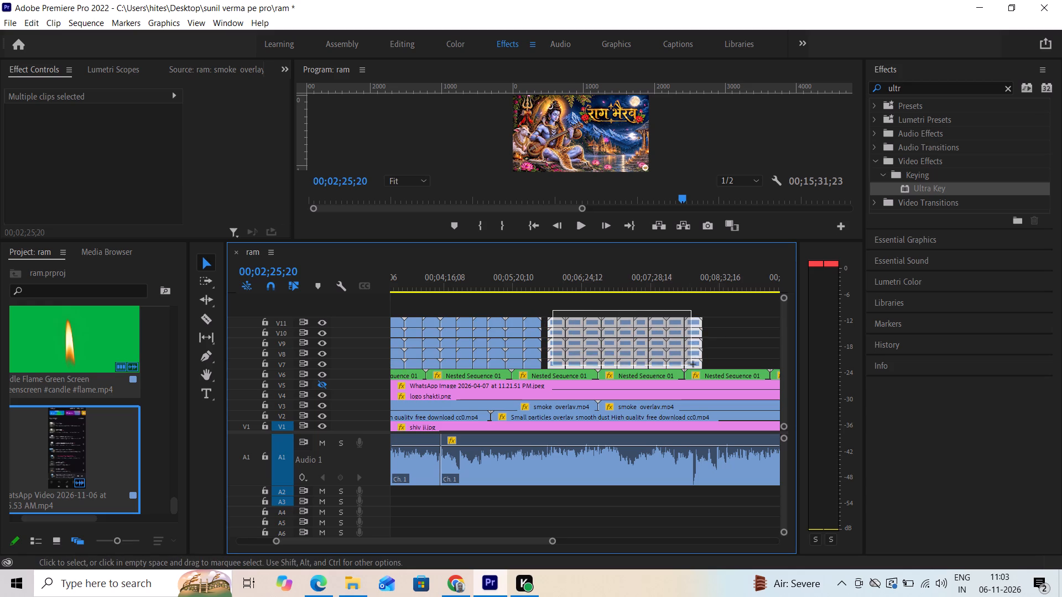
pyautogui.moveTo(693, 364); pyautogui.dragTo(694, 364)
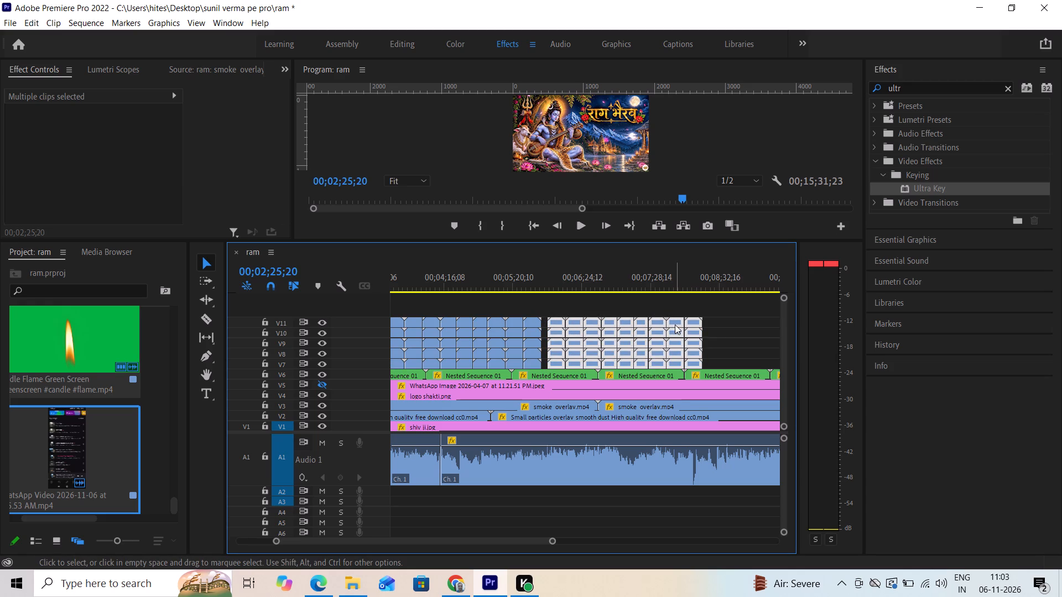
pyautogui.moveTo(675, 324); pyautogui.dragTo(665, 324)
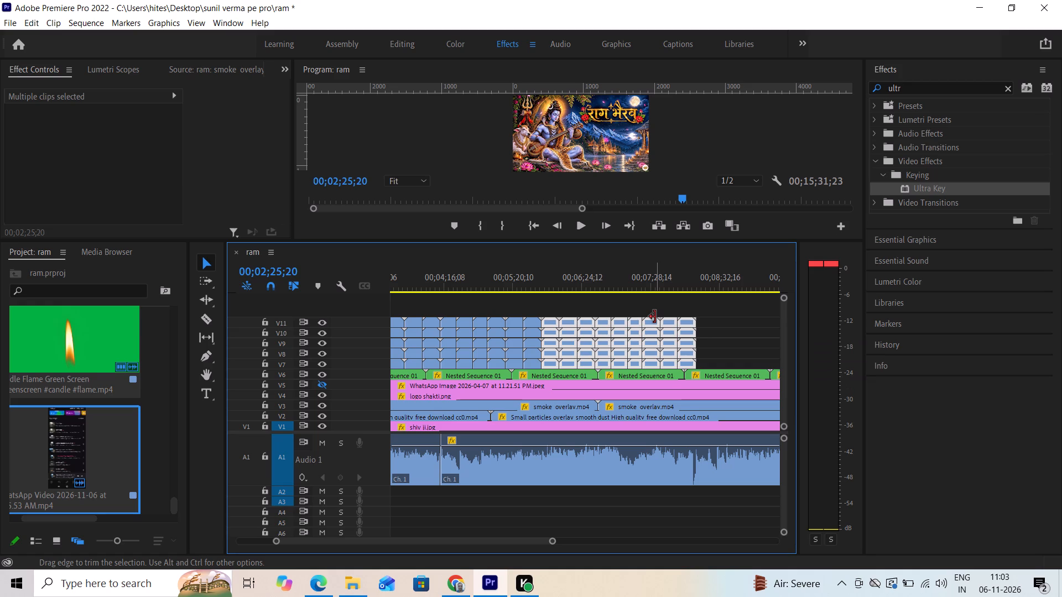
# Duplicate about the last three minutes of candle-flame stacks on V7 to V11 directly after the final stack.
pyautogui.click(550, 541)
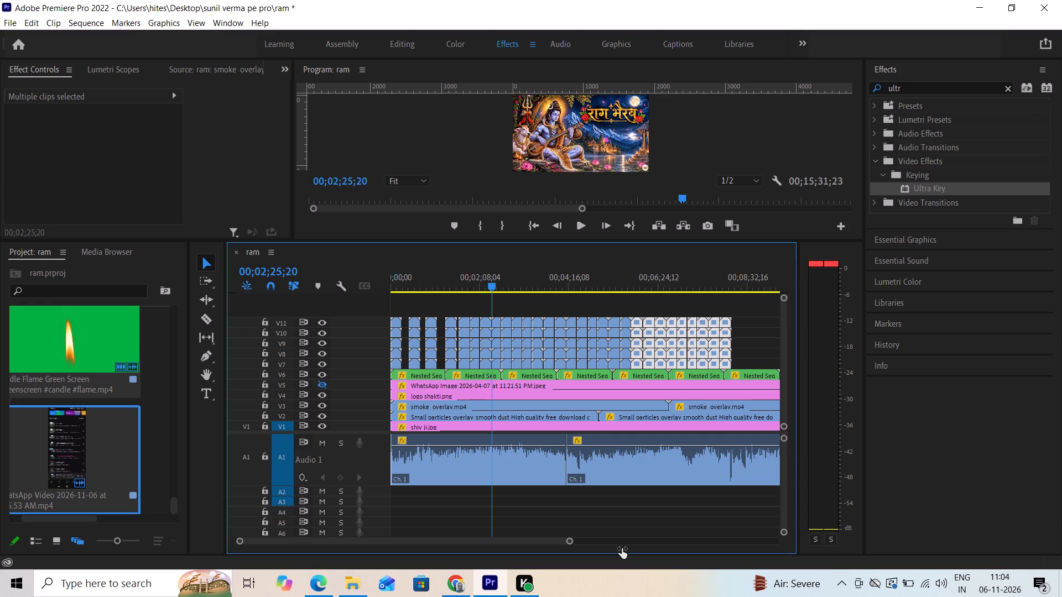
pyautogui.moveTo(568, 540); pyautogui.dragTo(663, 535)
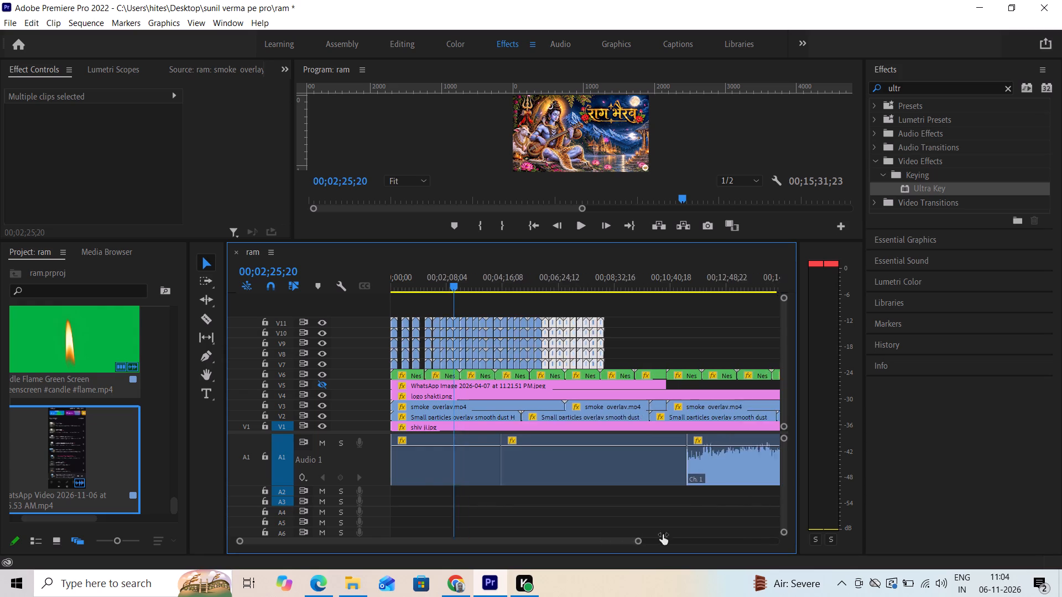
pyautogui.moveTo(663, 535); pyautogui.dragTo(710, 531)
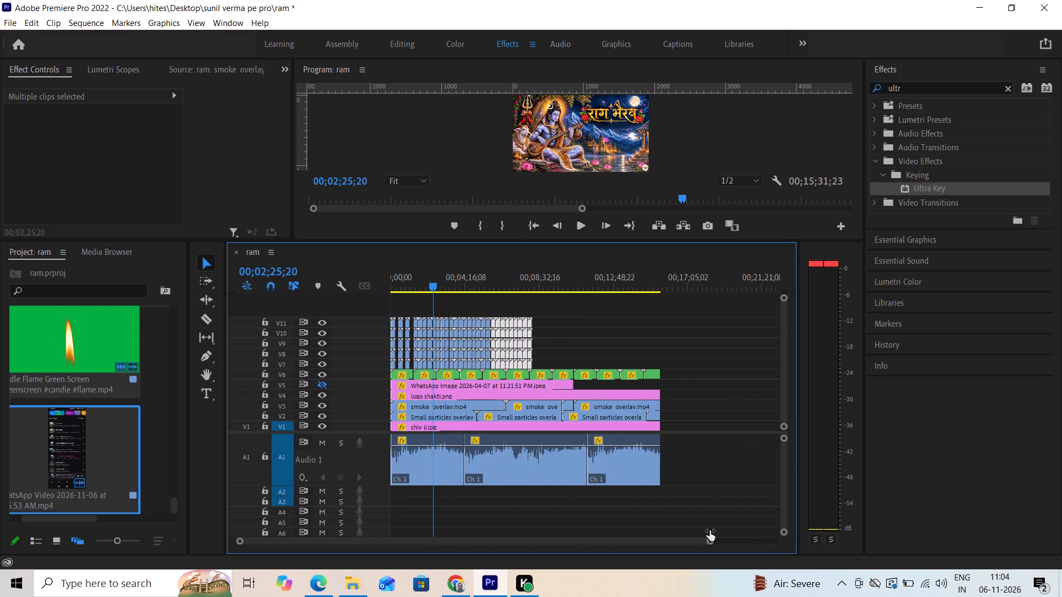
pyautogui.moveTo(710, 531); pyautogui.dragTo(709, 531)
pyautogui.moveTo(554, 308); pyautogui.dragTo(484, 348)
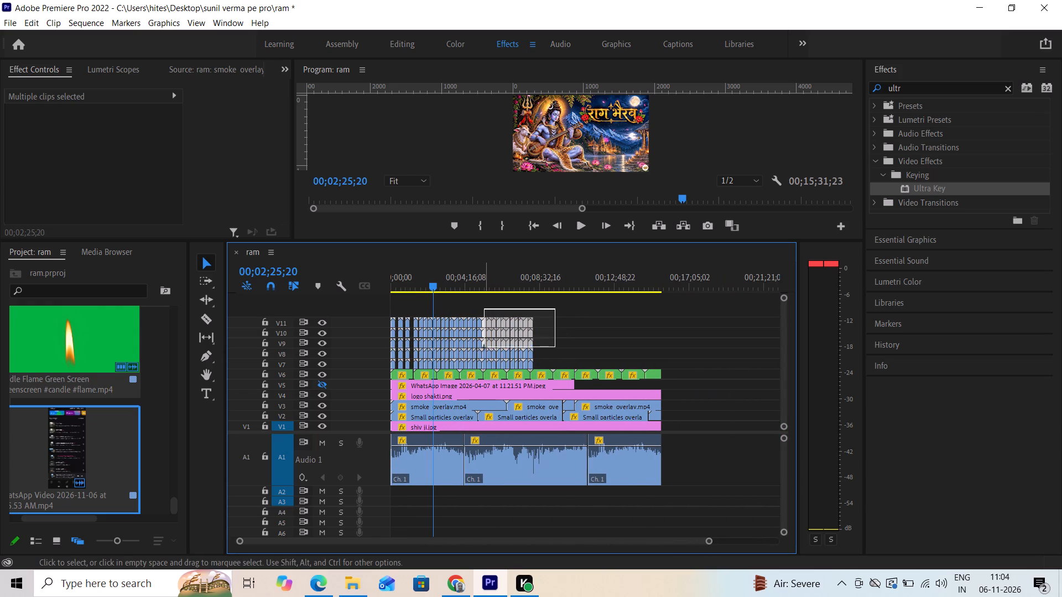
pyautogui.moveTo(484, 348); pyautogui.dragTo(481, 364)
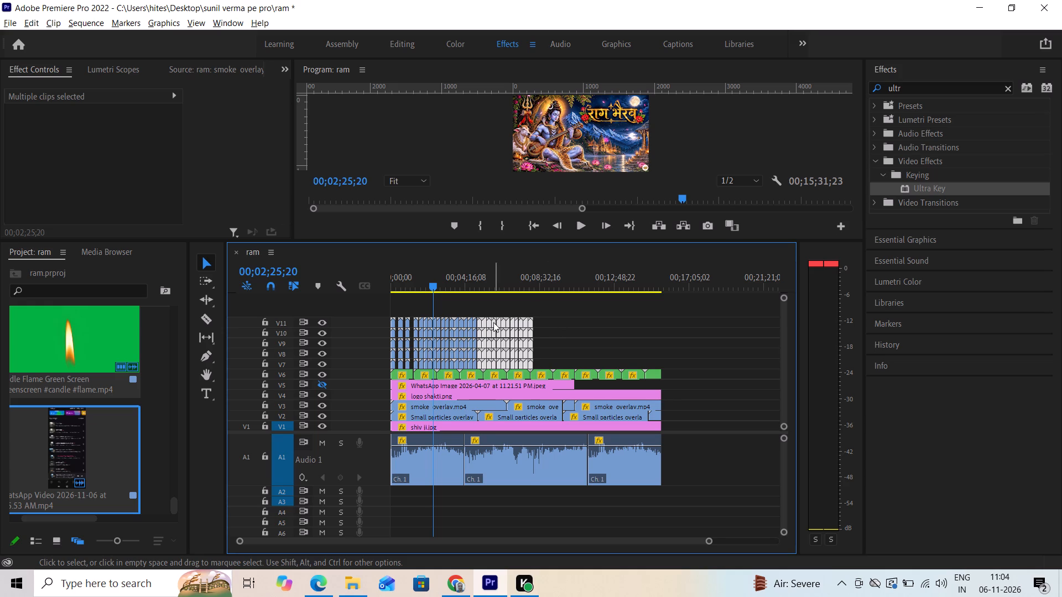
pyautogui.keyDown('alt'); pyautogui.moveTo(493, 323); pyautogui.dragTo(551, 322); pyautogui.keyUp('alt')
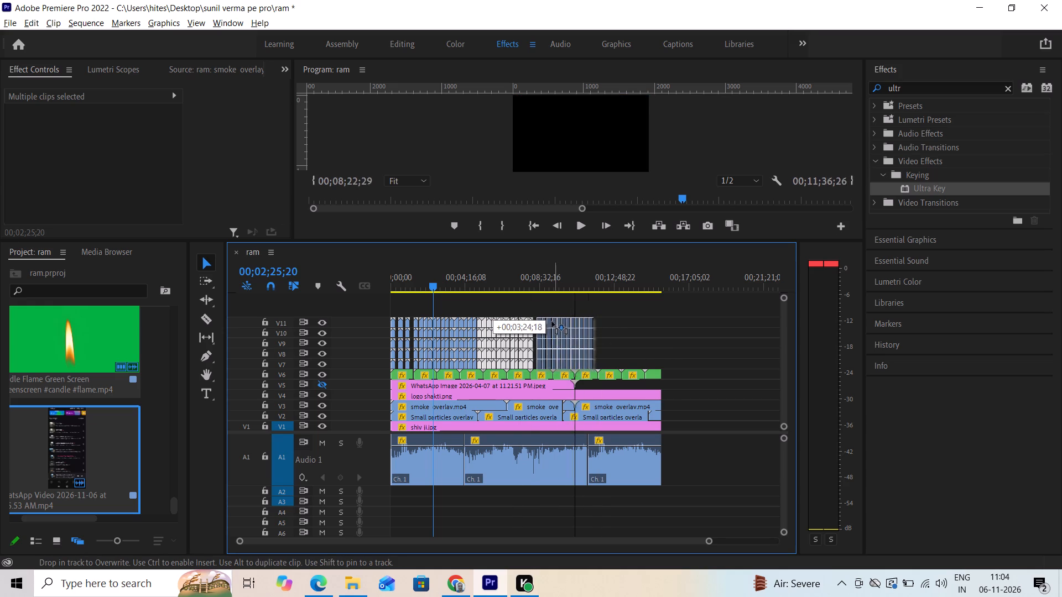
pyautogui.keyDown('alt'); pyautogui.moveTo(551, 322); pyautogui.dragTo(551, 323); pyautogui.keyUp('alt')
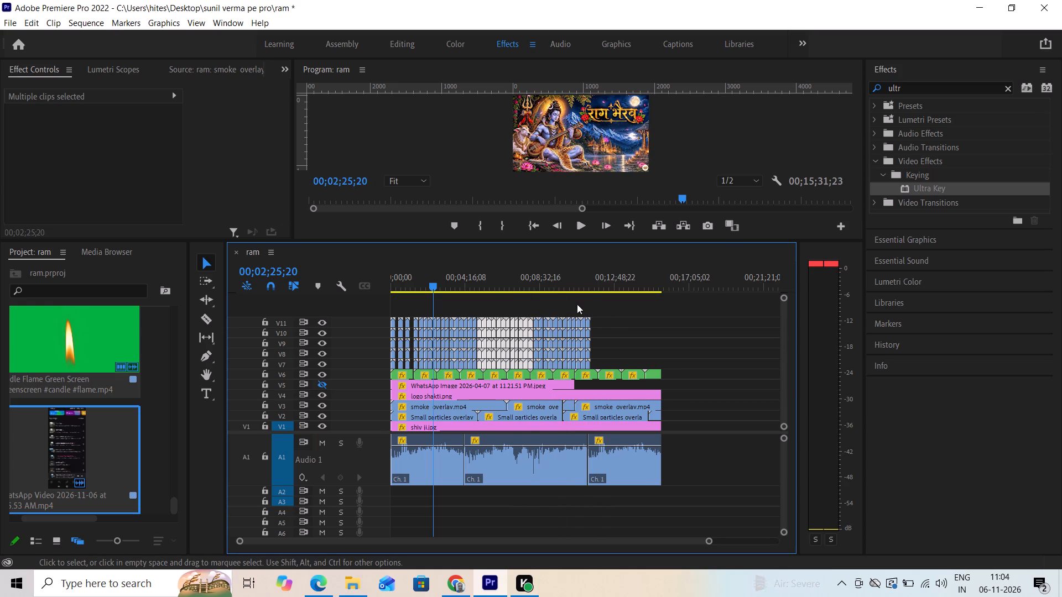
# Duplicate about the last four and a half minutes of candle-flame stacks on V7 to V11 directly after the final stack, past the audio's end.
pyautogui.click(608, 299)
pyautogui.moveTo(607, 302); pyautogui.dragTo(500, 363)
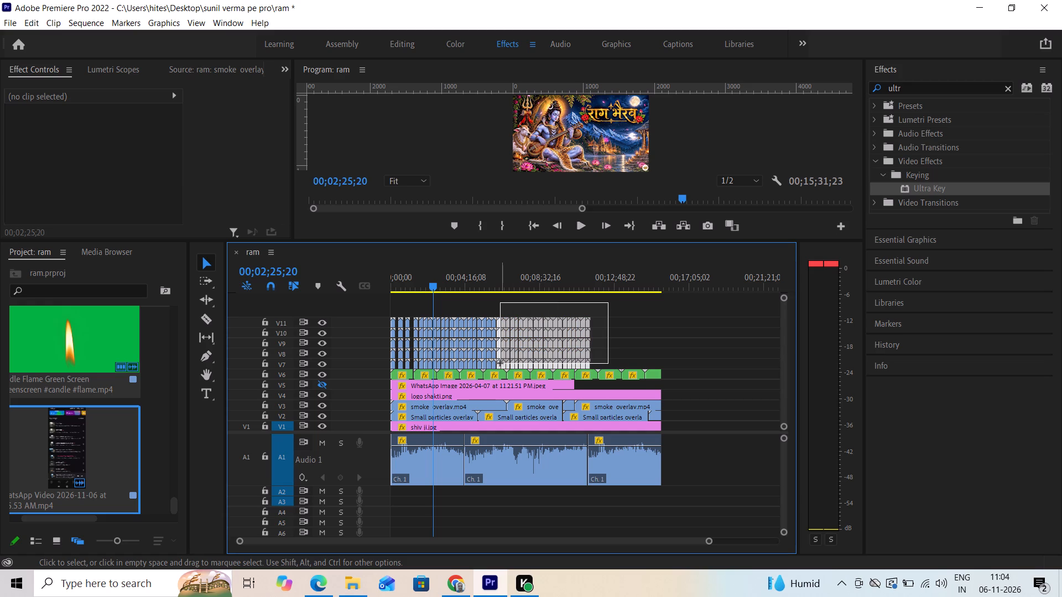
pyautogui.moveTo(500, 363); pyautogui.dragTo(501, 366)
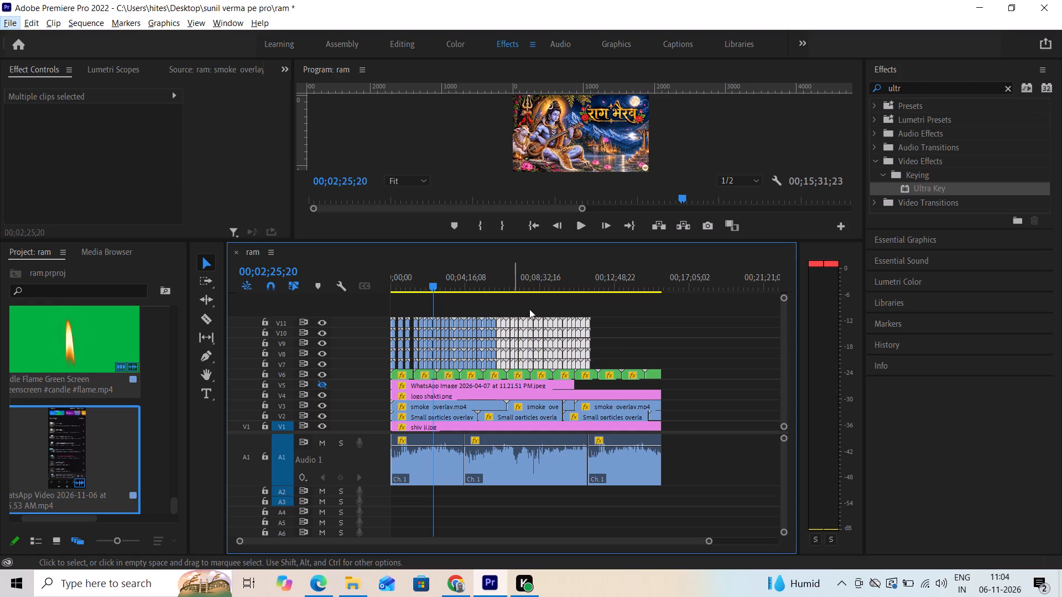
pyautogui.moveTo(603, 303); pyautogui.dragTo(514, 366)
pyautogui.keyDown('alt'); pyautogui.moveTo(519, 323); pyautogui.dragTo(524, 323); pyautogui.keyUp('alt')
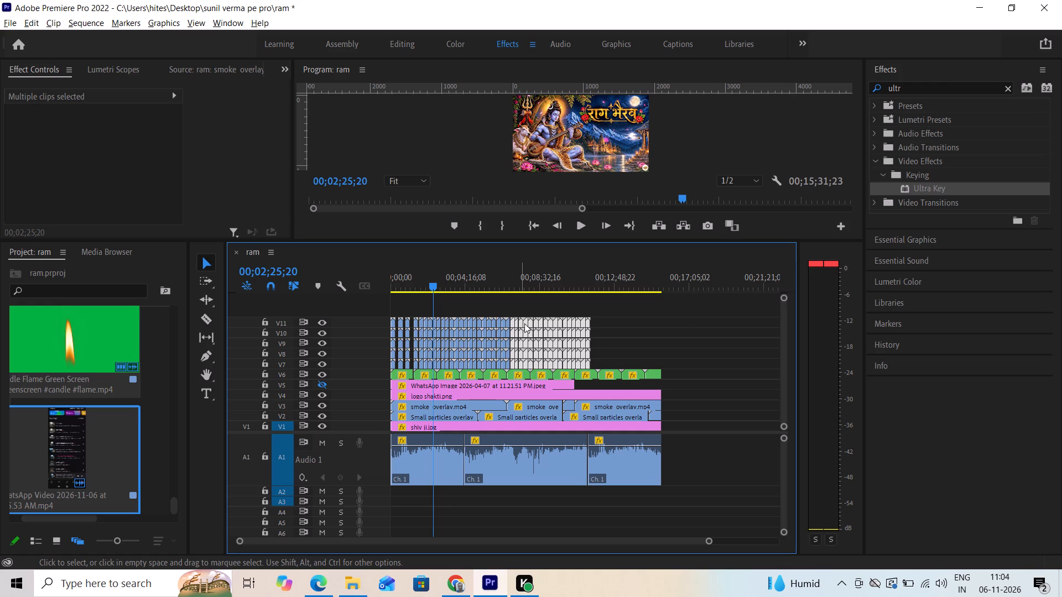
pyautogui.keyDown('alt'); pyautogui.moveTo(524, 323); pyautogui.dragTo(601, 324); pyautogui.keyUp('alt')
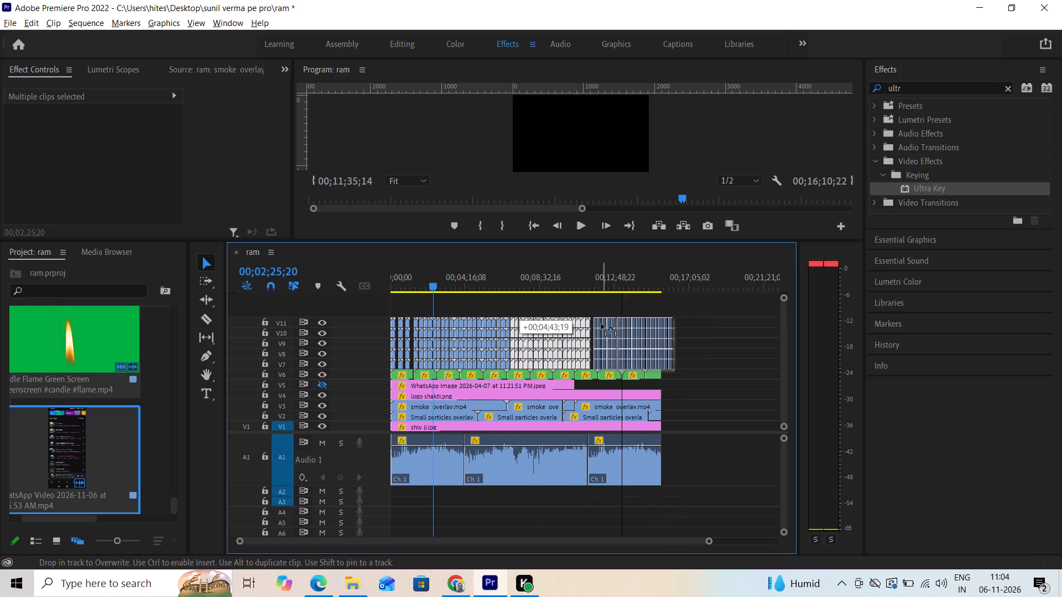
pyautogui.keyDown('alt'); pyautogui.moveTo(601, 324); pyautogui.dragTo(598, 324); pyautogui.keyUp('alt')
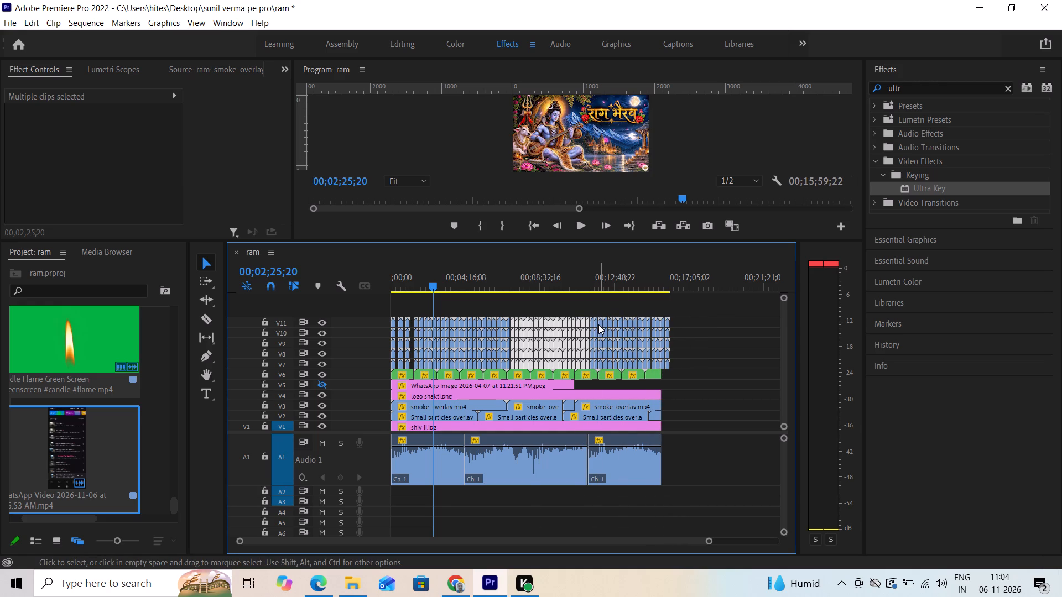
# Delete the last two candle-flame stacks on V7 to V11 that extend beyond the end of the A1 audio.
pyautogui.click(708, 308)
pyautogui.moveTo(707, 305); pyautogui.dragTo(675, 364)
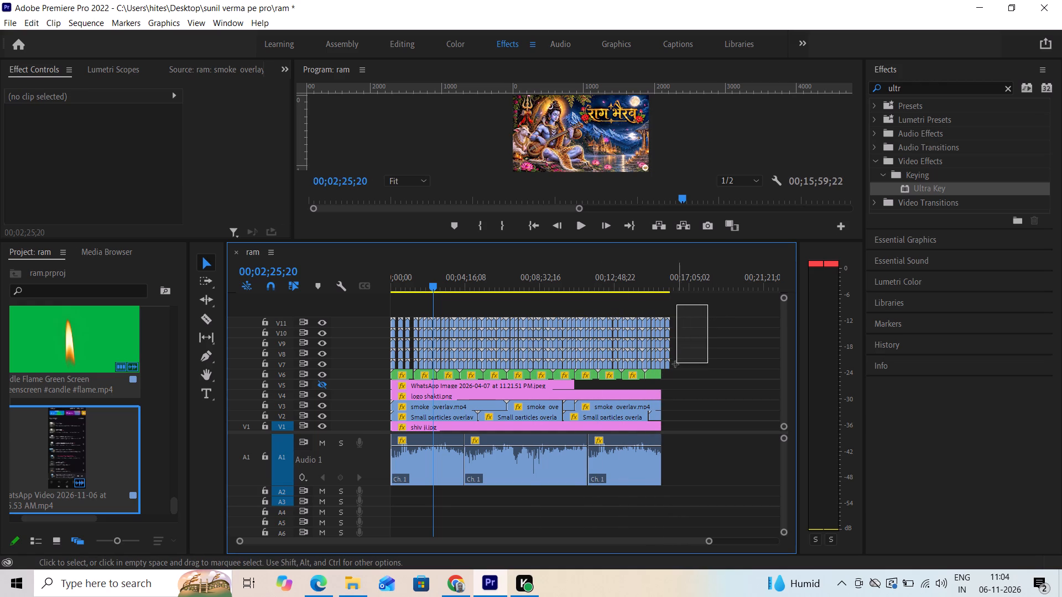
pyautogui.moveTo(675, 364); pyautogui.dragTo(668, 368)
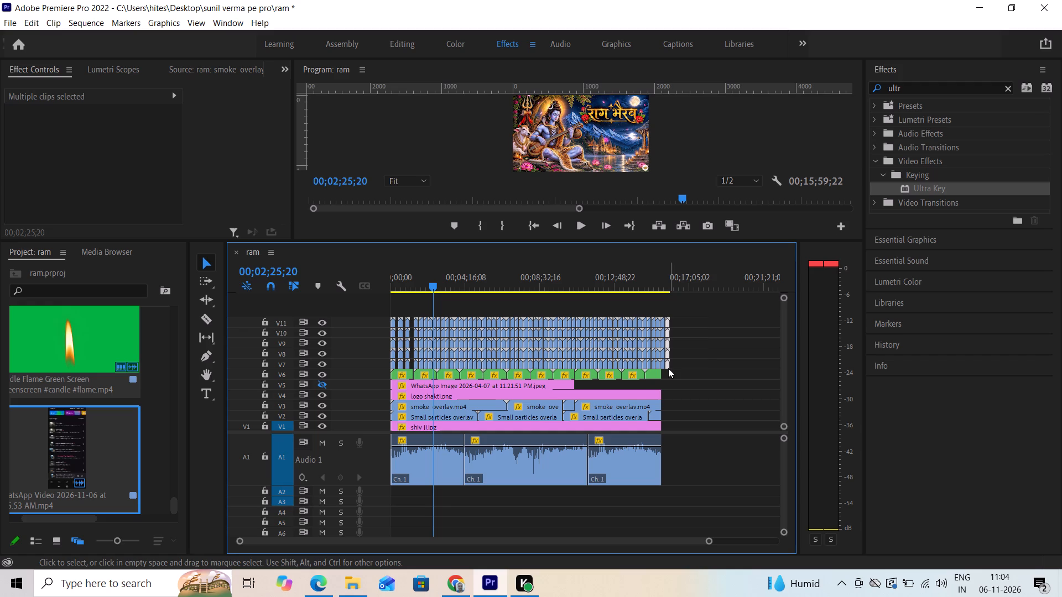
pyautogui.press('Delete')
pyautogui.moveTo(668, 368); pyautogui.dragTo(678, 349)
pyautogui.moveTo(681, 306); pyautogui.dragTo(672, 341)
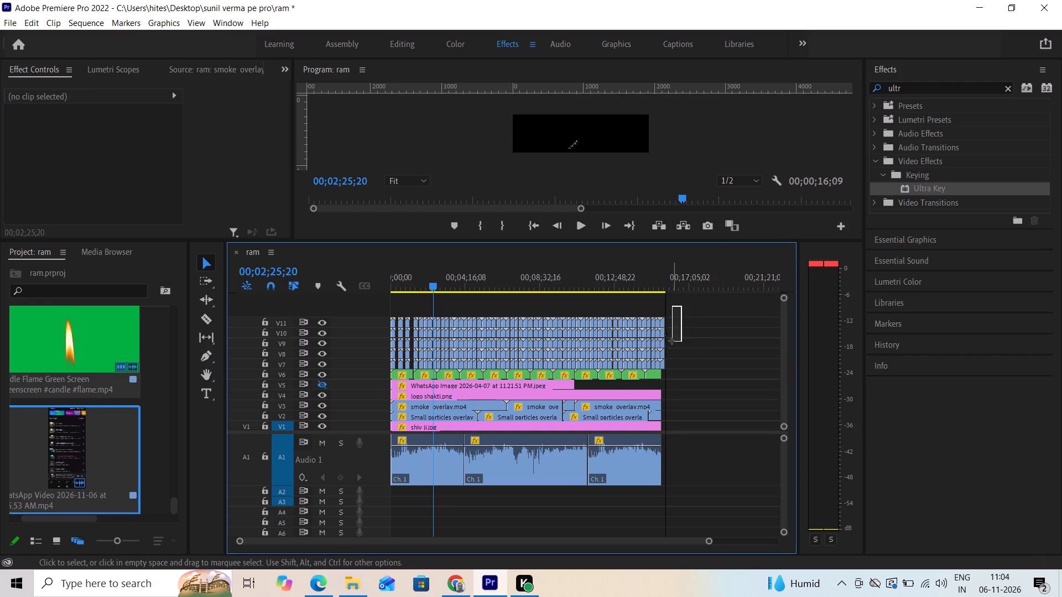
pyautogui.moveTo(672, 341); pyautogui.dragTo(665, 370)
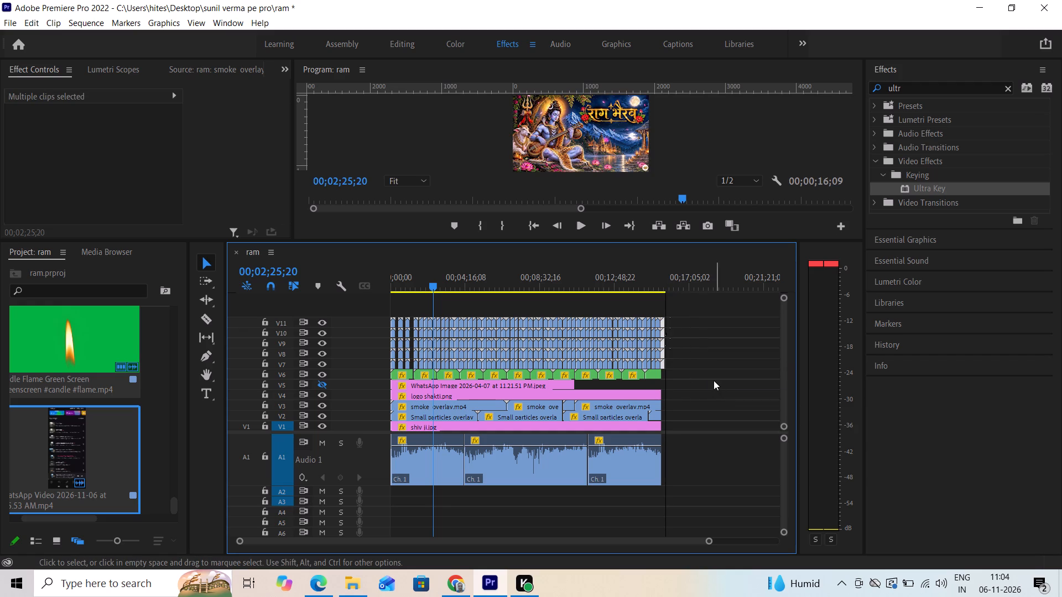
pyautogui.click(694, 322)
pyautogui.moveTo(680, 312); pyautogui.dragTo(665, 369)
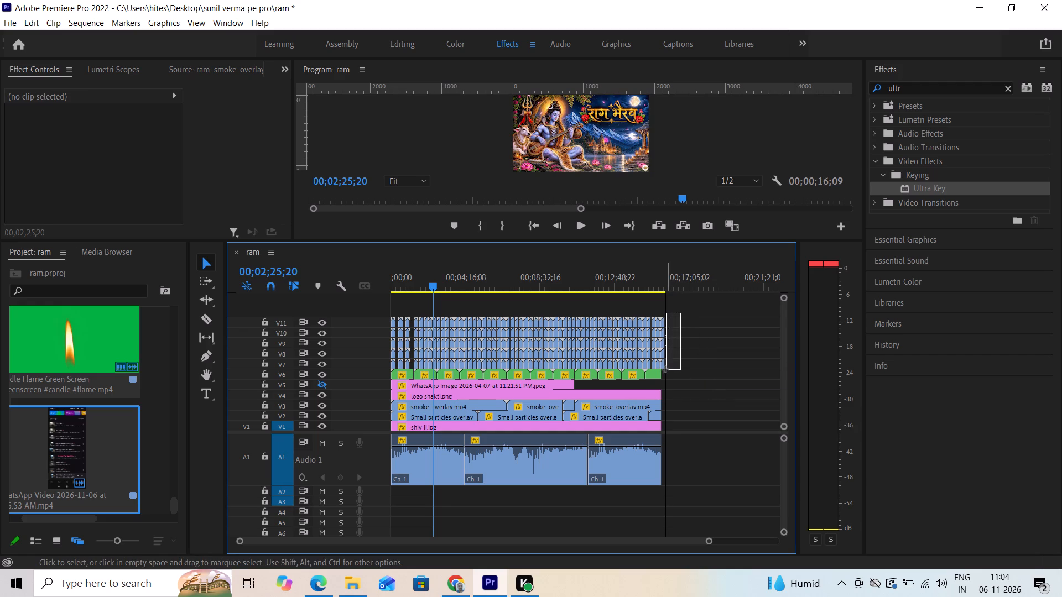
pyautogui.moveTo(665, 369); pyautogui.dragTo(664, 370)
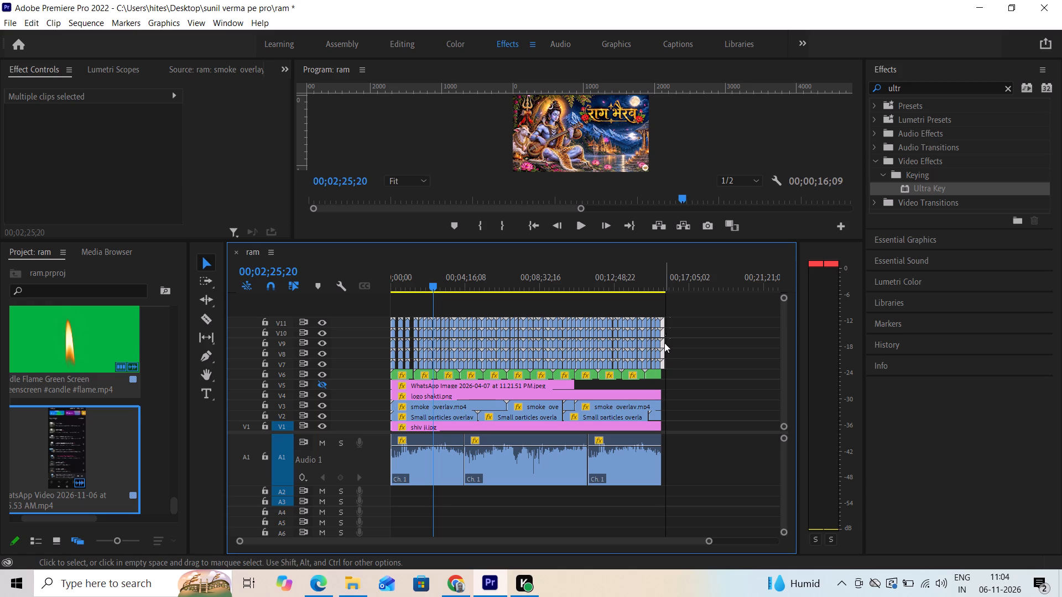
pyautogui.press('Delete')
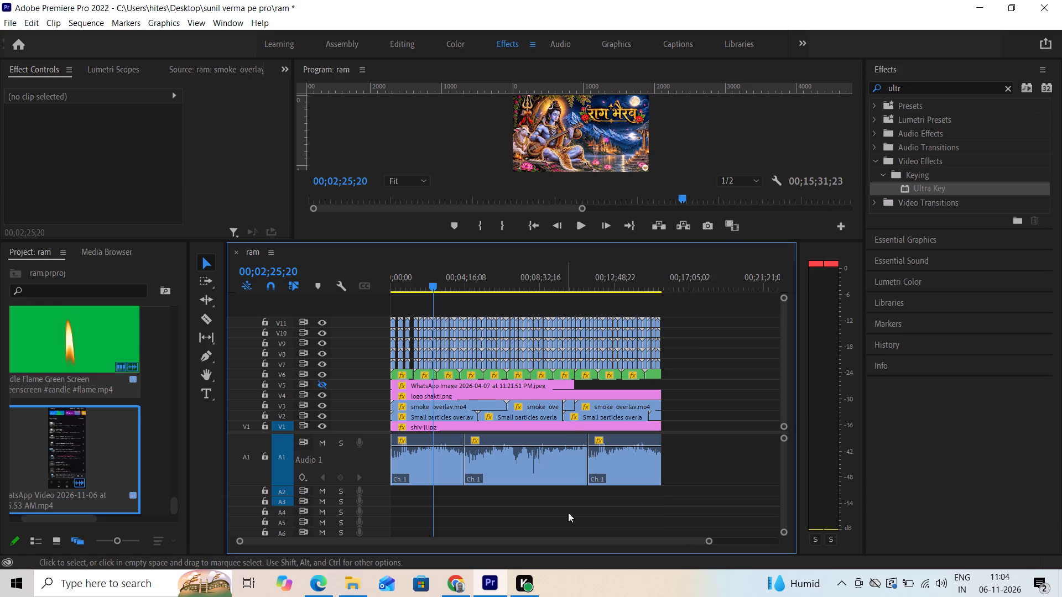
# Move the second candle-flame stack on V7 to V11 back against the first stack near the sequence start.
pyautogui.moveTo(709, 540); pyautogui.dragTo(677, 542)
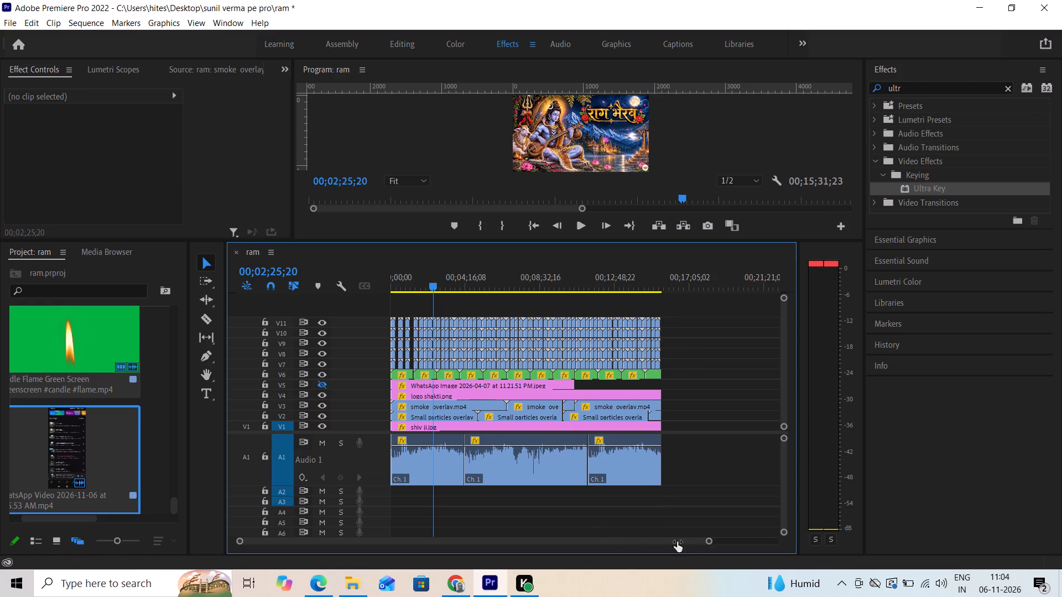
pyautogui.moveTo(677, 542); pyautogui.dragTo(631, 537)
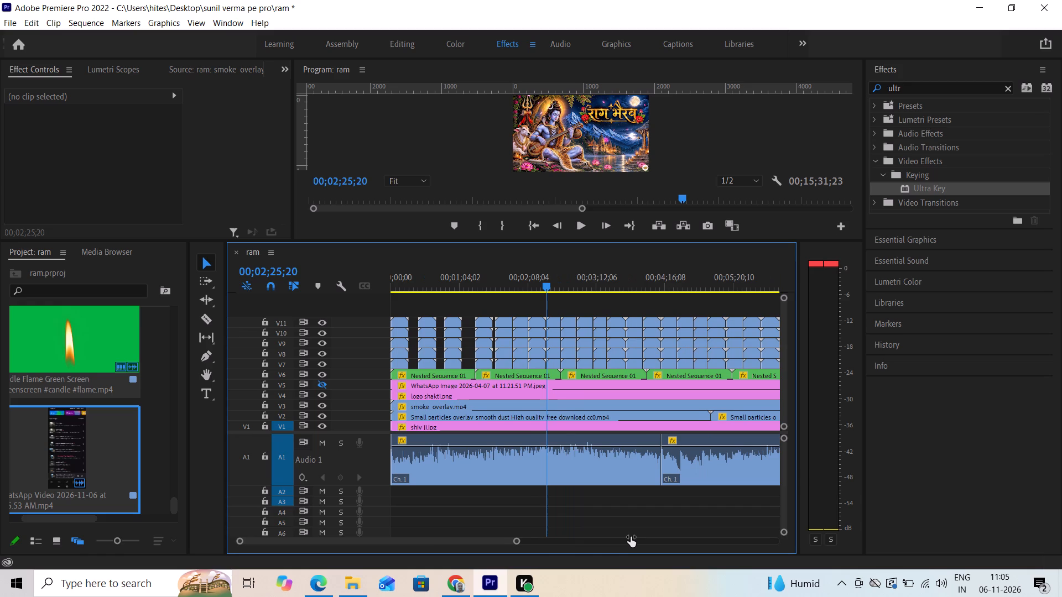
pyautogui.moveTo(631, 537); pyautogui.dragTo(629, 537)
pyautogui.moveTo(421, 311); pyautogui.dragTo(424, 313)
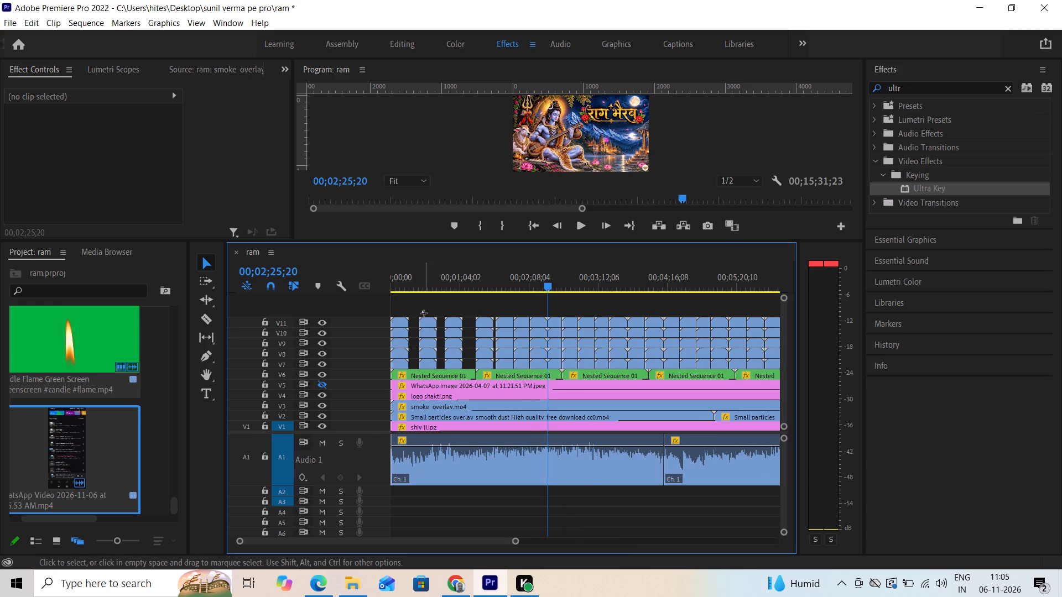
pyautogui.moveTo(424, 313); pyautogui.dragTo(433, 365)
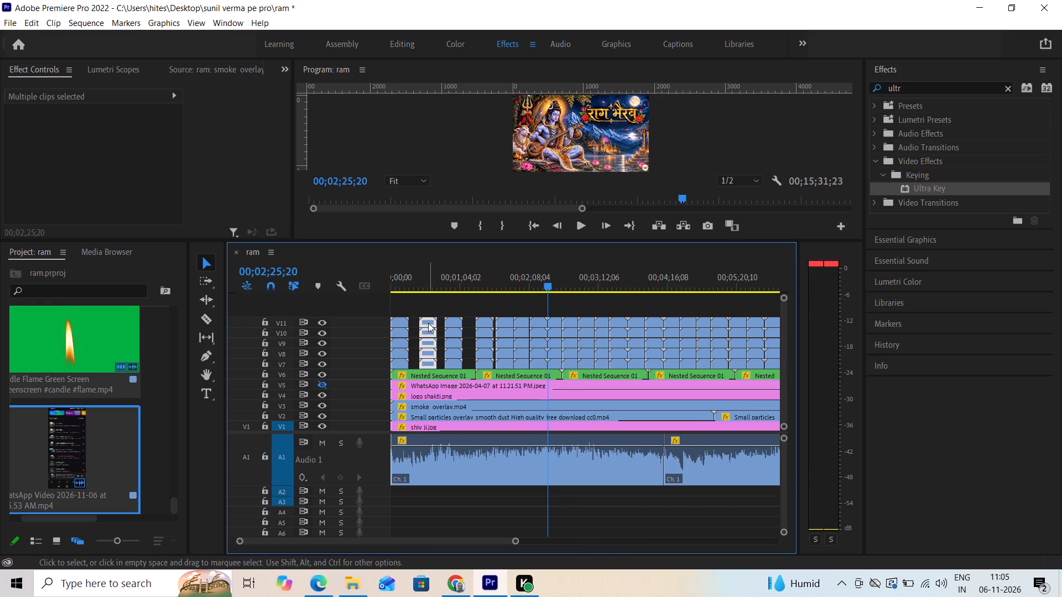
pyautogui.moveTo(428, 322); pyautogui.dragTo(422, 322)
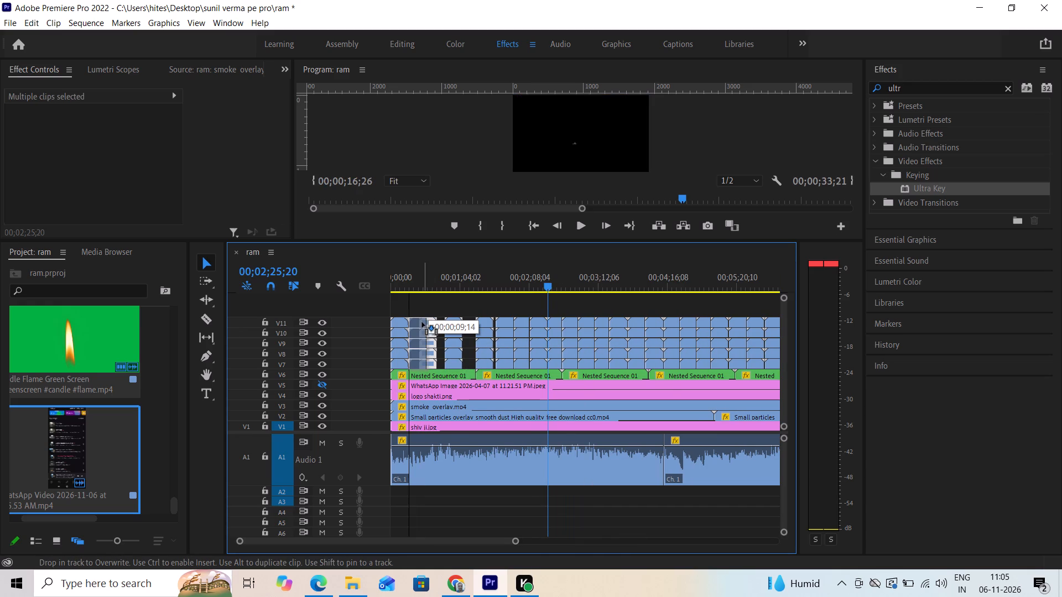
pyautogui.moveTo(422, 322); pyautogui.dragTo(420, 324)
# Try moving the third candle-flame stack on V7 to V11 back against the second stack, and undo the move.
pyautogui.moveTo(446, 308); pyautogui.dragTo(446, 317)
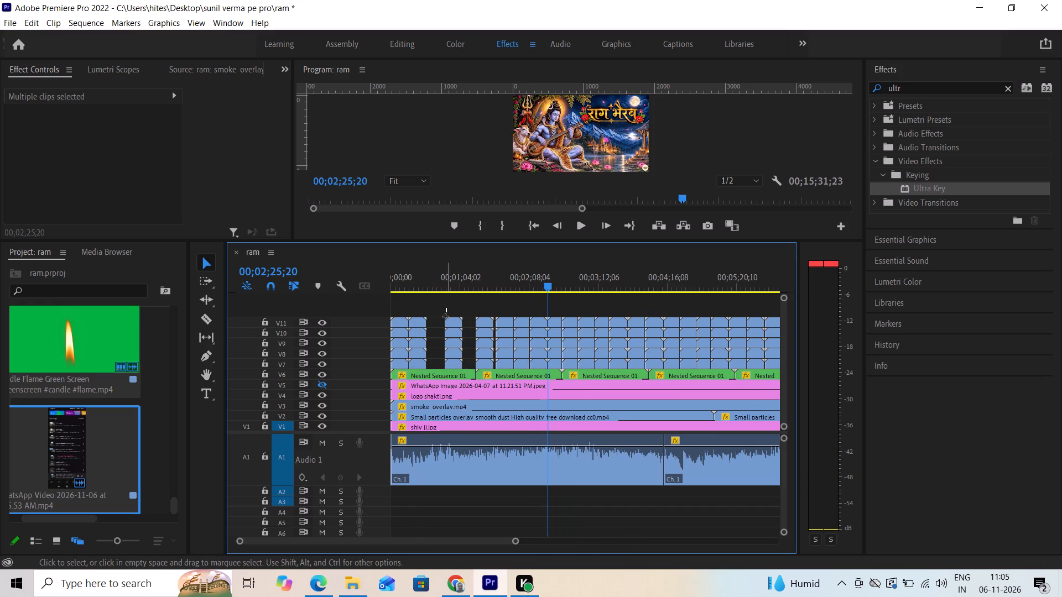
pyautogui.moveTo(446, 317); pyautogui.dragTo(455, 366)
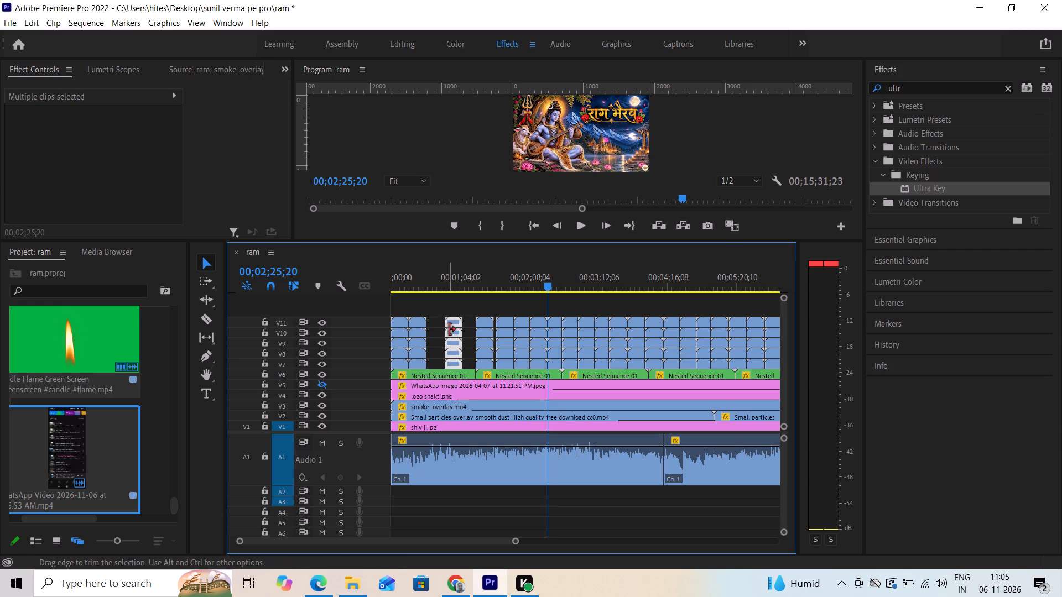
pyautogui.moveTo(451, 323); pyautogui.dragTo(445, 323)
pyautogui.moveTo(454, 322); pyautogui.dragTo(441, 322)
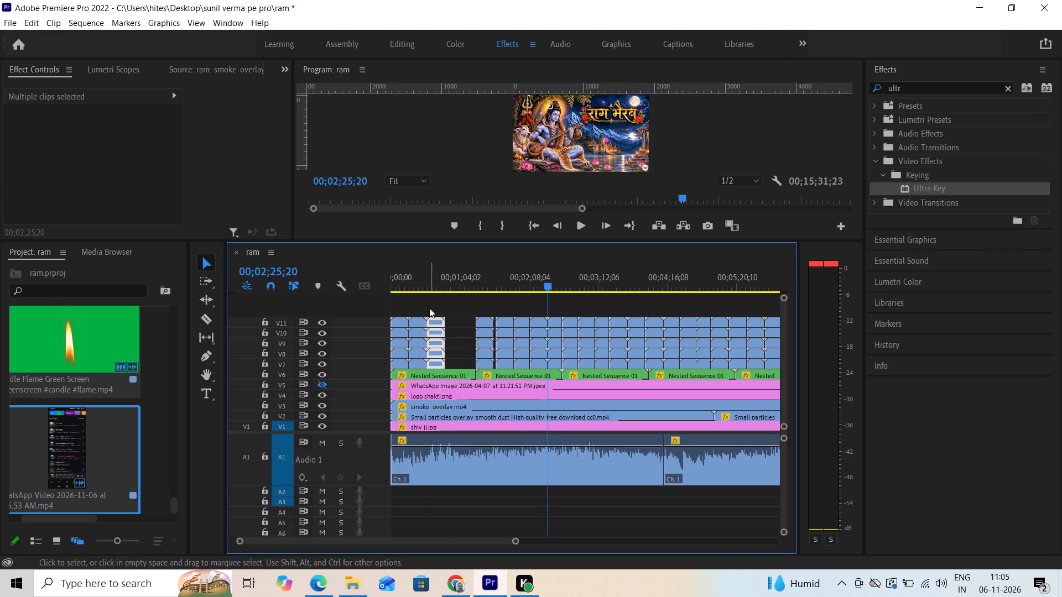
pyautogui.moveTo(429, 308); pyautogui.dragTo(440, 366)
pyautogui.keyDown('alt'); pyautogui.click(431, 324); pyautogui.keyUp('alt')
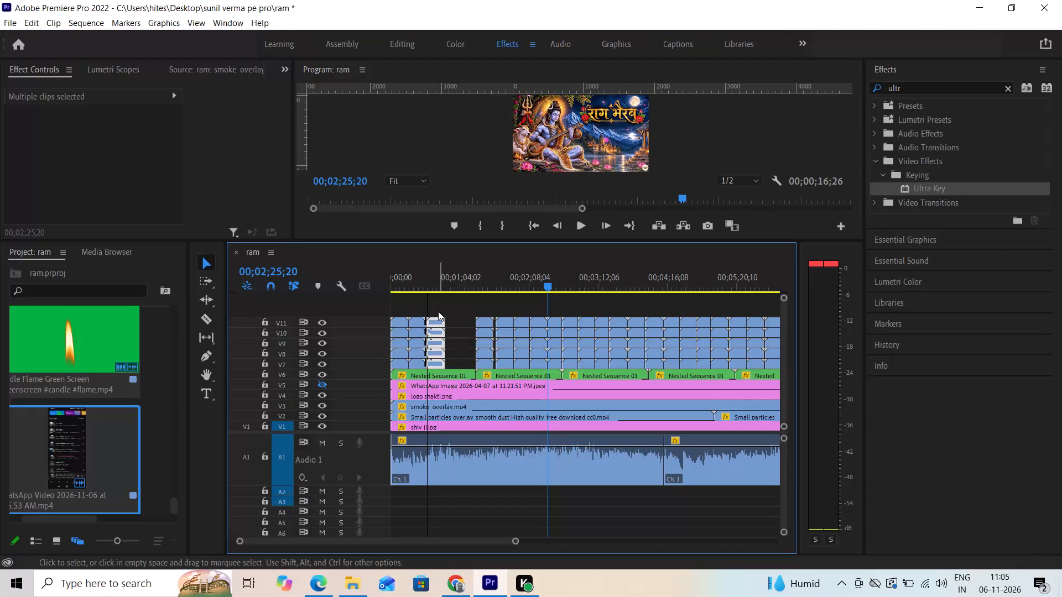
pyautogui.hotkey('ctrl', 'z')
# Move the third candle-flame stack on V7 to V11 back against the end of the second stack.
pyautogui.click(451, 314)
pyautogui.moveTo(451, 308); pyautogui.dragTo(451, 318)
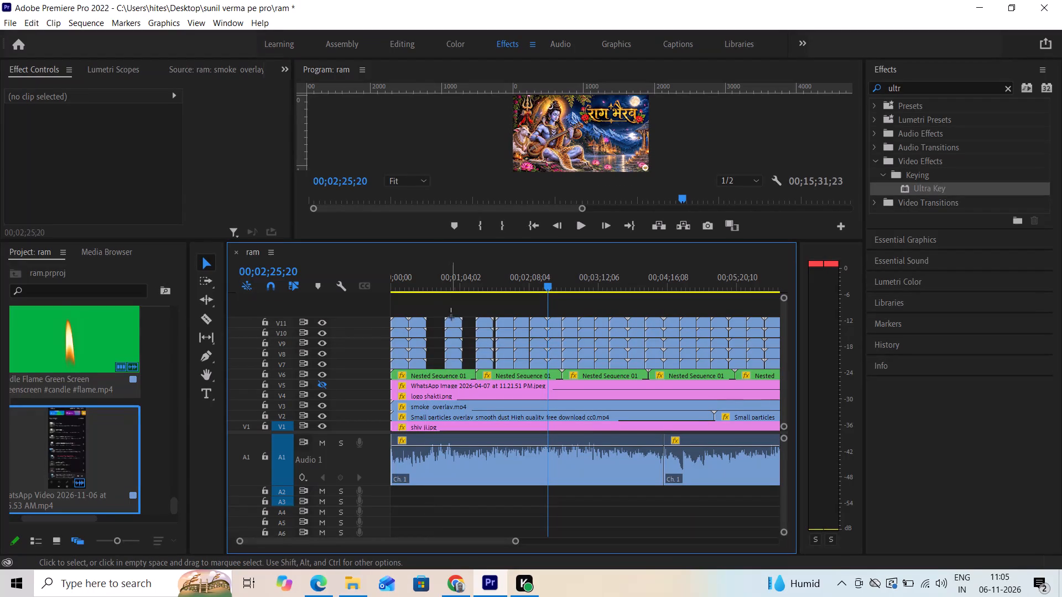
pyautogui.moveTo(451, 318); pyautogui.dragTo(462, 364)
pyautogui.moveTo(454, 321); pyautogui.dragTo(453, 321)
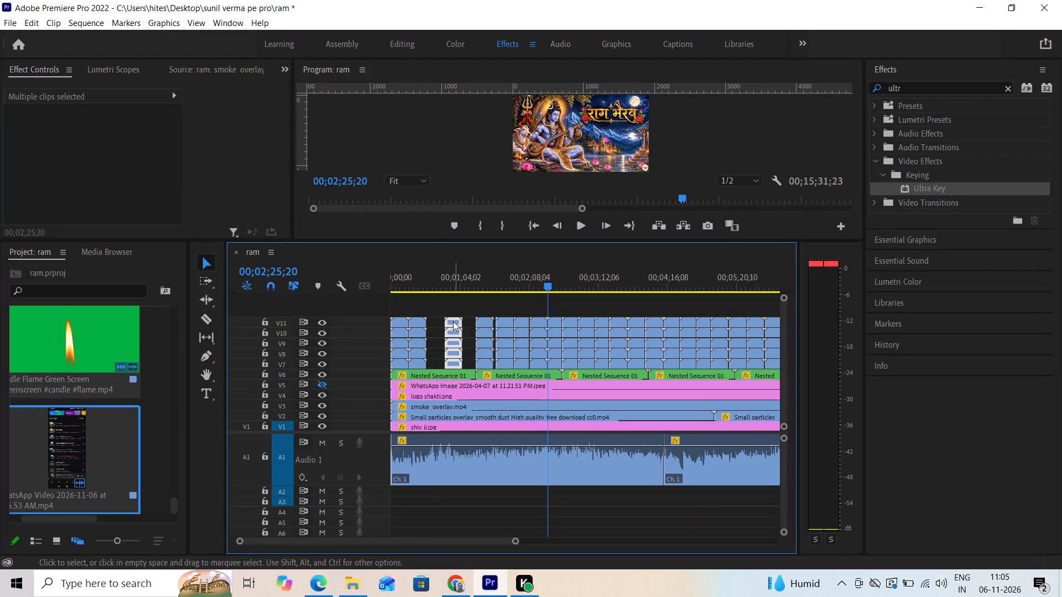
pyautogui.moveTo(453, 321); pyautogui.dragTo(443, 321)
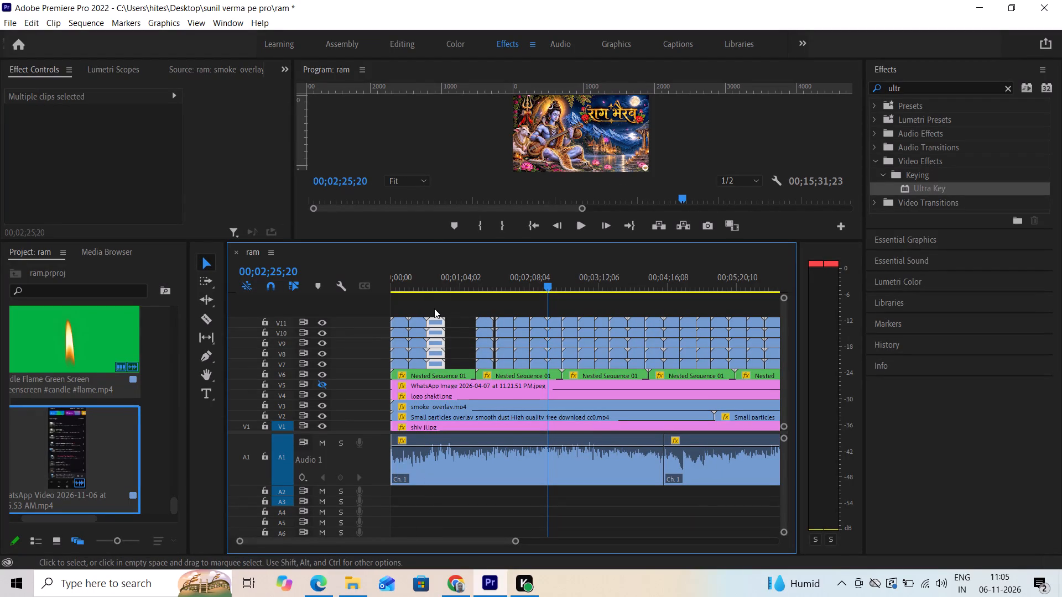
# Duplicate the third candle-flame stack on V7 to V11 directly after itself, into the gap that follows.
pyautogui.moveTo(434, 308); pyautogui.dragTo(441, 367)
pyautogui.keyDown('alt'); pyautogui.moveTo(435, 321); pyautogui.dragTo(455, 320); pyautogui.keyUp('alt')
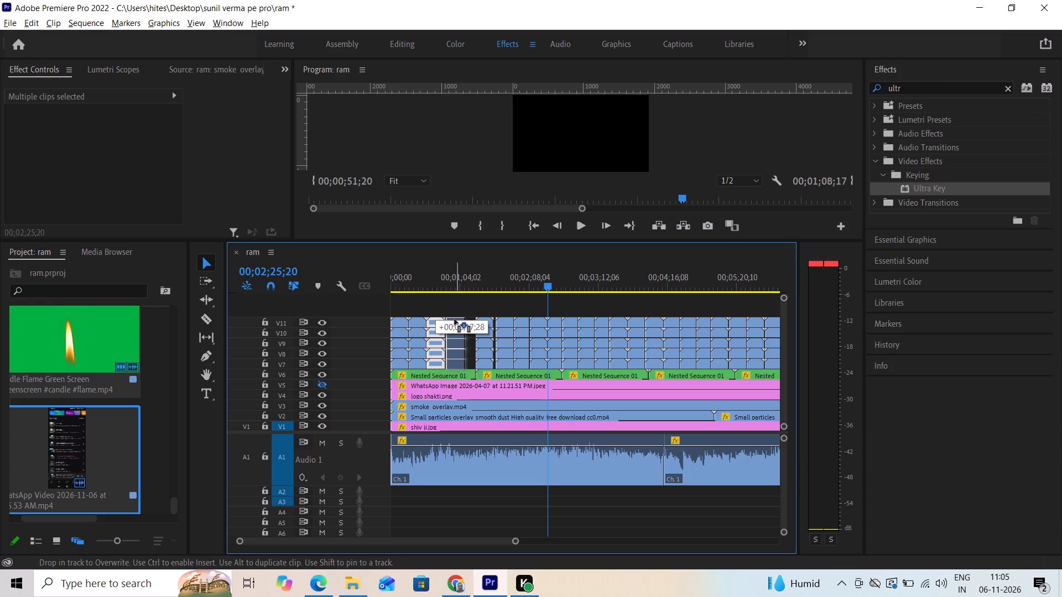
pyautogui.keyDown('alt'); pyautogui.moveTo(455, 320); pyautogui.dragTo(453, 321); pyautogui.keyUp('alt')
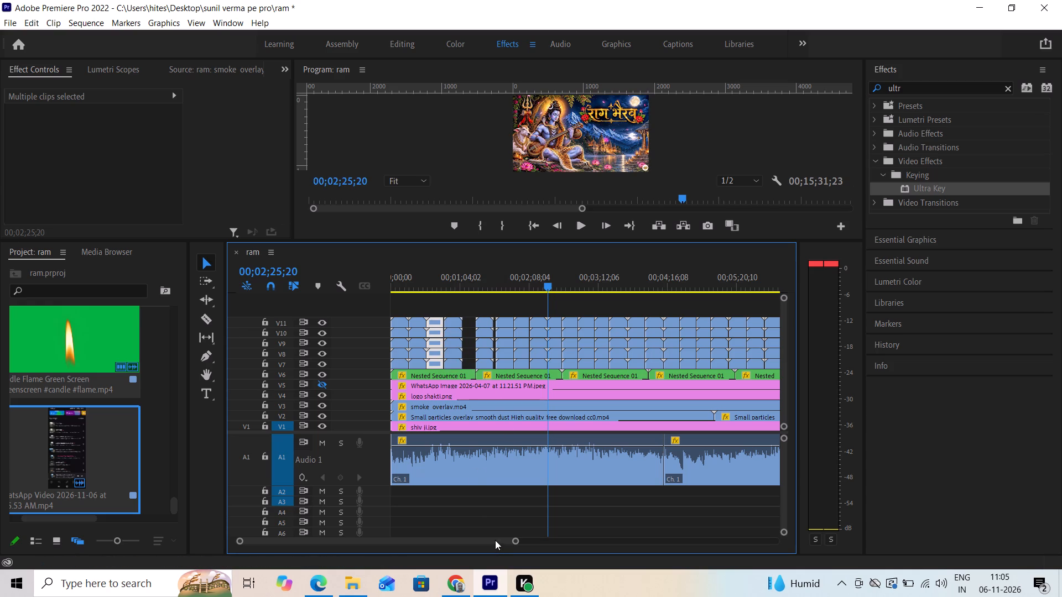
# Move the candle-flame stack on V7 to V11 just after the remaining gap back against the end of the fourth stack.
pyautogui.moveTo(495, 540); pyautogui.dragTo(471, 542)
pyautogui.moveTo(548, 285); pyautogui.dragTo(507, 306)
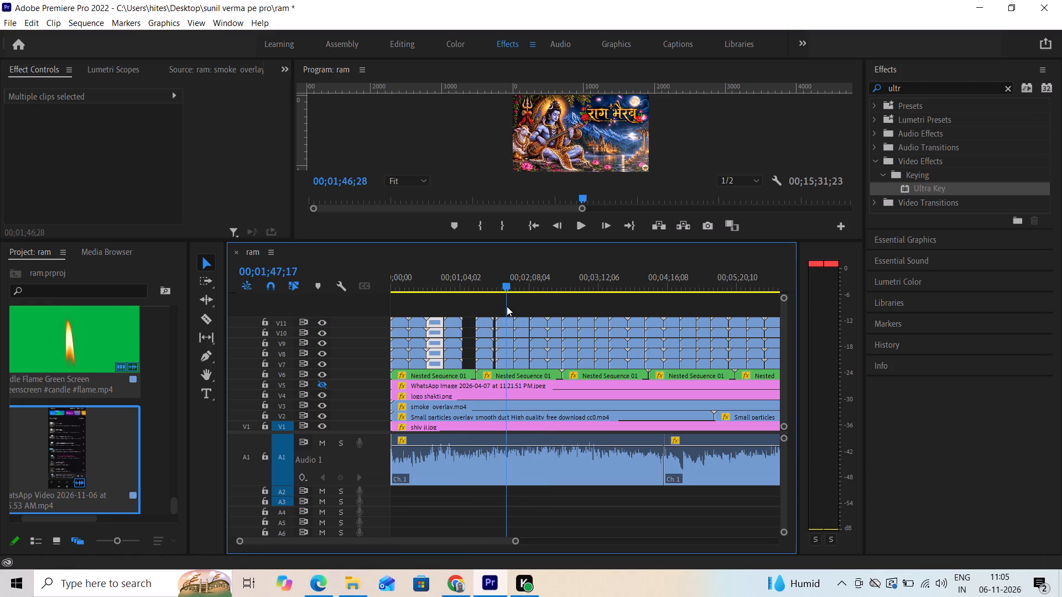
pyautogui.moveTo(507, 306); pyautogui.dragTo(524, 305)
pyautogui.moveTo(474, 308); pyautogui.dragTo(481, 337)
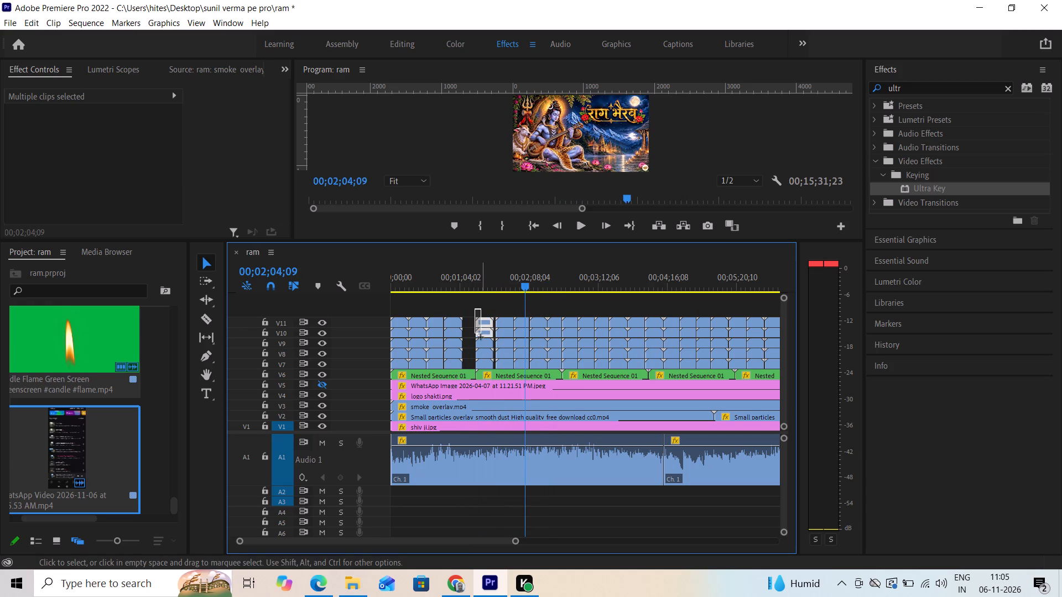
pyautogui.moveTo(481, 337); pyautogui.dragTo(488, 363)
pyautogui.moveTo(485, 320); pyautogui.dragTo(481, 320)
pyautogui.moveTo(481, 320); pyautogui.dragTo(473, 322)
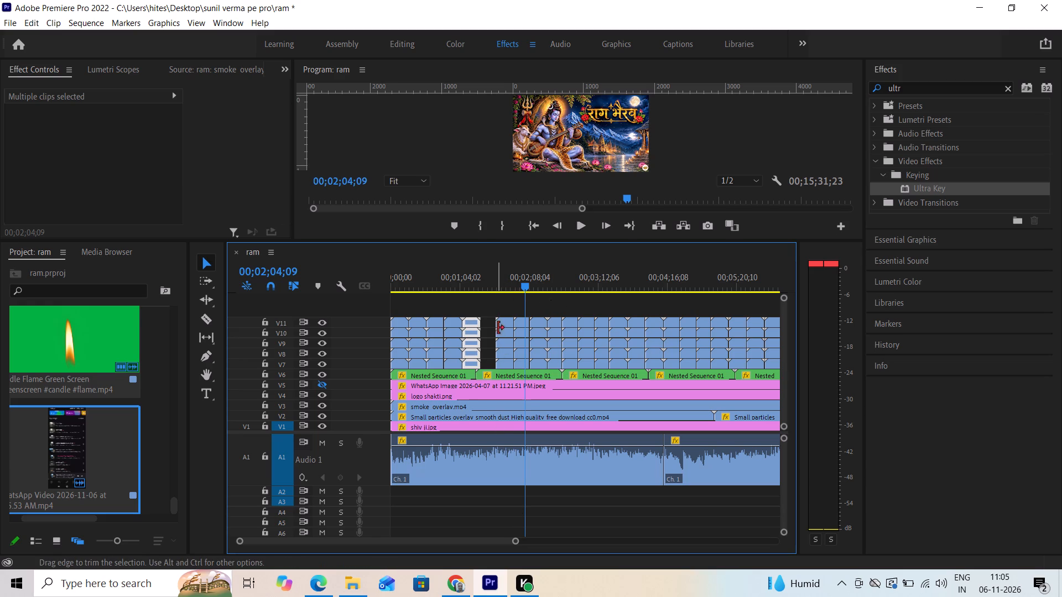
# Duplicate the sixth candle-flame stack on V7 to V11 backward to fill the gap after the fifth stack.
pyautogui.moveTo(524, 284); pyautogui.dragTo(447, 306)
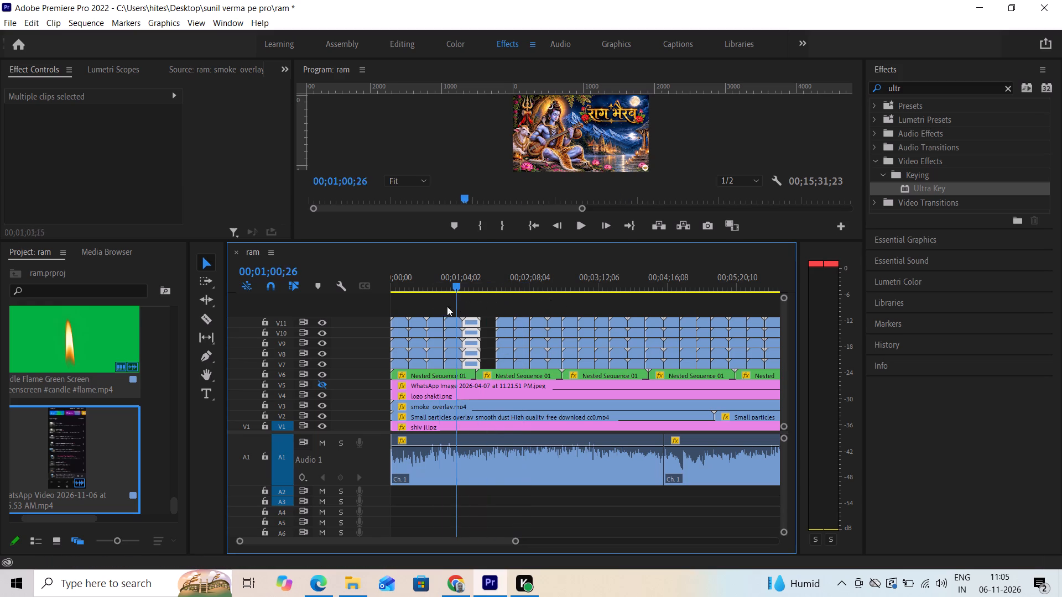
pyautogui.moveTo(447, 306); pyautogui.dragTo(363, 320)
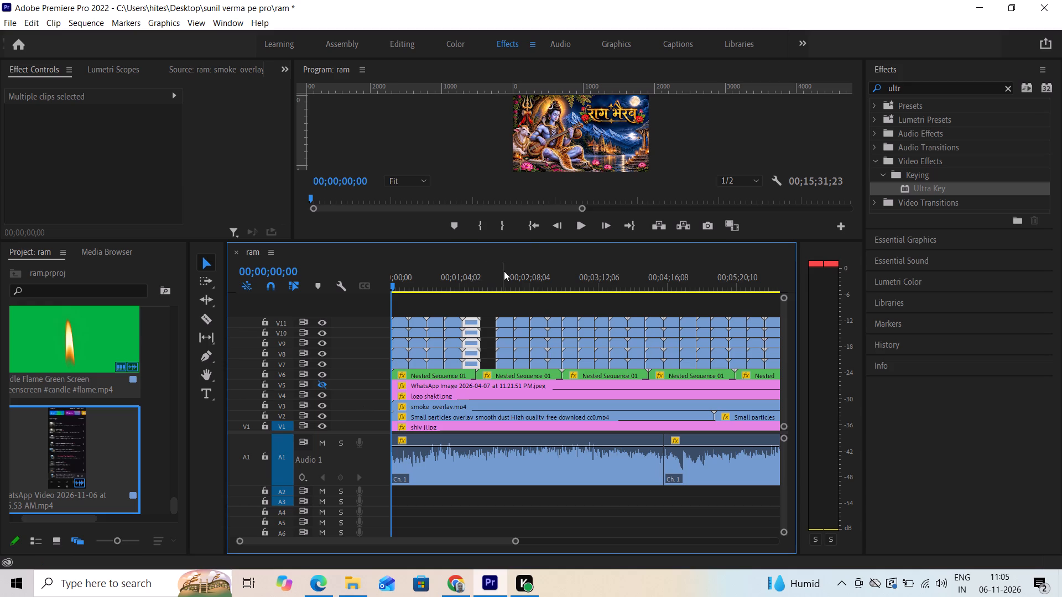
pyautogui.click(531, 226)
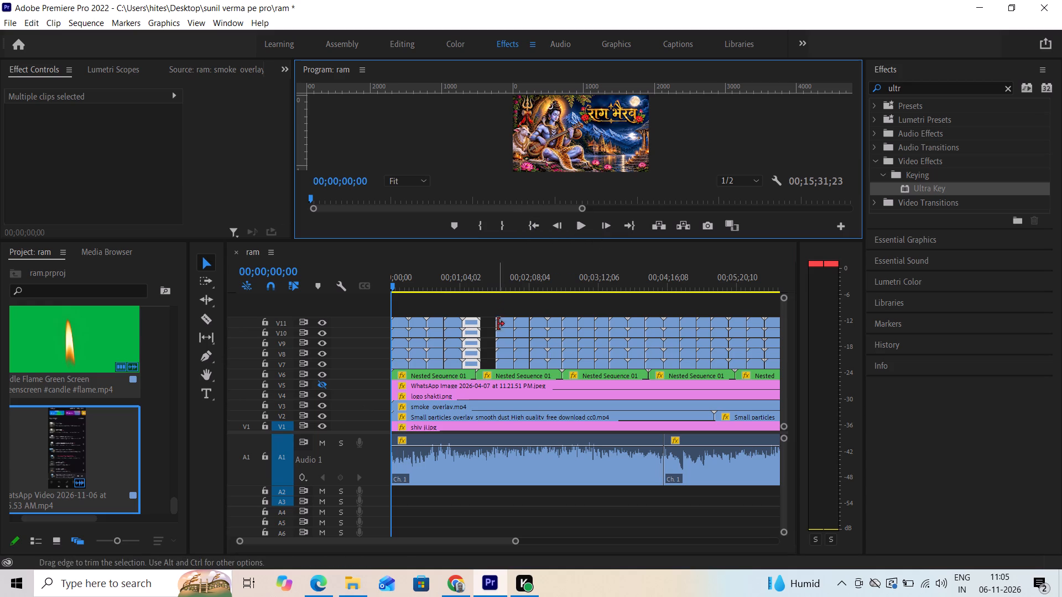
pyautogui.moveTo(495, 308); pyautogui.dragTo(504, 365)
pyautogui.keyDown('alt'); pyautogui.moveTo(503, 321); pyautogui.dragTo(492, 322); pyautogui.keyUp('alt')
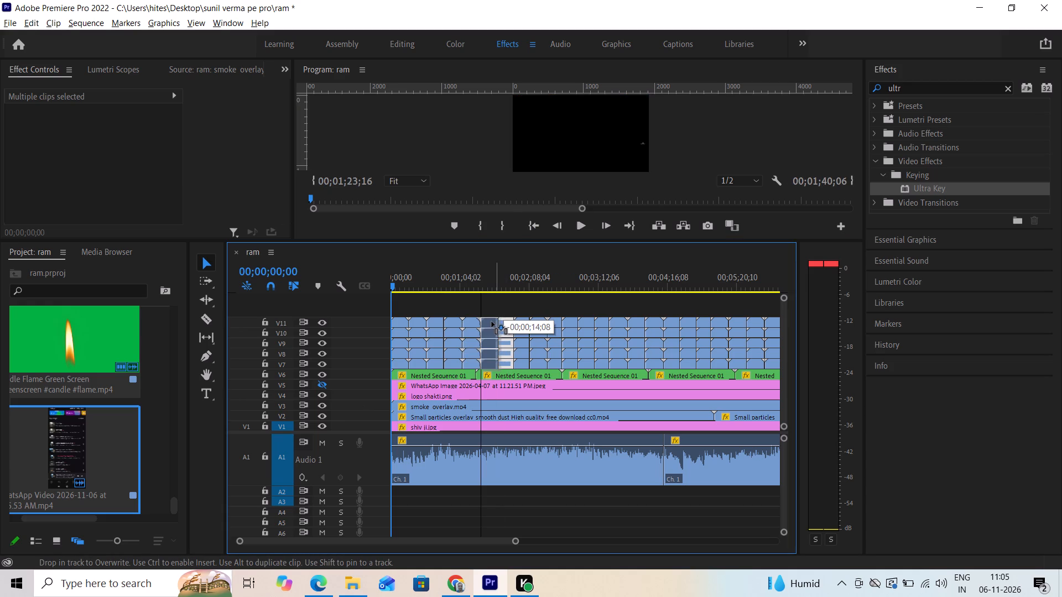
pyautogui.keyDown('alt'); pyautogui.moveTo(492, 322); pyautogui.dragTo(491, 322); pyautogui.keyUp('alt')
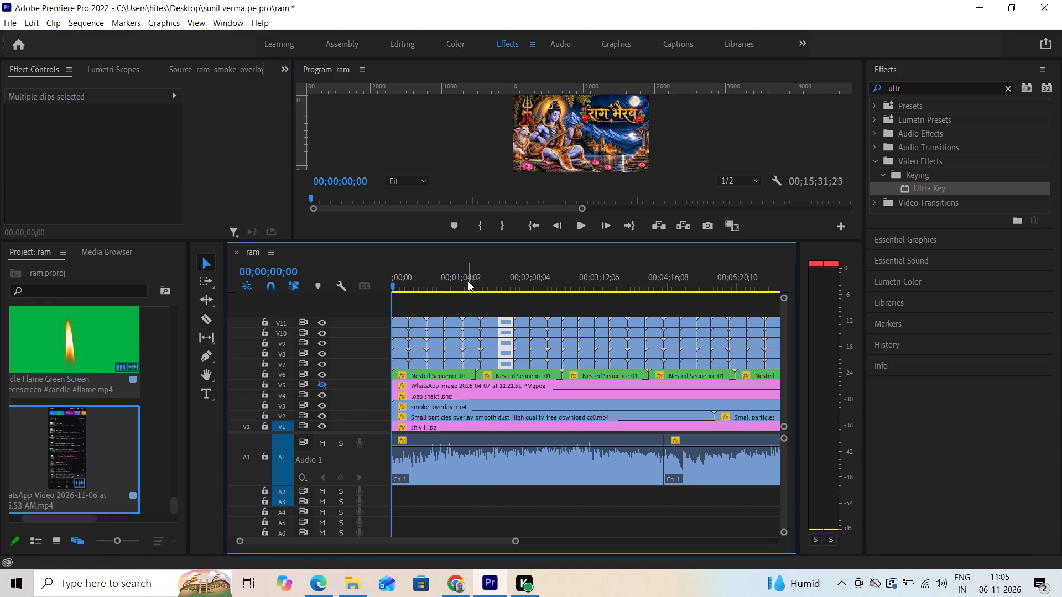
# Place the playhead at 00;01;10;14 and turn off the output of tracks V7 to V11, V4, V3 and V2.
pyautogui.click(468, 281)
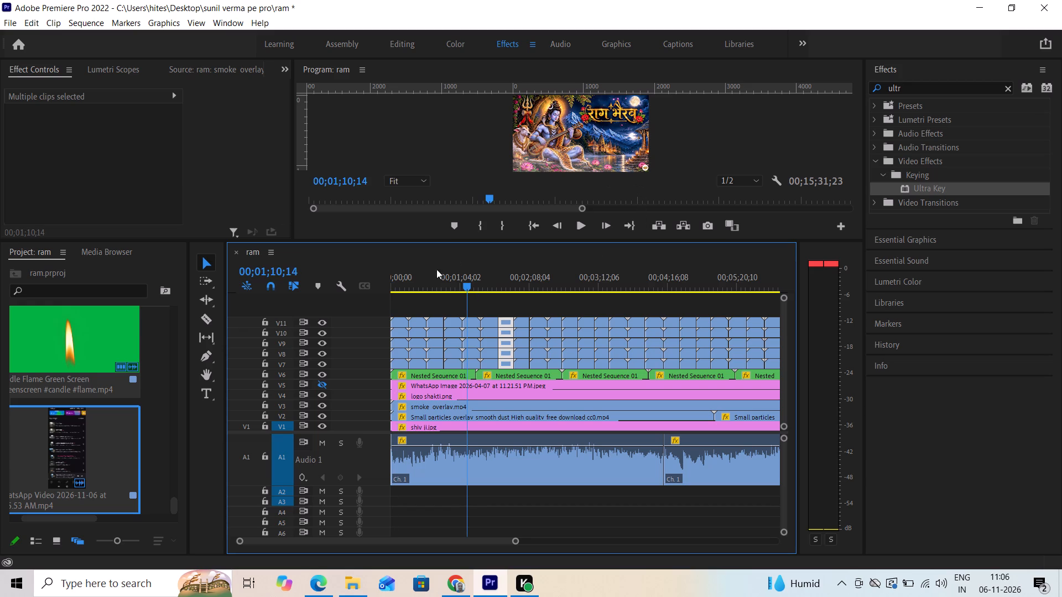
pyautogui.click(324, 322)
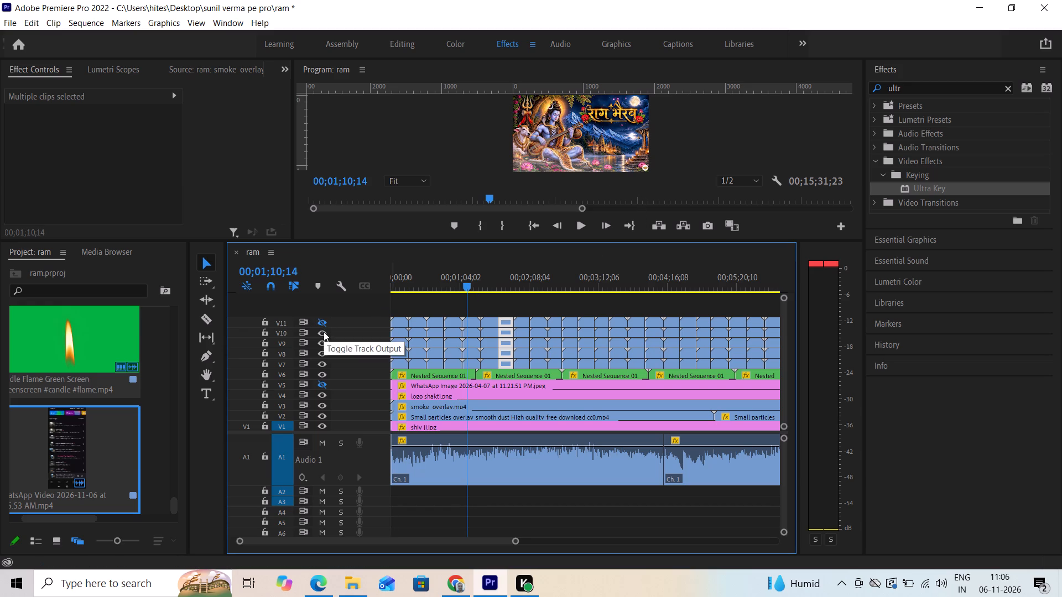
pyautogui.click(324, 332)
pyautogui.click(322, 344)
pyautogui.click(322, 355)
pyautogui.click(322, 363)
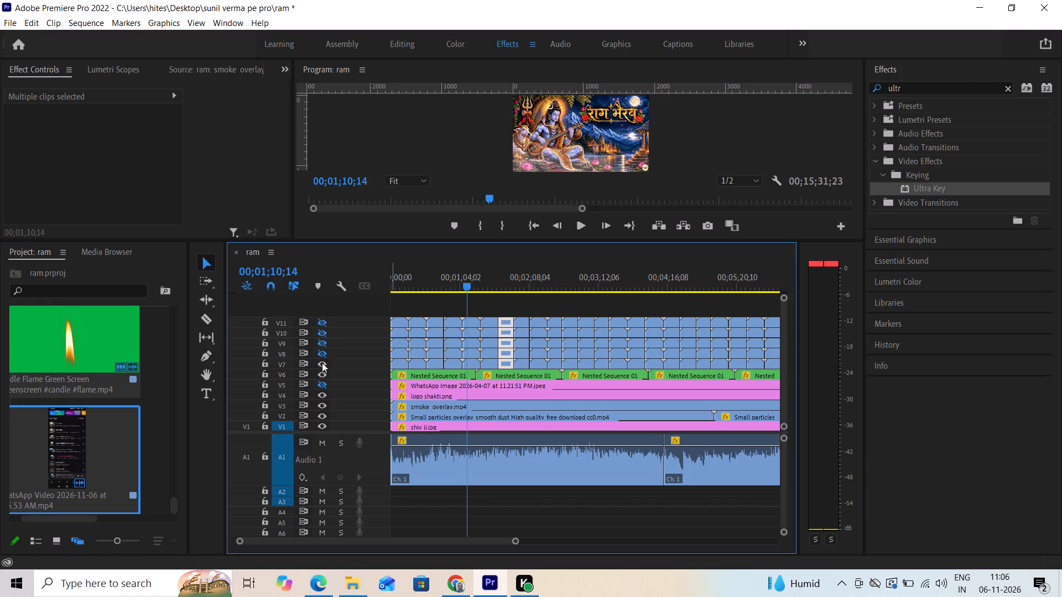
pyautogui.click(320, 380)
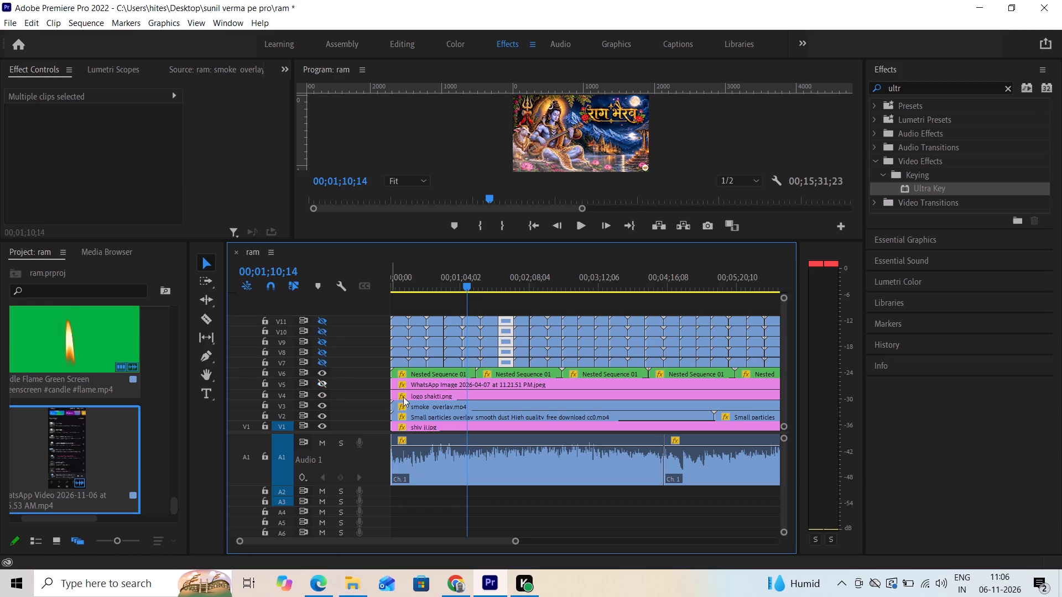
pyautogui.click(324, 398)
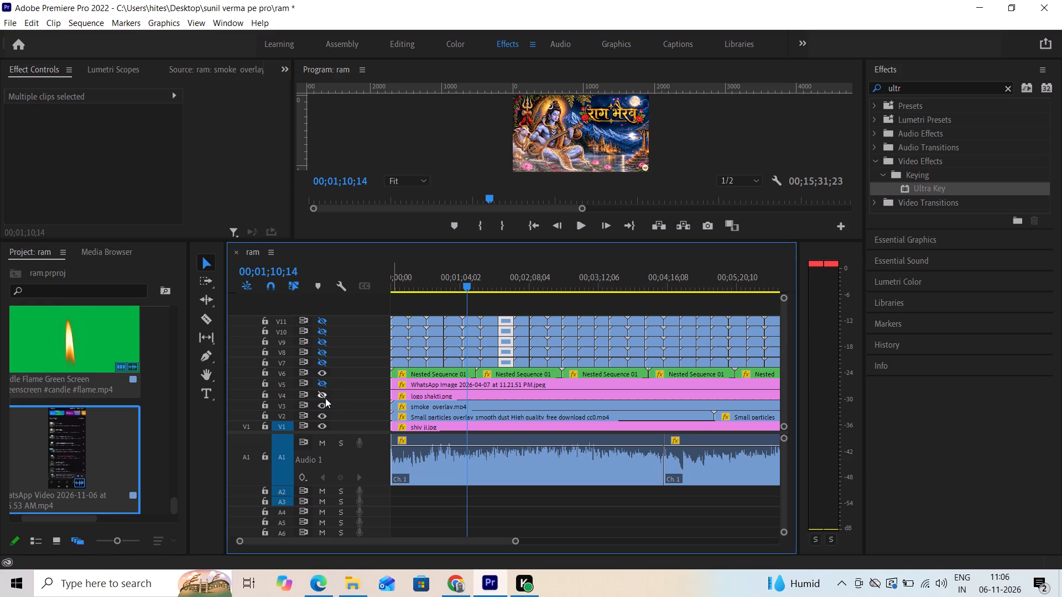
pyautogui.click(321, 405)
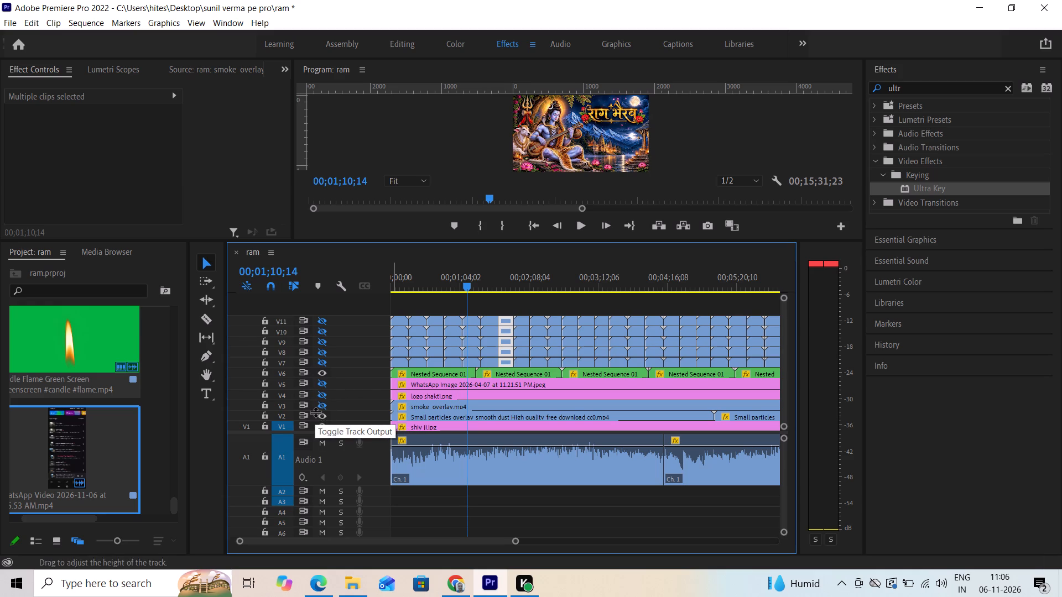
pyautogui.click(321, 416)
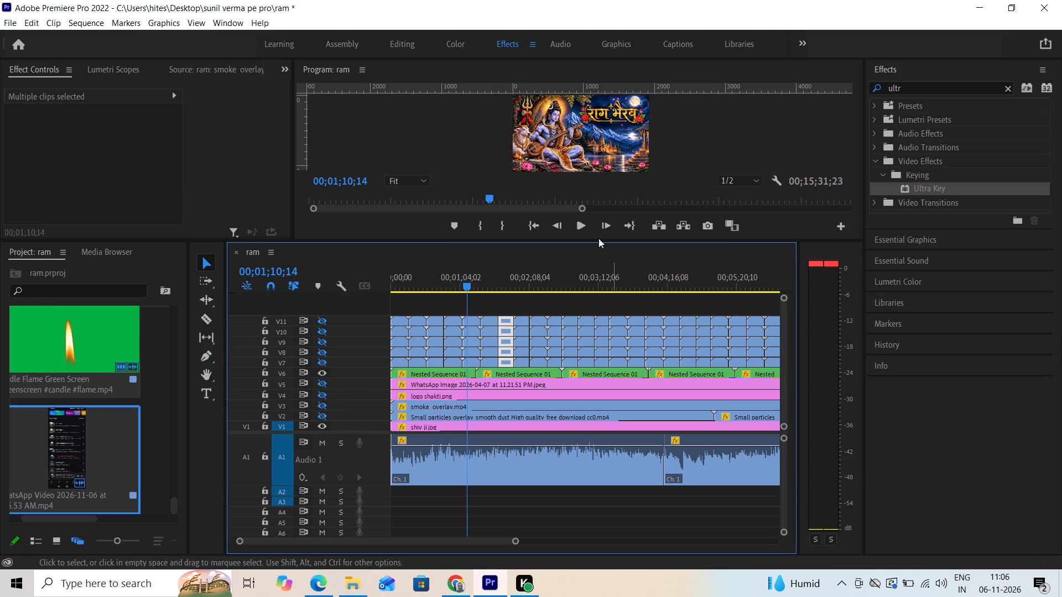
# Maximize the Program monitor and export the current frame as a BMP named screen into the Desktop folder good.
pyautogui.click(627, 152)
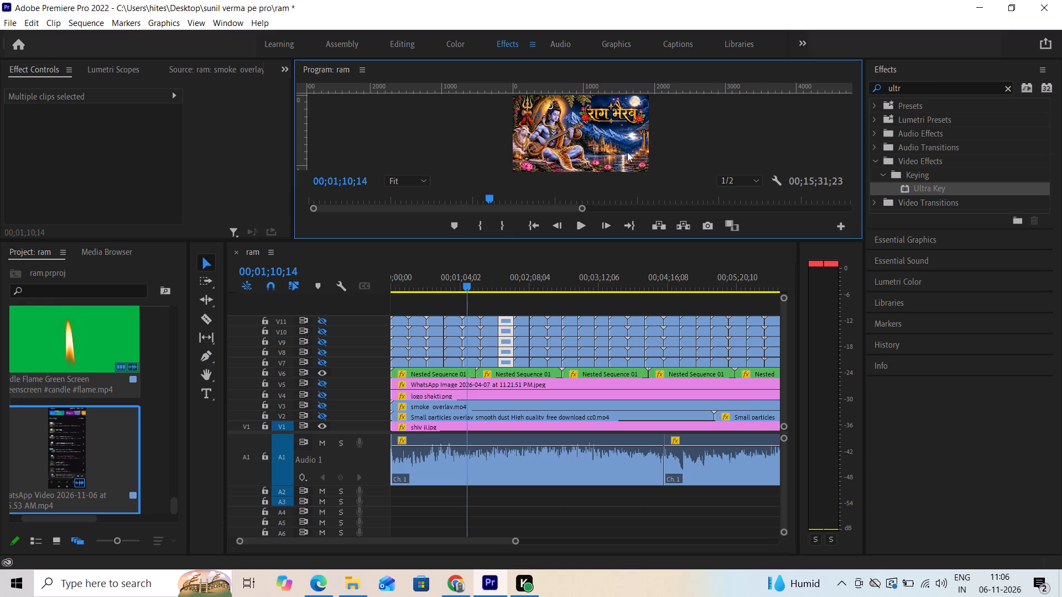
pyautogui.press('`')
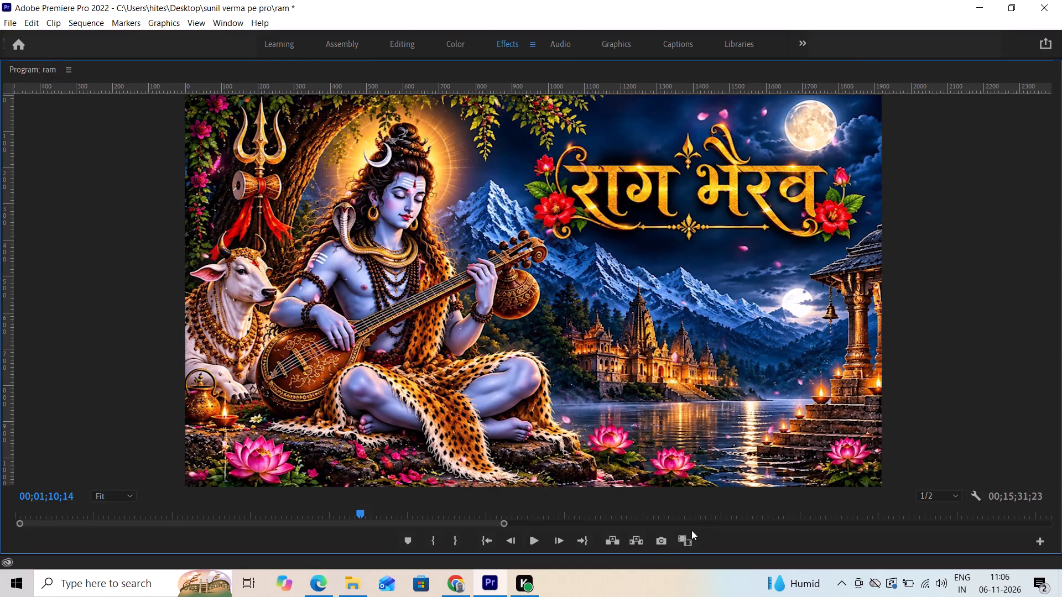
pyautogui.click(660, 542)
pyautogui.click(610, 318)
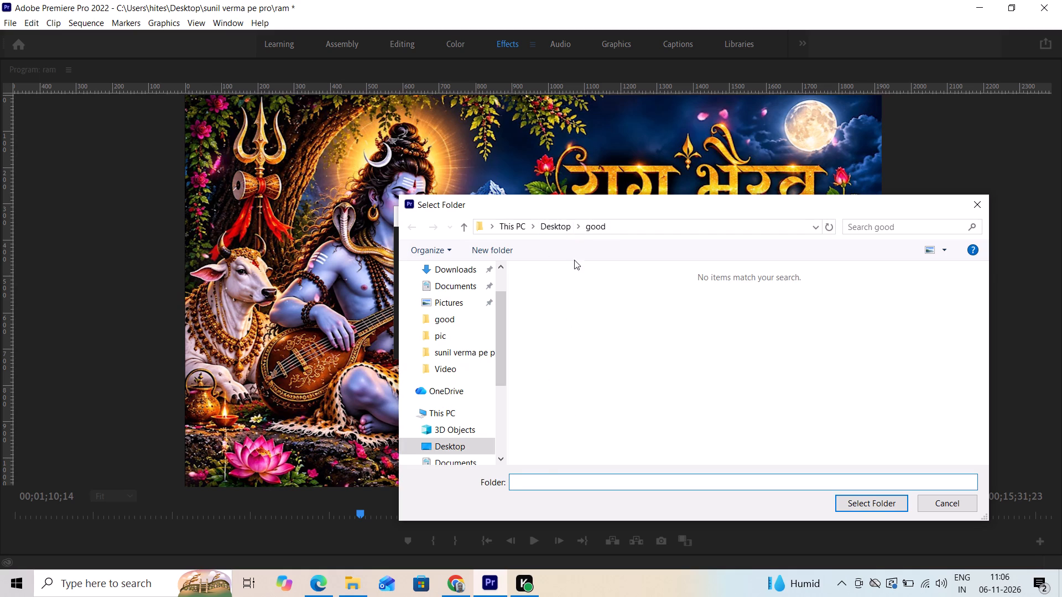
pyautogui.click(595, 224)
pyautogui.click(861, 499)
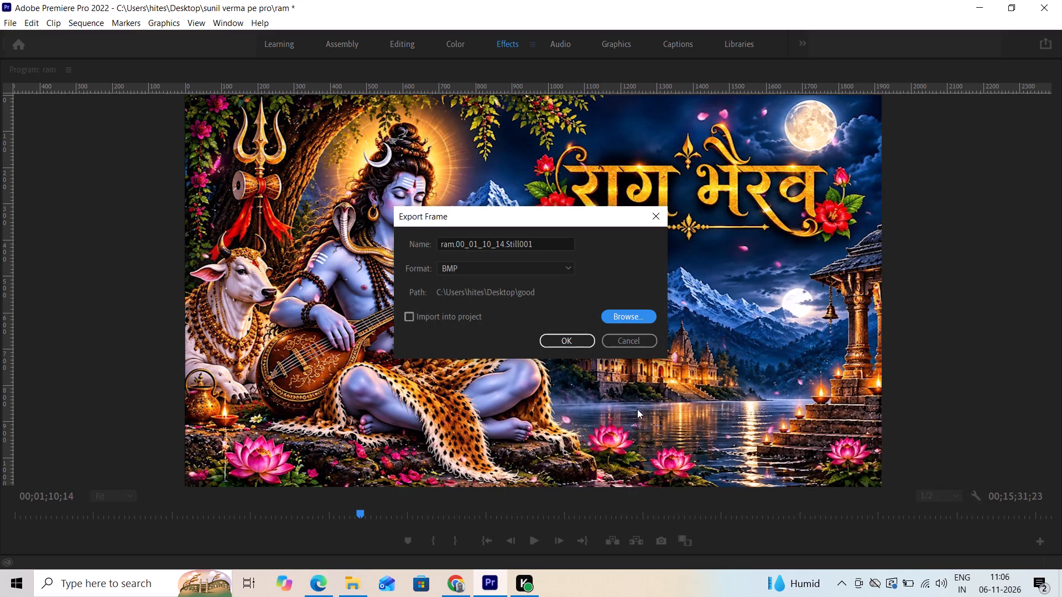
pyautogui.moveTo(546, 243); pyautogui.dragTo(494, 245)
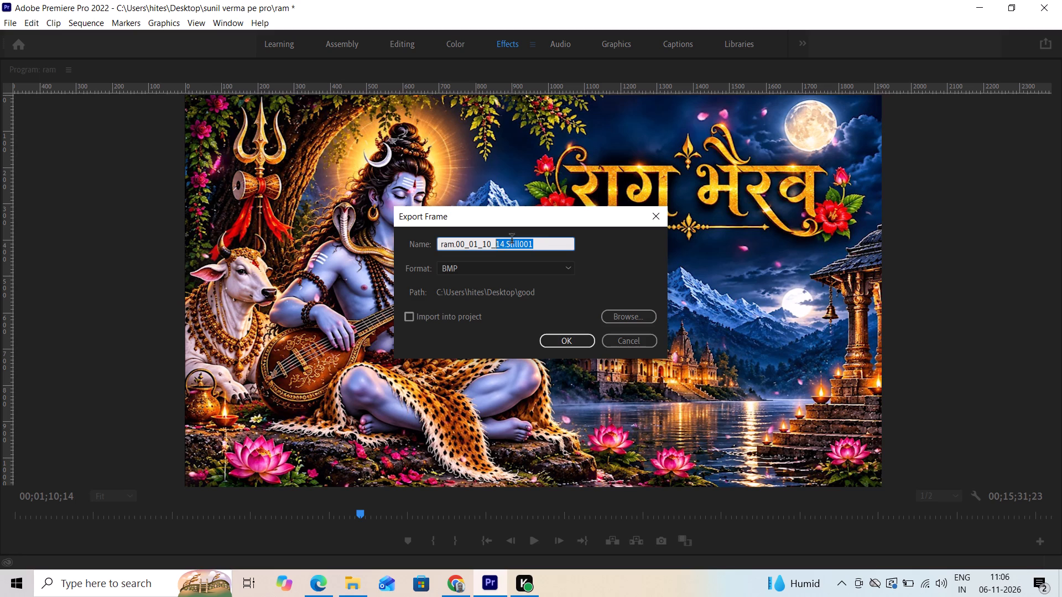
pyautogui.moveTo(551, 239); pyautogui.dragTo(433, 250)
pyautogui.write('screen')
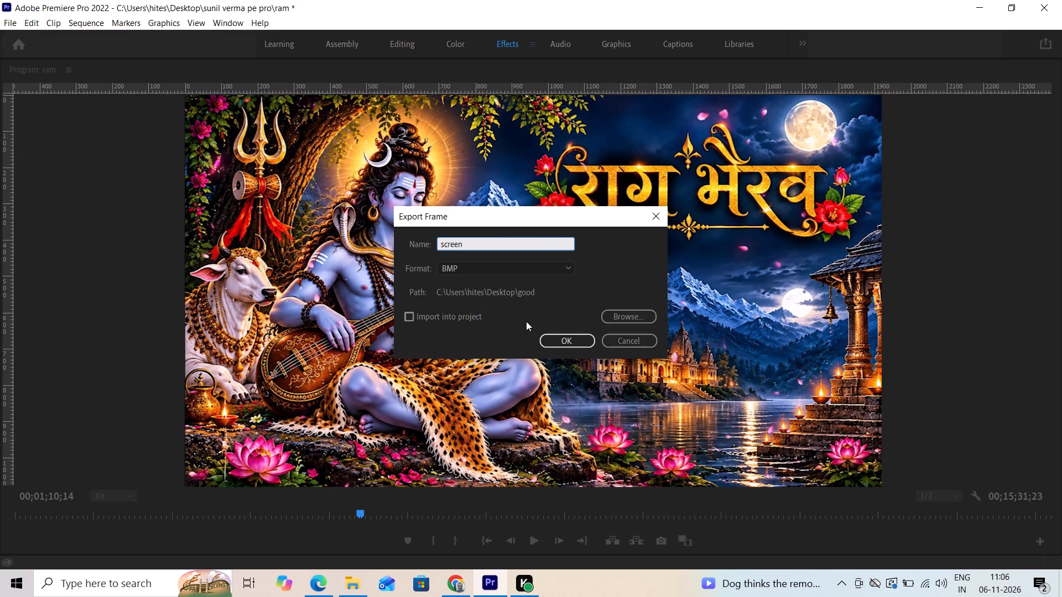
pyautogui.click(557, 337)
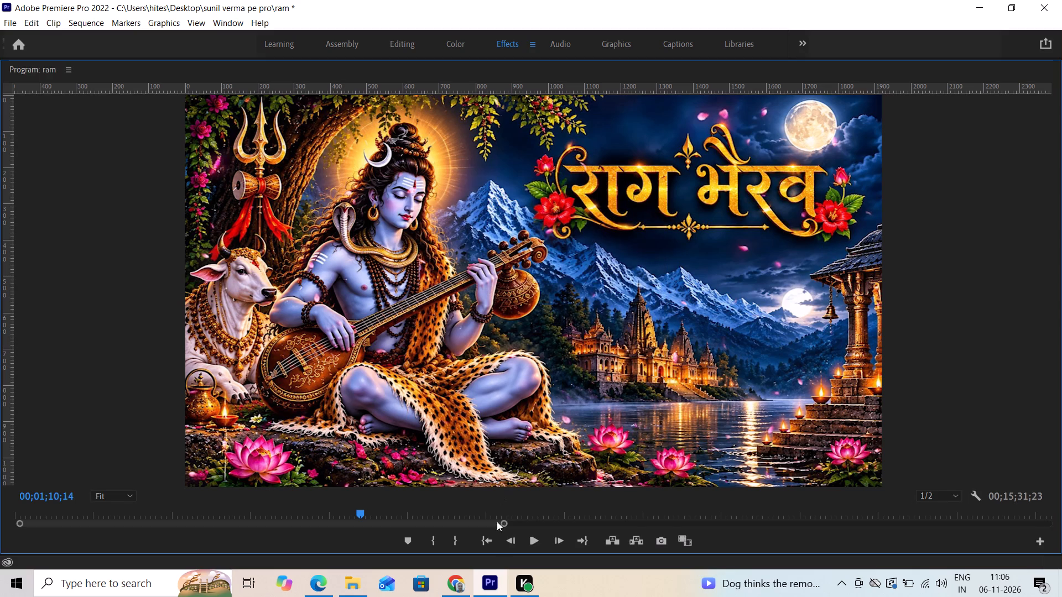
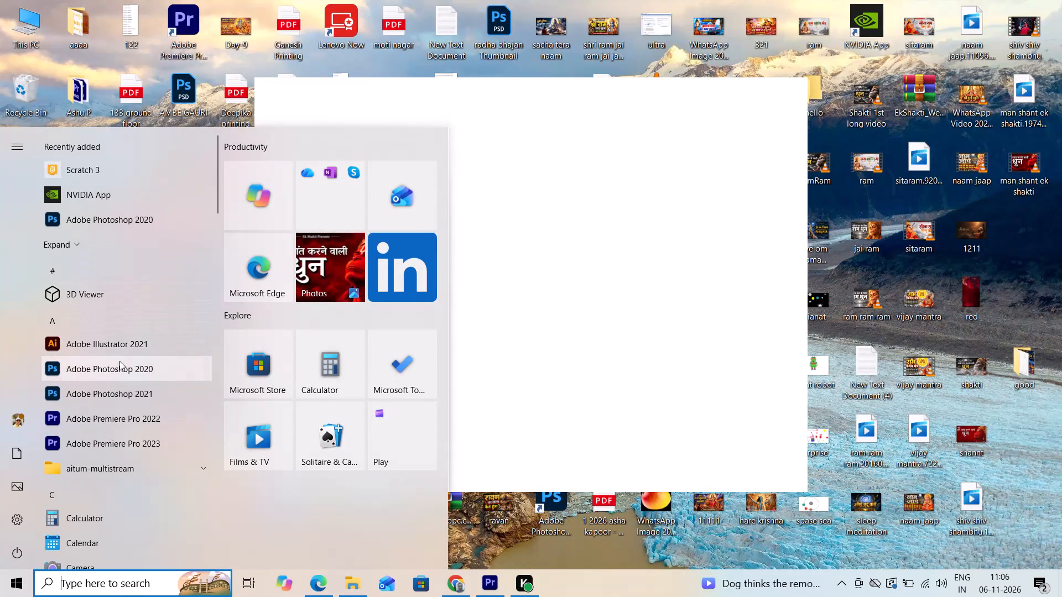
# Launch Adobe Photoshop 2020 and dismiss the Creative Cloud repair dialog.
pyautogui.click(118, 361)
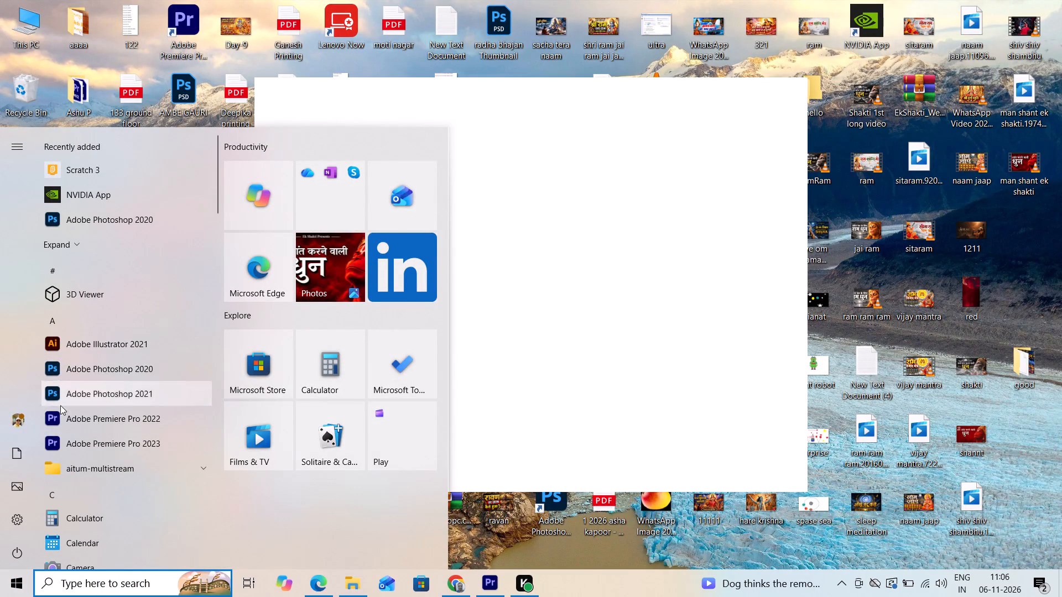
pyautogui.click(122, 370)
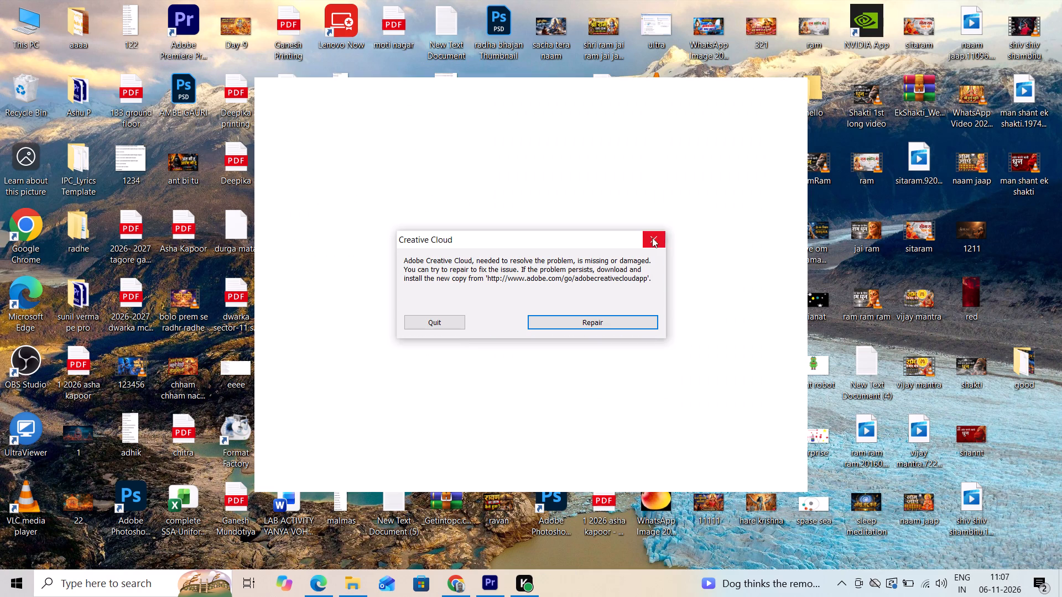
pyautogui.click(652, 238)
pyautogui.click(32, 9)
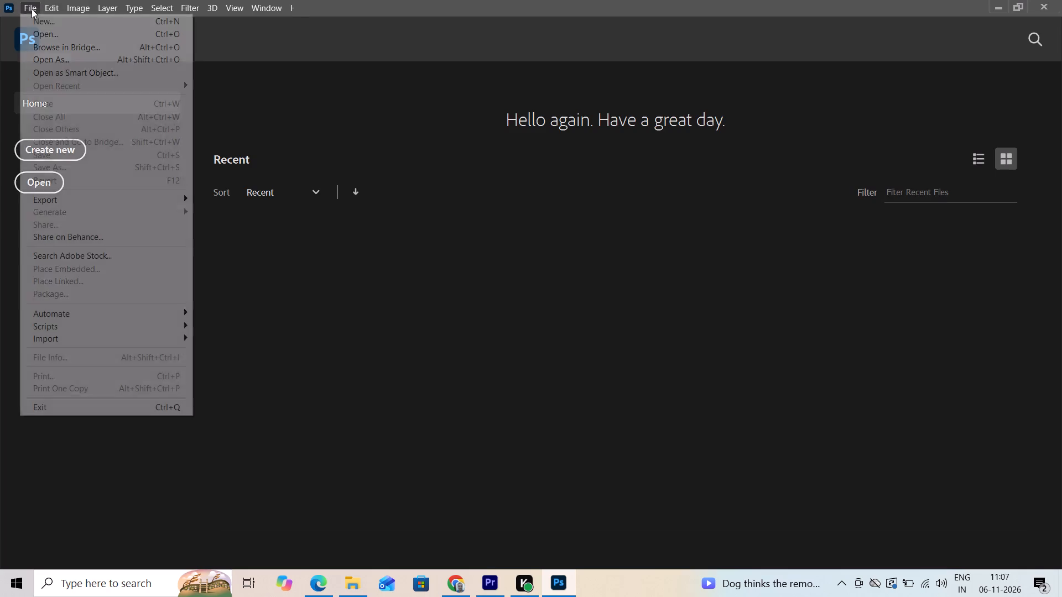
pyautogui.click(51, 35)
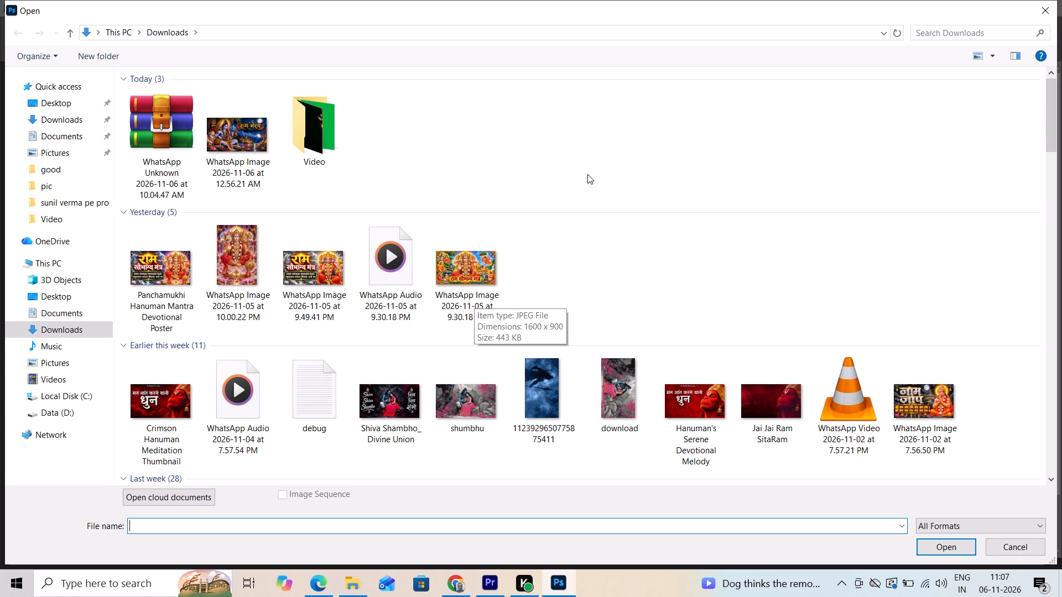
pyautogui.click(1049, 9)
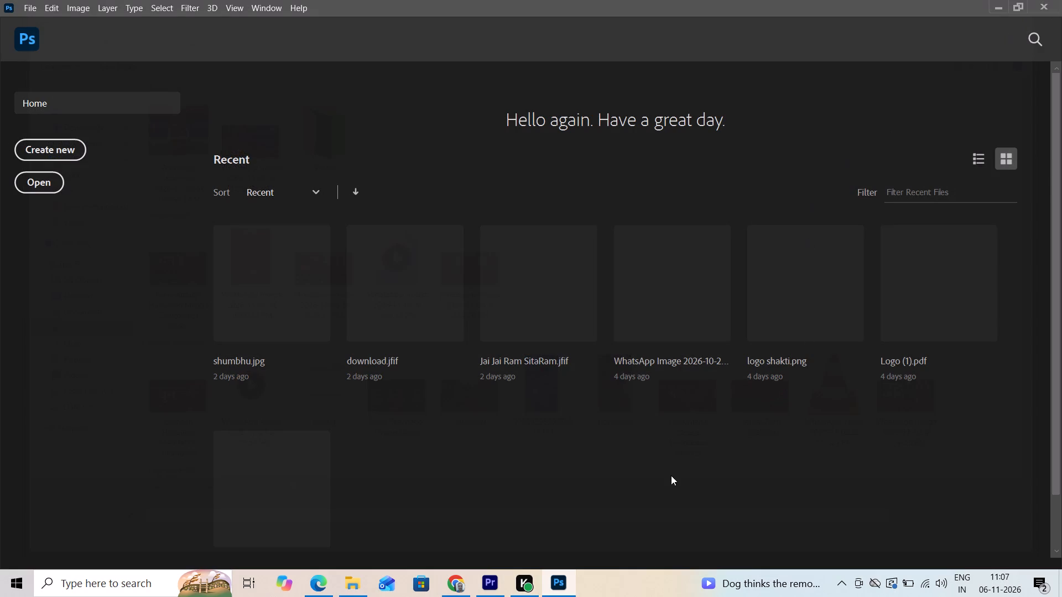
# Switch back to Premiere Pro and restore the maximized Program monitor to the normal workspace layout.
pyautogui.click(496, 582)
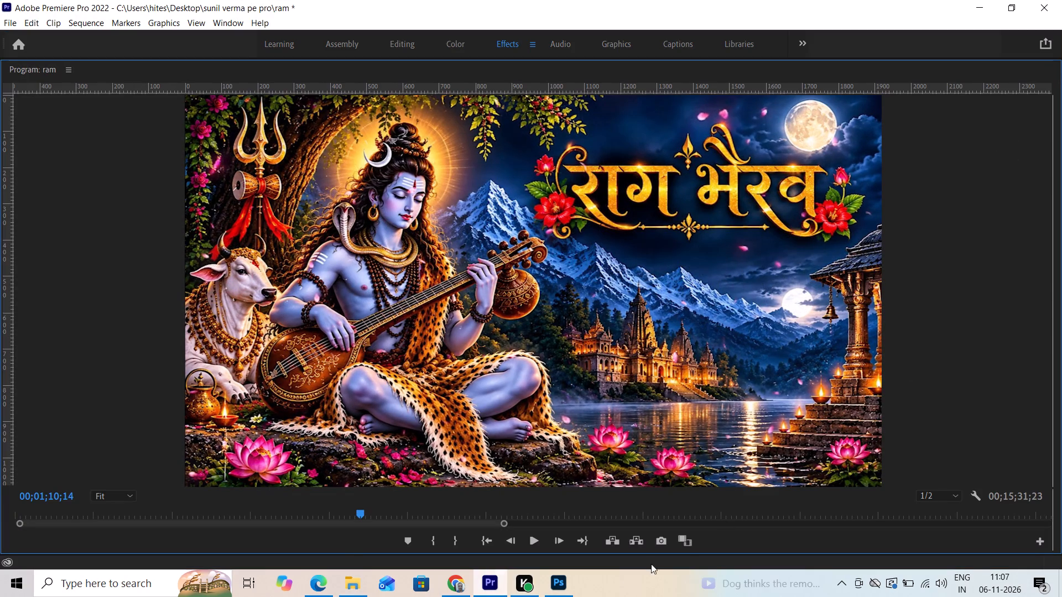
pyautogui.press('`')
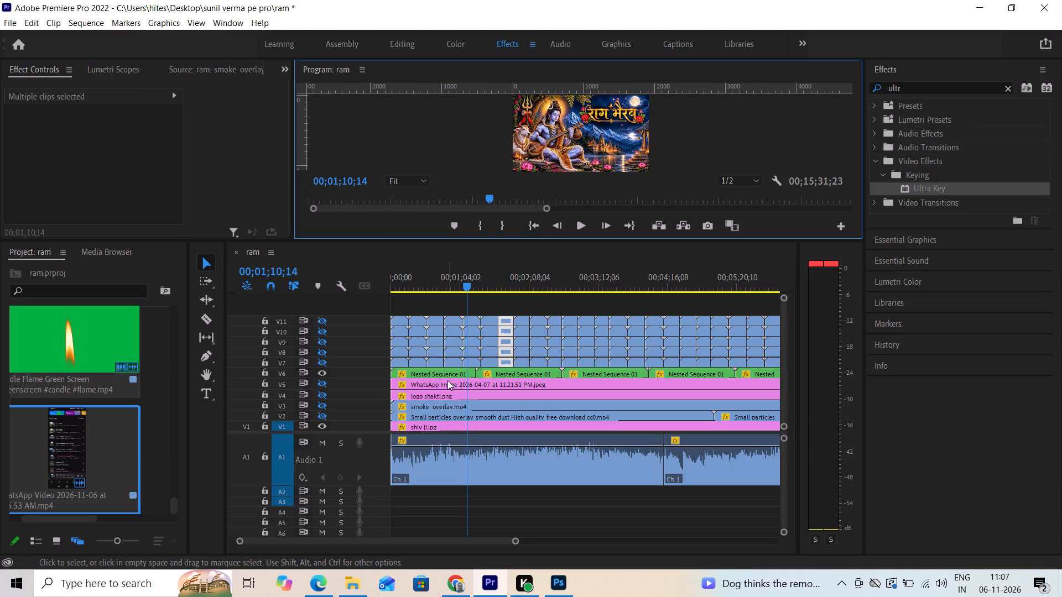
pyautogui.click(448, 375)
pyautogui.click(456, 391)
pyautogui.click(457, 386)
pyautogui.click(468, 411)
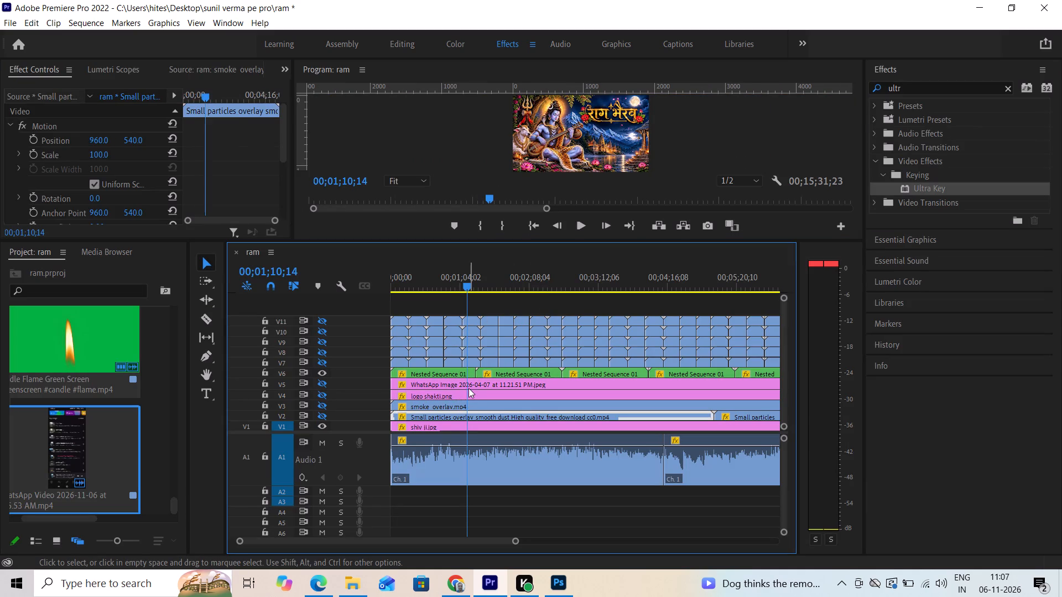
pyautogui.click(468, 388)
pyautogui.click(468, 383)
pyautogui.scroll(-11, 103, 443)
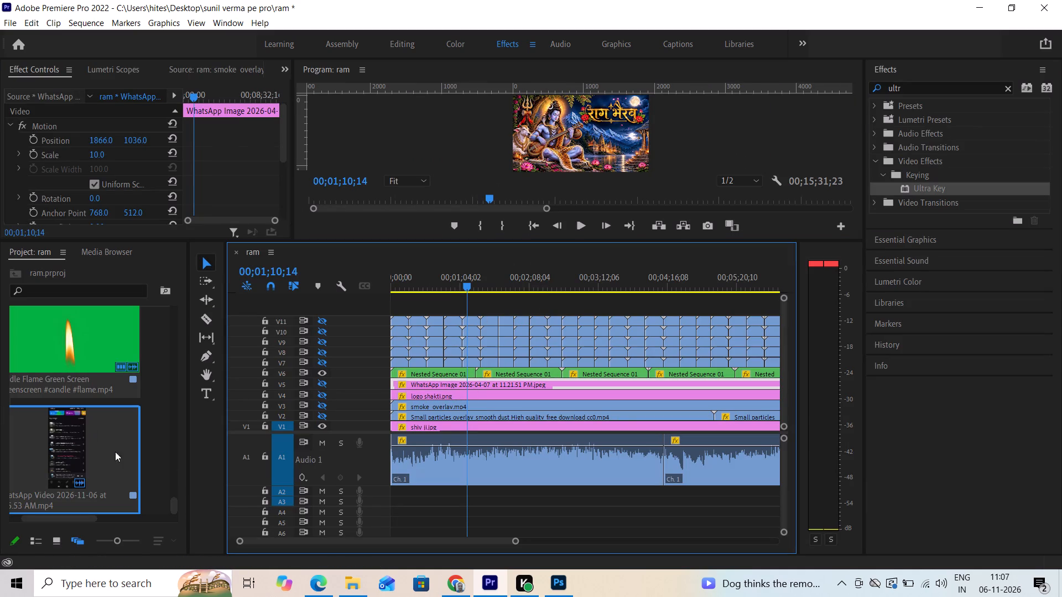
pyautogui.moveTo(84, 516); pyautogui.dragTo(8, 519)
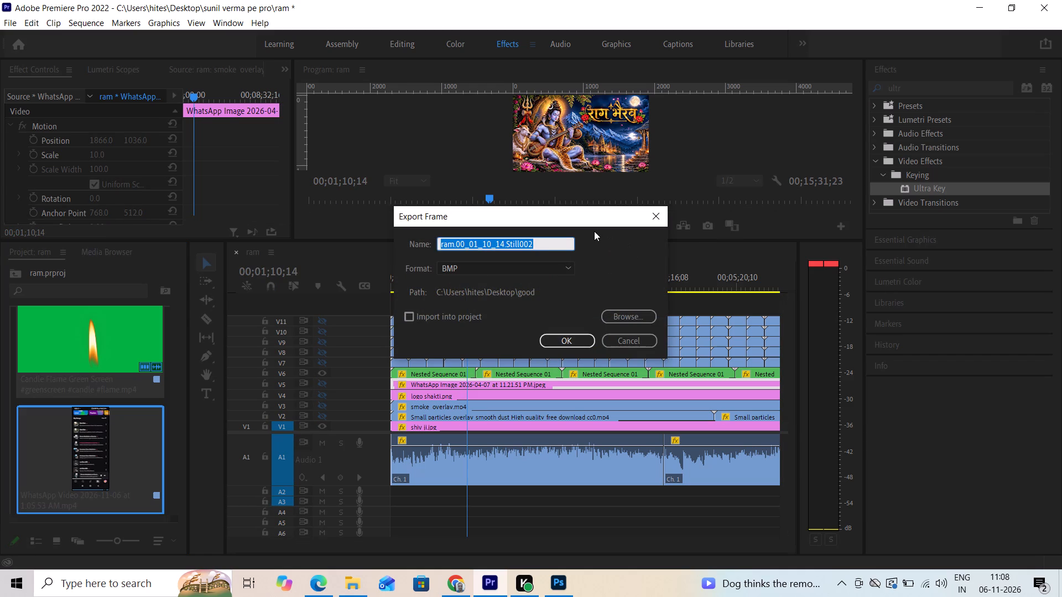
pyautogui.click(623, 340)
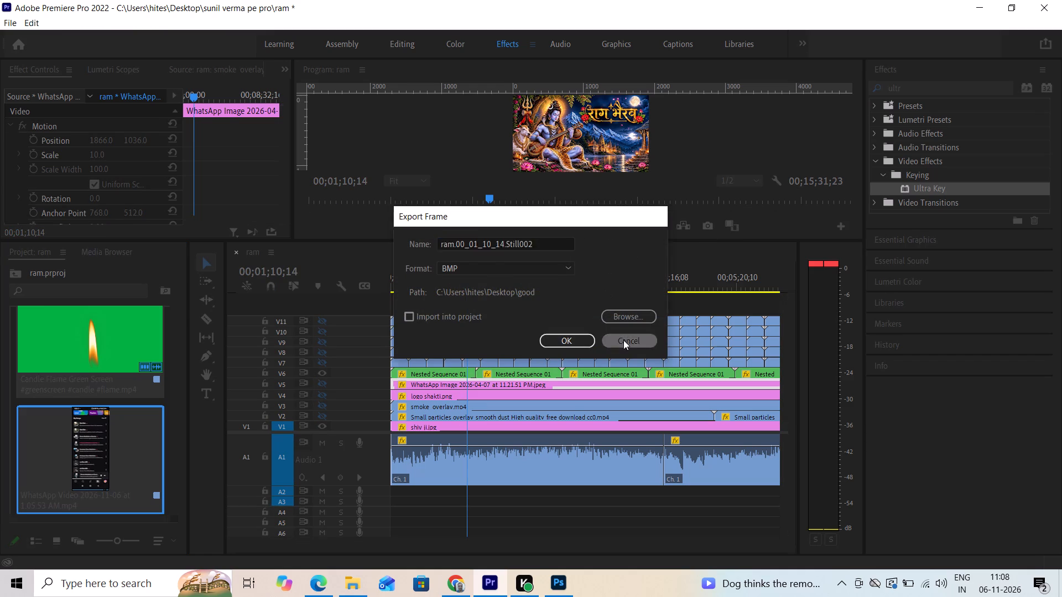
# Set up another frame export at 00;01;10;14 with import into project enabled, and open the image format choices.
pyautogui.click(706, 224)
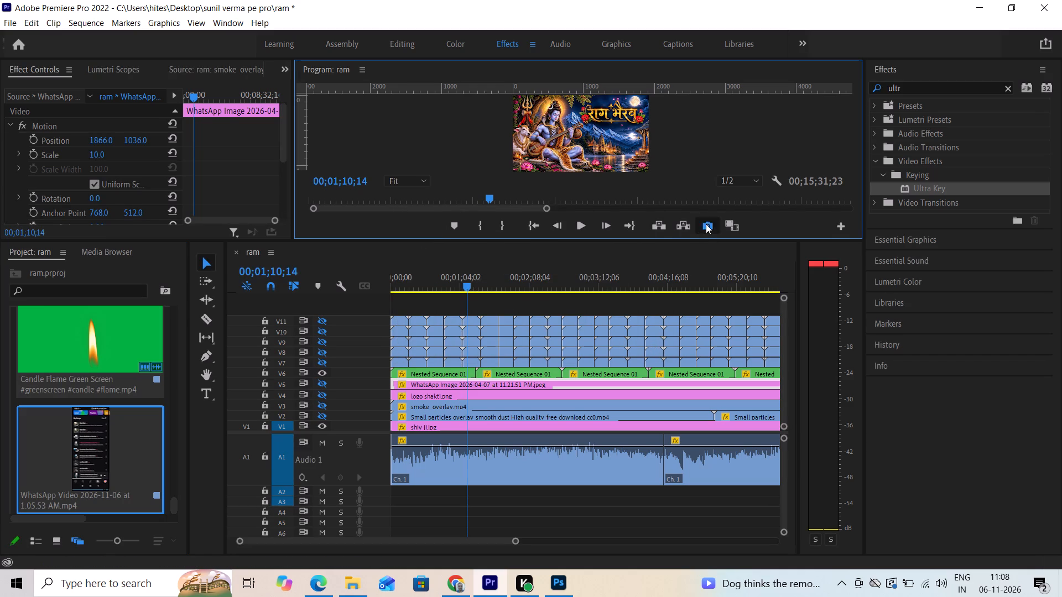
pyautogui.click(467, 316)
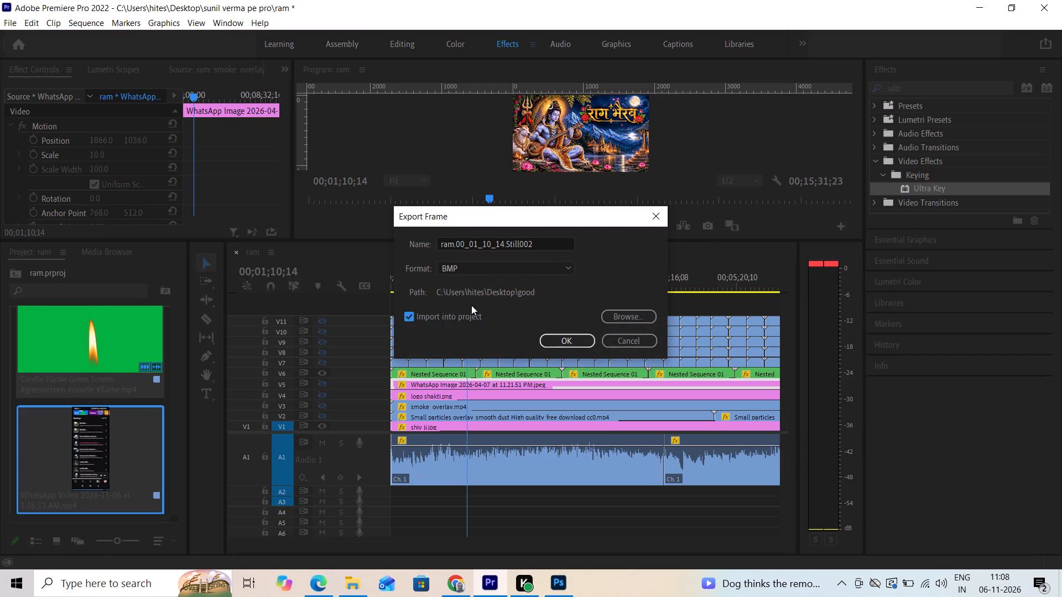
pyautogui.click(491, 245)
pyautogui.click(493, 269)
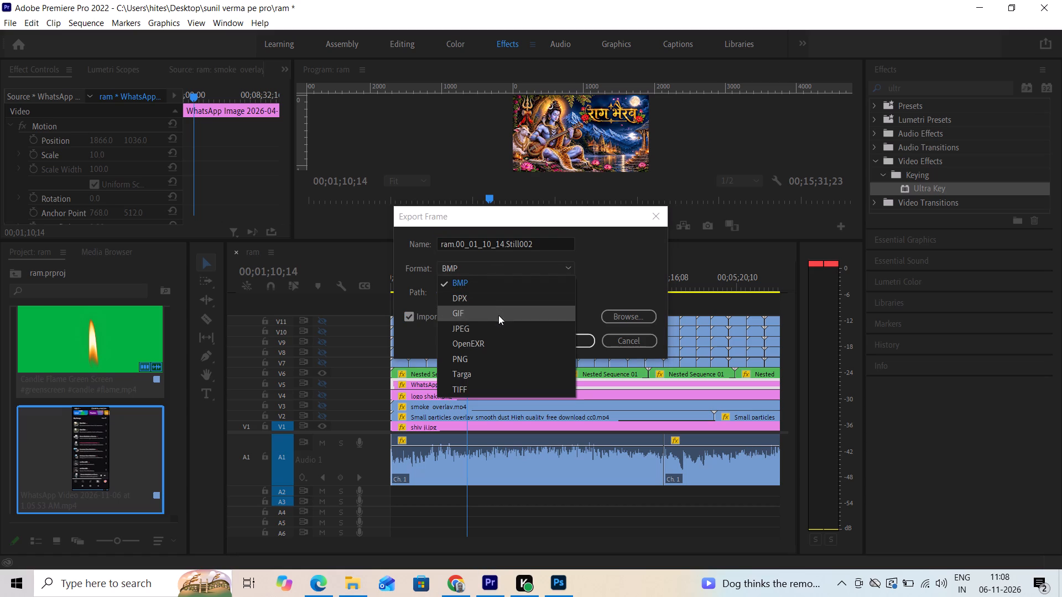
# In Premiere Pro, export the current frame as a JPEG named ram.00_01_10_14.Still002 into the Desktop folder good, importing it into the project.
pyautogui.click(498, 334)
pyautogui.click(506, 274)
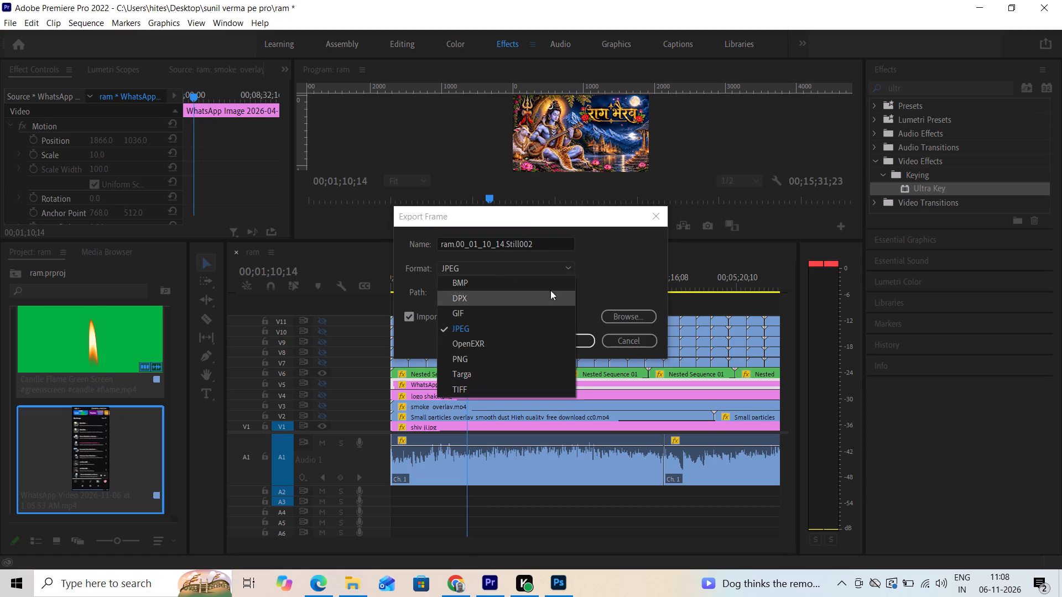
pyautogui.click(611, 283)
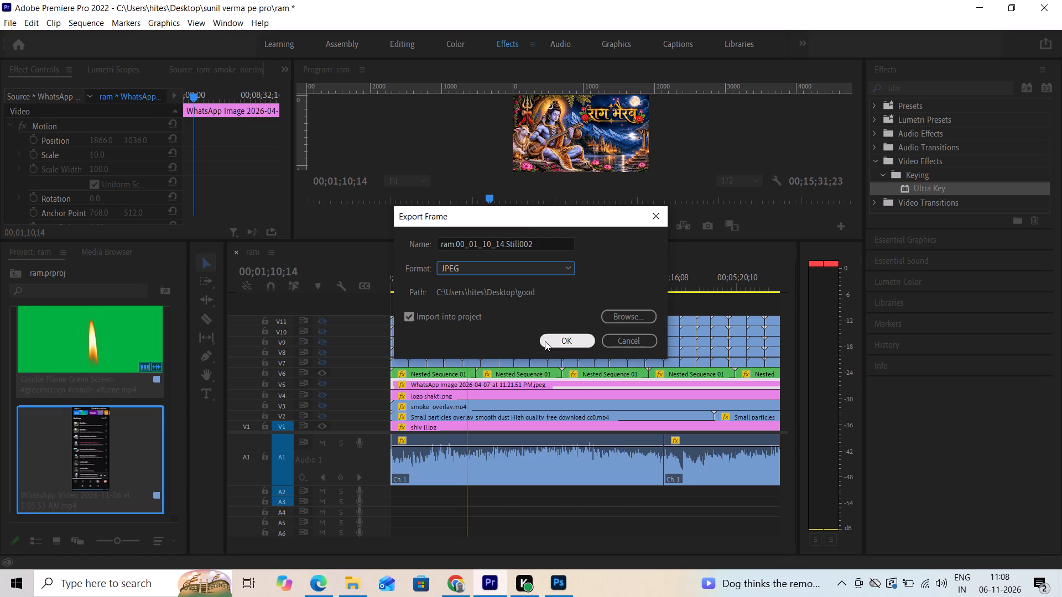
pyautogui.click(545, 341)
# Dismiss the low-memory warning and export the current frame as a JPEG named ram.00_01_10_14.Still003 into the Desktop folder good.
pyautogui.scroll(-6, 205, 411)
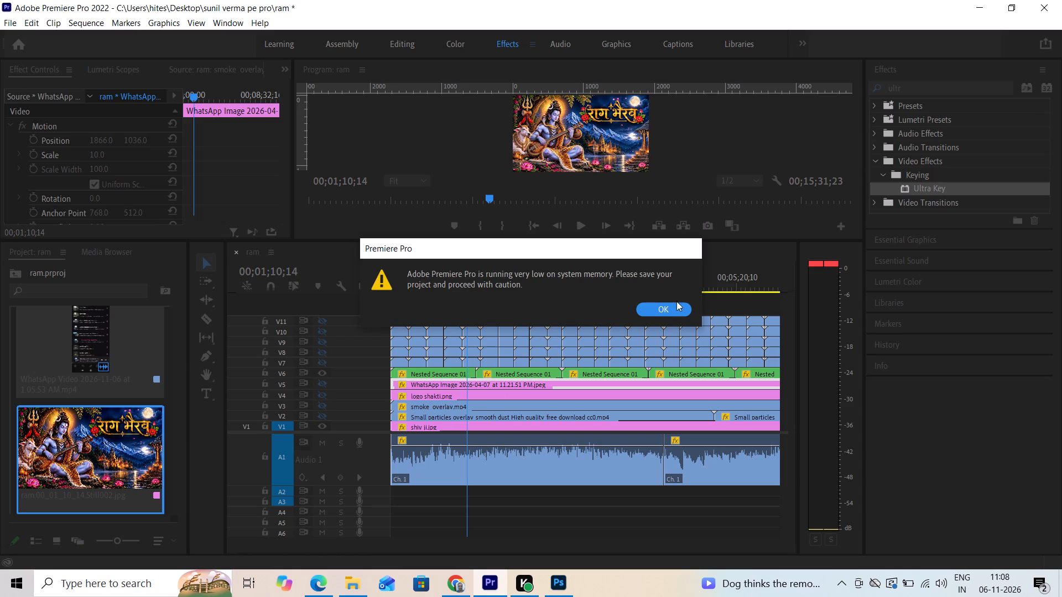
pyautogui.click(660, 308)
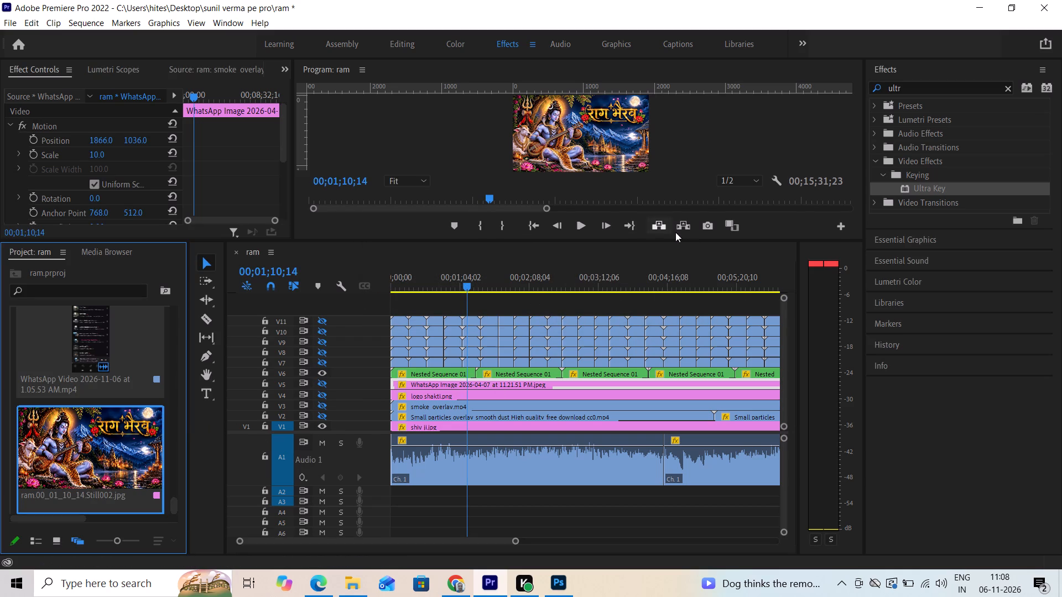
pyautogui.click(716, 224)
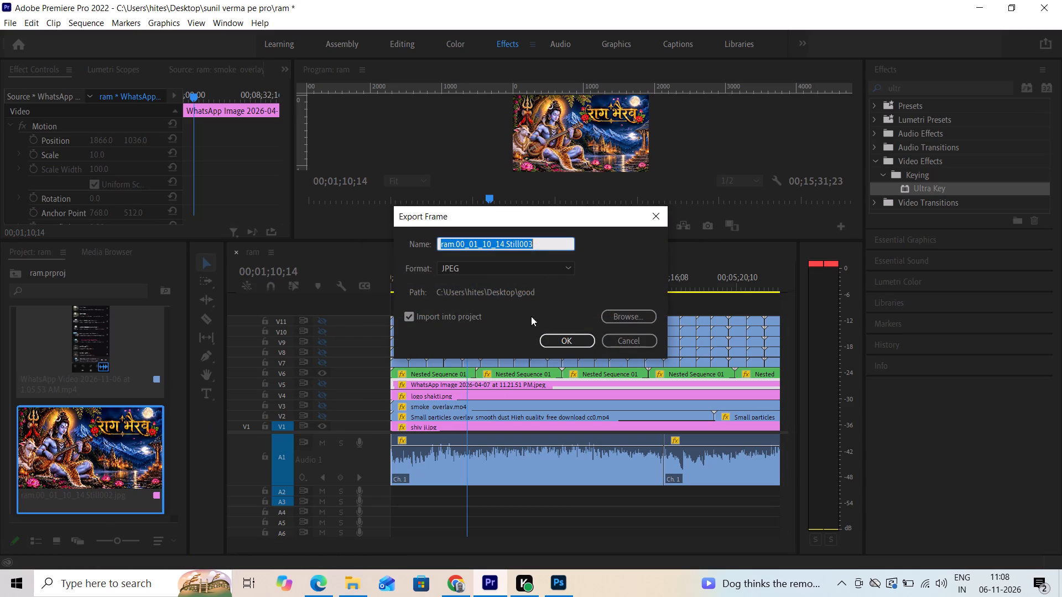
pyautogui.click(572, 337)
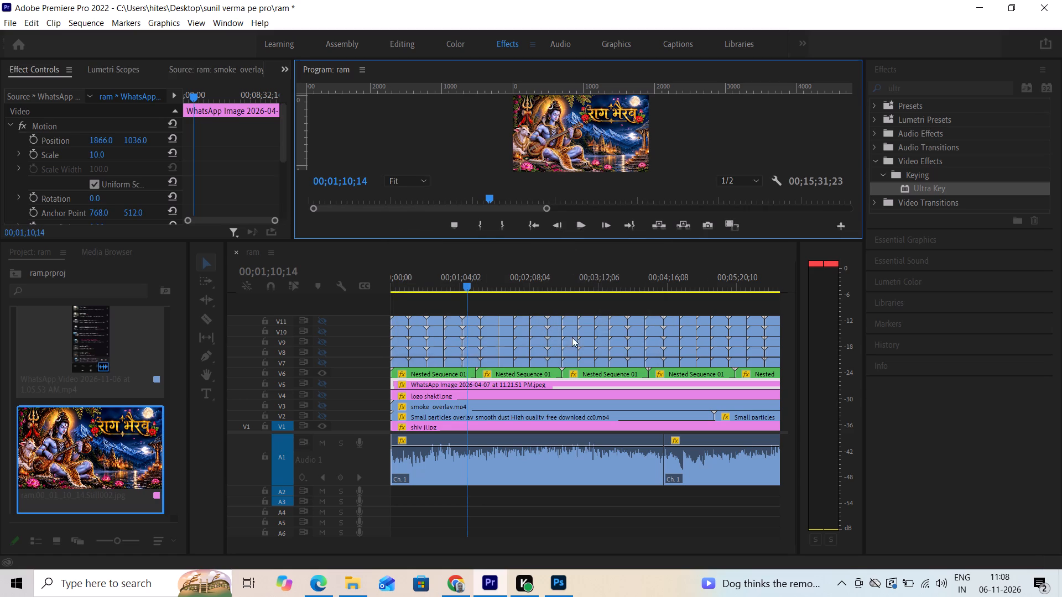
# Place ram.00_01_10_14.Still002.jpg at the sequence start on a new V12 track and extend it to just past five minutes.
pyautogui.moveTo(146, 428); pyautogui.dragTo(168, 424)
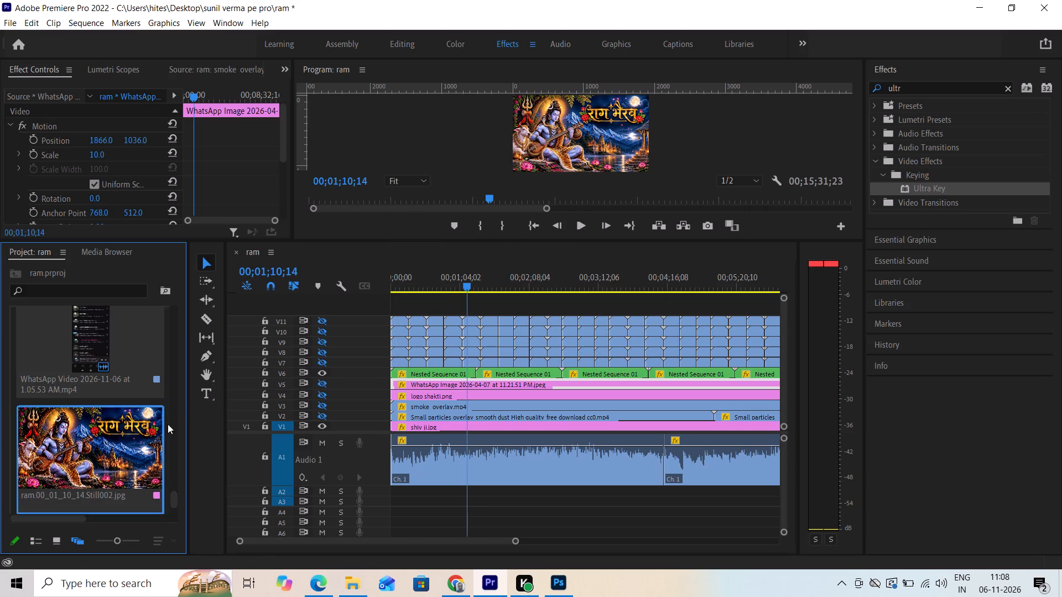
pyautogui.moveTo(168, 424); pyautogui.dragTo(386, 303)
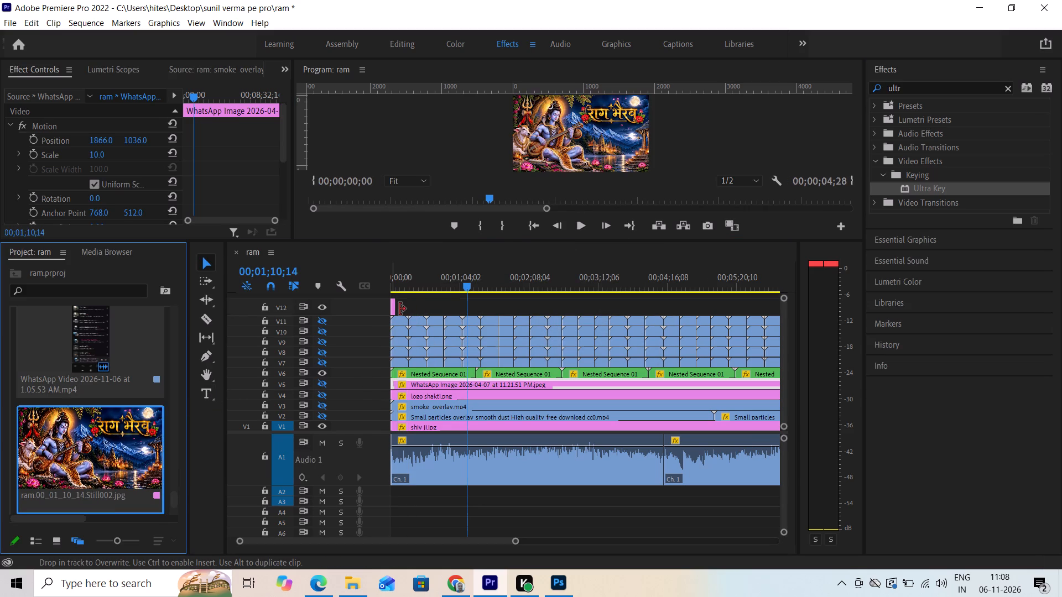
pyautogui.moveTo(399, 309); pyautogui.dragTo(736, 328)
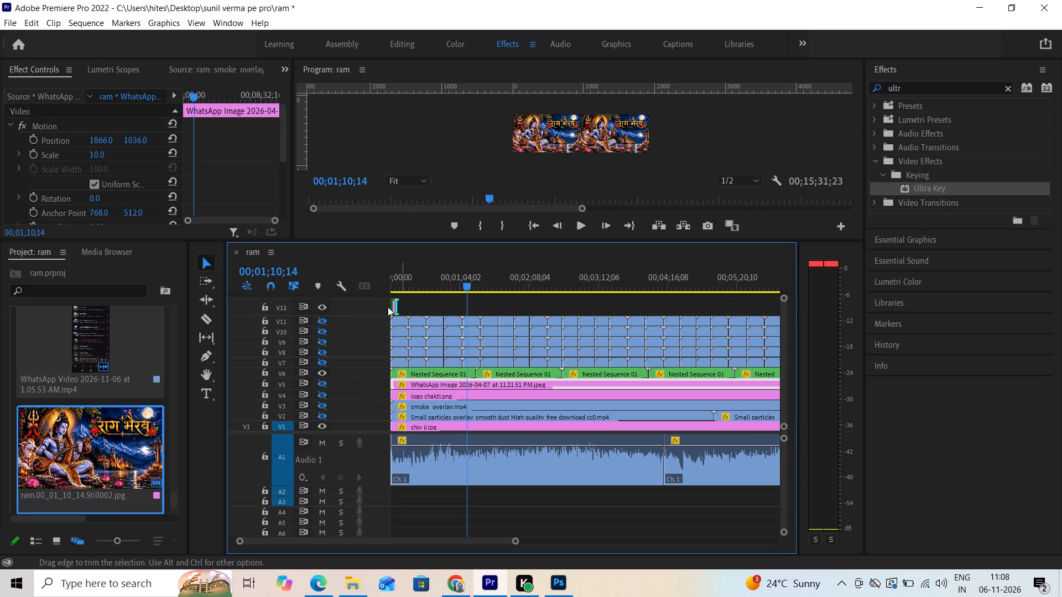
pyautogui.click(714, 306)
pyautogui.click(651, 307)
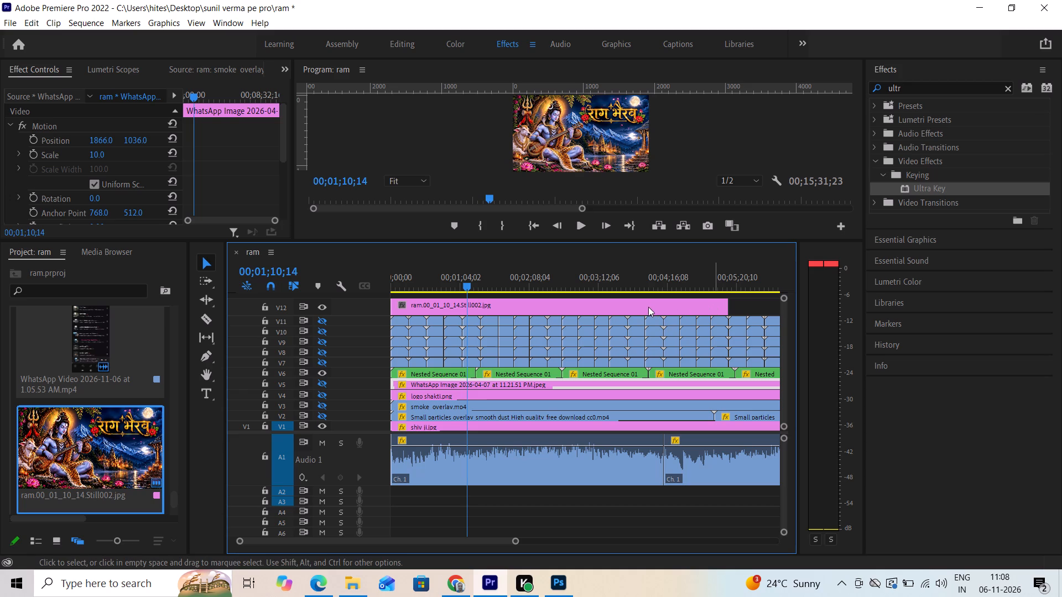
# Move the playhead to 00;00;19;06 and send the Still002 clip on V12 to Adobe Photoshop for editing.
pyautogui.click(647, 302)
pyautogui.rightClick(647, 302)
pyautogui.click(611, 316)
pyautogui.moveTo(467, 282); pyautogui.dragTo(434, 286)
pyautogui.moveTo(459, 286); pyautogui.dragTo(413, 287)
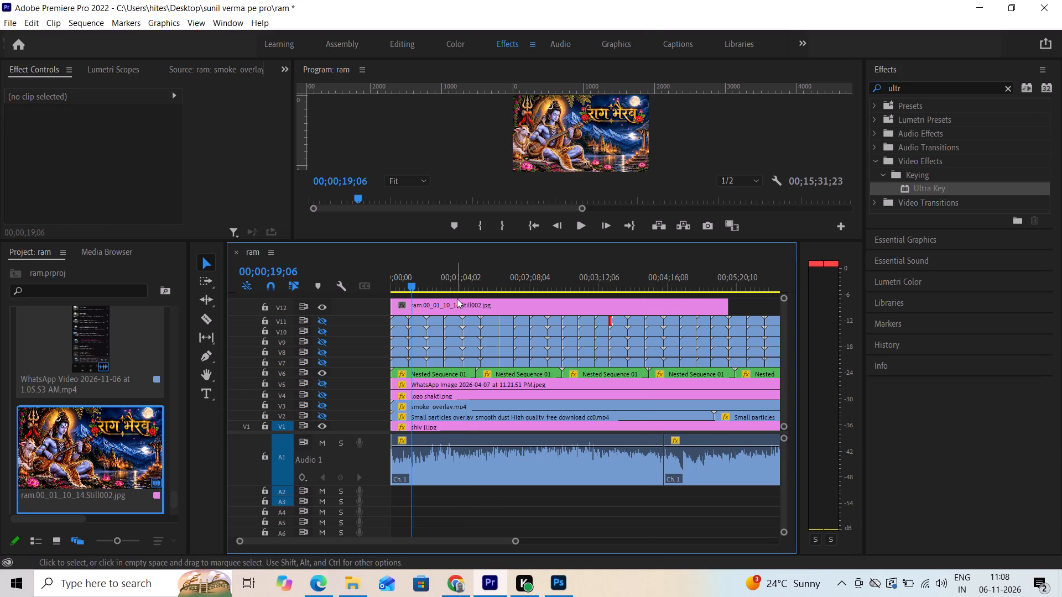
pyautogui.click(457, 300)
pyautogui.rightClick(459, 301)
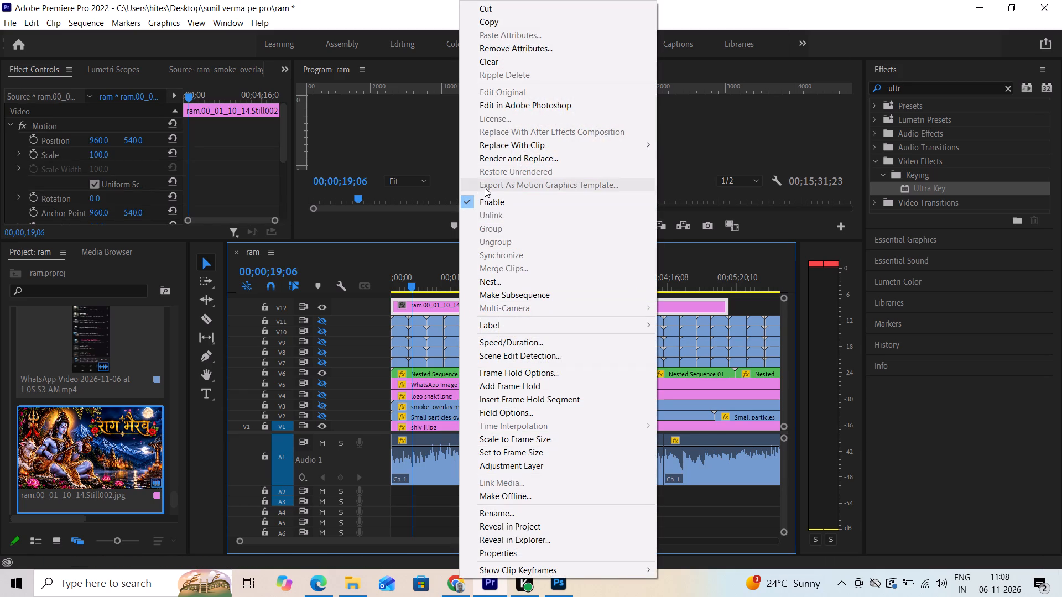
pyautogui.click(497, 101)
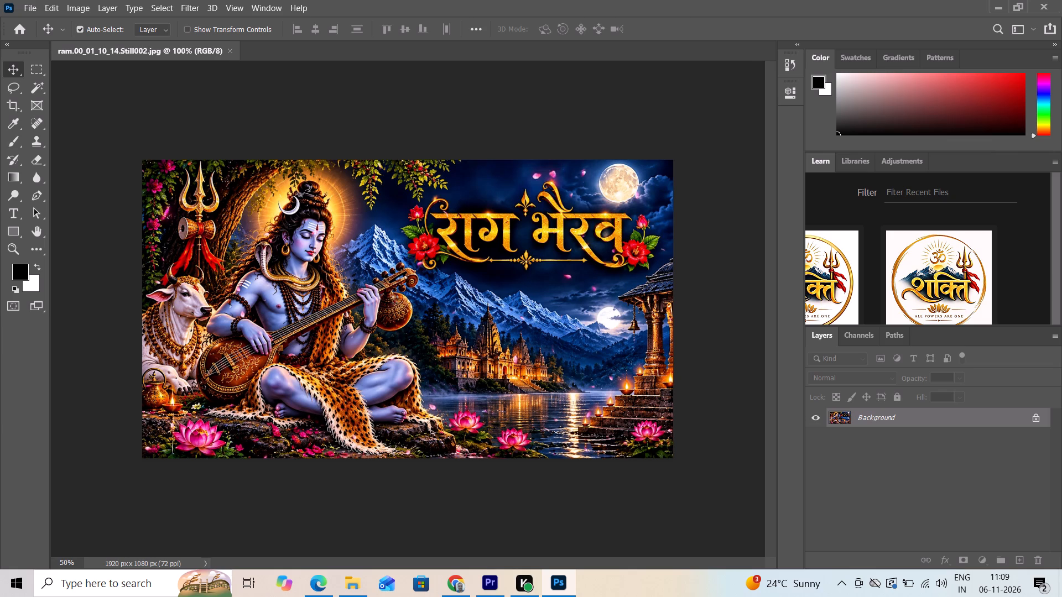
# Unlock the Background layer of the still image.
pyautogui.press('=')
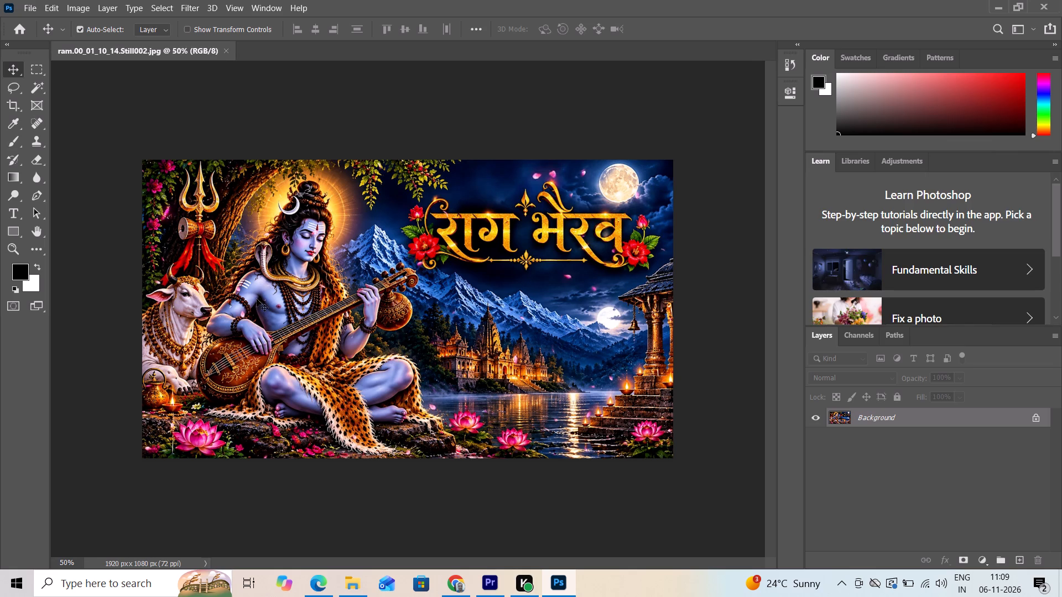
pyautogui.hotkey('ctrl', '=')
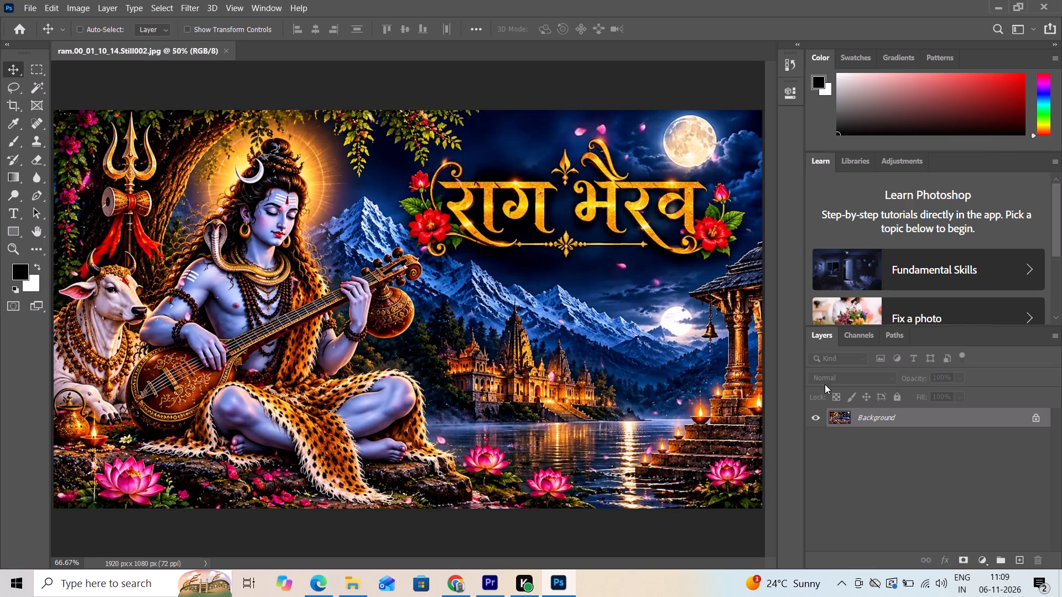
pyautogui.click(1033, 421)
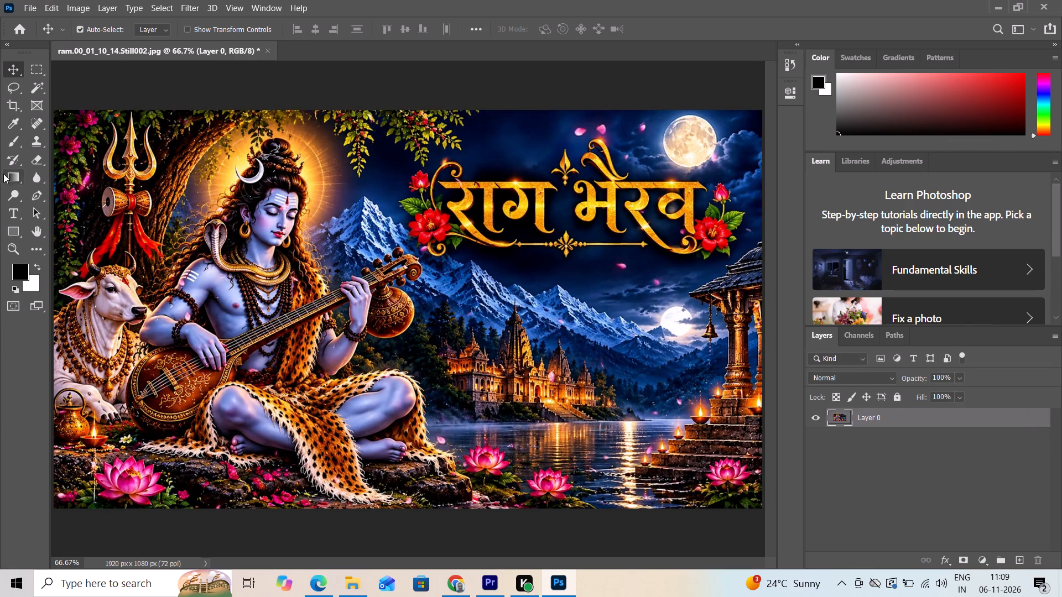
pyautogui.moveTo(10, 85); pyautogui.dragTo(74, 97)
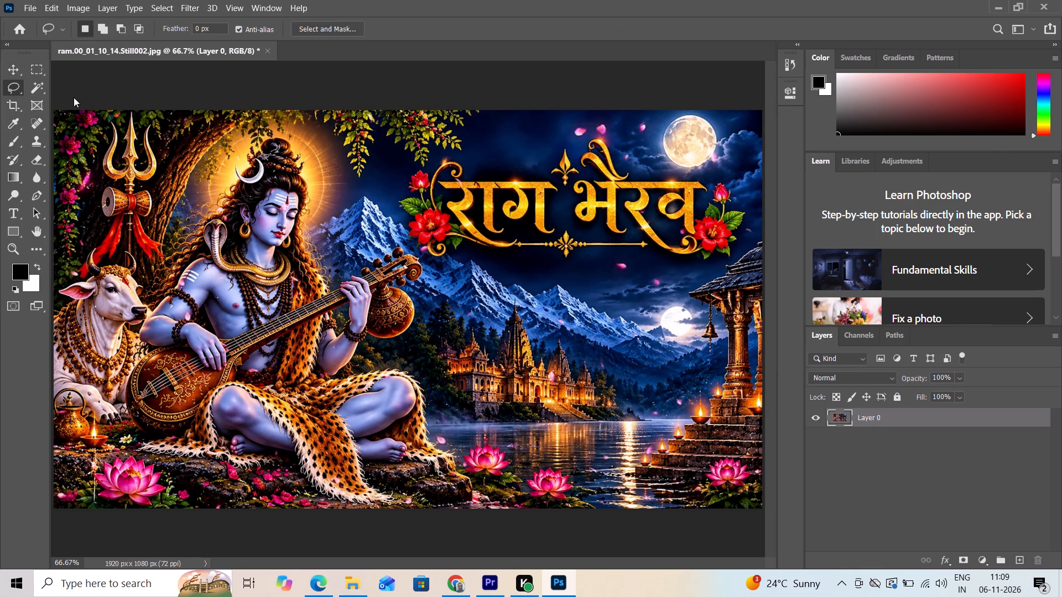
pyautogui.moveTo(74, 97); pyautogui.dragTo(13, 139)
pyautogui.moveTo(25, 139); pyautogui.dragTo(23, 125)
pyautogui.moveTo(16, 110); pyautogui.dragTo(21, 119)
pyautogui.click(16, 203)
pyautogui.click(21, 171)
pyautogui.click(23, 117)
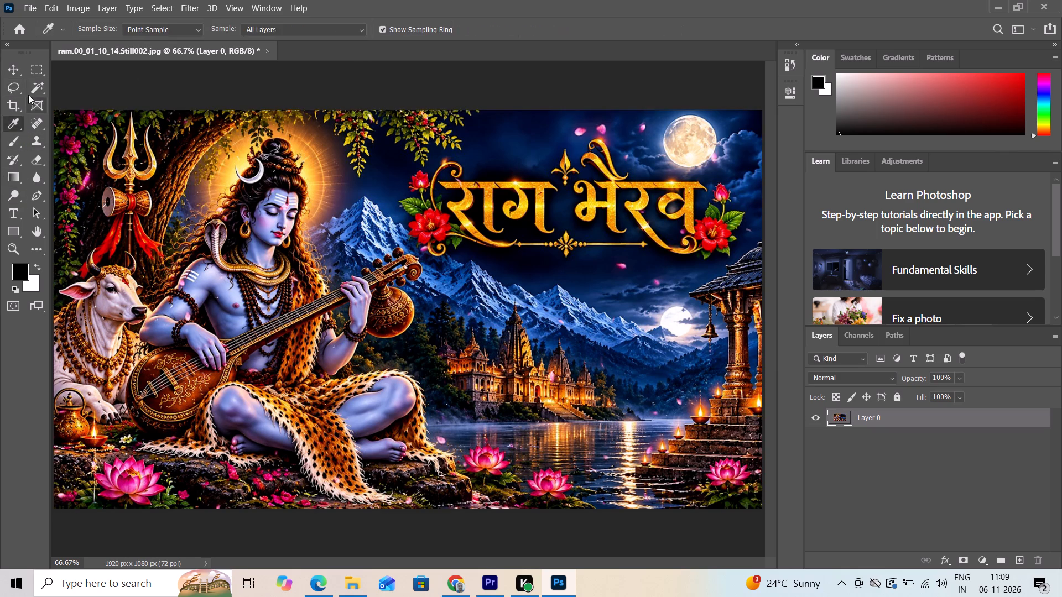
# Select the golden राग भैरव title lettering and the red flowers at its right end with the Quick Selection tool.
pyautogui.moveTo(28, 95); pyautogui.dragTo(62, 98)
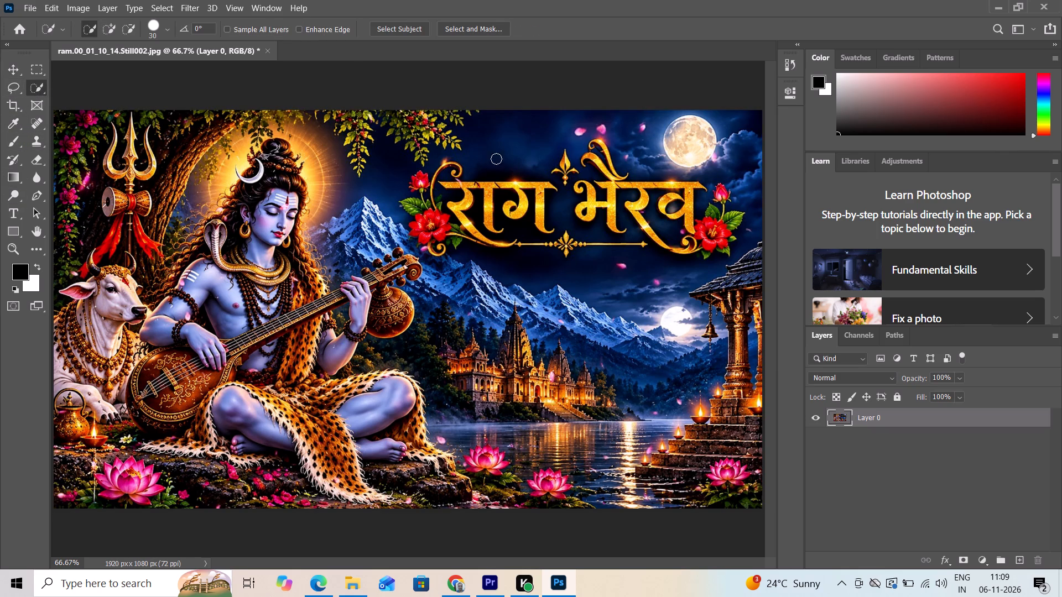
pyautogui.click(473, 202)
pyautogui.moveTo(500, 200); pyautogui.dragTo(653, 194)
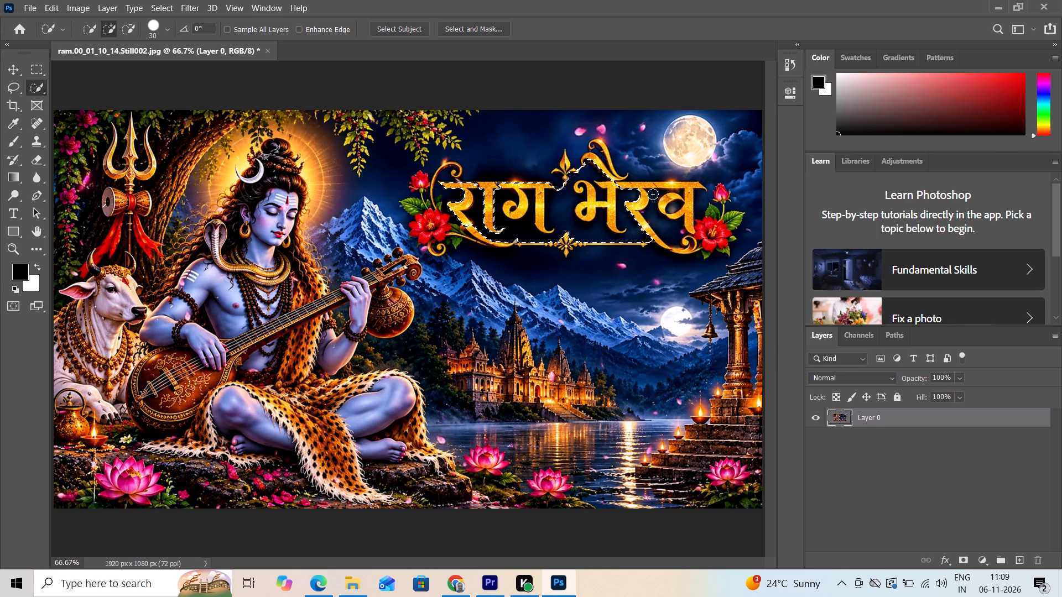
pyautogui.moveTo(653, 194); pyautogui.dragTo(716, 234)
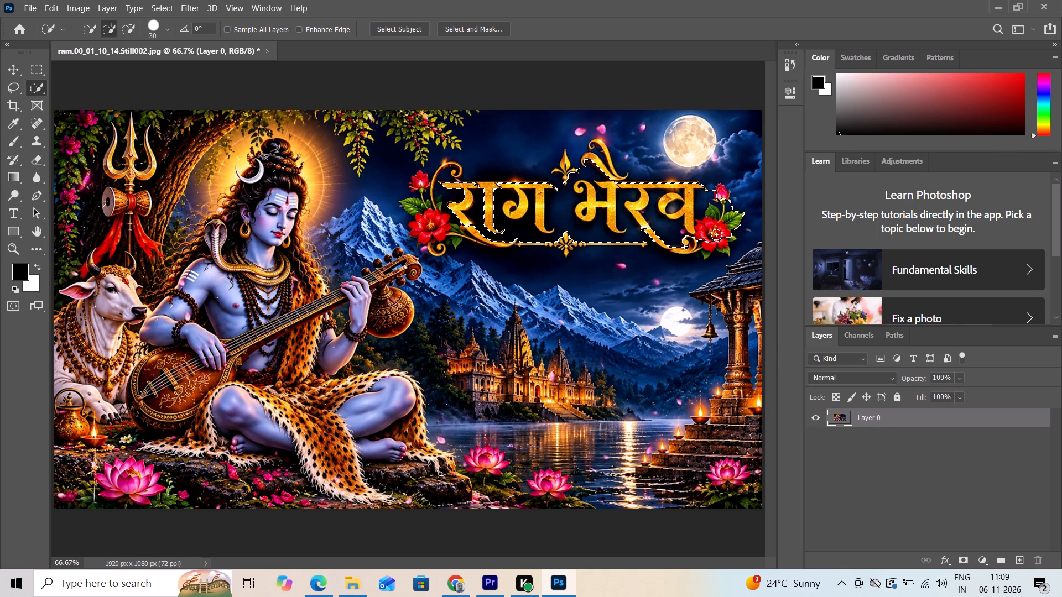
pyautogui.moveTo(716, 234); pyautogui.dragTo(652, 229)
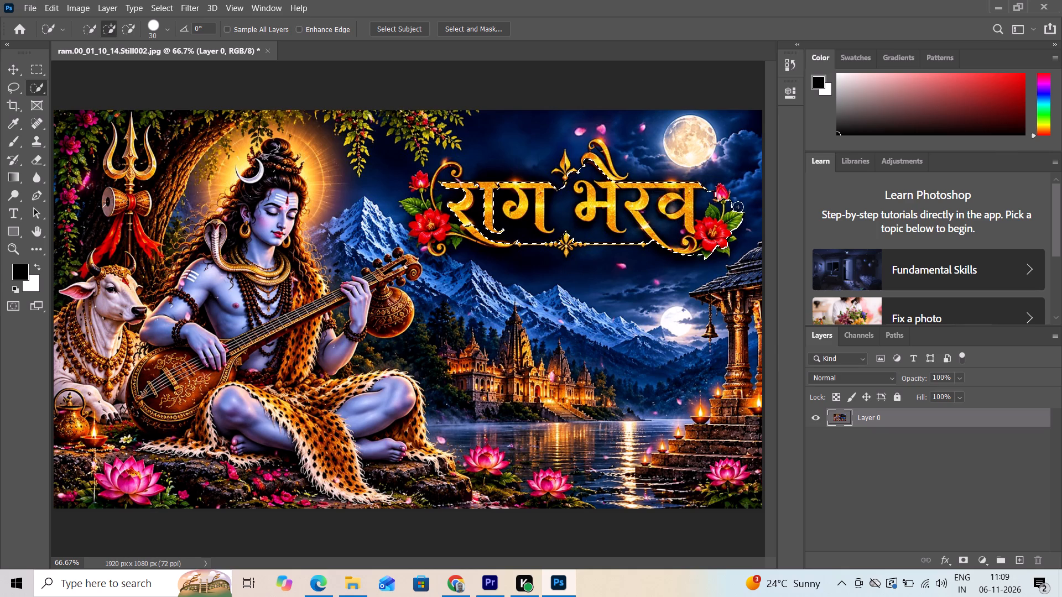
pyautogui.click(719, 194)
pyautogui.click(593, 143)
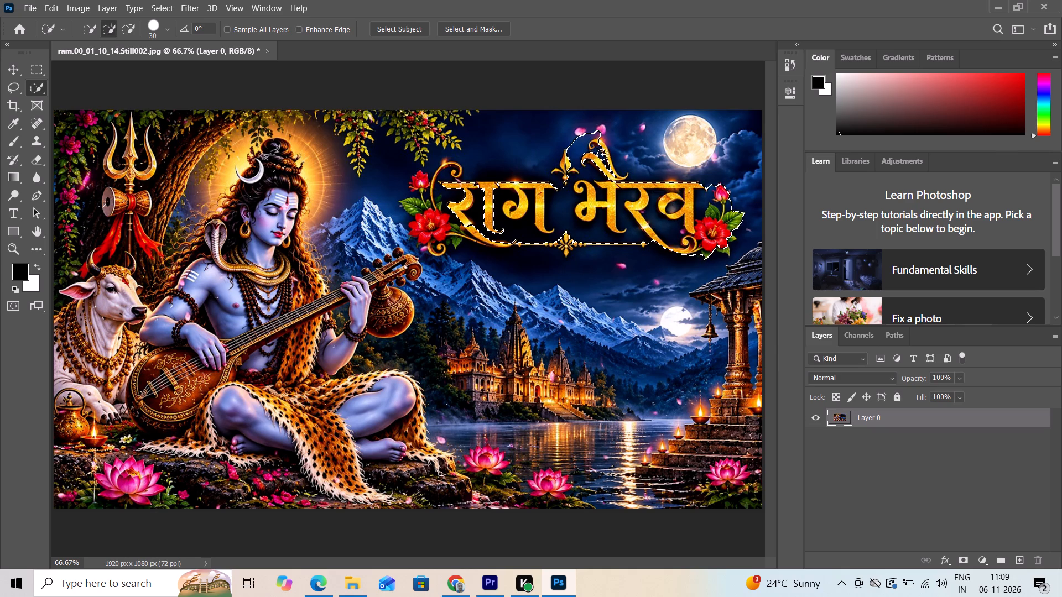
pyautogui.moveTo(605, 157); pyautogui.dragTo(612, 164)
pyautogui.click(616, 176)
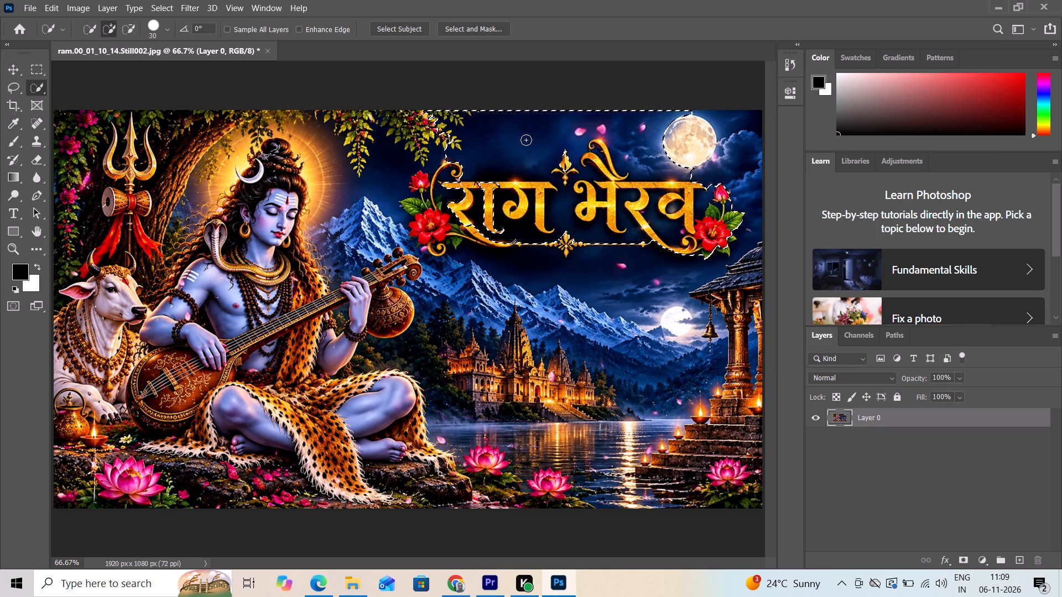
# Subtract the dark sky above the title from the selection, up to the moon and the lettering's upper edge.
pyautogui.keyDown('alt'); pyautogui.moveTo(470, 134); pyautogui.dragTo(468, 140); pyautogui.keyUp('alt')
pyautogui.keyDown('alt'); pyautogui.moveTo(436, 124); pyautogui.dragTo(497, 139); pyautogui.keyUp('alt')
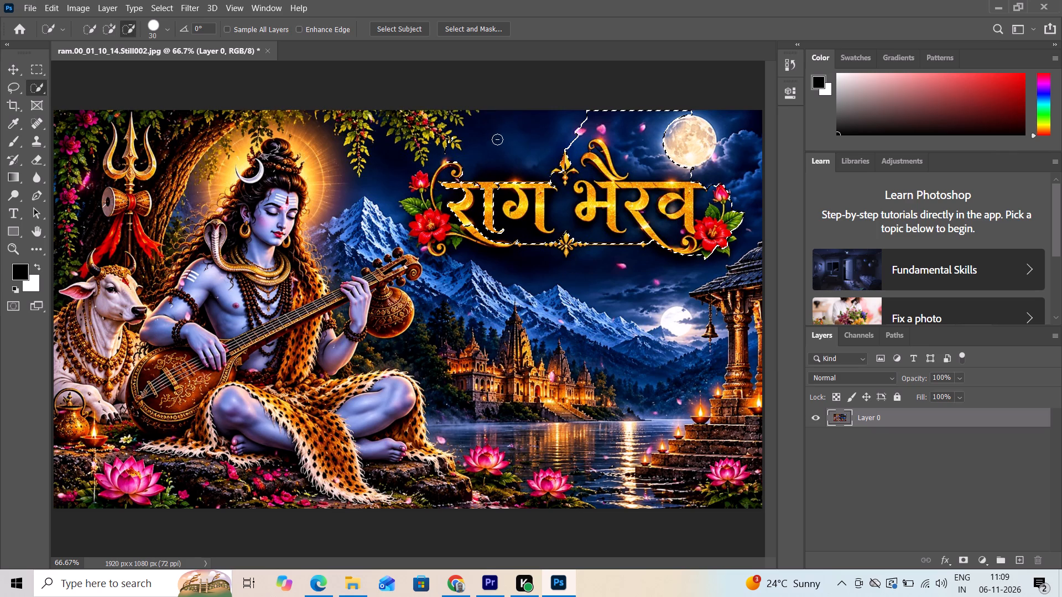
pyautogui.keyDown('alt'); pyautogui.moveTo(497, 139); pyautogui.dragTo(565, 138); pyautogui.keyUp('alt')
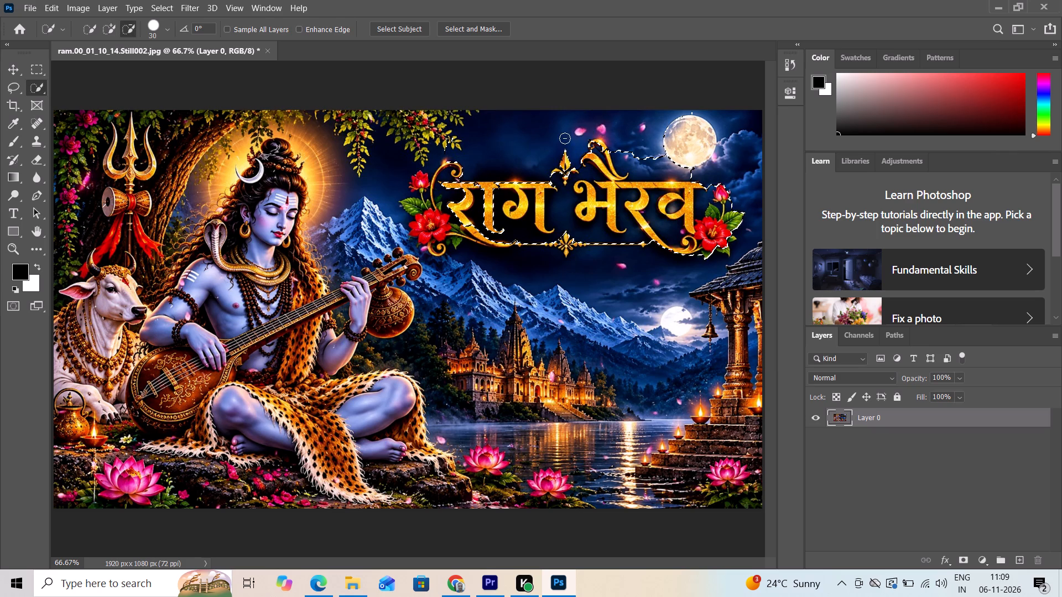
pyautogui.keyDown('alt'); pyautogui.moveTo(565, 138); pyautogui.dragTo(618, 156); pyautogui.keyUp('alt')
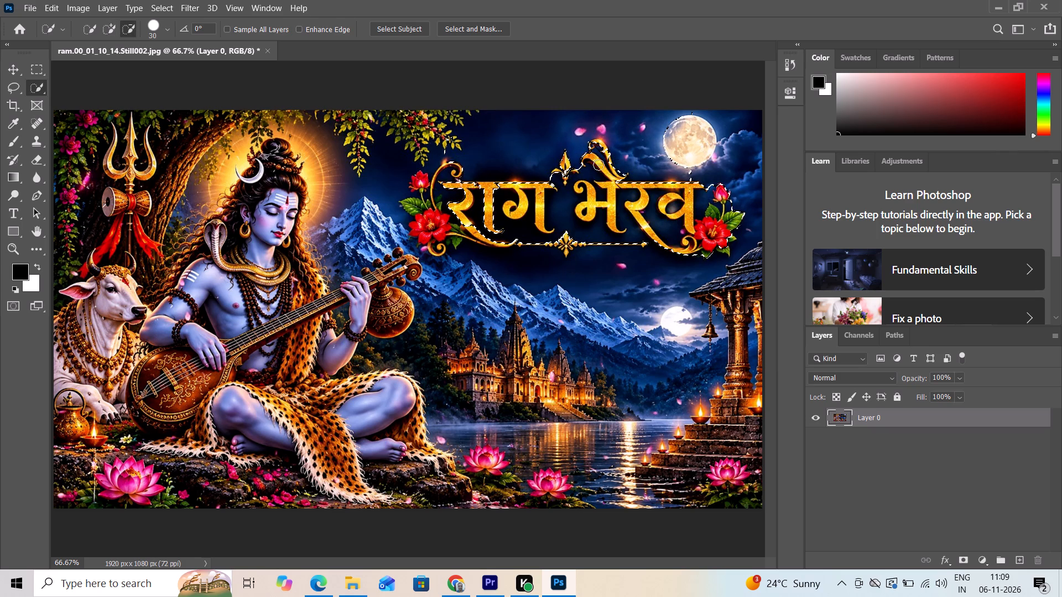
# Add the title's top centre ornament, the upper flourish of भै, the left curl and the missing parts of राग to the selection.
pyautogui.click(566, 164)
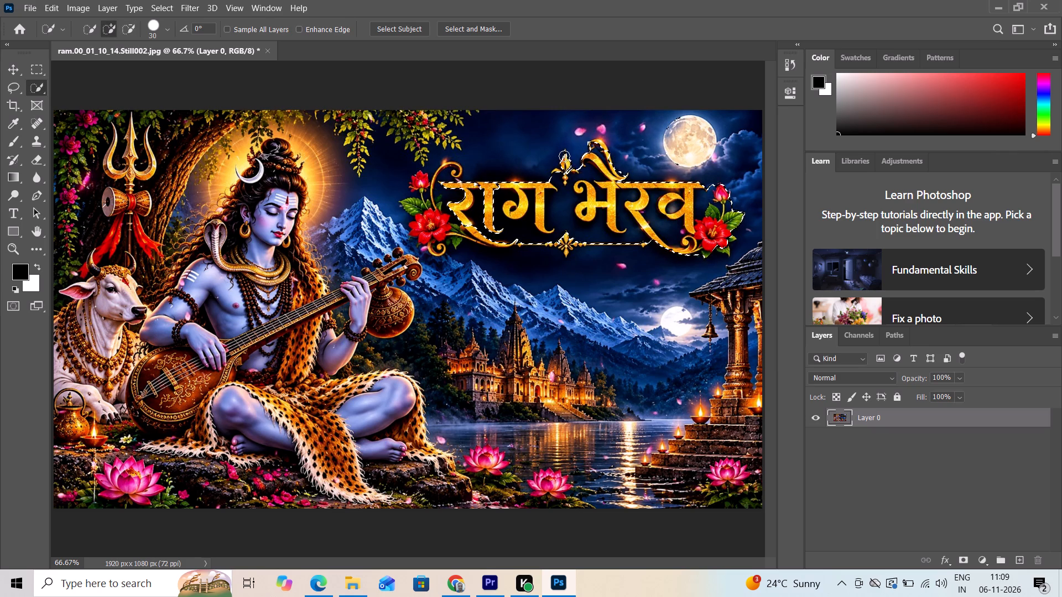
pyautogui.click(597, 146)
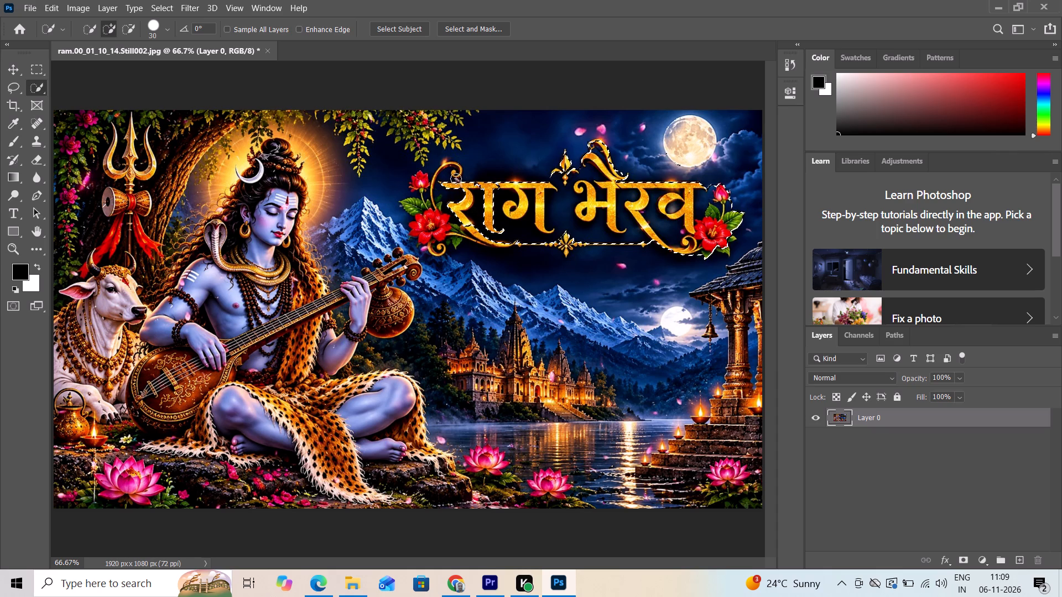
pyautogui.click(455, 175)
pyautogui.click(511, 191)
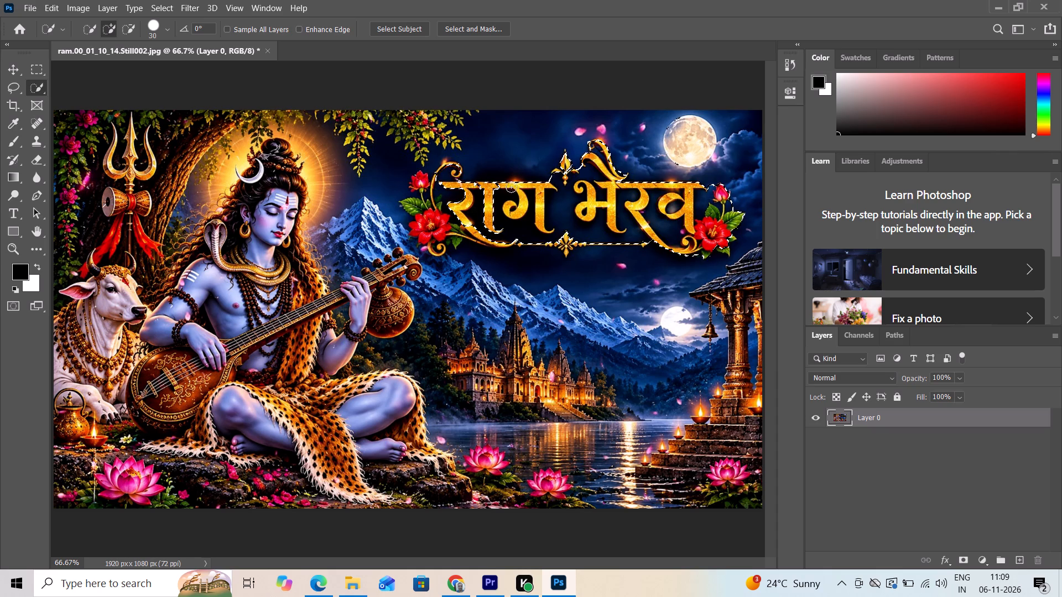
pyautogui.moveTo(506, 186); pyautogui.dragTo(524, 194)
pyautogui.click(524, 204)
pyautogui.moveTo(504, 185); pyautogui.dragTo(527, 185)
pyautogui.click(515, 187)
pyautogui.click(522, 194)
pyautogui.click(523, 198)
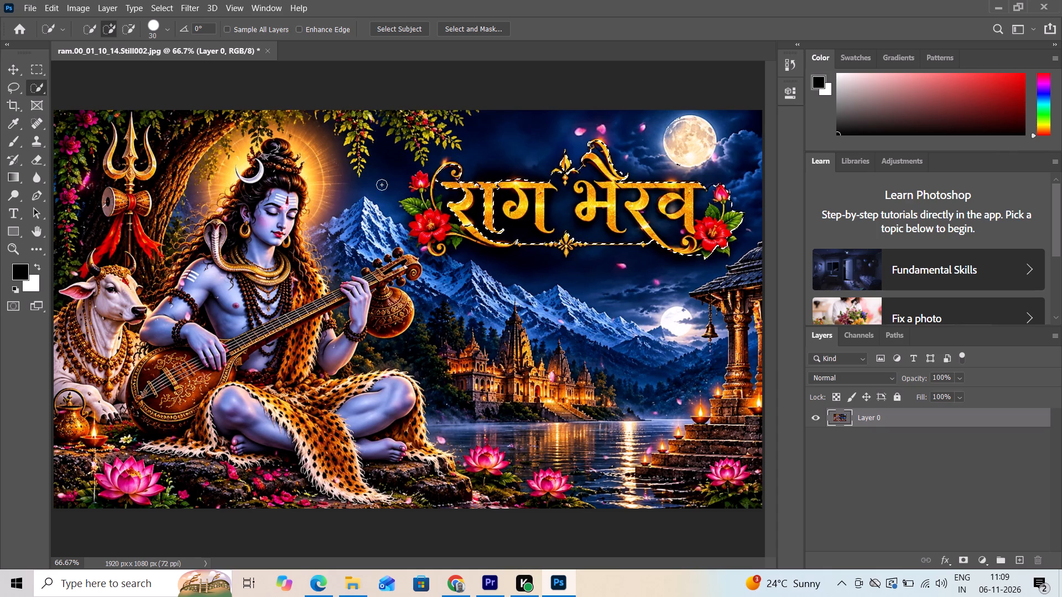
pyautogui.moveTo(476, 192); pyautogui.dragTo(509, 195)
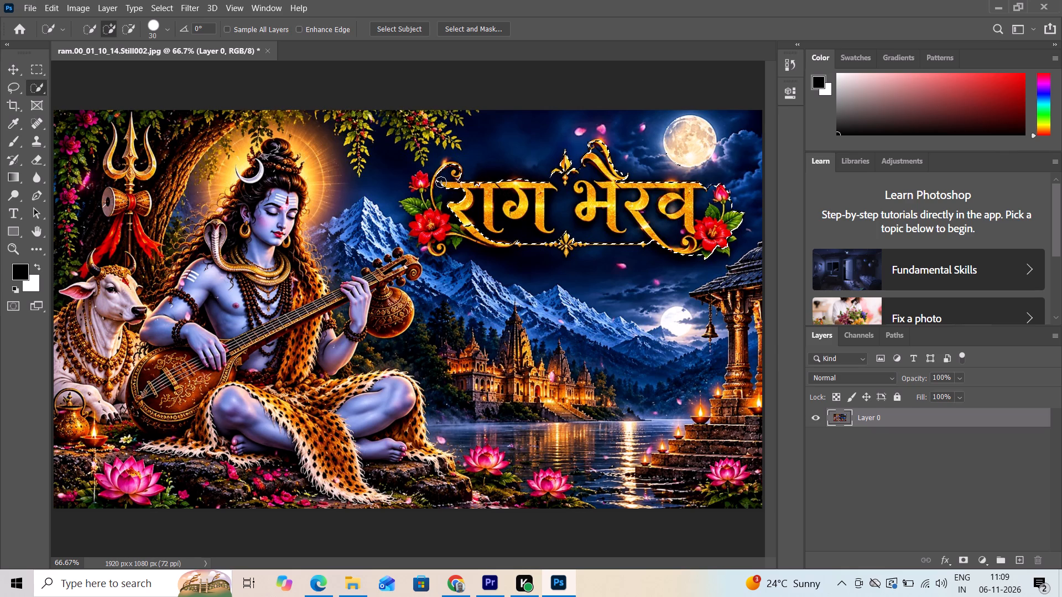
pyautogui.moveTo(441, 177); pyautogui.dragTo(451, 166)
pyautogui.moveTo(453, 169); pyautogui.dragTo(456, 195)
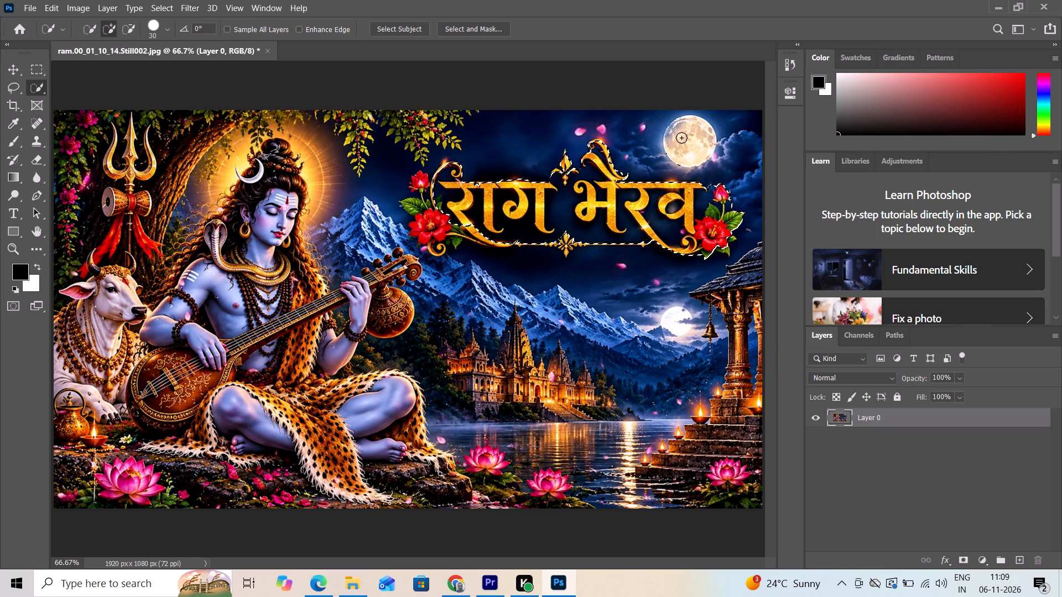
# Add the full moon above the title to the selection.
pyautogui.keyDown('shift'); pyautogui.moveTo(678, 134); pyautogui.dragTo(685, 144); pyautogui.keyUp('shift')
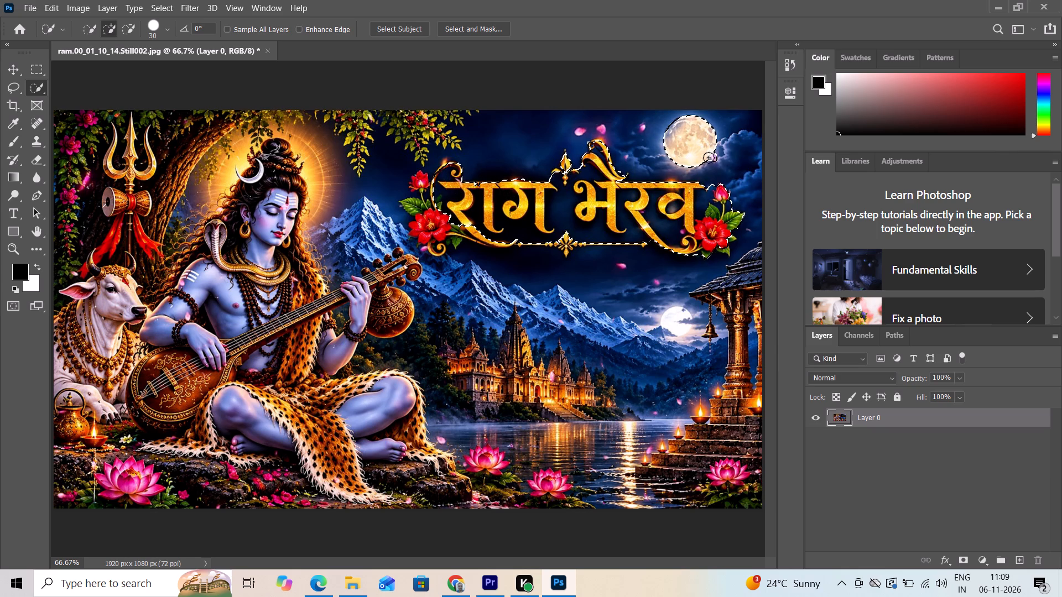
pyautogui.keyDown('alt'); pyautogui.click(717, 162); pyautogui.keyUp('alt')
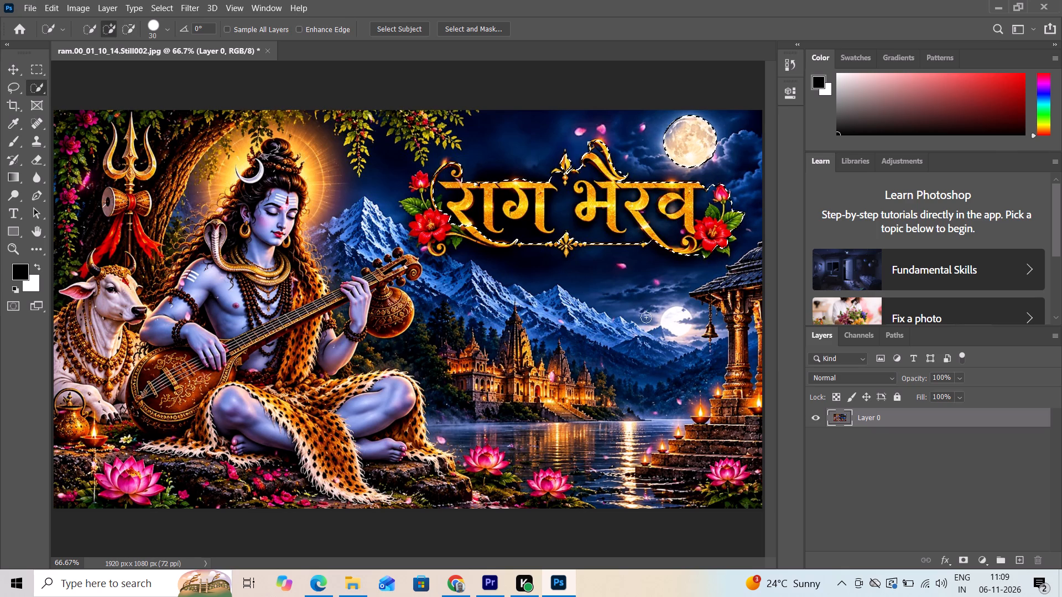
# Add the red flowers at the left end of the title to the selection.
pyautogui.click(435, 224)
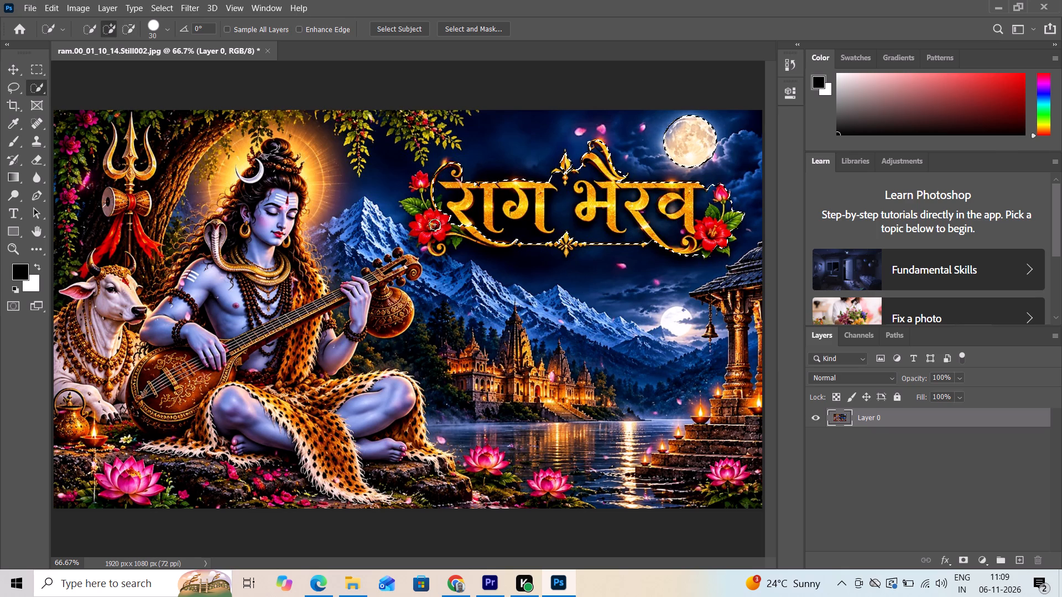
pyautogui.click(425, 203)
pyautogui.click(424, 183)
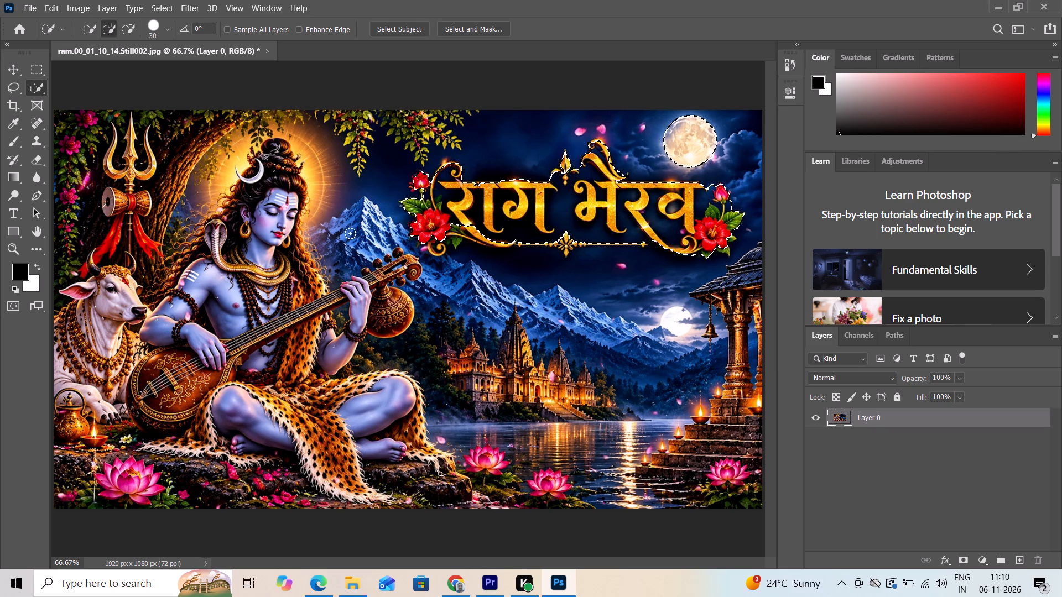
# Add the tall snowy peak beside Shiva and its slope behind the veena's head to the selection, trimming the sky spill.
pyautogui.moveTo(345, 232); pyautogui.dragTo(362, 224)
pyautogui.moveTo(360, 209); pyautogui.dragTo(319, 228)
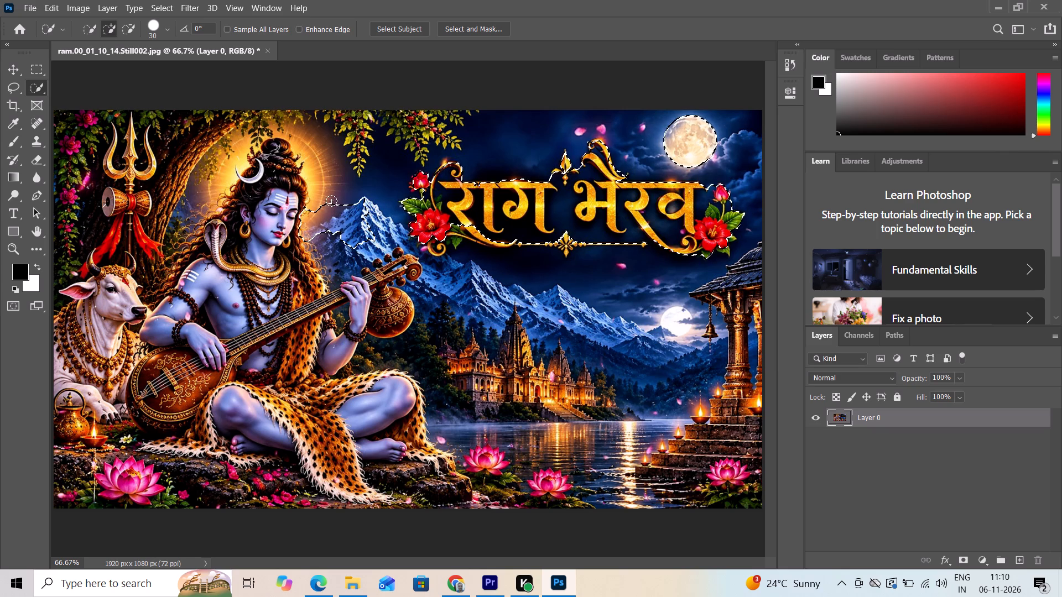
pyautogui.keyDown('alt'); pyautogui.moveTo(330, 197); pyautogui.dragTo(332, 207); pyautogui.keyUp('alt')
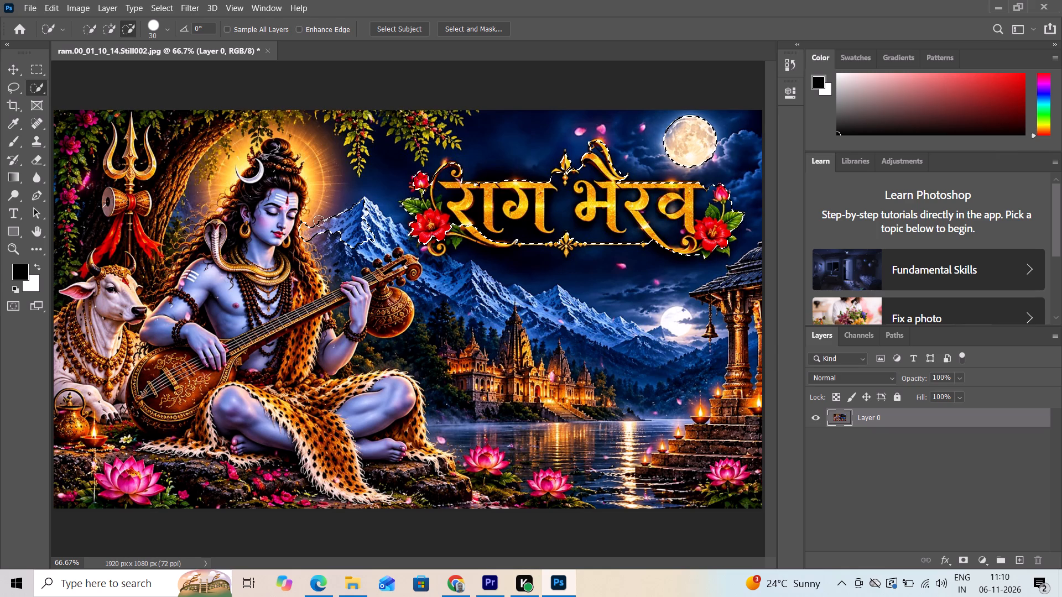
pyautogui.moveTo(377, 234); pyautogui.dragTo(369, 226)
pyautogui.moveTo(394, 237); pyautogui.dragTo(411, 244)
pyautogui.moveTo(439, 264); pyautogui.dragTo(446, 271)
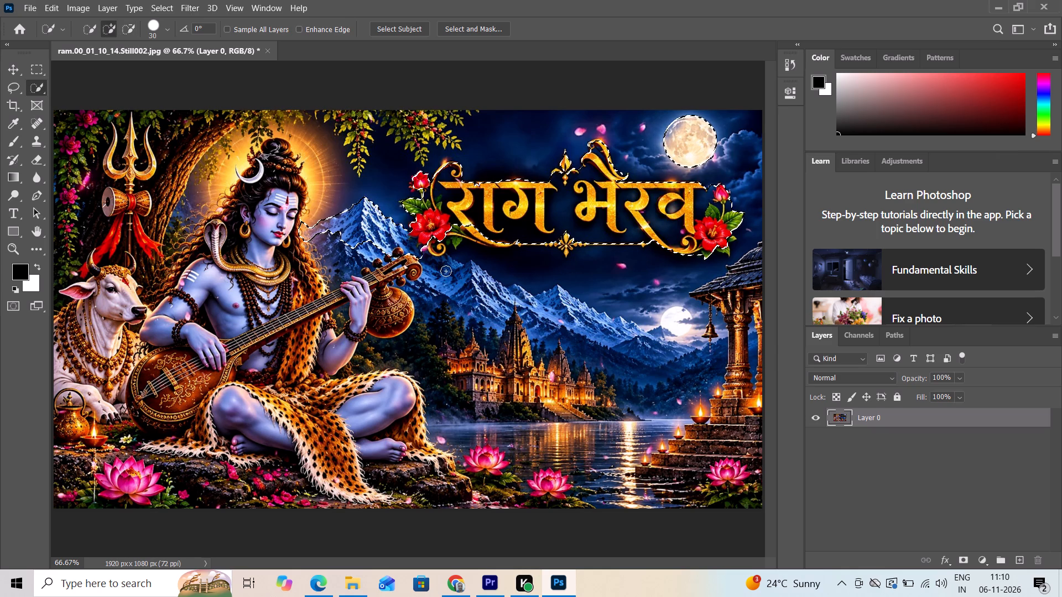
pyautogui.moveTo(446, 271); pyautogui.dragTo(446, 273)
pyautogui.moveTo(420, 260); pyautogui.dragTo(477, 291)
pyautogui.click(433, 250)
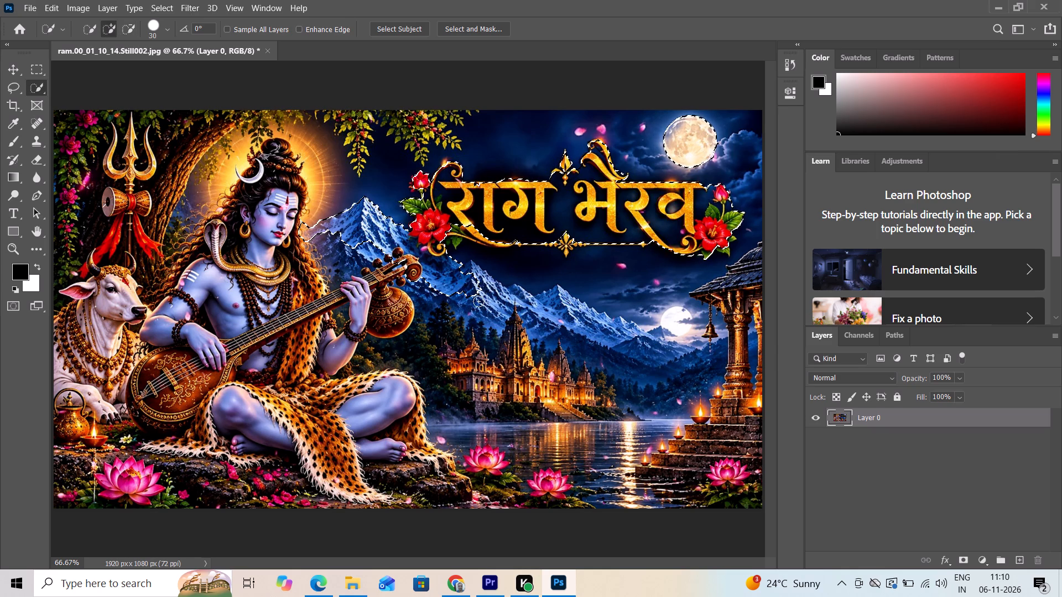
# Extend the selection along the snowy mountain range above the temple, as far as the slopes below the low moon.
pyautogui.click(475, 294)
pyautogui.click(474, 275)
pyautogui.moveTo(474, 274); pyautogui.dragTo(478, 279)
pyautogui.moveTo(497, 290); pyautogui.dragTo(506, 295)
pyautogui.click(518, 298)
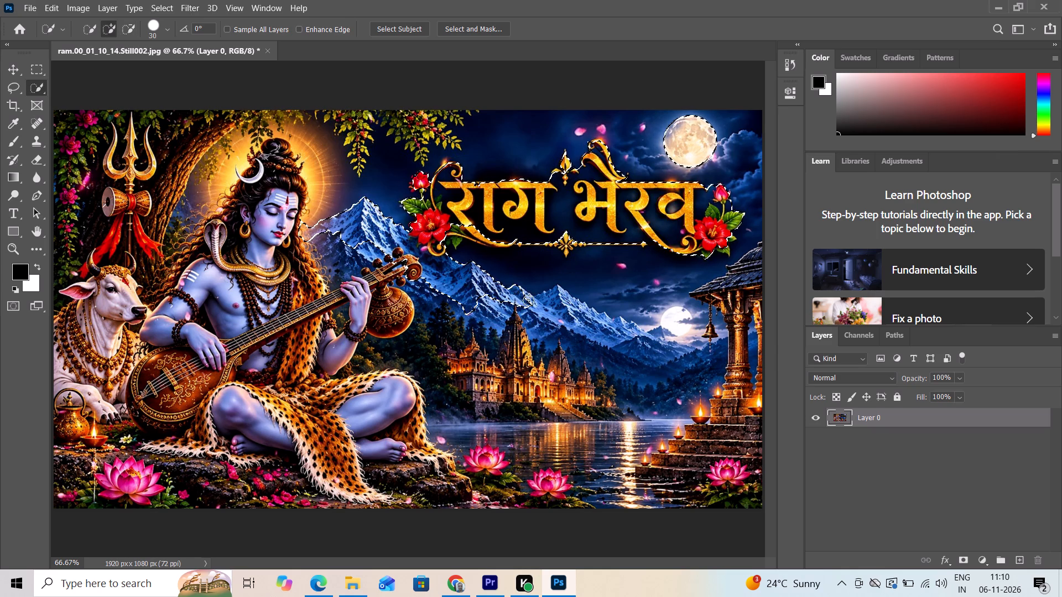
pyautogui.click(544, 304)
pyautogui.click(553, 298)
pyautogui.click(570, 310)
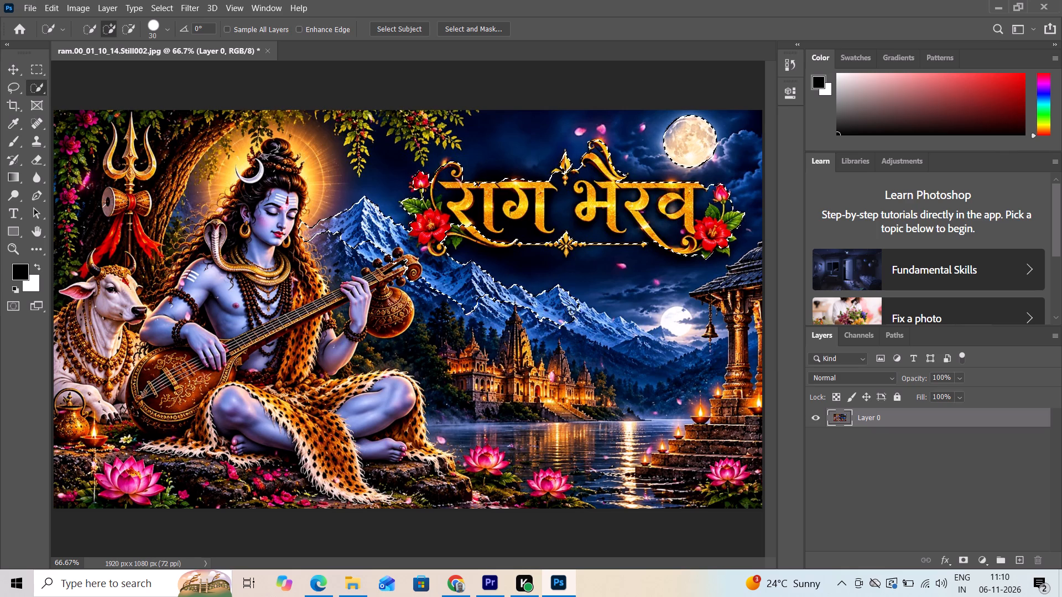
pyautogui.click(587, 318)
pyautogui.click(610, 326)
pyautogui.click(637, 328)
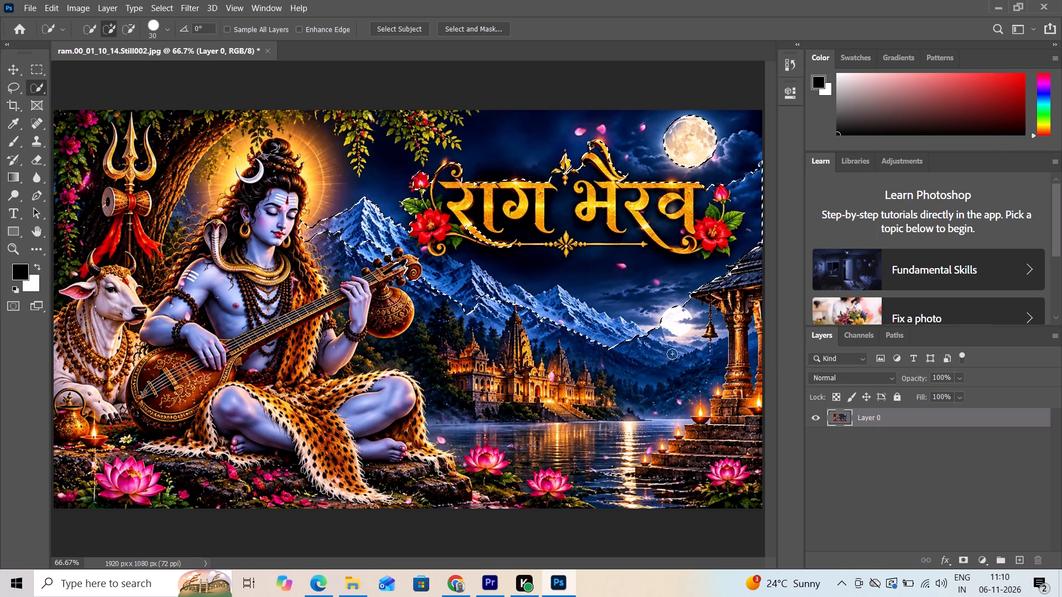
# Subtract the sky around the title's right-end flowers and between the title, the pavilion roof and the low moon from the selection.
pyautogui.keyDown('alt'); pyautogui.moveTo(763, 232); pyautogui.dragTo(754, 240); pyautogui.keyUp('alt')
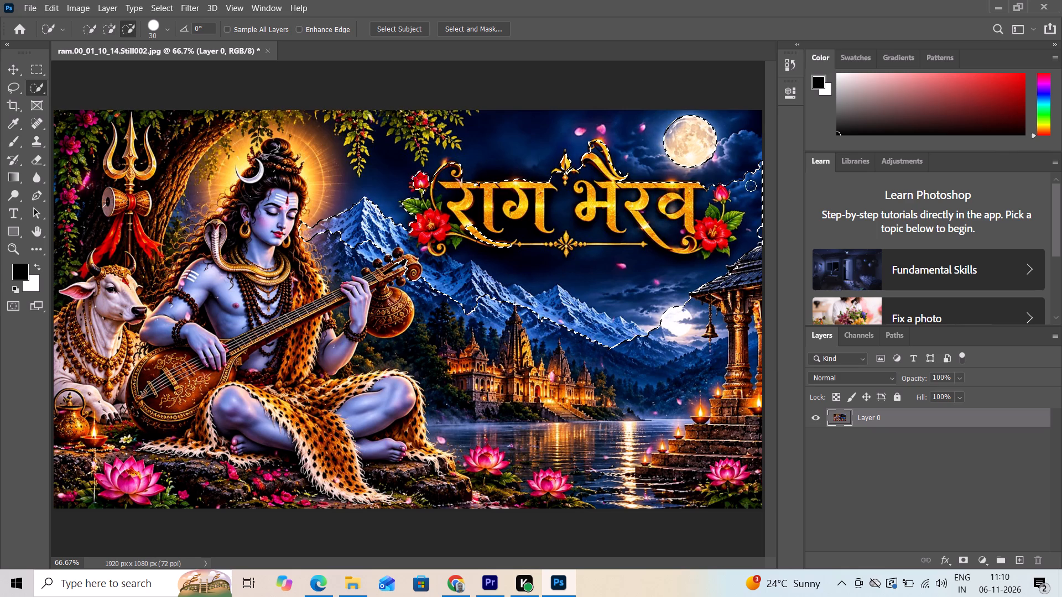
pyautogui.keyDown('alt'); pyautogui.moveTo(742, 182); pyautogui.dragTo(748, 208); pyautogui.keyUp('alt')
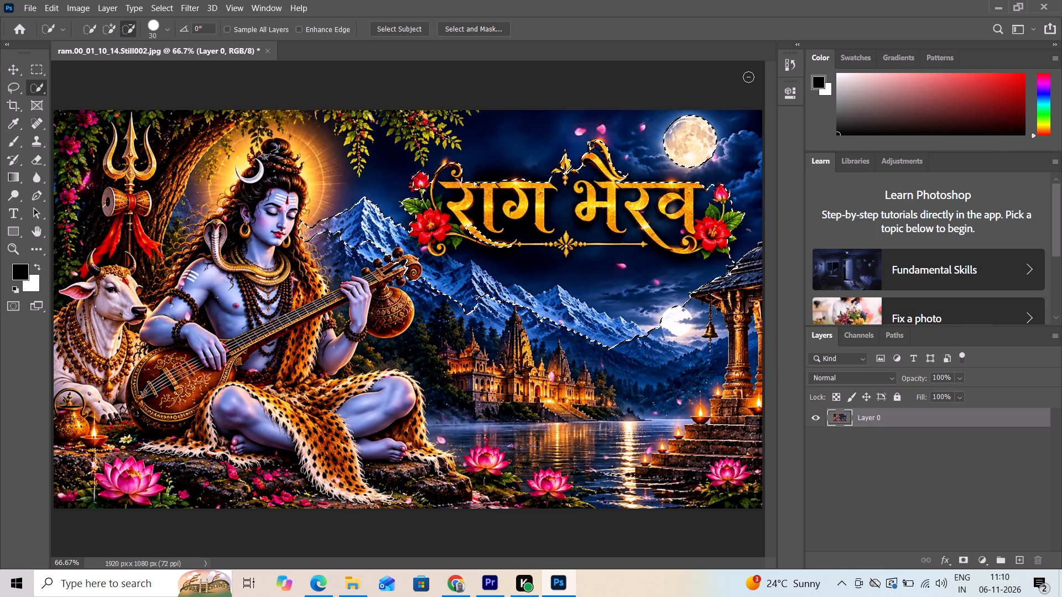
pyautogui.keyDown('alt'); pyautogui.click(707, 198); pyautogui.keyUp('alt')
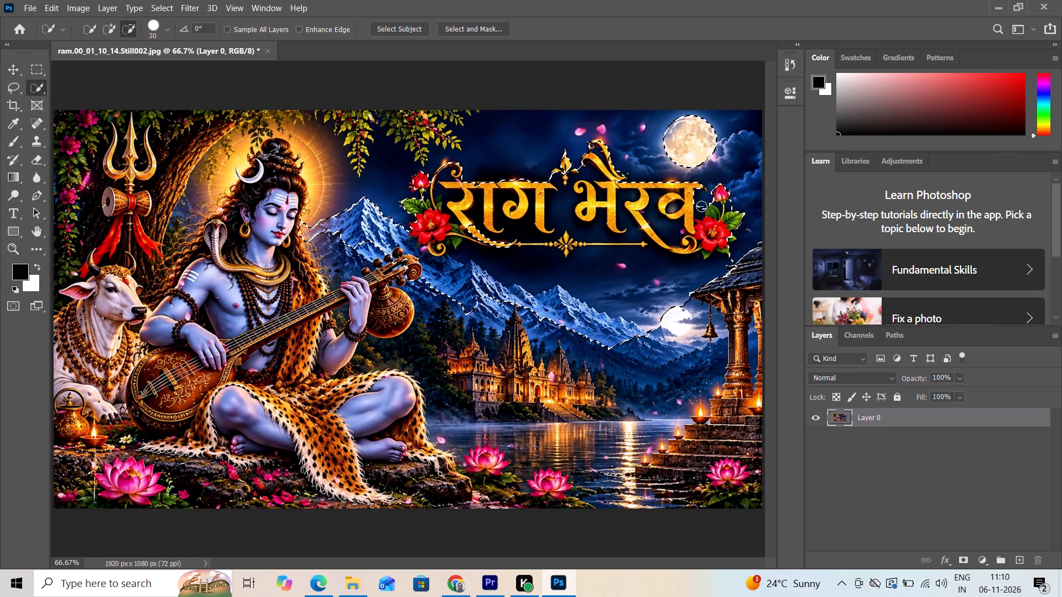
pyautogui.keyDown('alt'); pyautogui.click(701, 206); pyautogui.keyUp('alt')
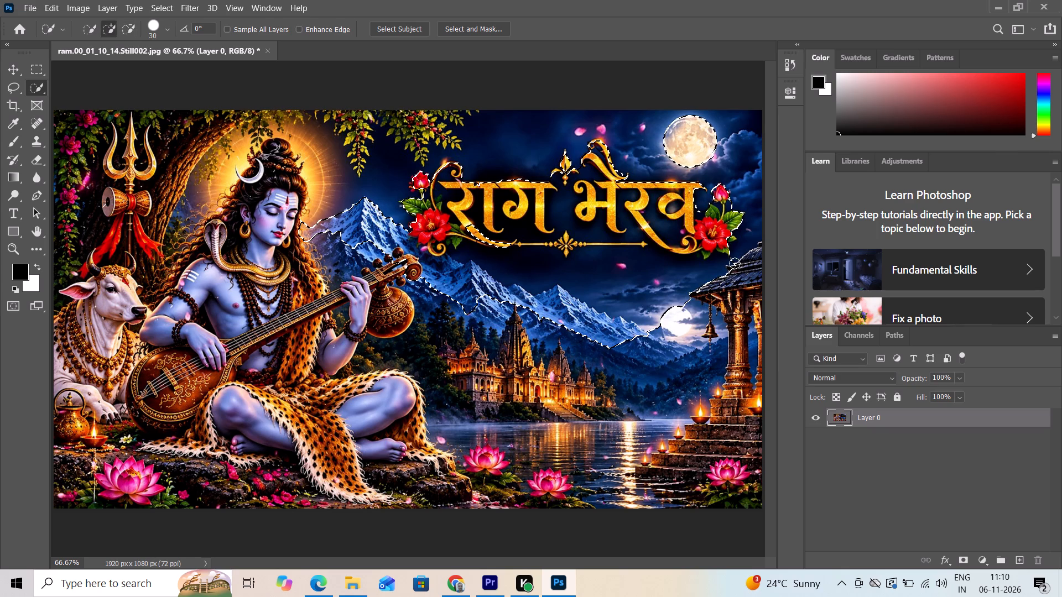
pyautogui.keyDown('alt'); pyautogui.moveTo(735, 263); pyautogui.dragTo(687, 268); pyautogui.keyUp('alt')
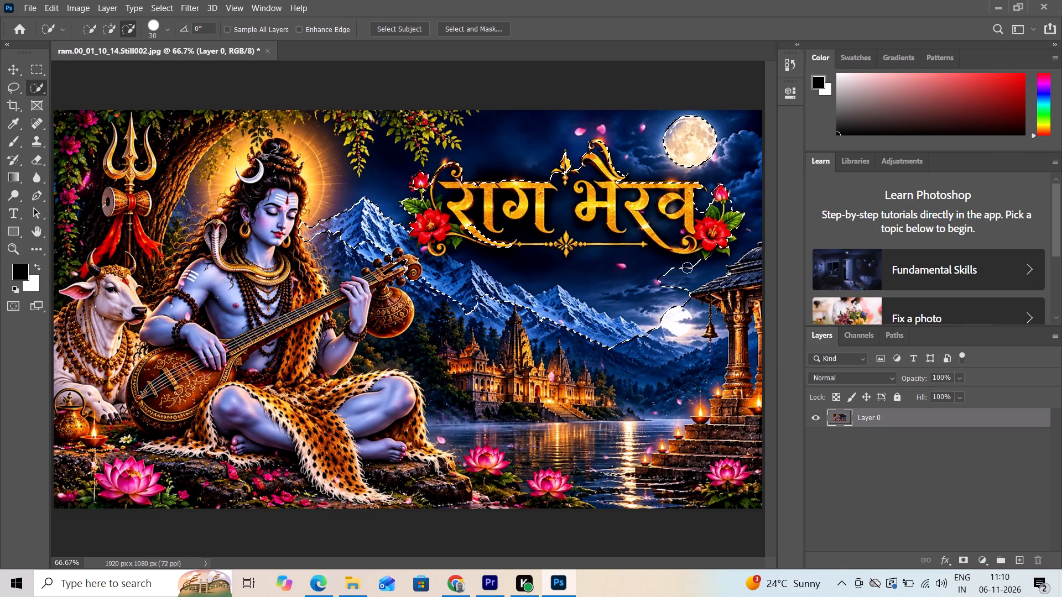
pyautogui.keyDown('alt'); pyautogui.moveTo(687, 268); pyautogui.dragTo(664, 280); pyautogui.keyUp('alt')
pyautogui.keyDown('alt'); pyautogui.moveTo(673, 296); pyautogui.dragTo(665, 297); pyautogui.keyUp('alt')
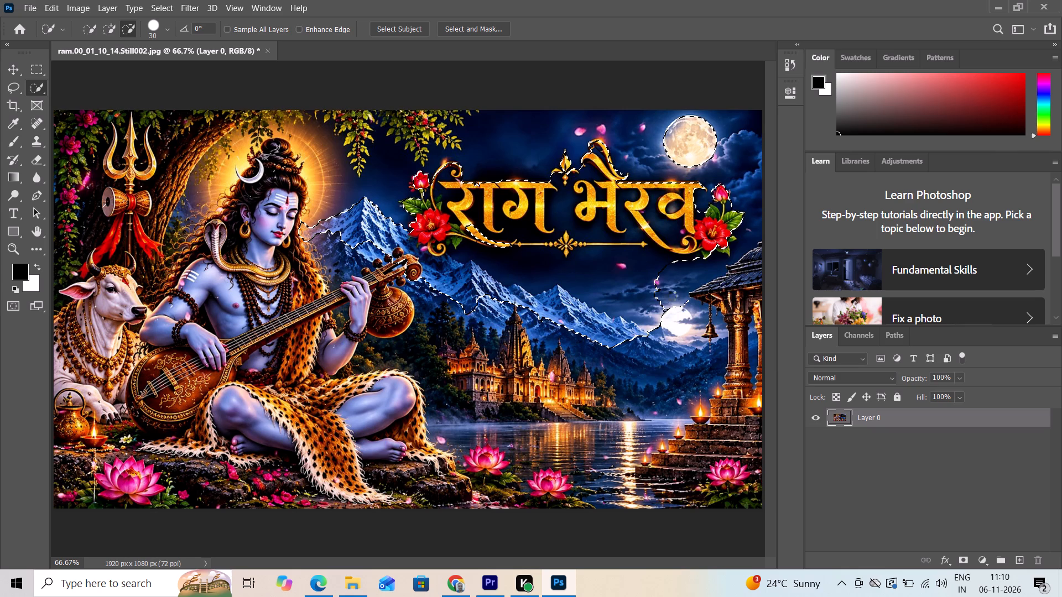
pyautogui.keyDown('alt'); pyautogui.moveTo(657, 310); pyautogui.dragTo(648, 316); pyautogui.keyUp('alt')
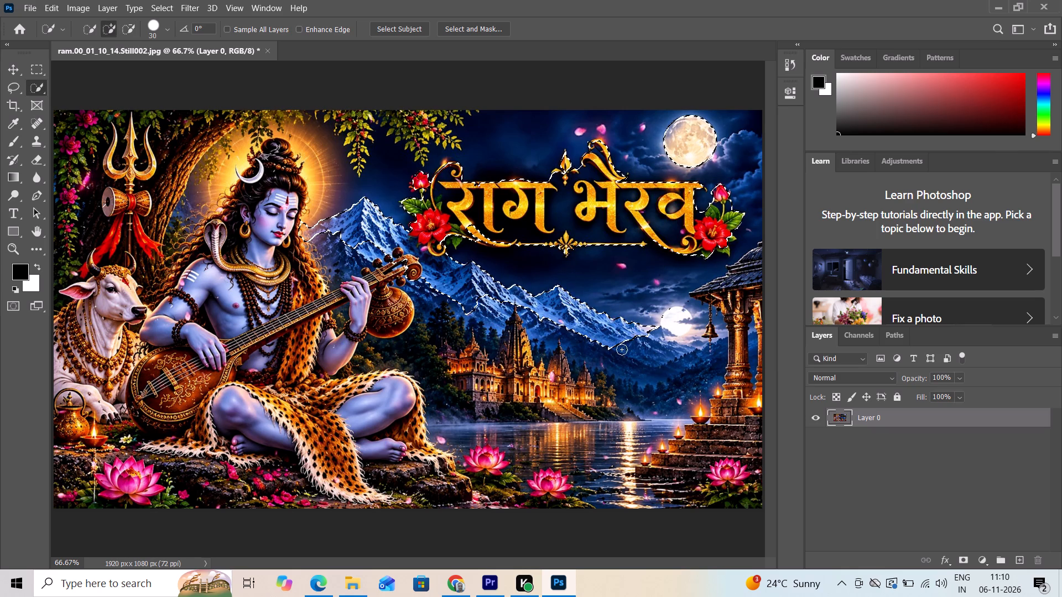
# Add the dark hills below the low moon to the selection, up to the pavilion.
pyautogui.click(629, 349)
pyautogui.click(650, 347)
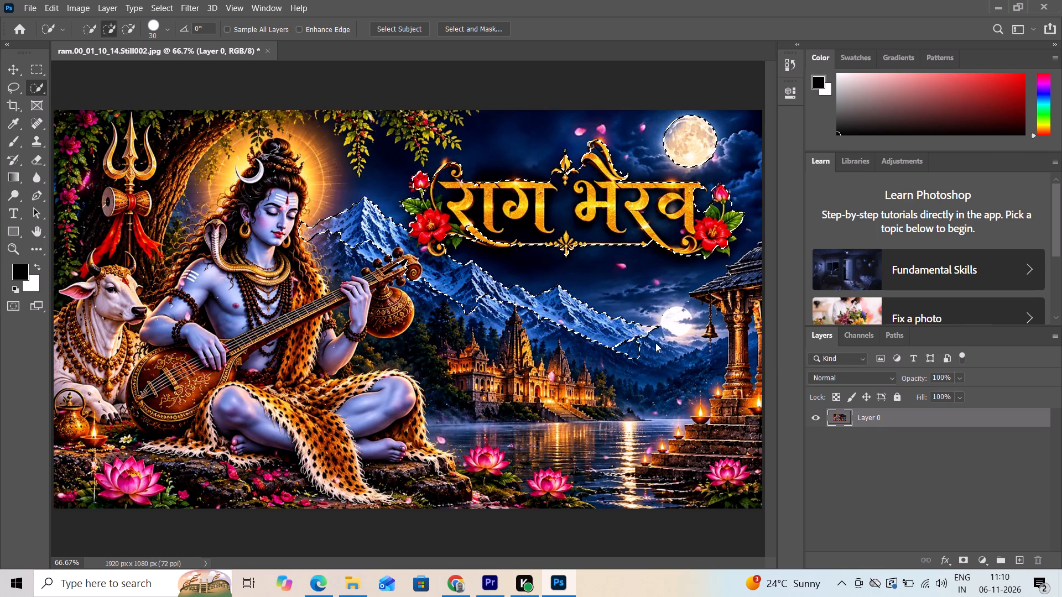
pyautogui.click(653, 343)
pyautogui.click(690, 357)
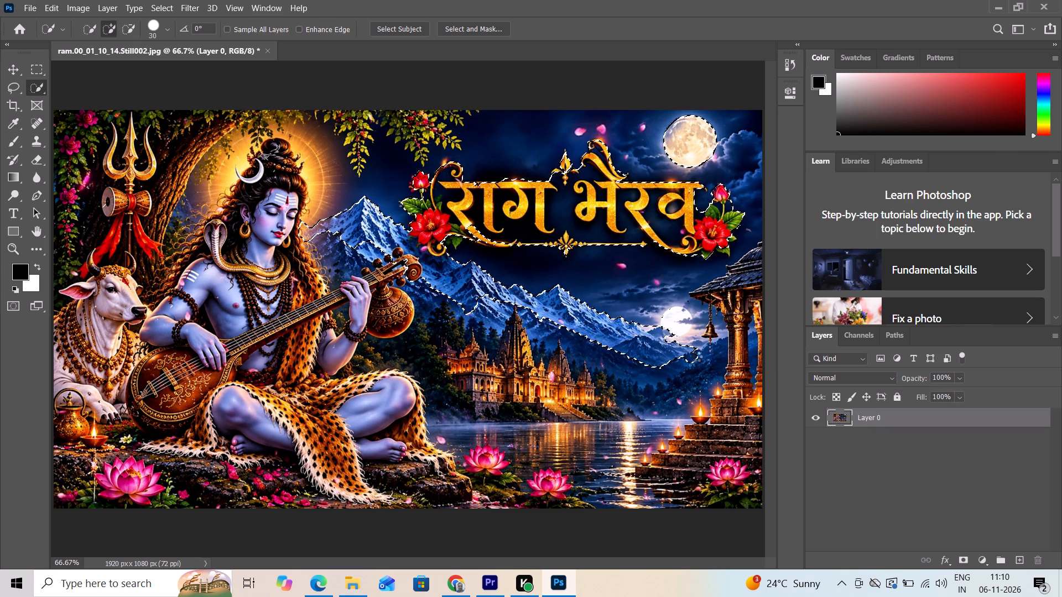
pyautogui.click(713, 360)
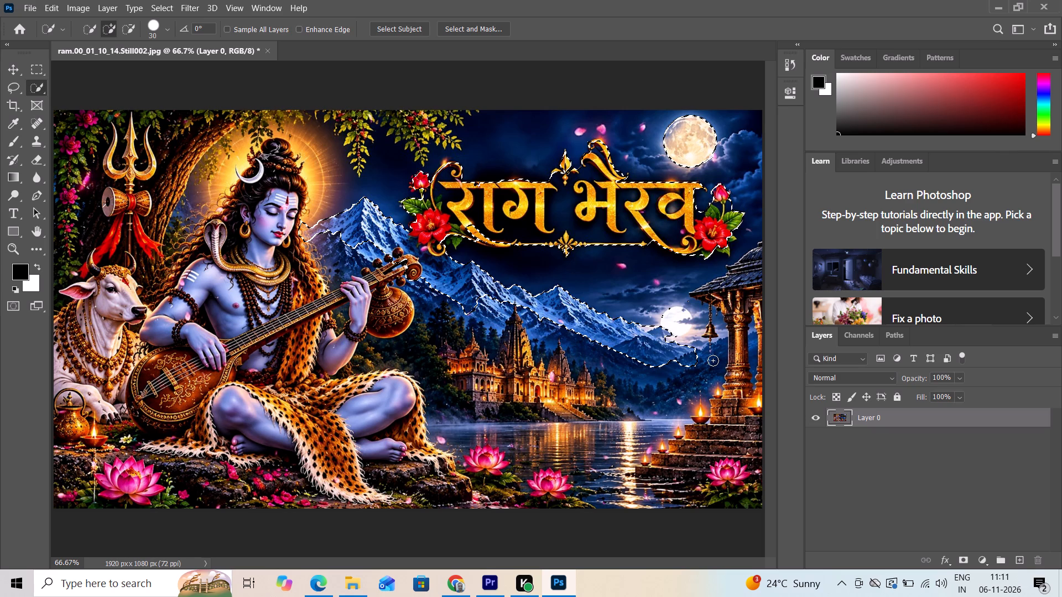
pyautogui.click(698, 349)
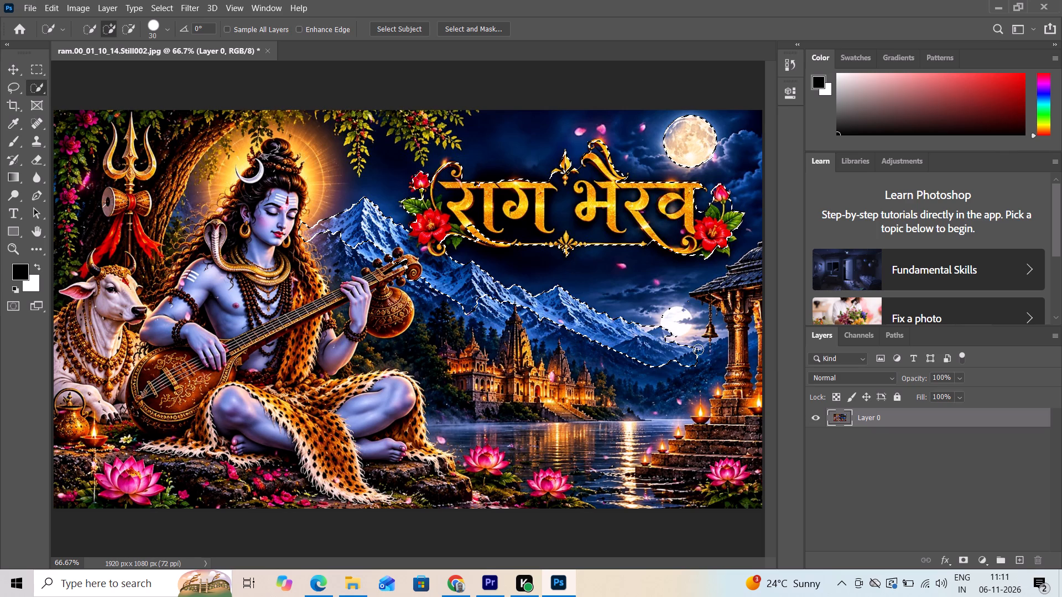